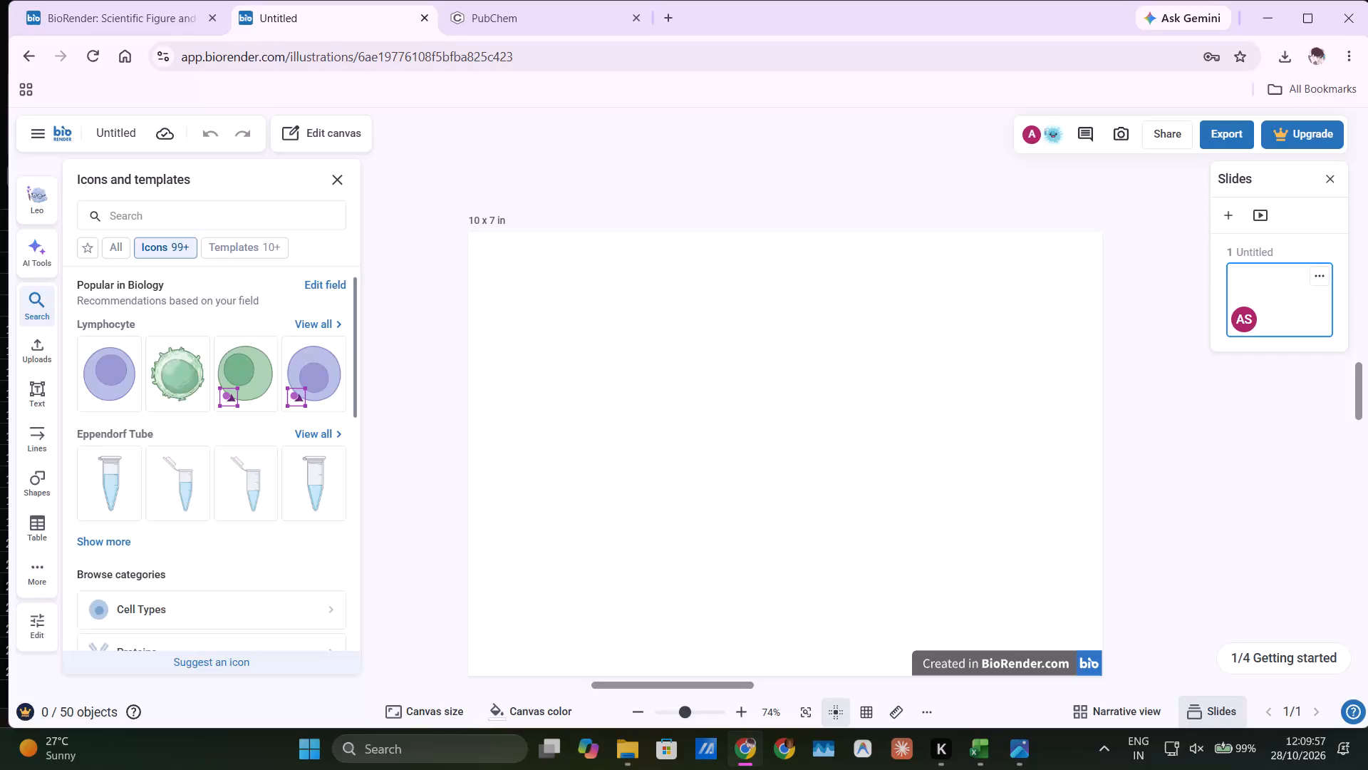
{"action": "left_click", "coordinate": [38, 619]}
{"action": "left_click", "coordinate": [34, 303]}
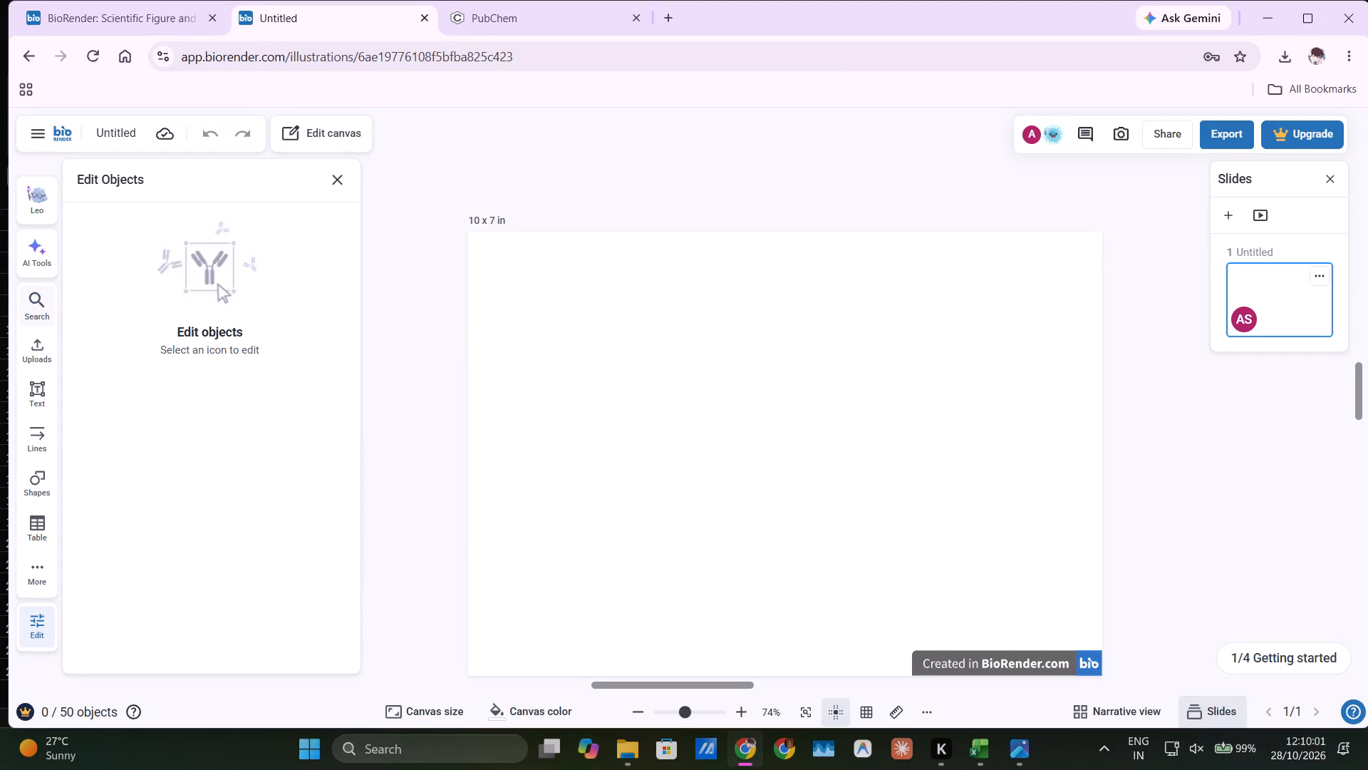
Apply the custom canvas size of 10 × 7 in.
{"action": "left_click", "coordinate": [445, 713]}
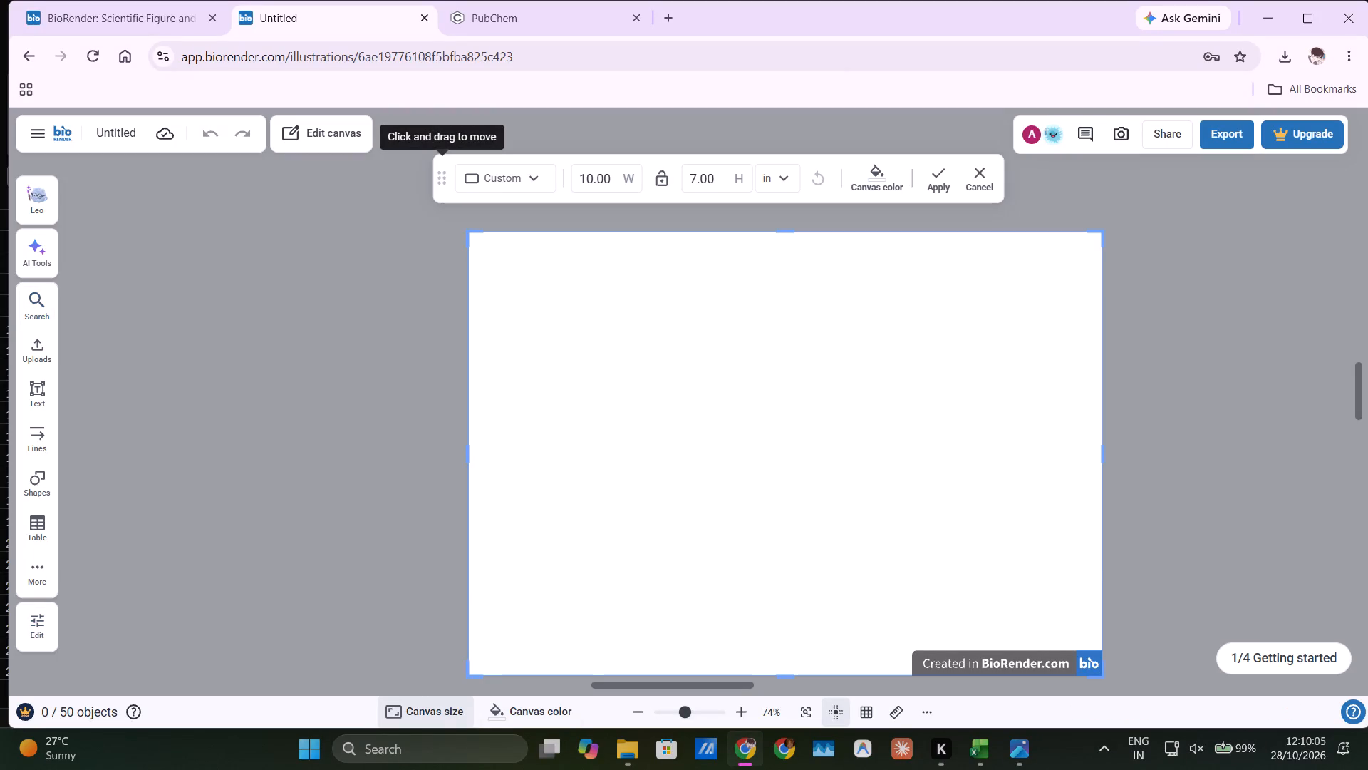
{"action": "left_click", "coordinate": [937, 173]}
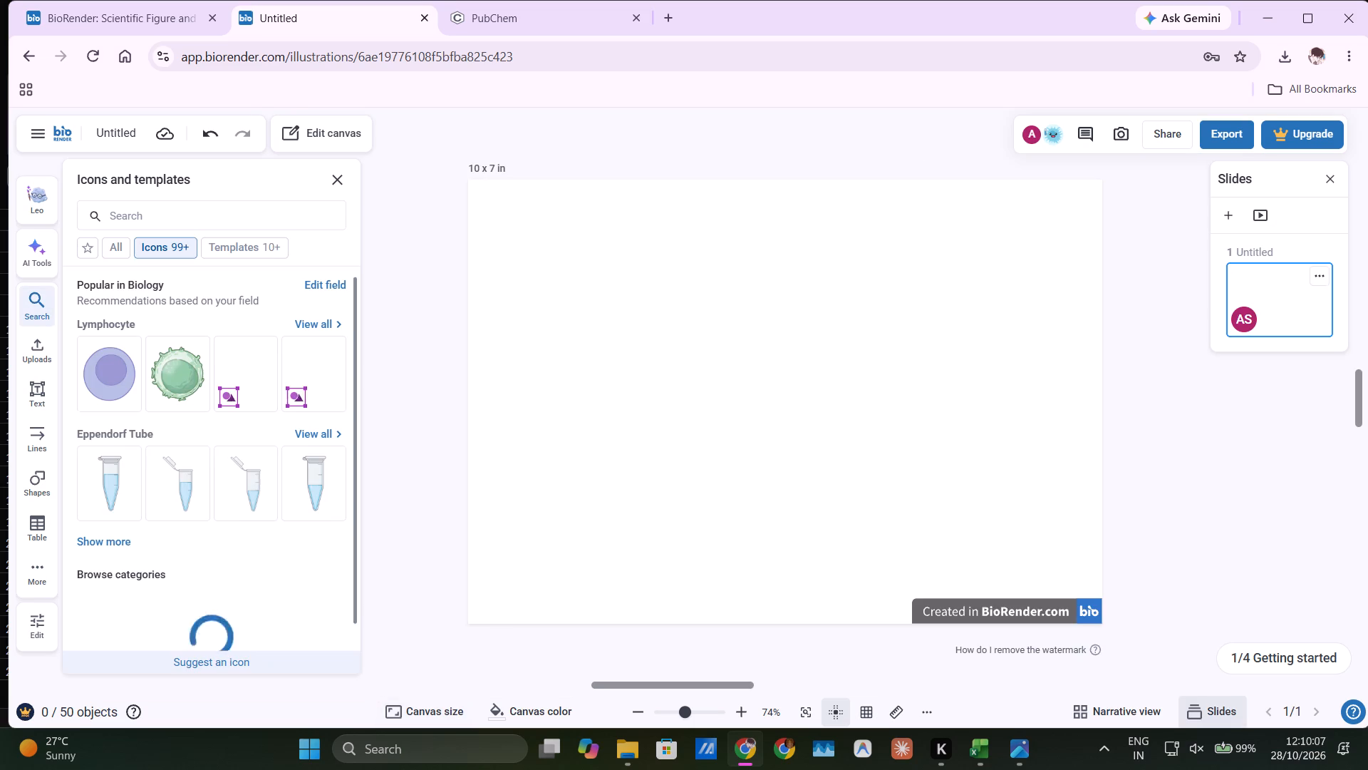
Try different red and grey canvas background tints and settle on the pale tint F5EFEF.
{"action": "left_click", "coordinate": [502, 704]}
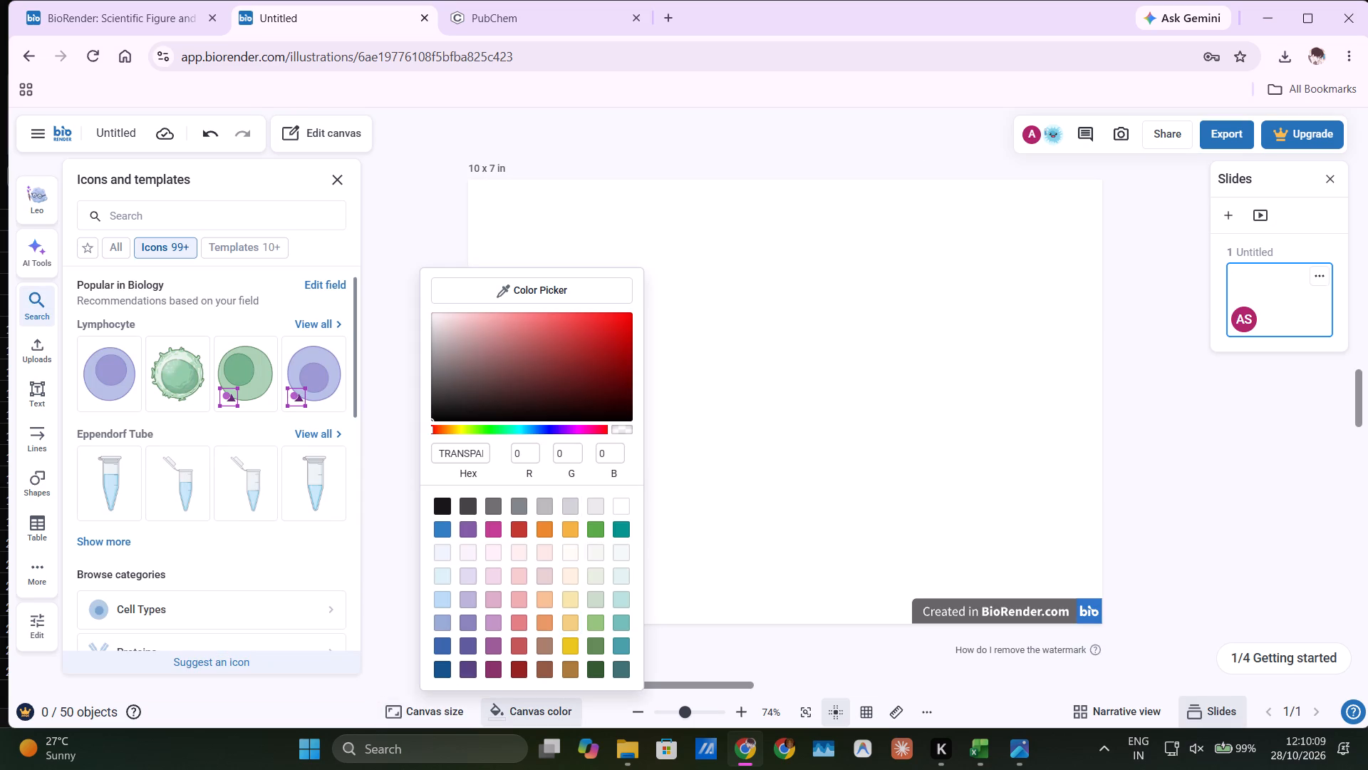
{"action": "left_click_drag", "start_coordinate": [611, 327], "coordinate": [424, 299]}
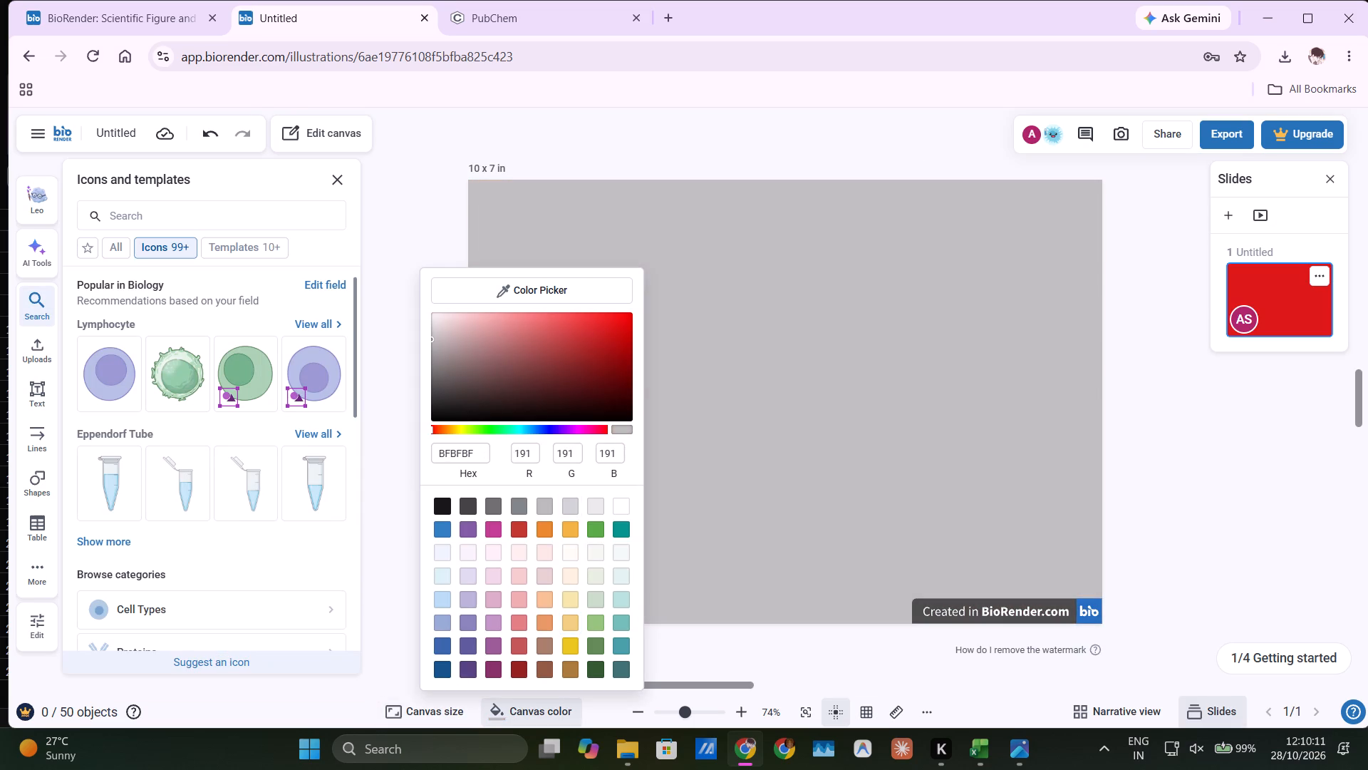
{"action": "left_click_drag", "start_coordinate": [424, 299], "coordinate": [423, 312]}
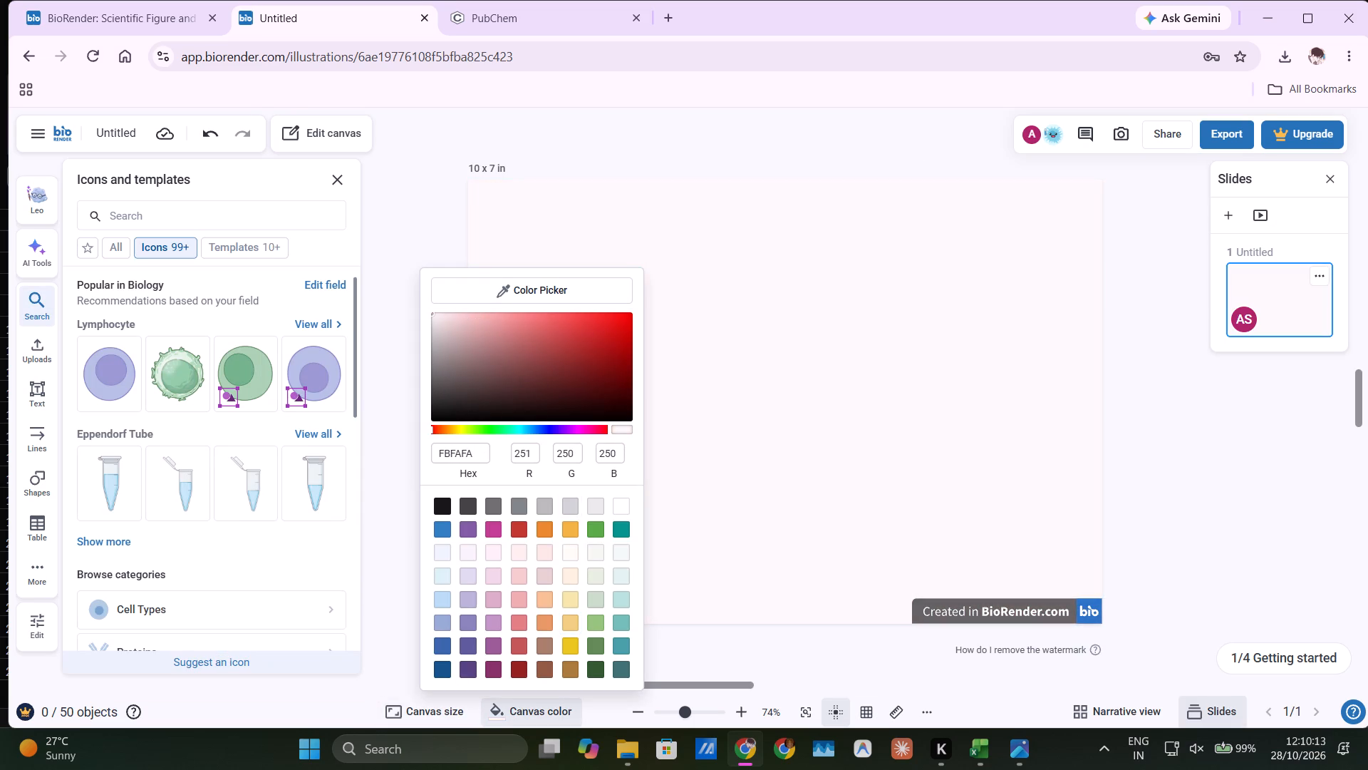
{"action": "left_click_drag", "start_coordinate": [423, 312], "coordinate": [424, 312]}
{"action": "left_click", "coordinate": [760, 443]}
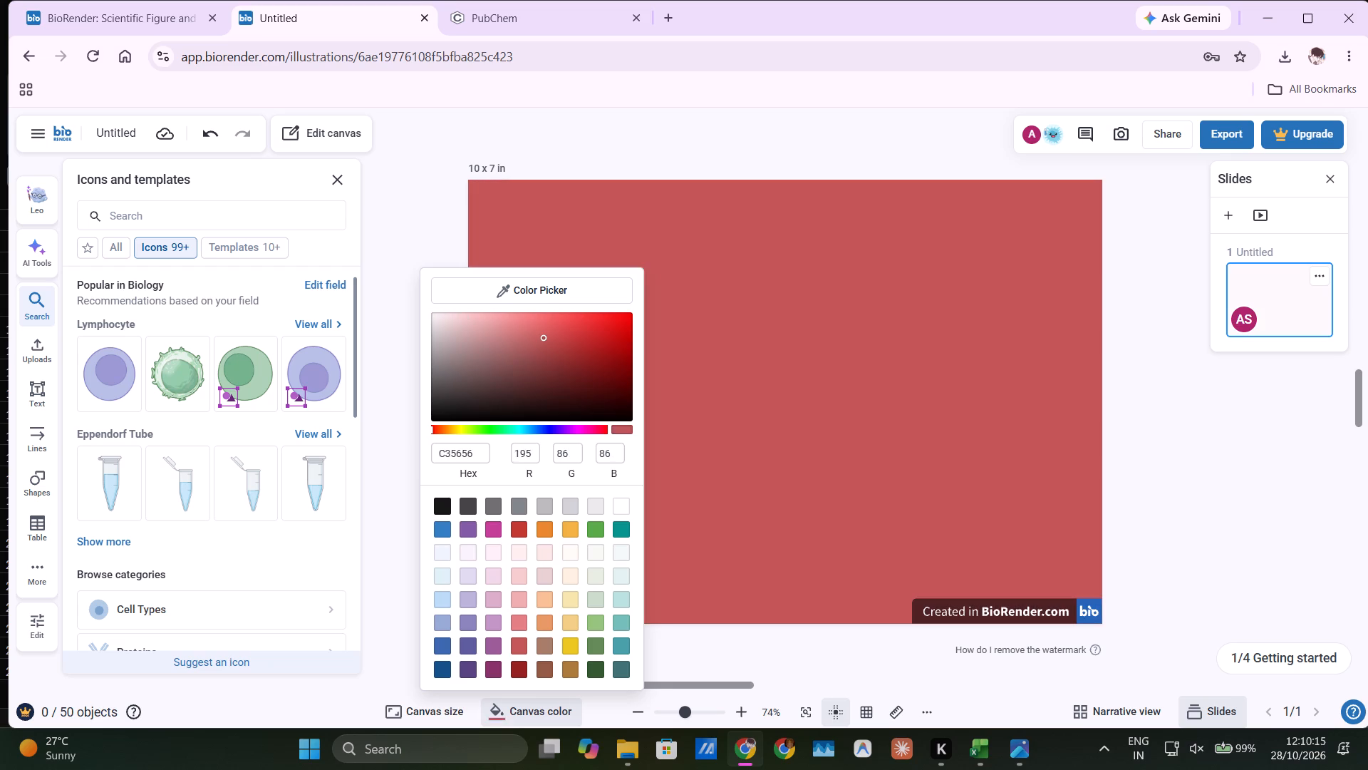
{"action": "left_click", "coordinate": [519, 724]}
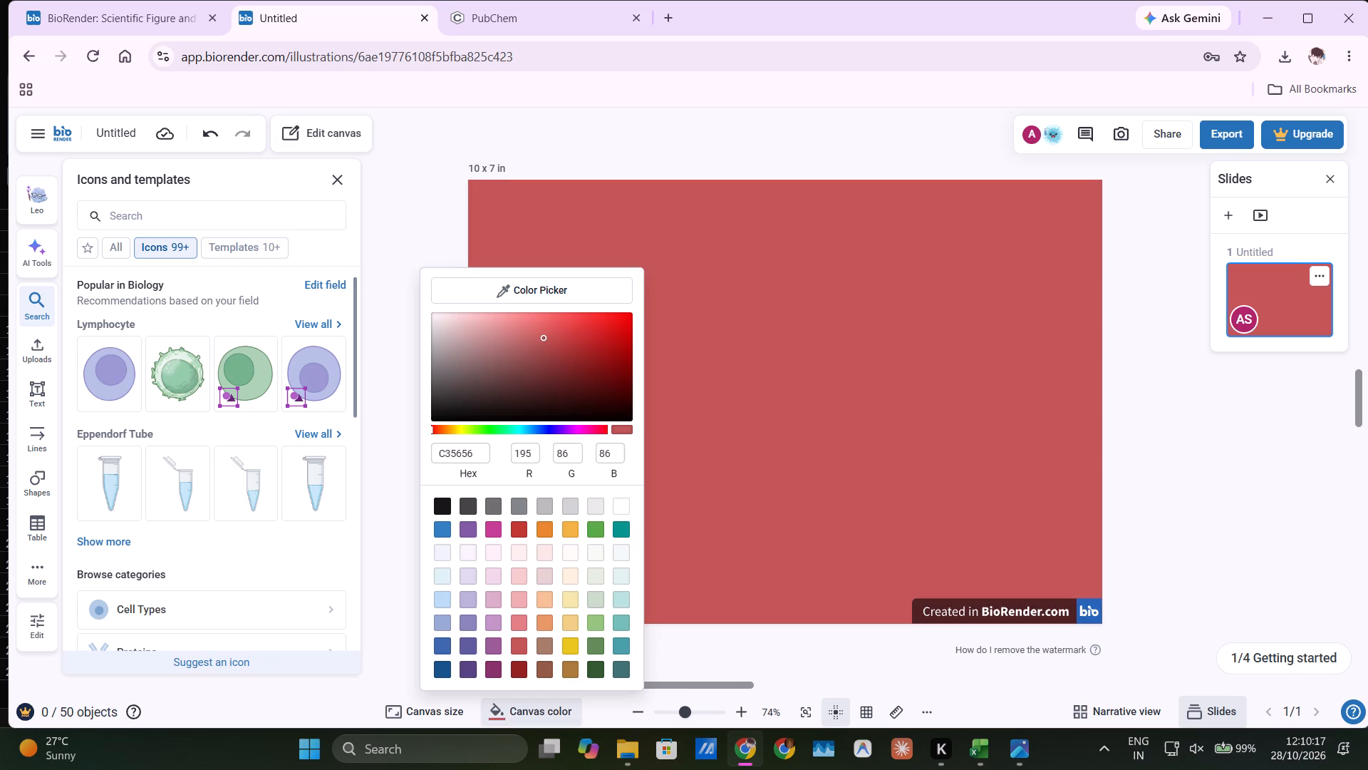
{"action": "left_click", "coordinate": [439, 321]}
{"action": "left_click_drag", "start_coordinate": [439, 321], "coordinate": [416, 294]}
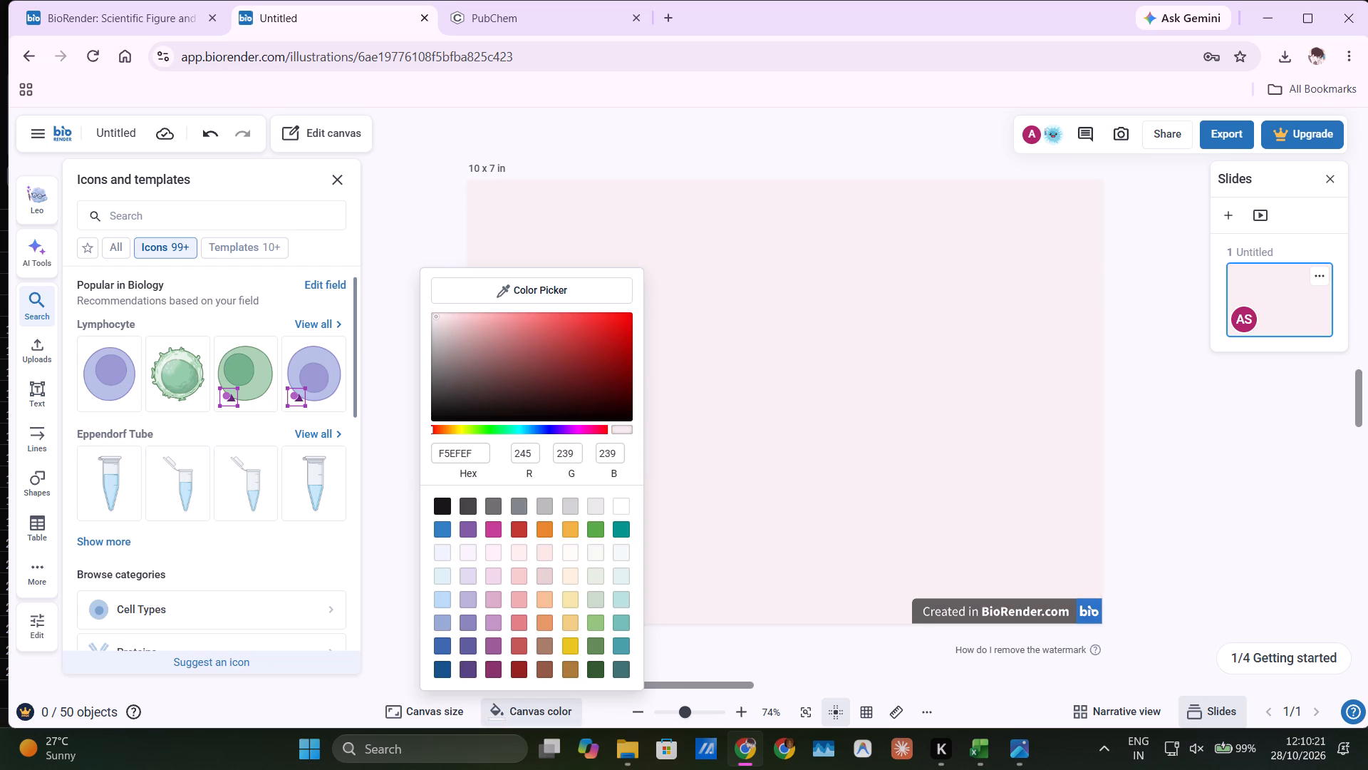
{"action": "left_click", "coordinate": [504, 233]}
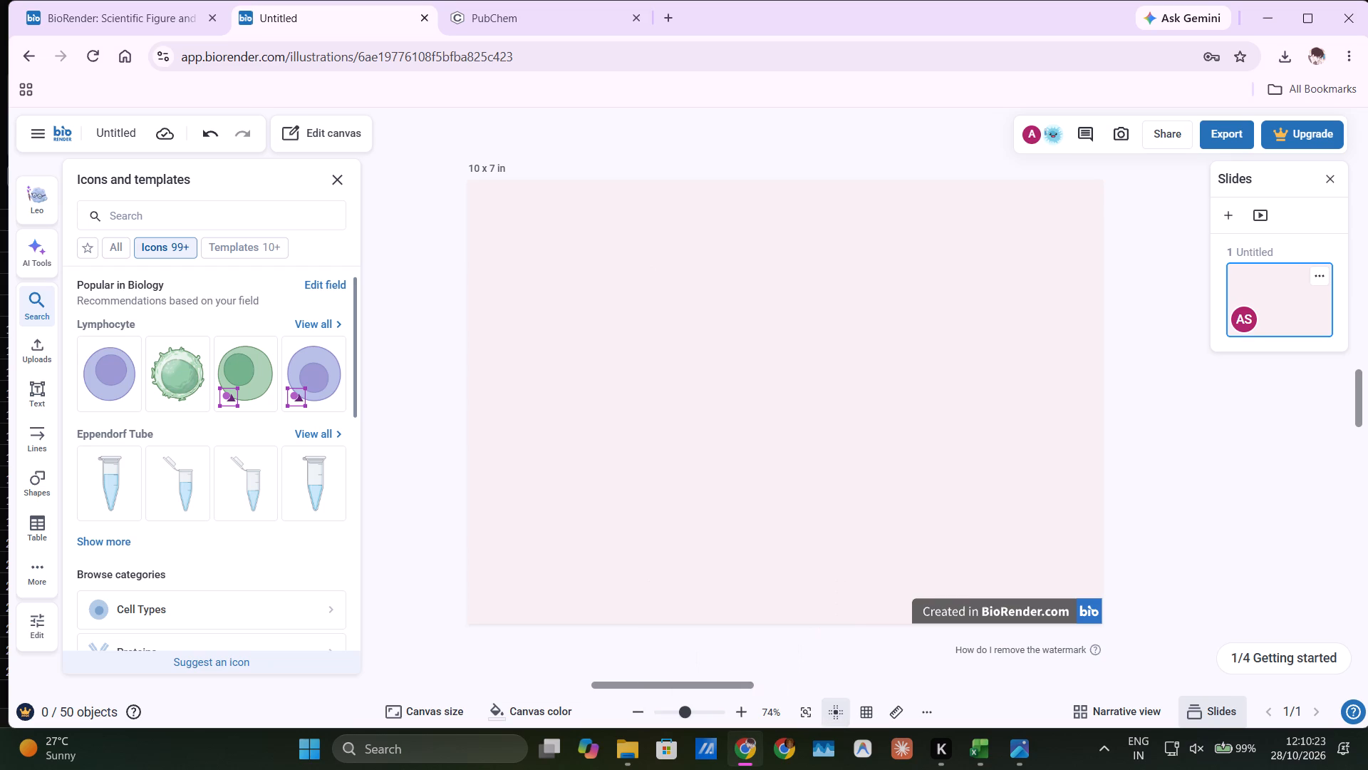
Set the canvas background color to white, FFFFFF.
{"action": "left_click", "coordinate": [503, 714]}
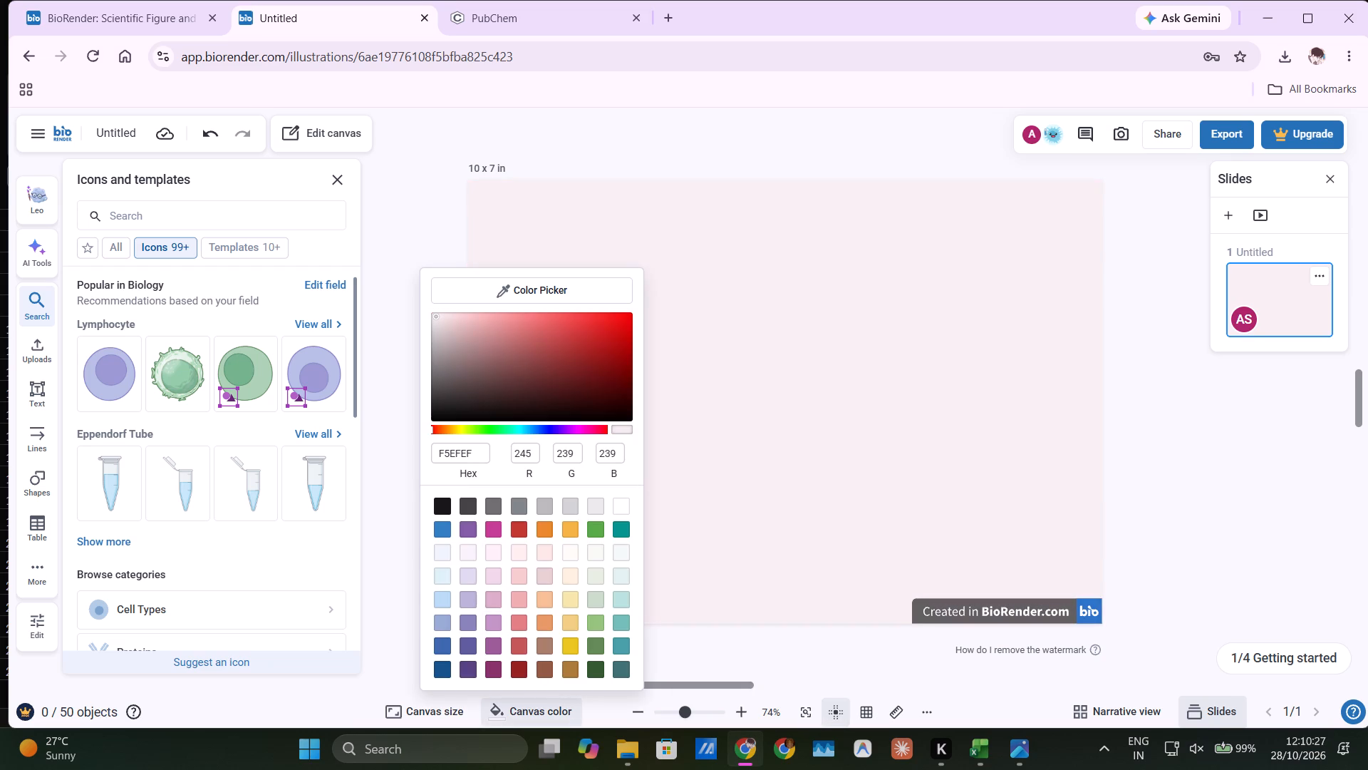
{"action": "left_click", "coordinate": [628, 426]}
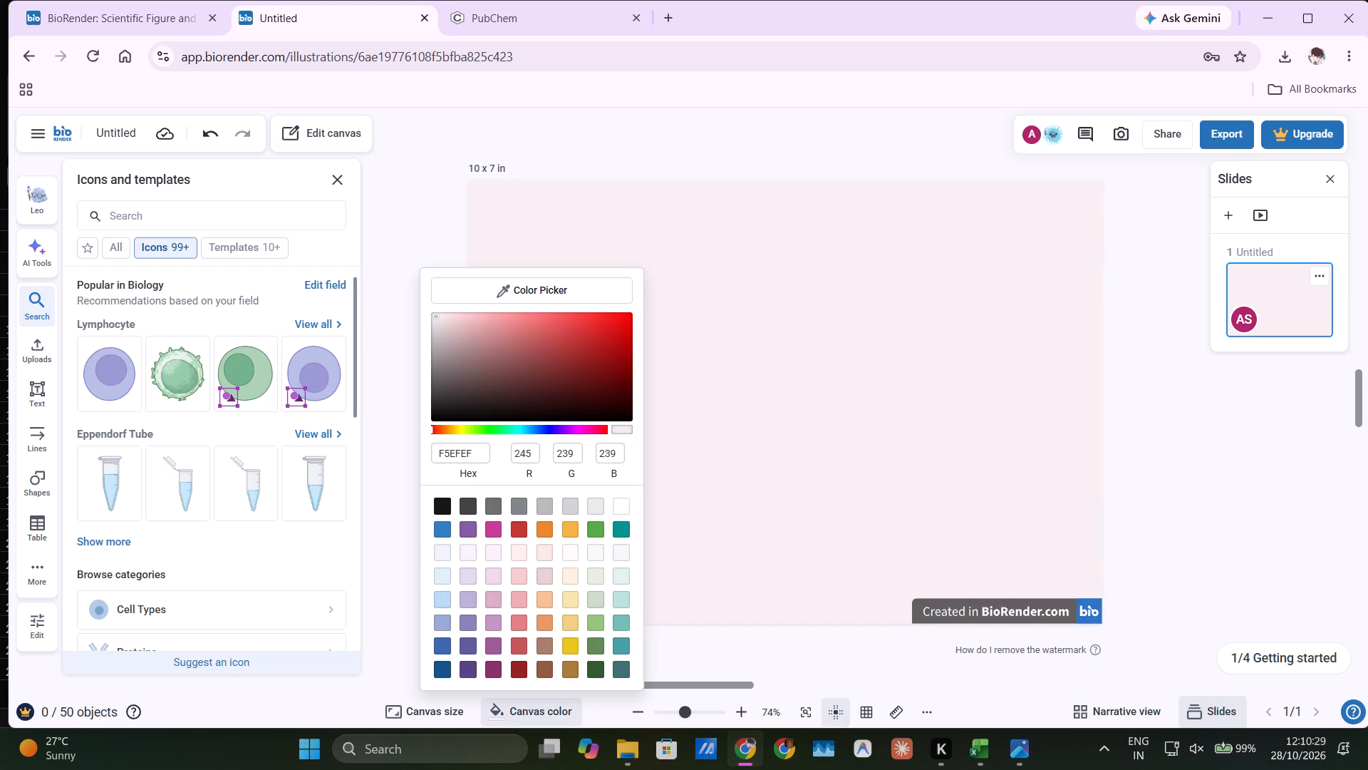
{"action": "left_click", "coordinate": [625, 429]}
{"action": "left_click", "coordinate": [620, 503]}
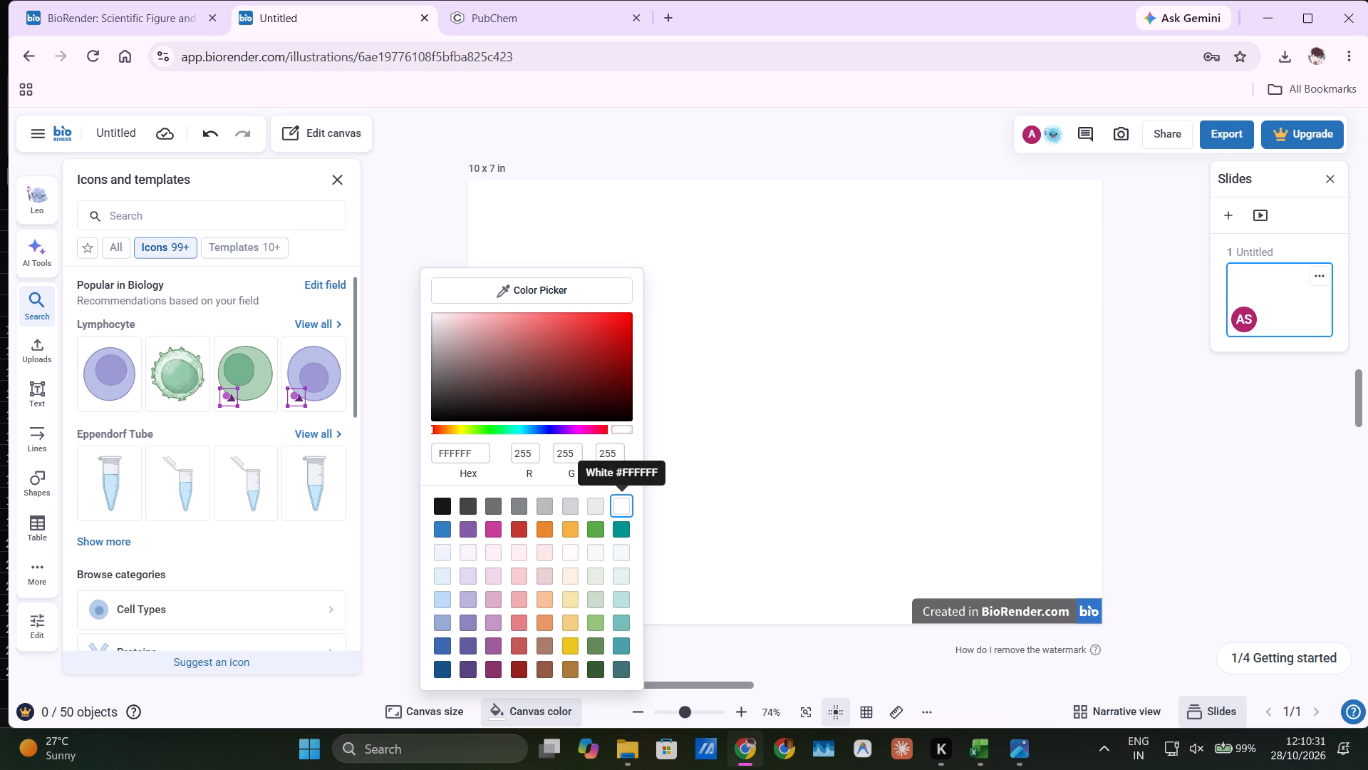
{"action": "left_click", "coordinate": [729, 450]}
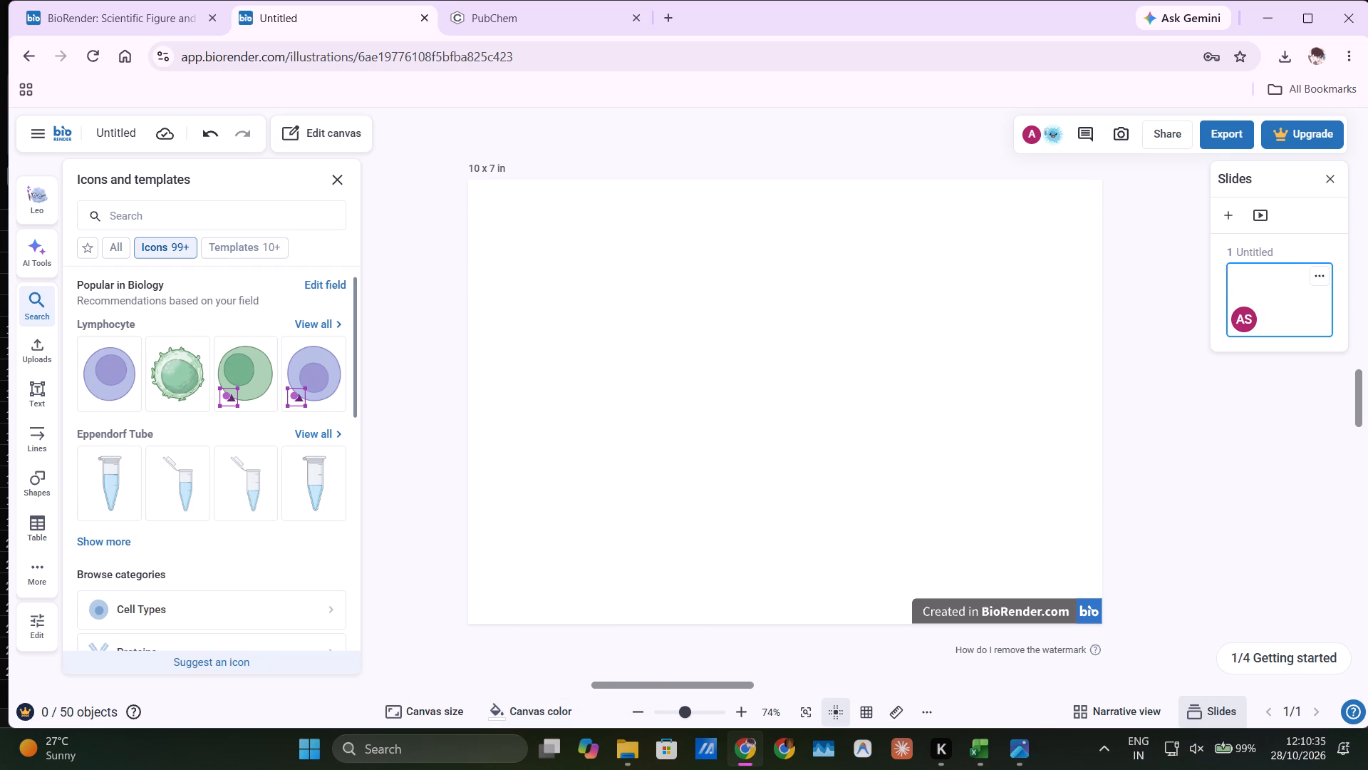
Search the icons and templates library for "brain".
{"action": "left_click", "coordinate": [152, 205]}
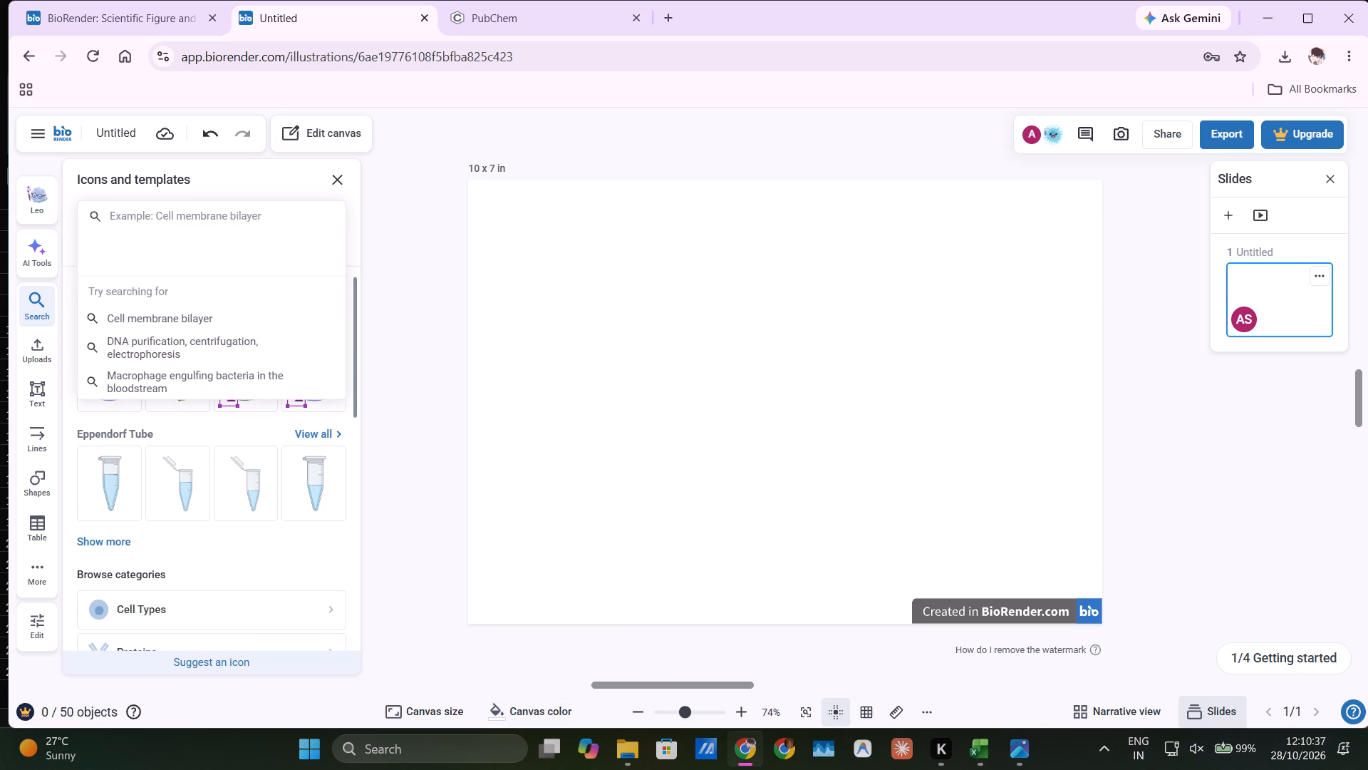
{"action": "type", "text": "br"}
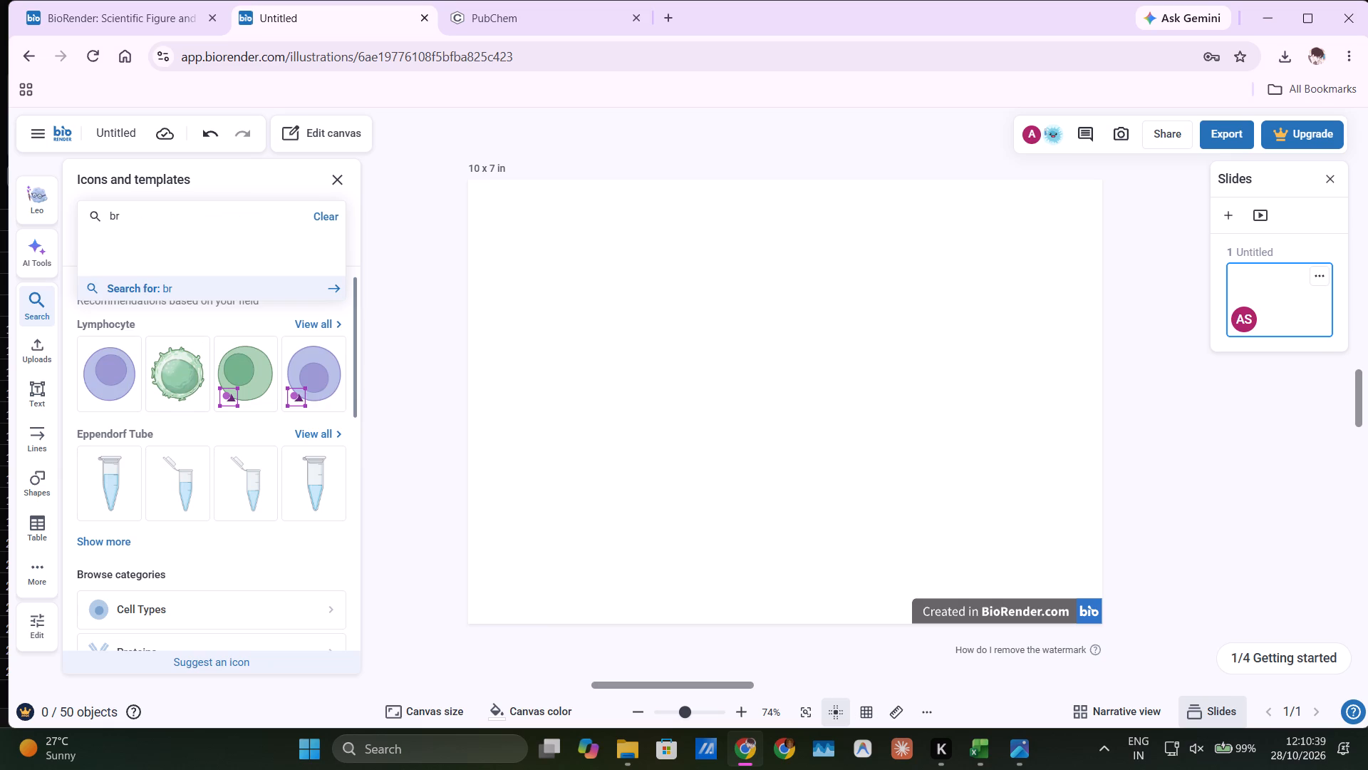
{"action": "type", "text": "ain"}
{"action": "key", "text": "space"}
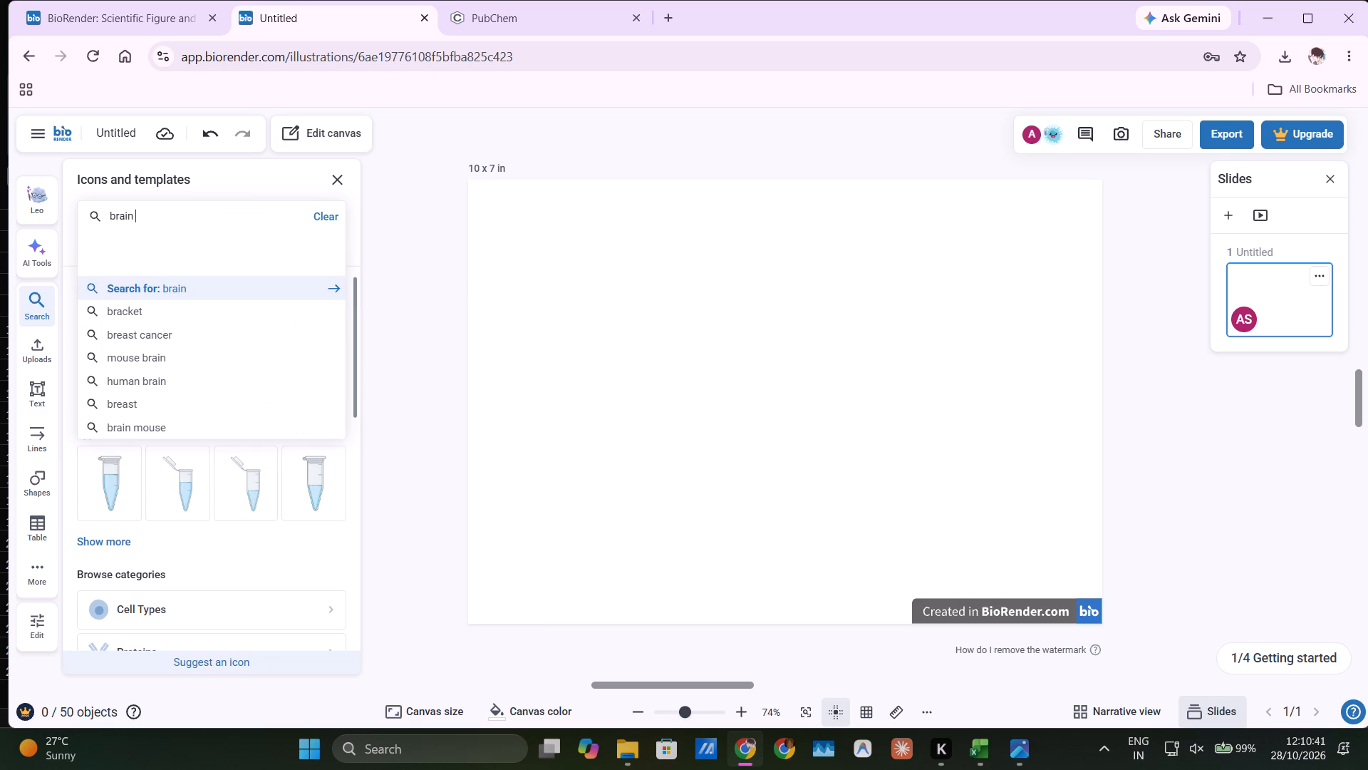
{"action": "key", "text": "Return"}
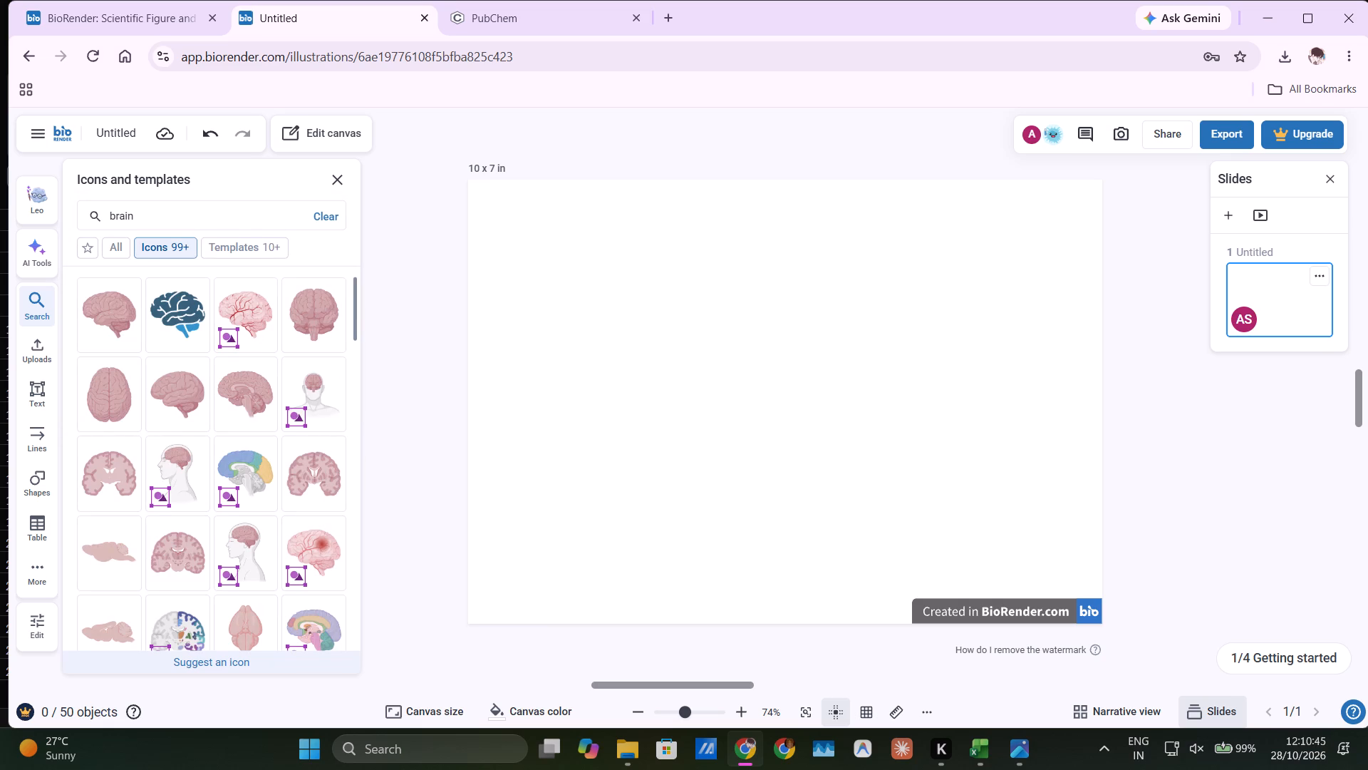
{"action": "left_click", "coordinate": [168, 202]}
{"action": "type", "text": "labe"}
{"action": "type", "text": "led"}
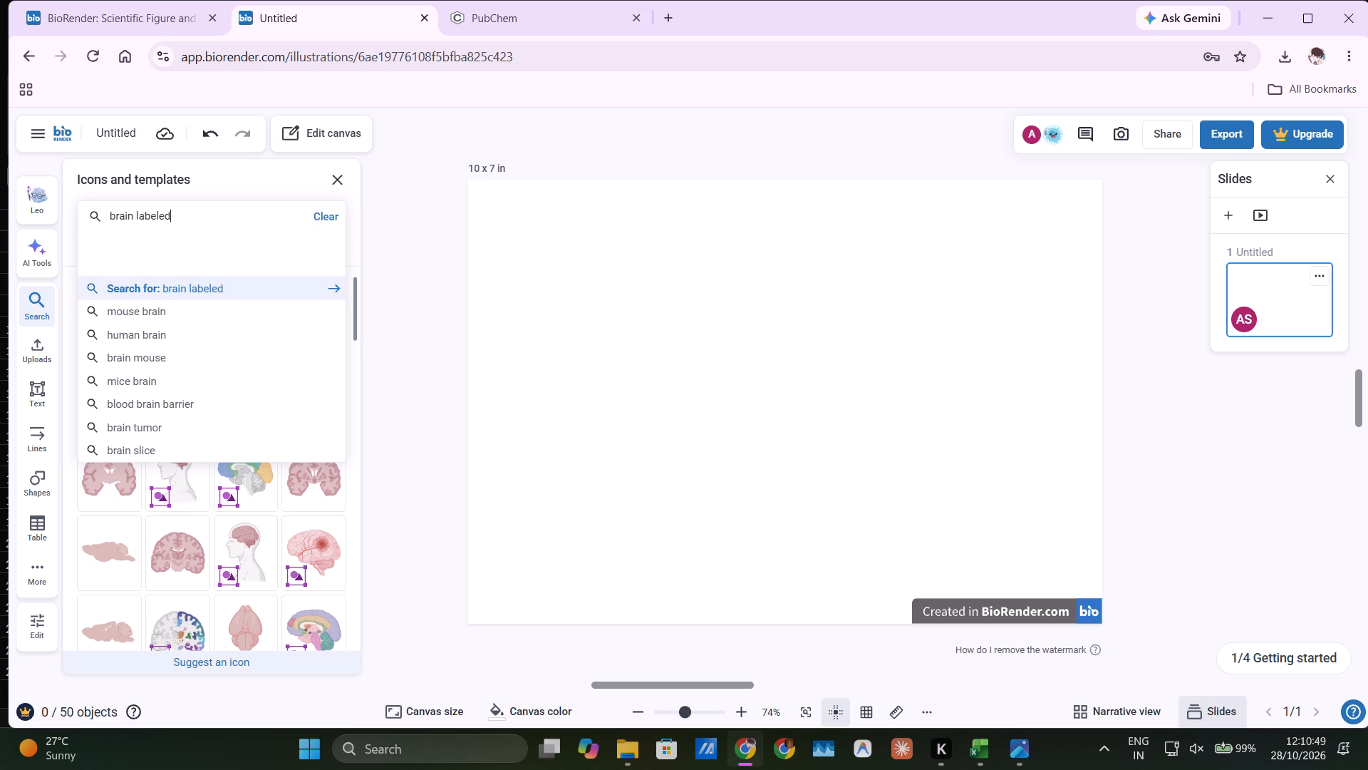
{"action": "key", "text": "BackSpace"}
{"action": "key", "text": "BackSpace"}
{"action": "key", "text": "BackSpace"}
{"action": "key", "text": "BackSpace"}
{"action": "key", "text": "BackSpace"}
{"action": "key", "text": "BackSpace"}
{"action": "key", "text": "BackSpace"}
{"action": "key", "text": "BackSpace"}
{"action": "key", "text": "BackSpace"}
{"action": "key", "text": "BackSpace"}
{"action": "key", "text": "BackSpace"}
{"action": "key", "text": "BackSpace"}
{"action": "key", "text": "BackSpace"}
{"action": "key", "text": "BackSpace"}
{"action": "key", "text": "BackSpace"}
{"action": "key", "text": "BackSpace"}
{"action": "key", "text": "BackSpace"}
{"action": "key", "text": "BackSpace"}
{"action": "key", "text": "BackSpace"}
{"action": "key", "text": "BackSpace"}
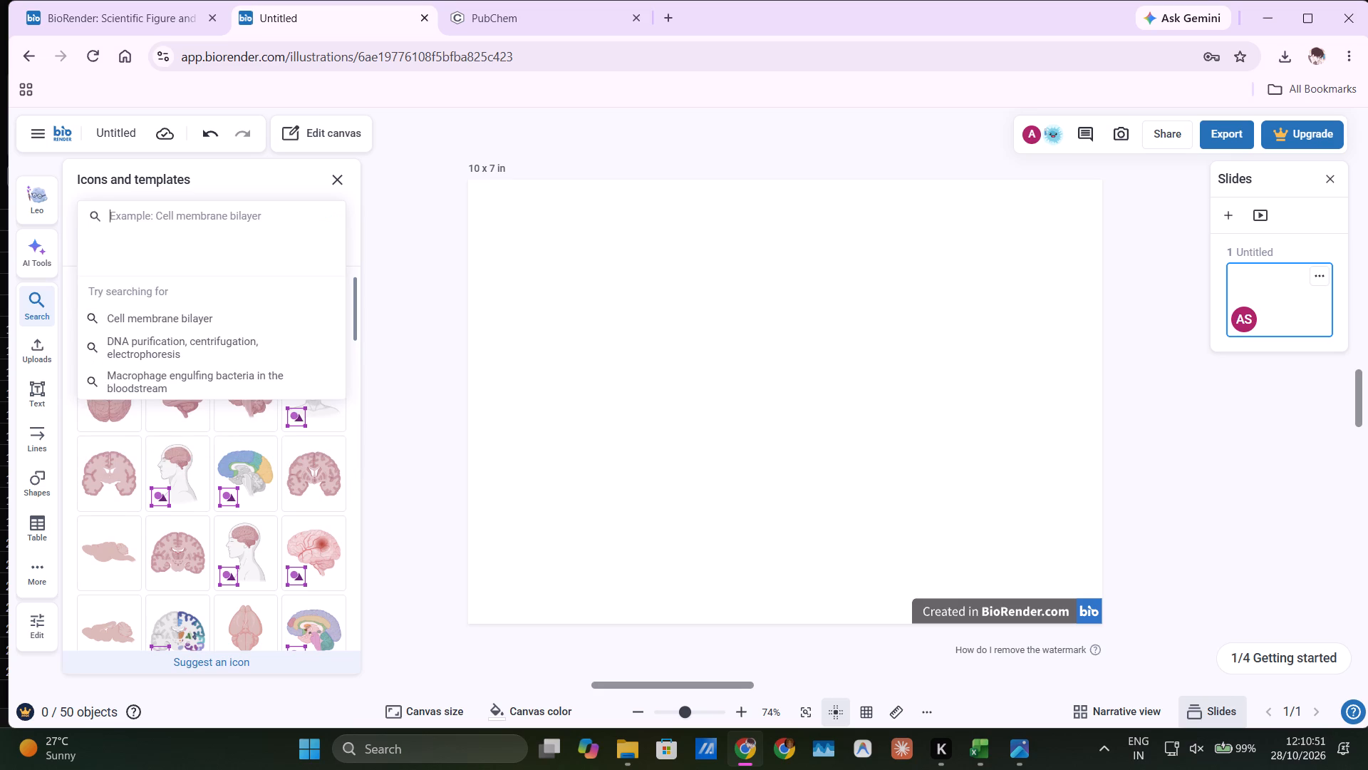
Search the library for "anatomy of brain" across all result types and insert the labeled Anatomy of the Brain template.
{"action": "type", "text": "anato,"}
{"action": "key", "text": "BackSpace"}
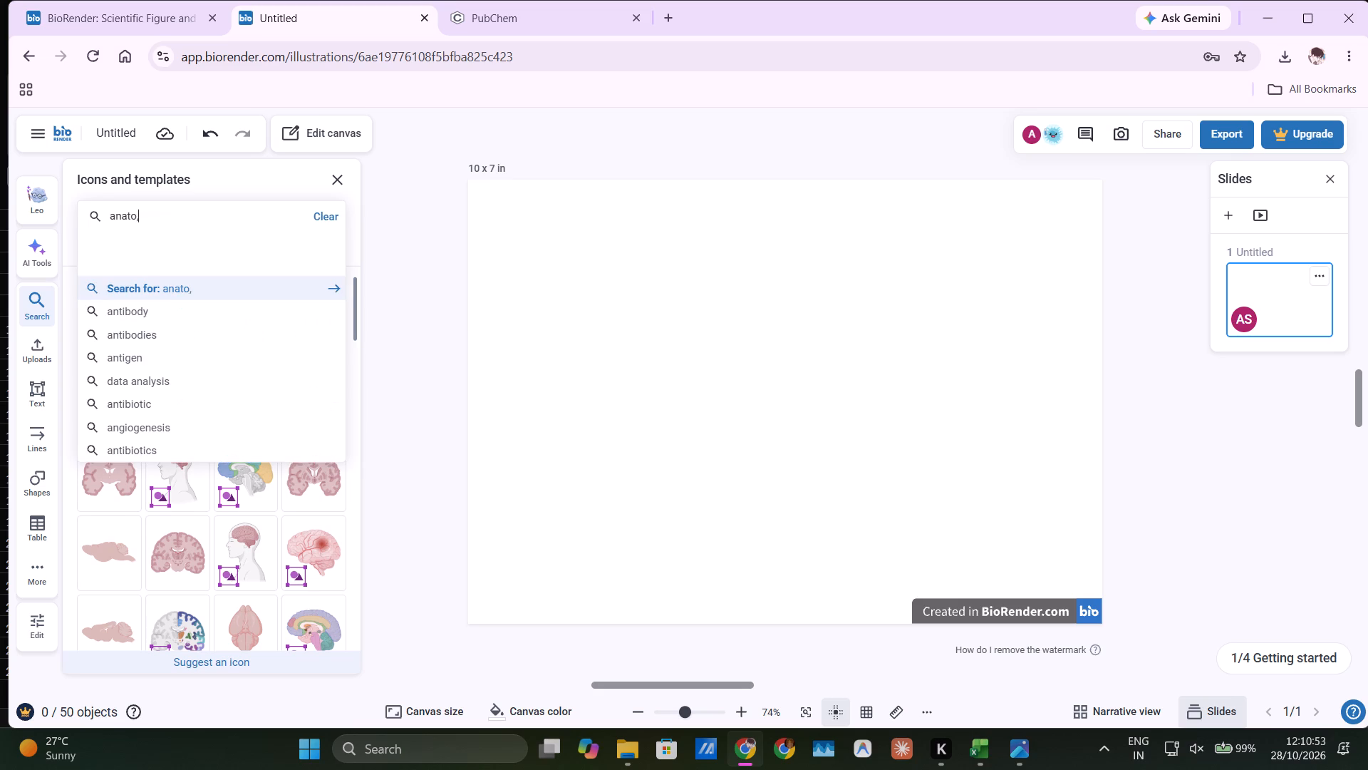
{"action": "type", "text": "my of t"}
{"action": "key", "text": "BackSpace"}
{"action": "type", "text": "brain"}
{"action": "key", "text": "Return"}
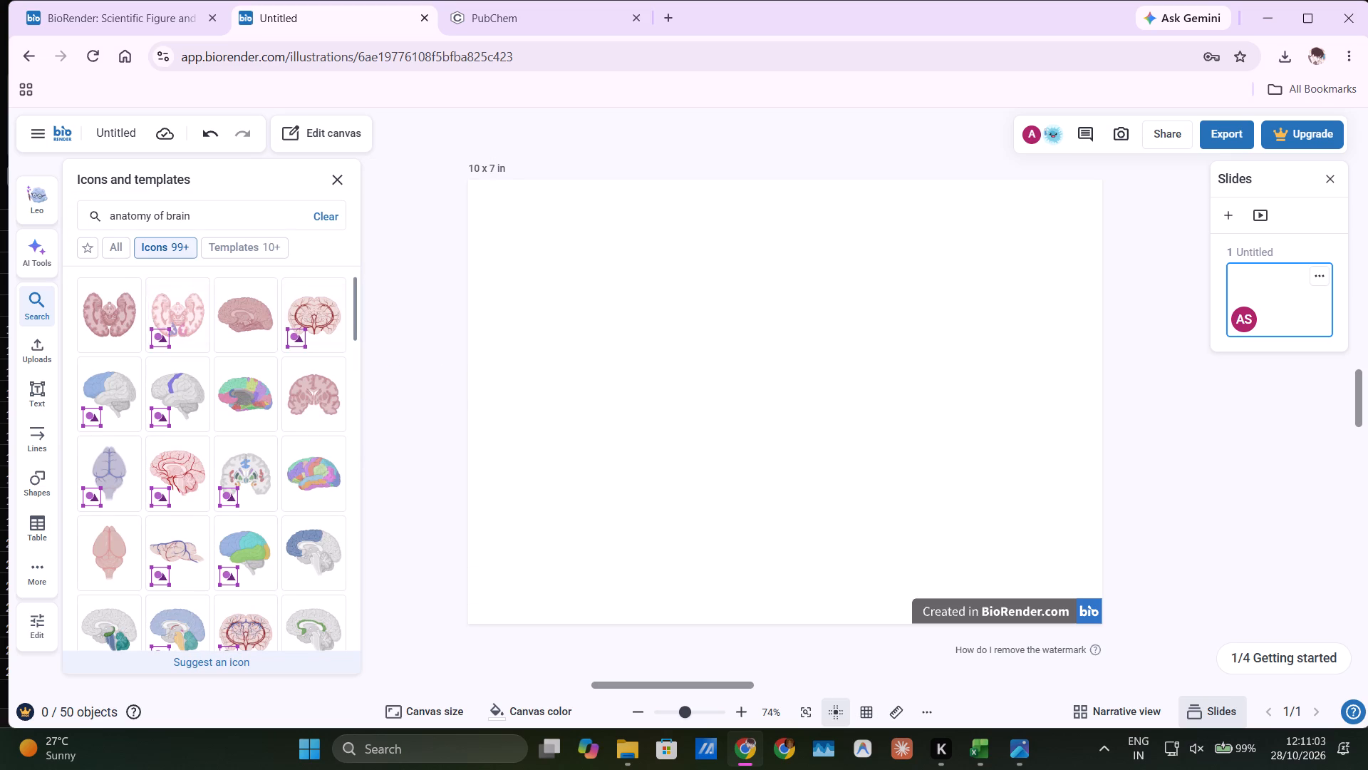
{"action": "left_click", "coordinate": [120, 247]}
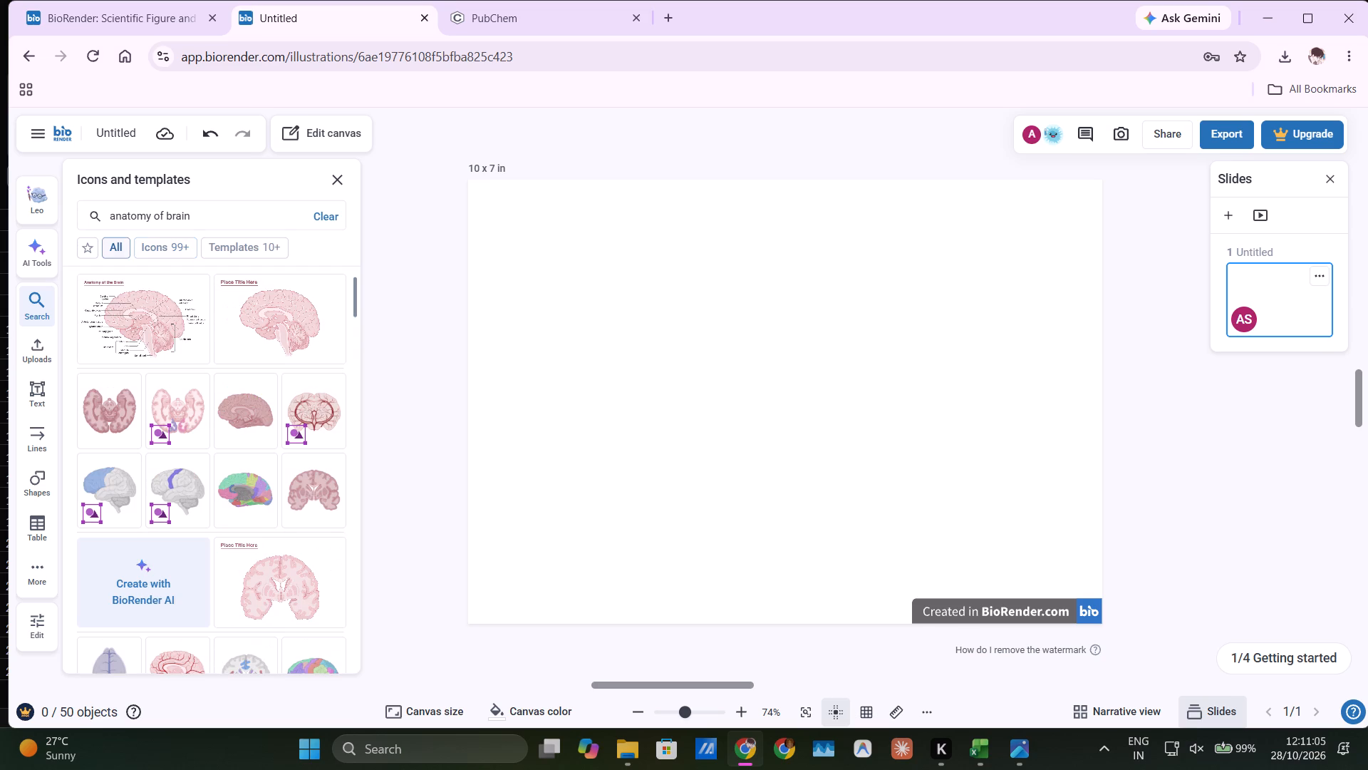
{"action": "left_click", "coordinate": [163, 312]}
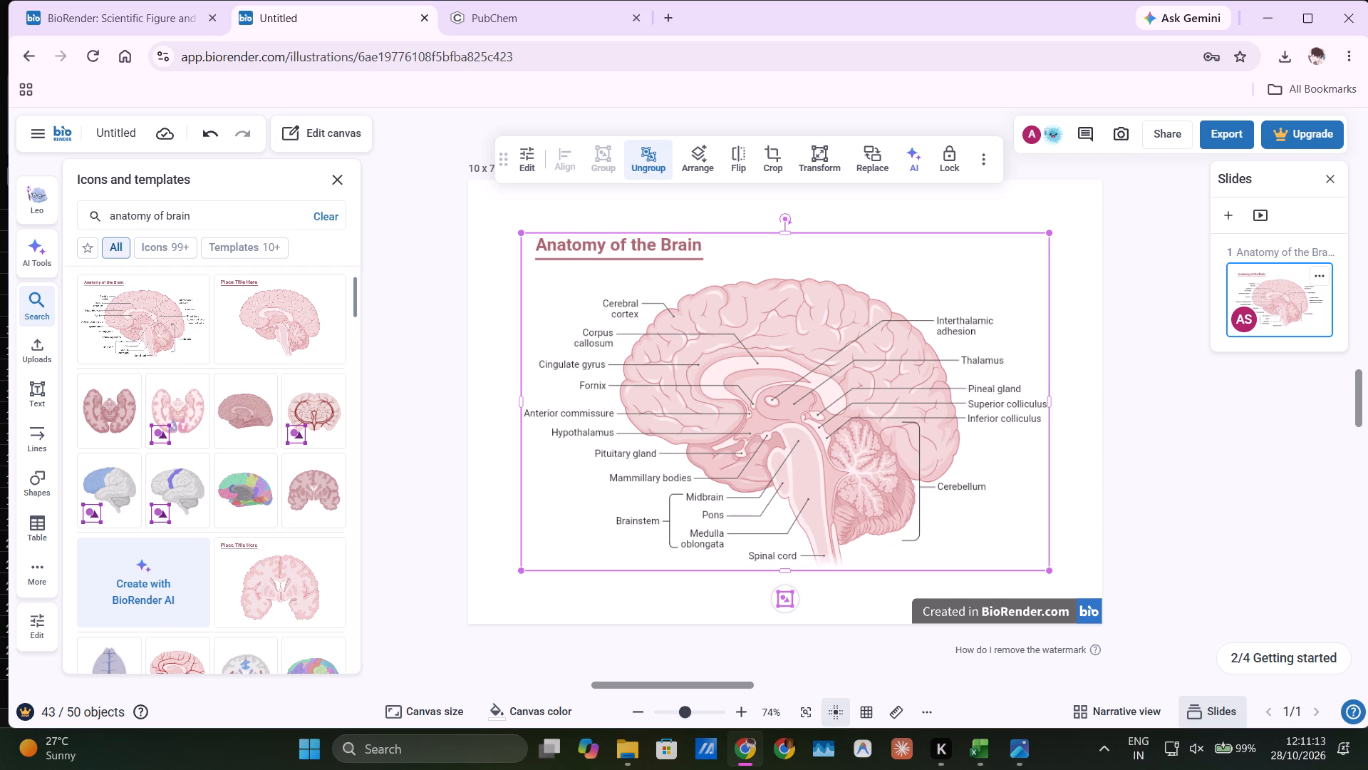
Set the canvas background color to light blue, DDF1F5.
{"action": "left_click", "coordinate": [529, 702]}
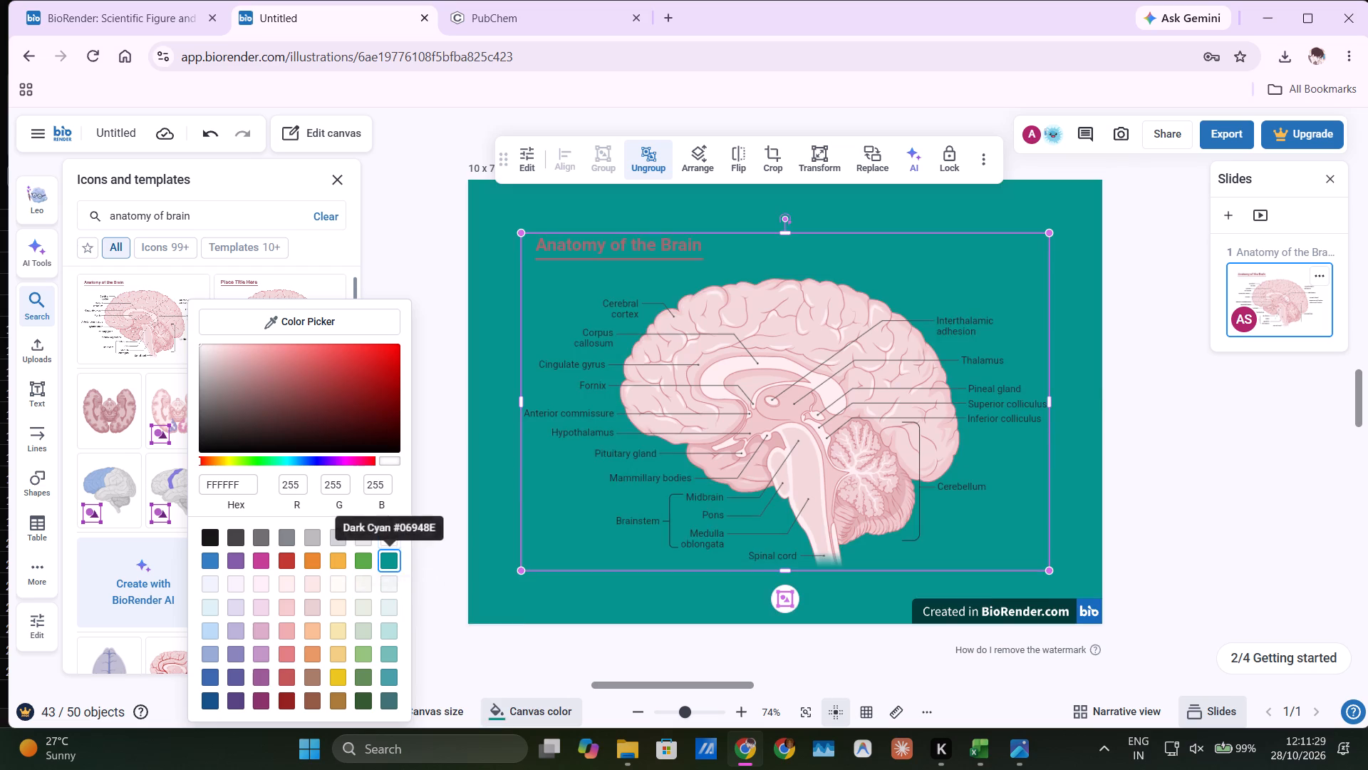
{"action": "left_click", "coordinate": [210, 610]}
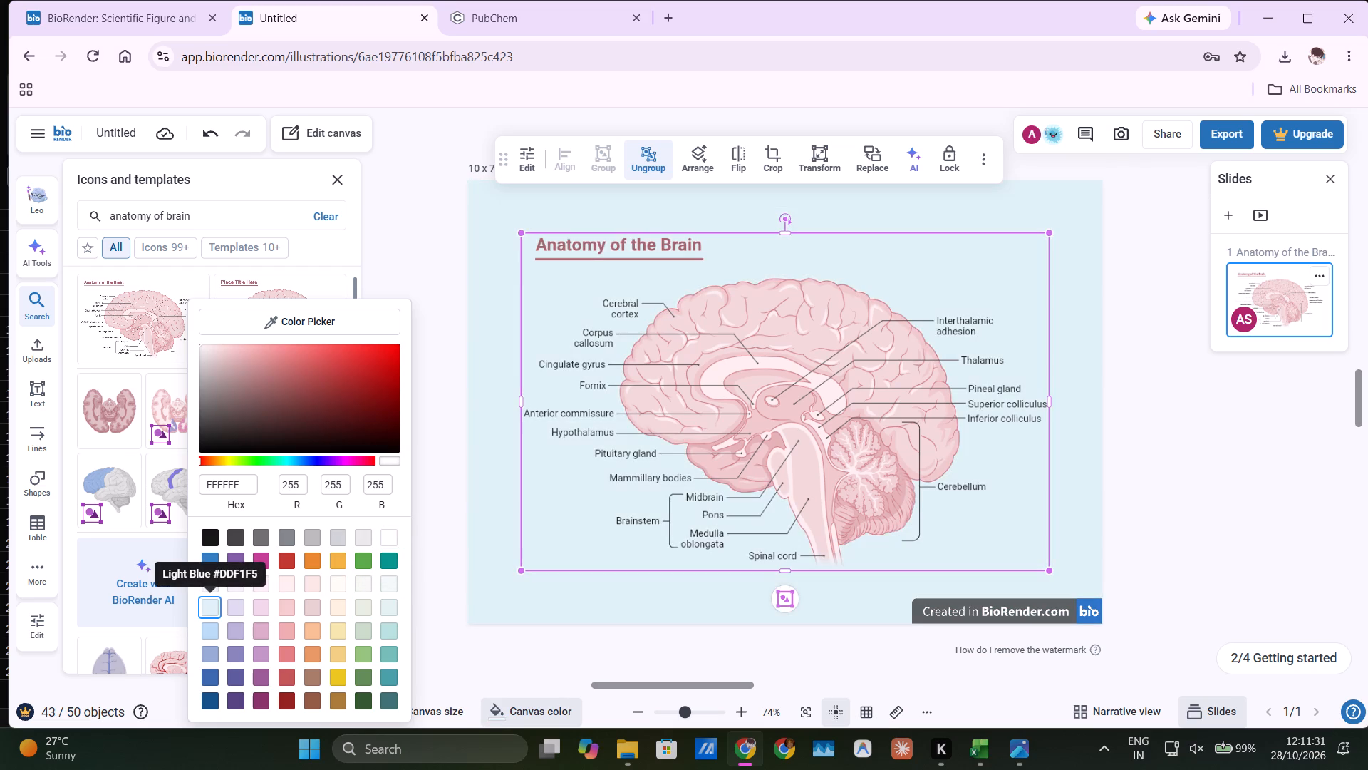
{"action": "left_click", "coordinate": [438, 498]}
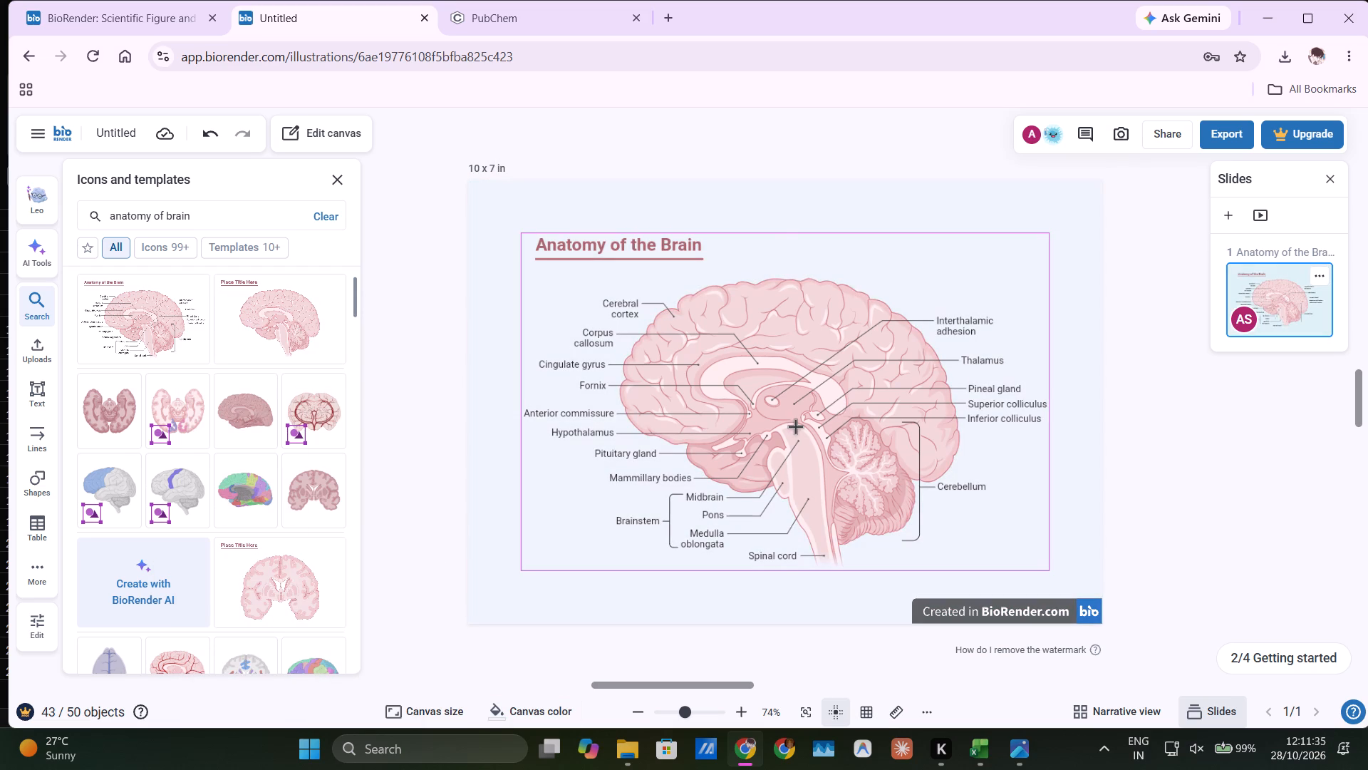
Enlarge the grouped brain diagram from its lower-right and upper-left corners so it fills more of the canvas.
{"action": "left_click", "coordinate": [796, 428]}
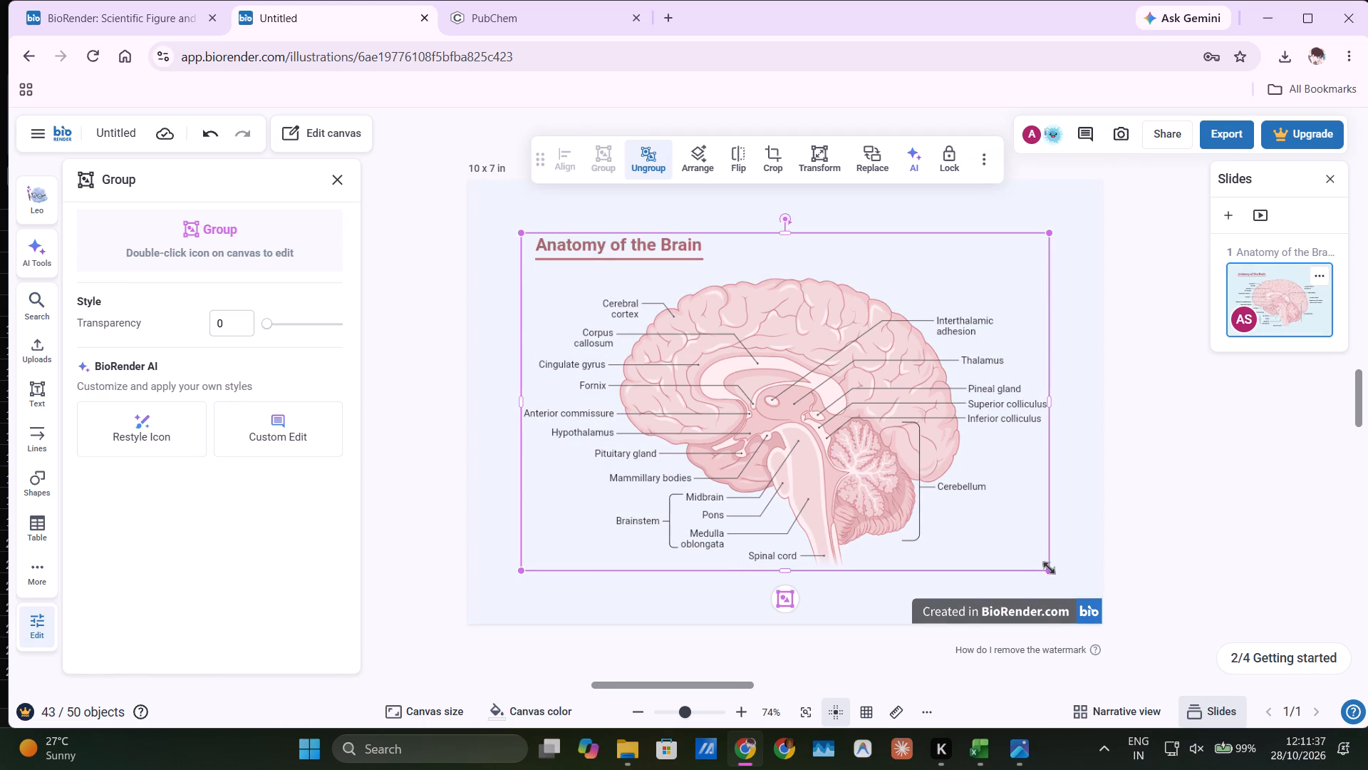
{"action": "left_click_drag", "start_coordinate": [1050, 568], "coordinate": [1058, 574]}
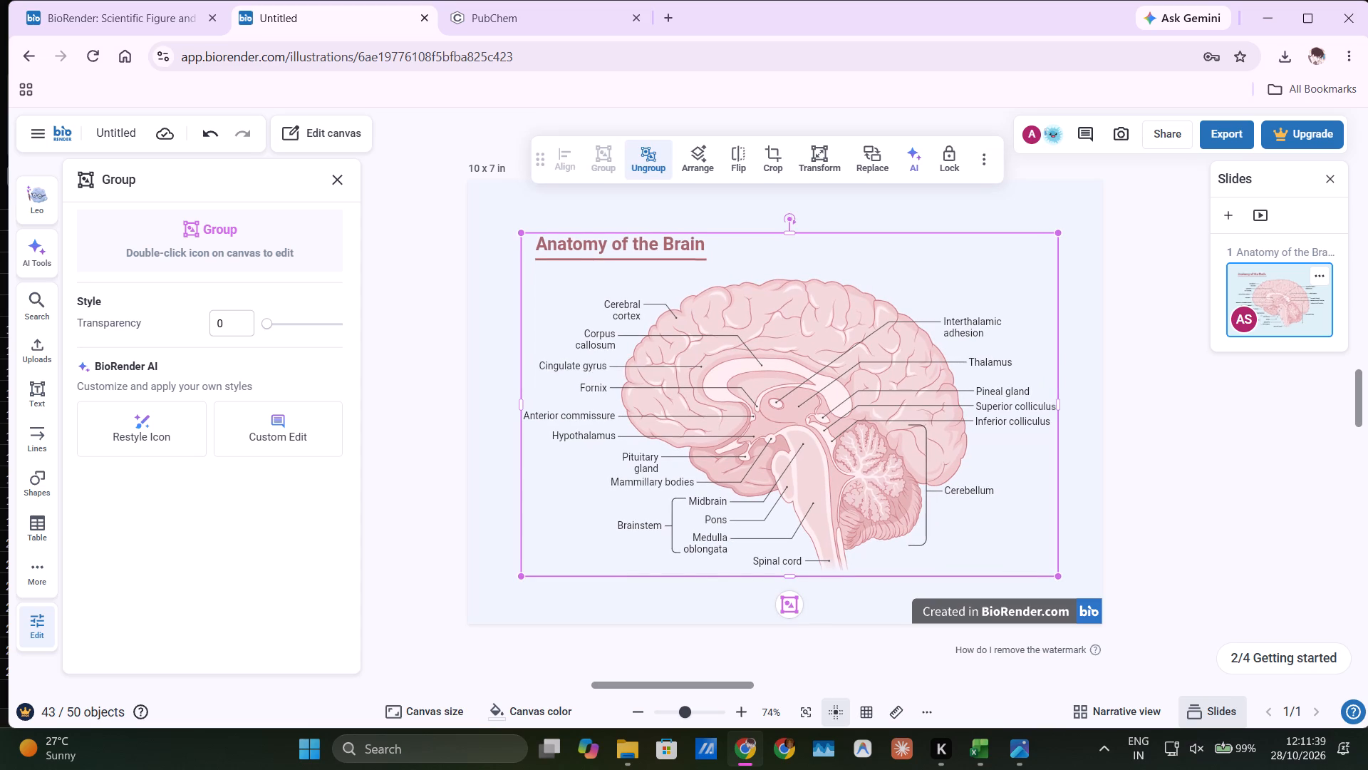
{"action": "left_click_drag", "start_coordinate": [522, 233], "coordinate": [502, 212]}
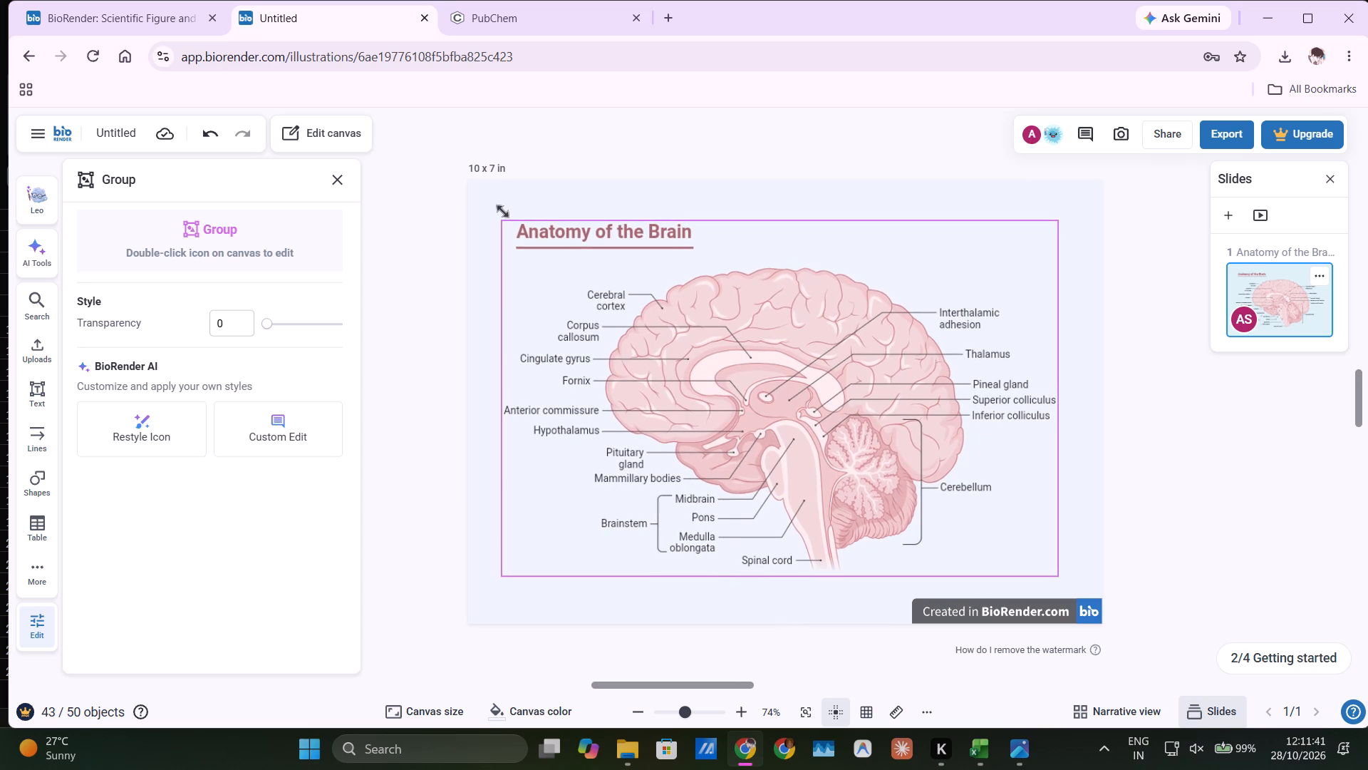
{"action": "left_click_drag", "start_coordinate": [502, 212], "coordinate": [503, 212]}
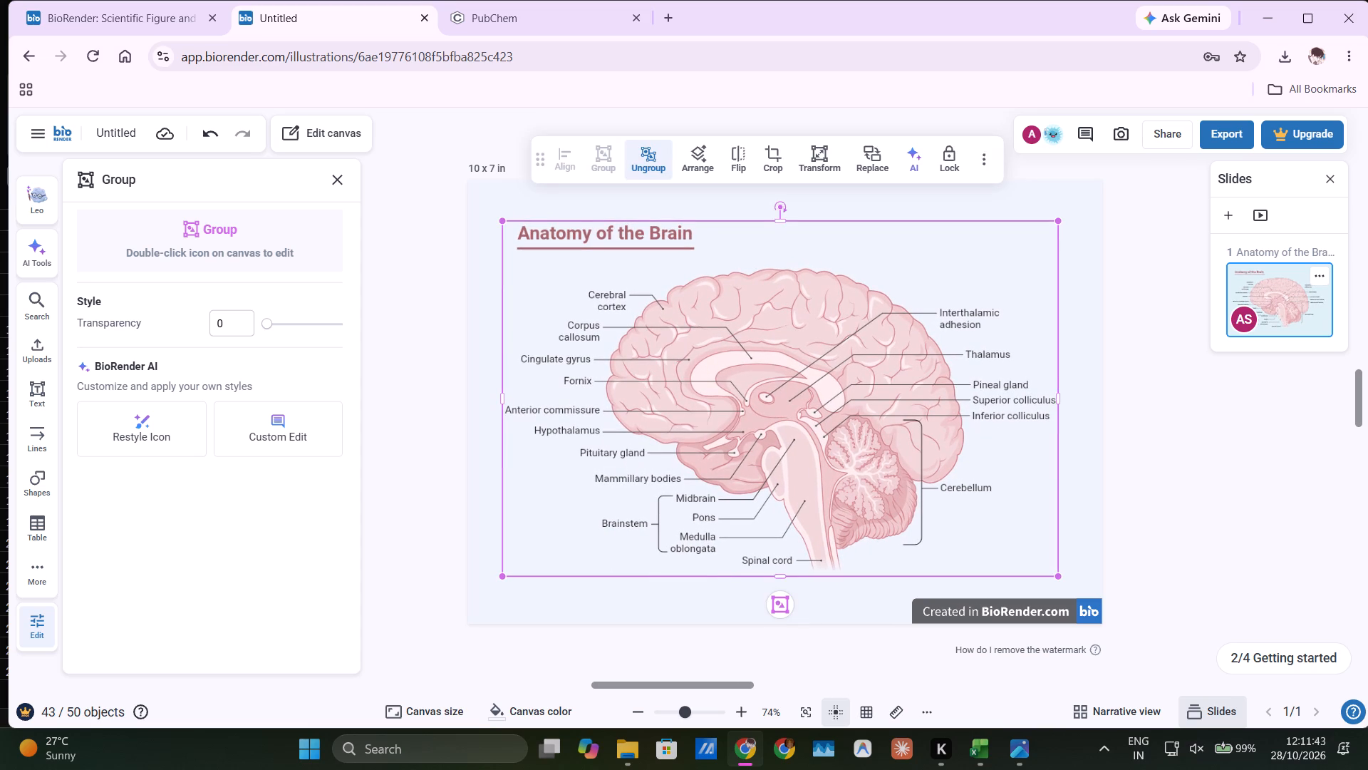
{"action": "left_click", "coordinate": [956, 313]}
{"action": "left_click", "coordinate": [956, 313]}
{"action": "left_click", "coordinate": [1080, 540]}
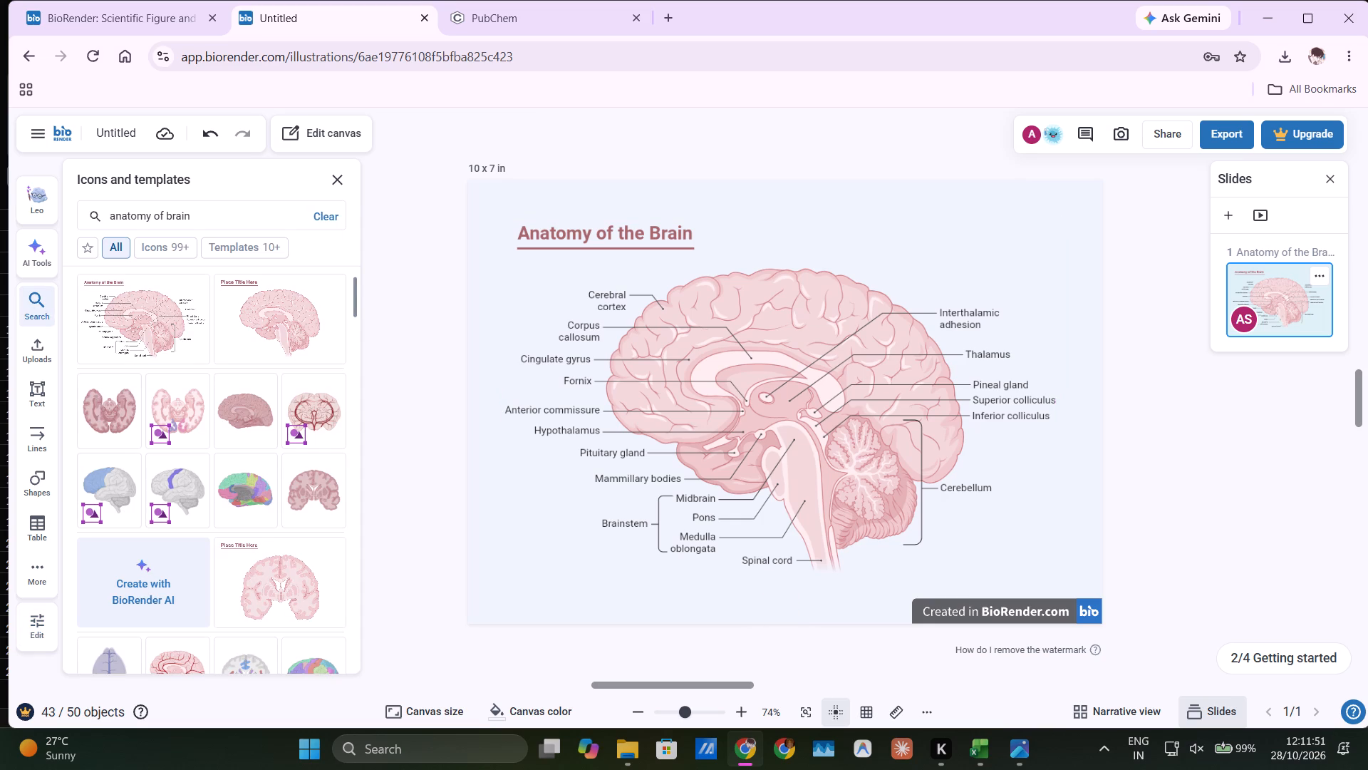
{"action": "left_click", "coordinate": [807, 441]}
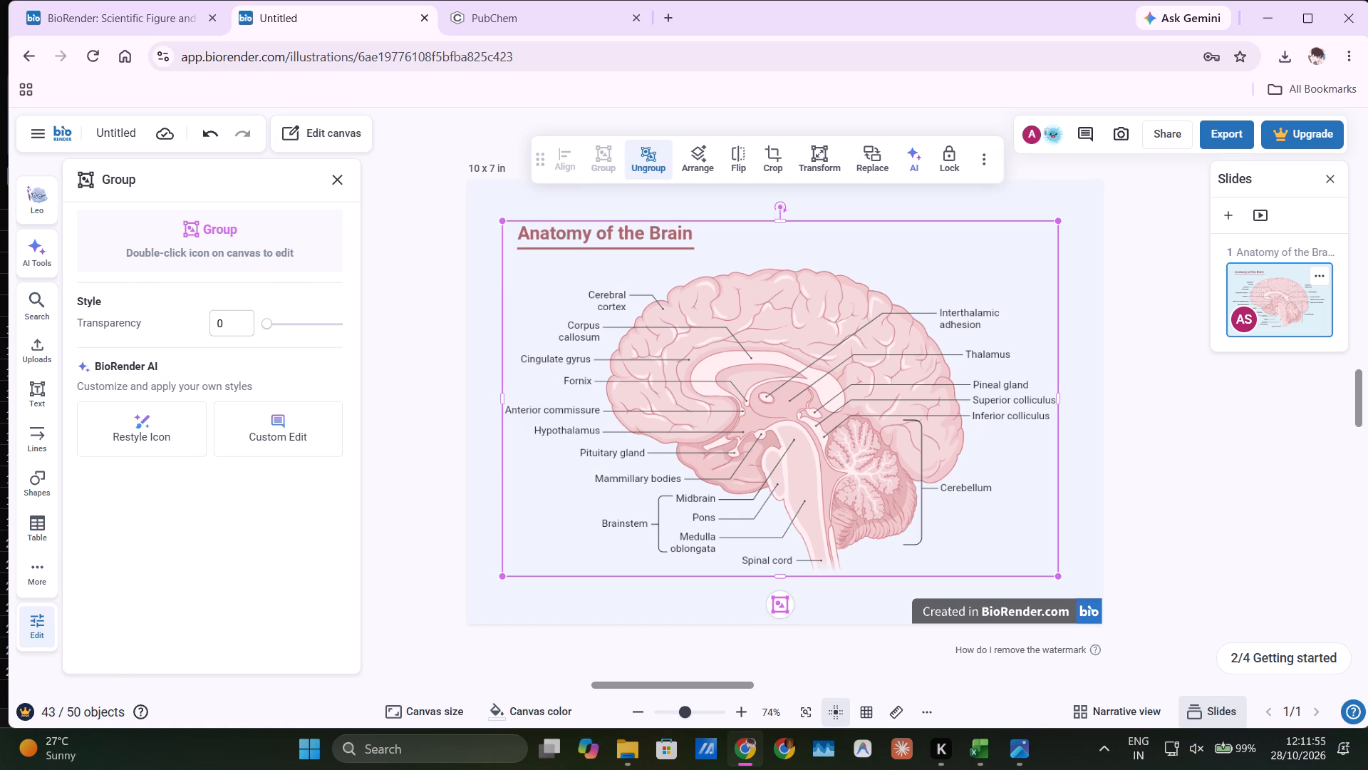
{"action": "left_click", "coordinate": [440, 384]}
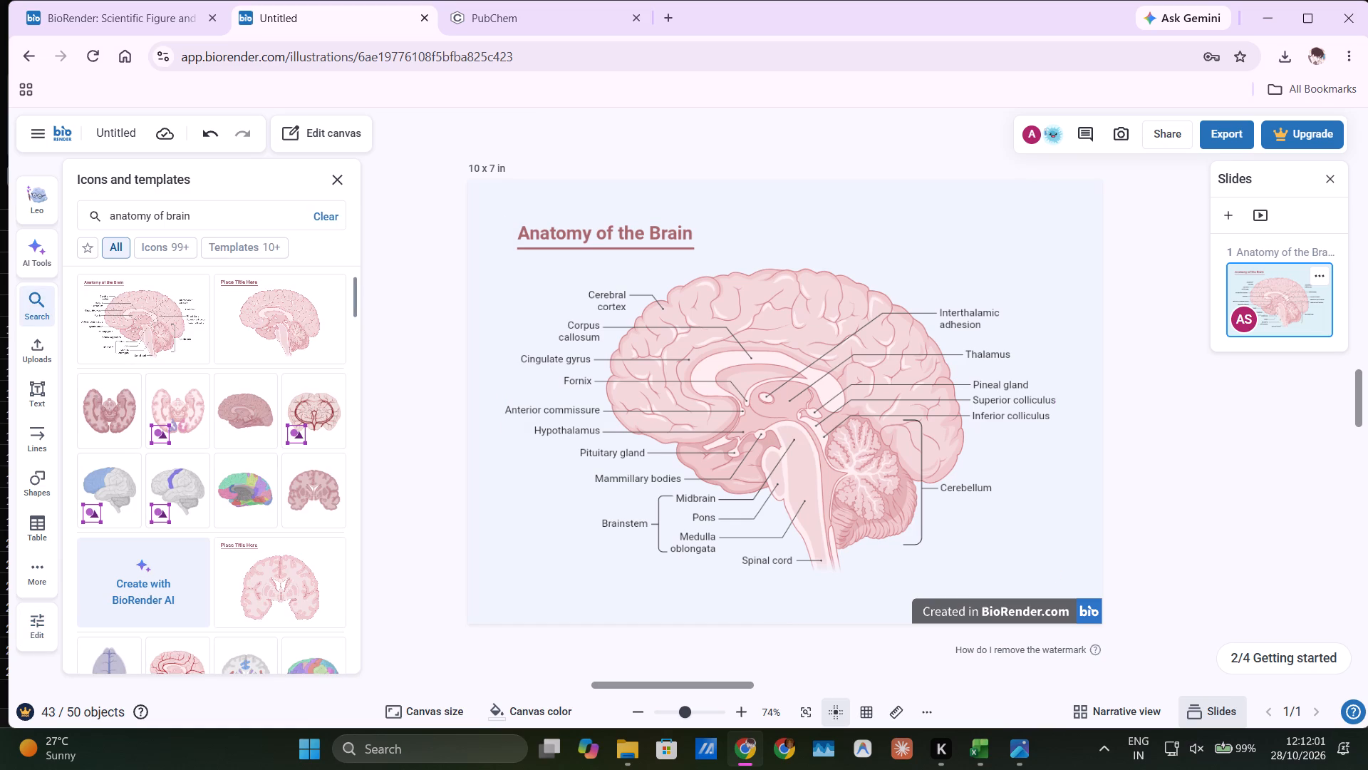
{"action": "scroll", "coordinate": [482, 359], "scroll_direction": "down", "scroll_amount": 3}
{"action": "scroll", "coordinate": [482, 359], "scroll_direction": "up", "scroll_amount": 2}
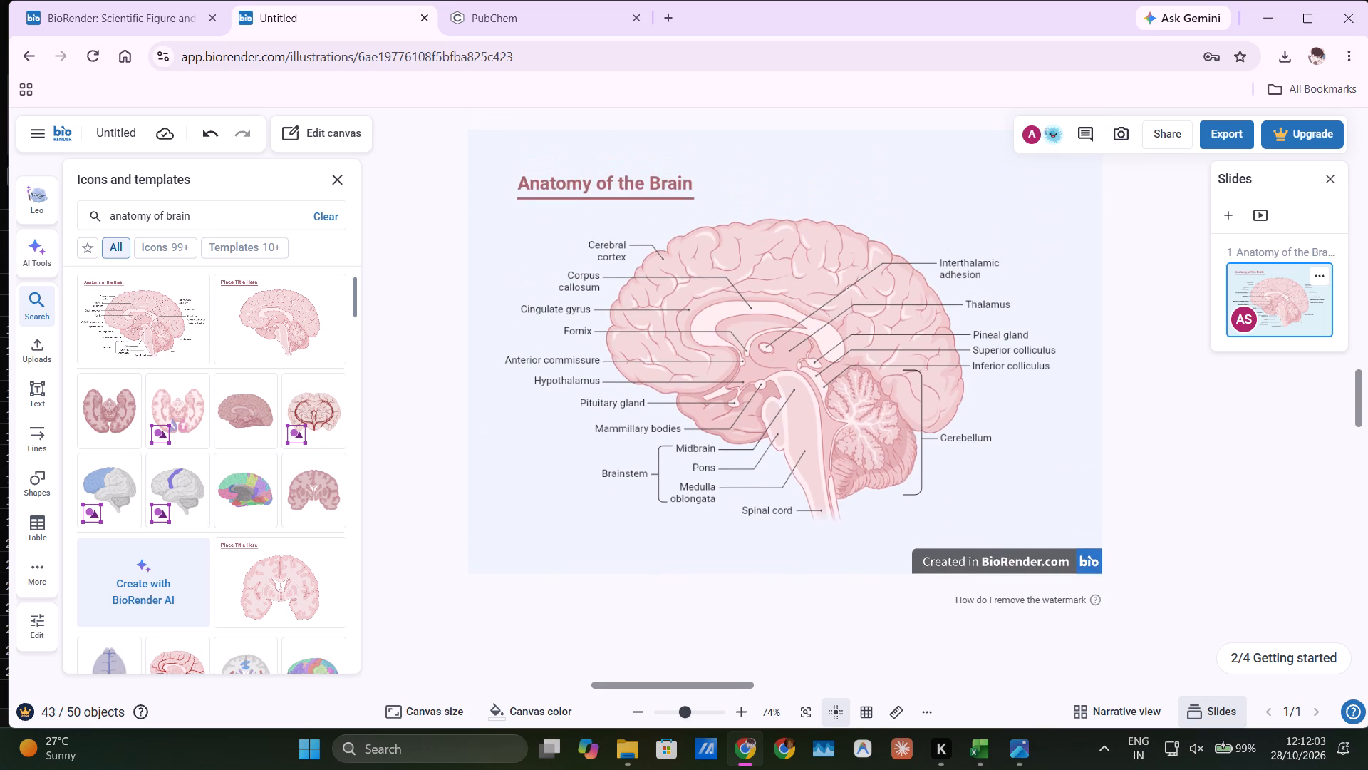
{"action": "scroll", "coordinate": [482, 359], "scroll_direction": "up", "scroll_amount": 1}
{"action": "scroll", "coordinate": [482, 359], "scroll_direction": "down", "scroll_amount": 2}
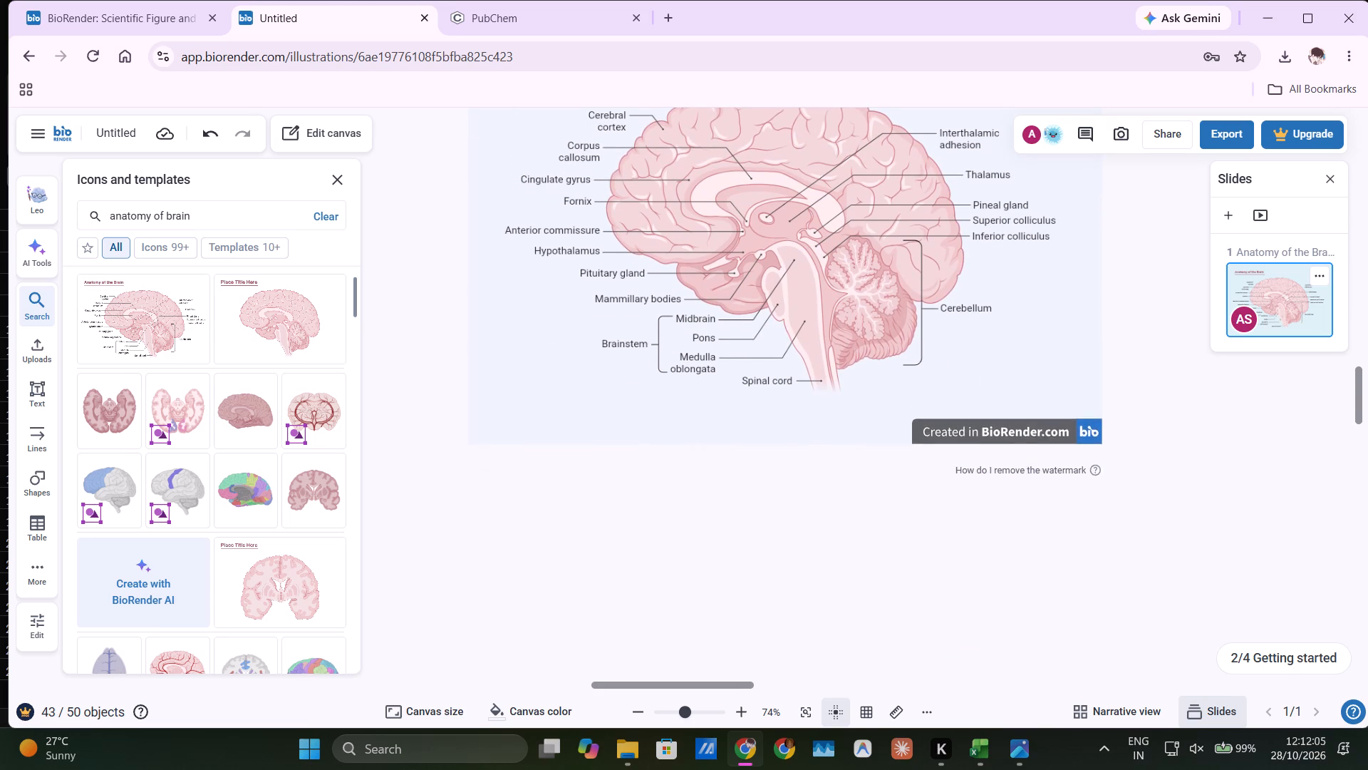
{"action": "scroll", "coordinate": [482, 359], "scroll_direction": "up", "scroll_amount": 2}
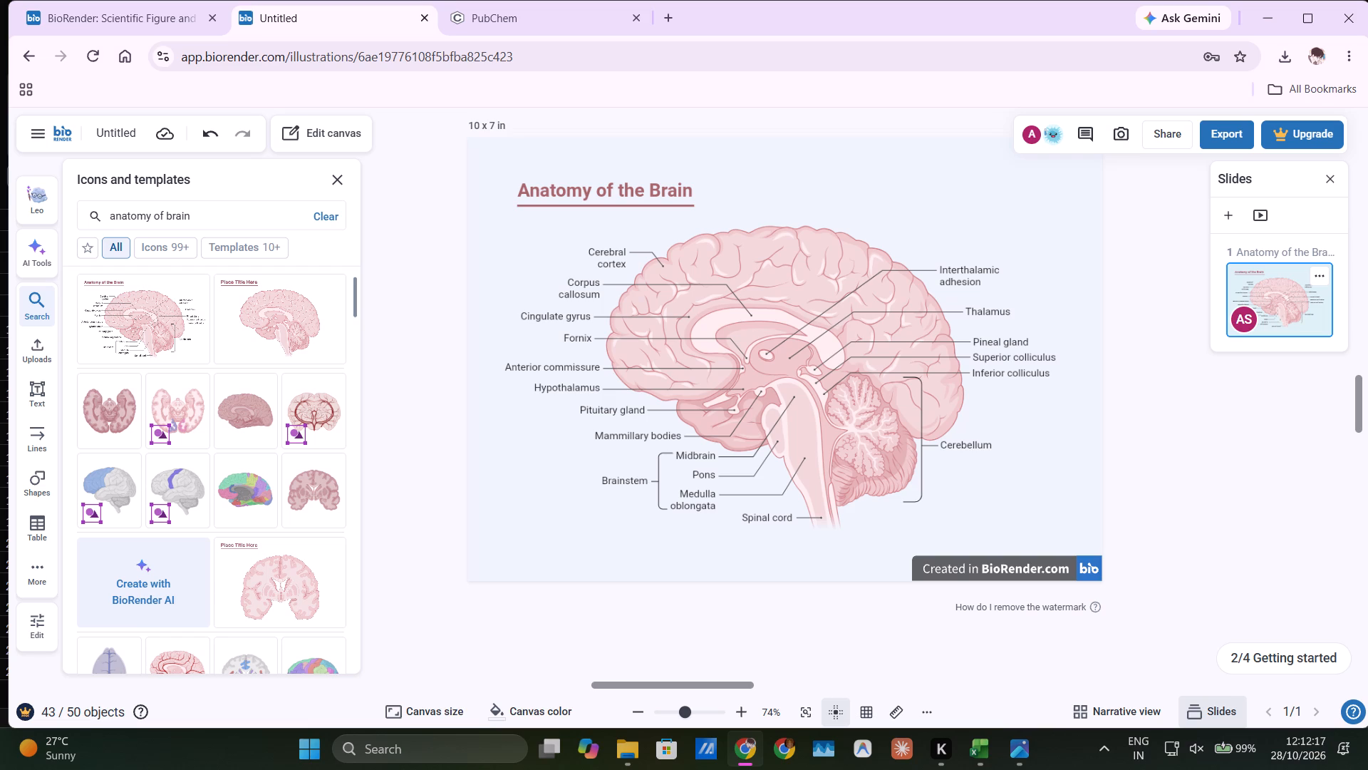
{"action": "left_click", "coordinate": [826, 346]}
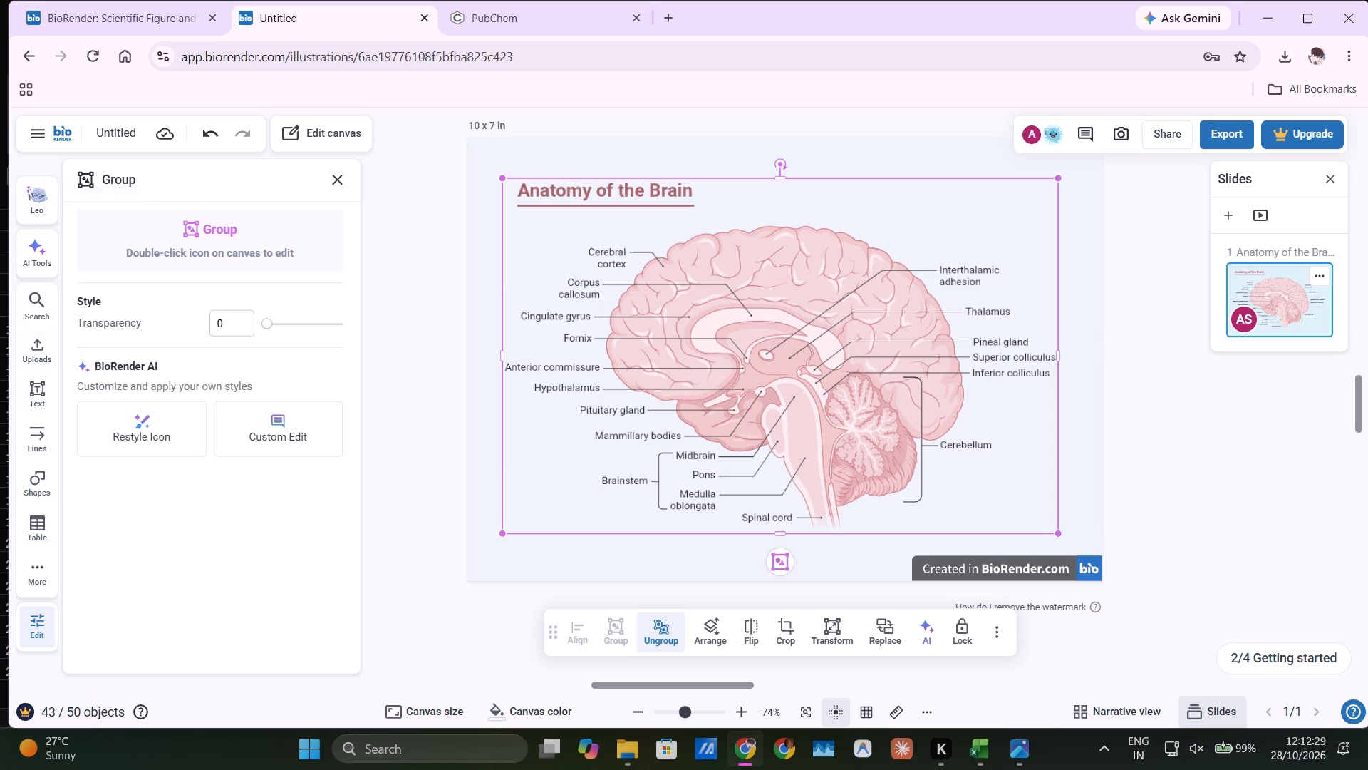
Search the icons and templates library for "pathophysiology of maleia".
{"action": "left_click", "coordinate": [48, 298]}
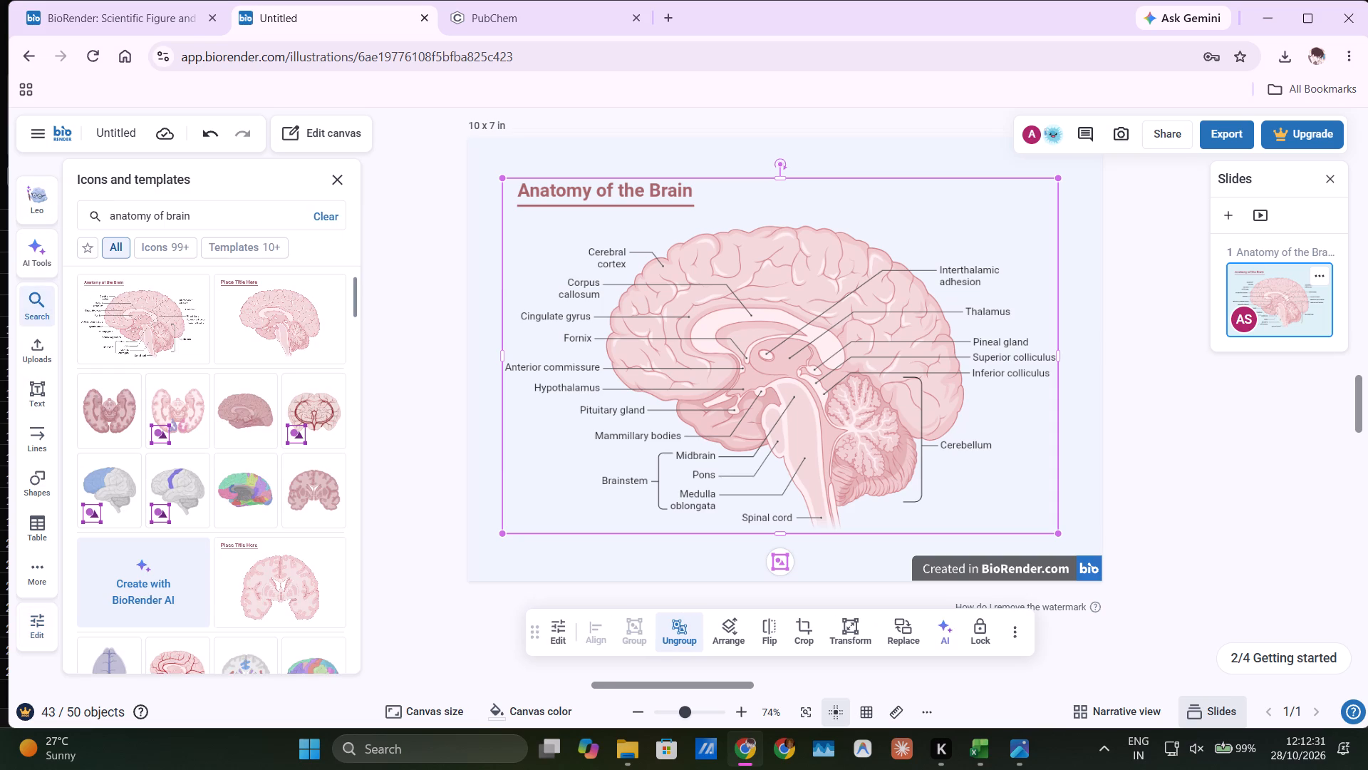
{"action": "left_click", "coordinate": [276, 210]}
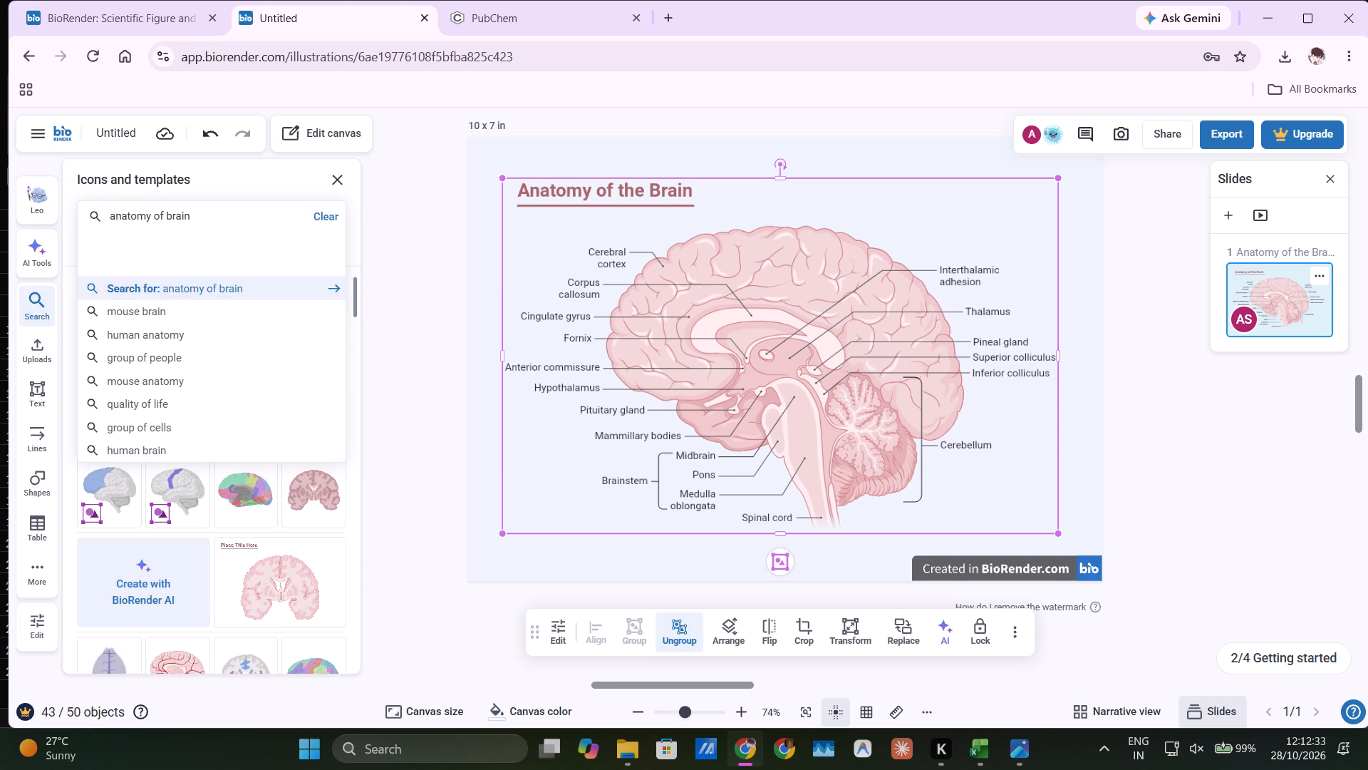
{"action": "key", "text": "BackSpace"}
{"action": "key", "text": "BackSpace"}
{"action": "key", "text": "BackSpace"}
{"action": "key", "text": "BackSpace"}
{"action": "key", "text": "BackSpace"}
{"action": "key", "text": "BackSpace"}
{"action": "key", "text": "BackSpace"}
{"action": "key", "text": "BackSpace"}
{"action": "key", "text": "BackSpace"}
{"action": "key", "text": "BackSpace"}
{"action": "key", "text": "BackSpace"}
{"action": "key", "text": "BackSpace"}
{"action": "key", "text": "BackSpace"}
{"action": "key", "text": "BackSpace"}
{"action": "key", "text": "BackSpace"}
{"action": "key", "text": "BackSpace"}
{"action": "key", "text": "BackSpace"}
{"action": "key", "text": "BackSpace"}
{"action": "key", "text": "BackSpace"}
{"action": "key", "text": "BackSpace"}
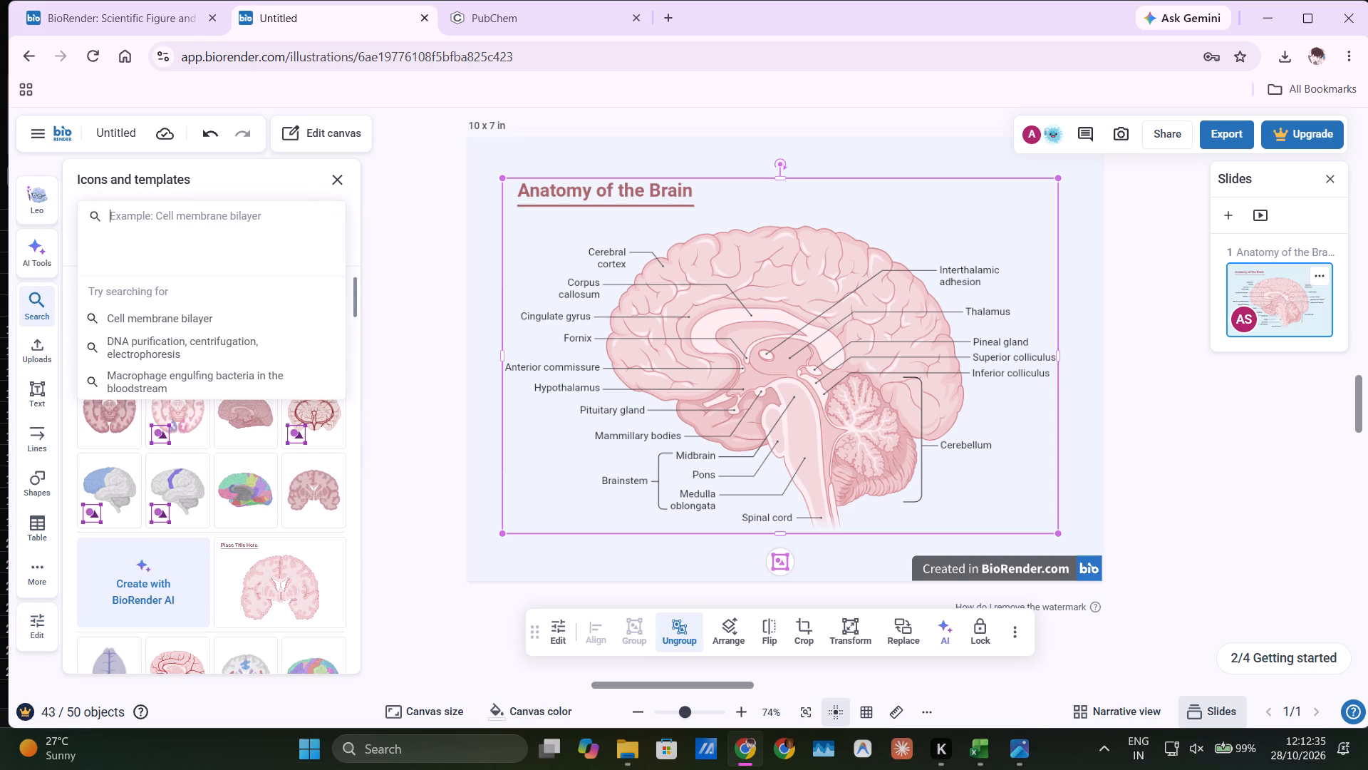
{"action": "type", "text": "hum"}
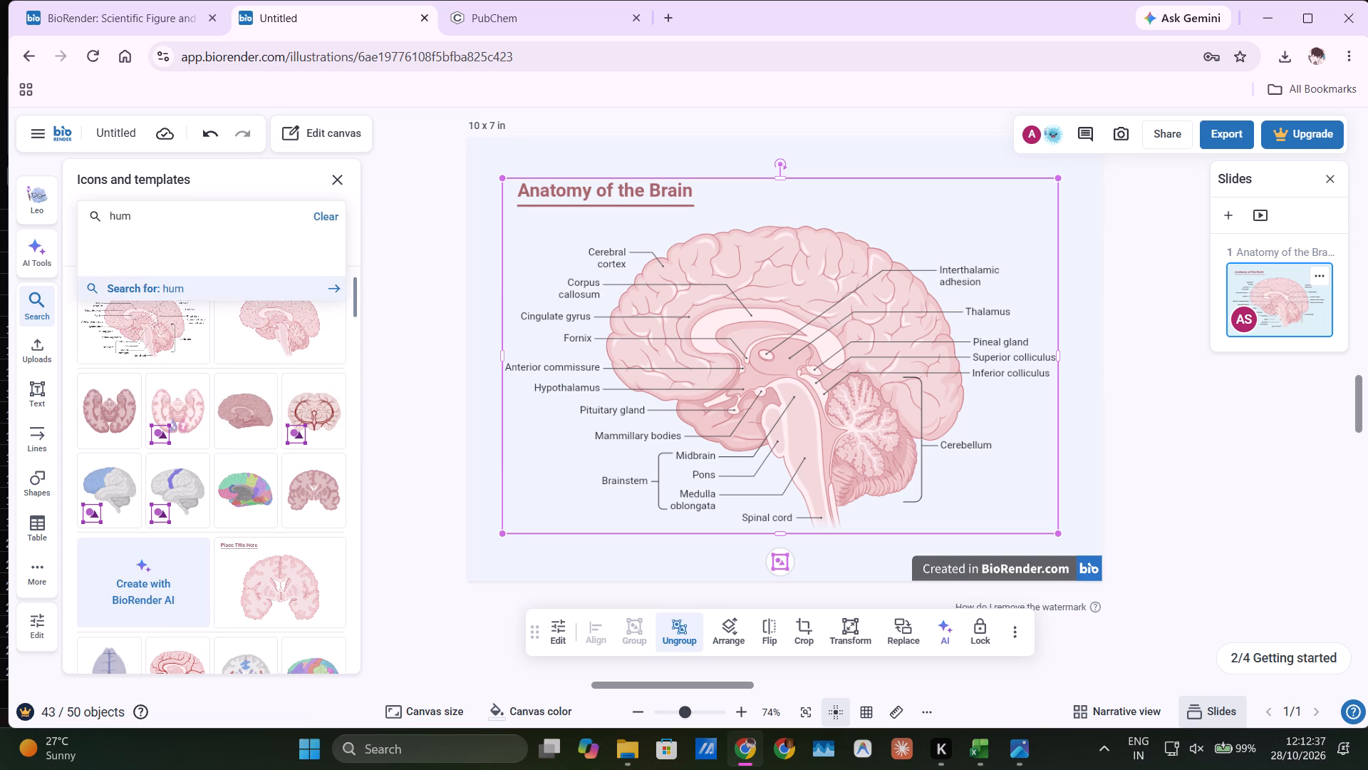
{"action": "key", "text": "BackSpace"}
{"action": "key", "text": "BackSpace"}
{"action": "key", "text": "BackSpace"}
{"action": "key", "text": "BackSpace"}
{"action": "key", "text": "BackSpace"}
{"action": "key", "text": "BackSpace"}
{"action": "key", "text": "BackSpace"}
{"action": "key", "text": "BackSpace"}
{"action": "key", "text": "BackSpace"}
{"action": "key", "text": "BackSpace"}
{"action": "key", "text": "BackSpace"}
{"action": "key", "text": "BackSpace"}
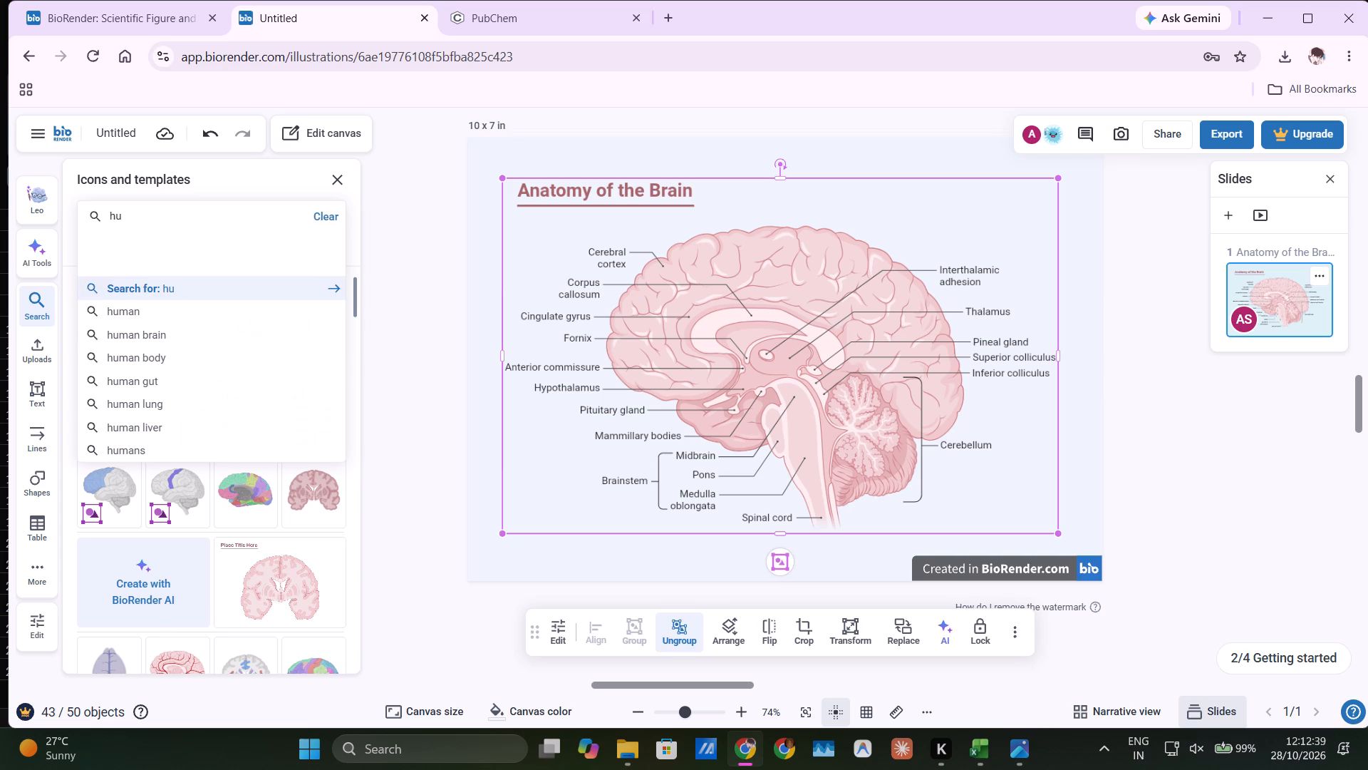
{"action": "type", "text": "pathophysiology od"}
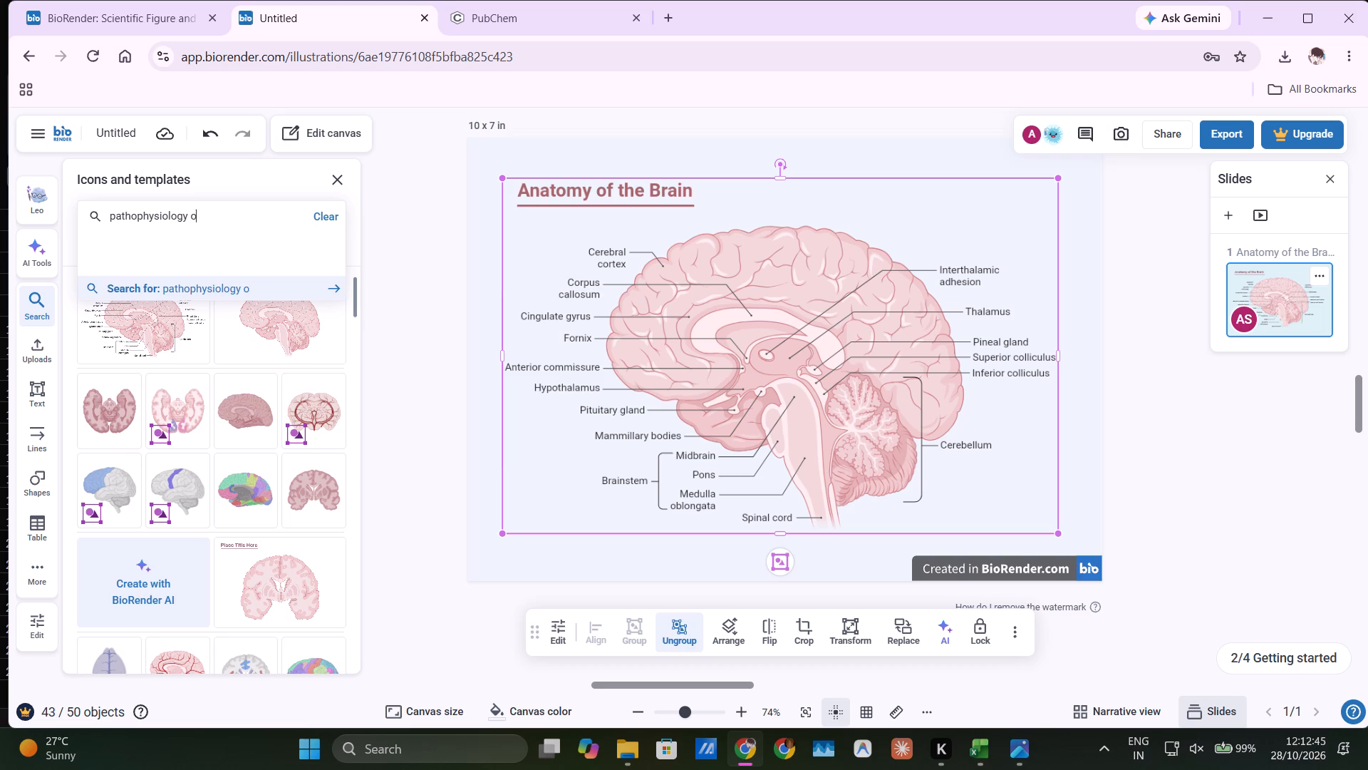
{"action": "key", "text": "space"}
{"action": "key", "text": "BackSpace"}
{"action": "key", "text": "BackSpace"}
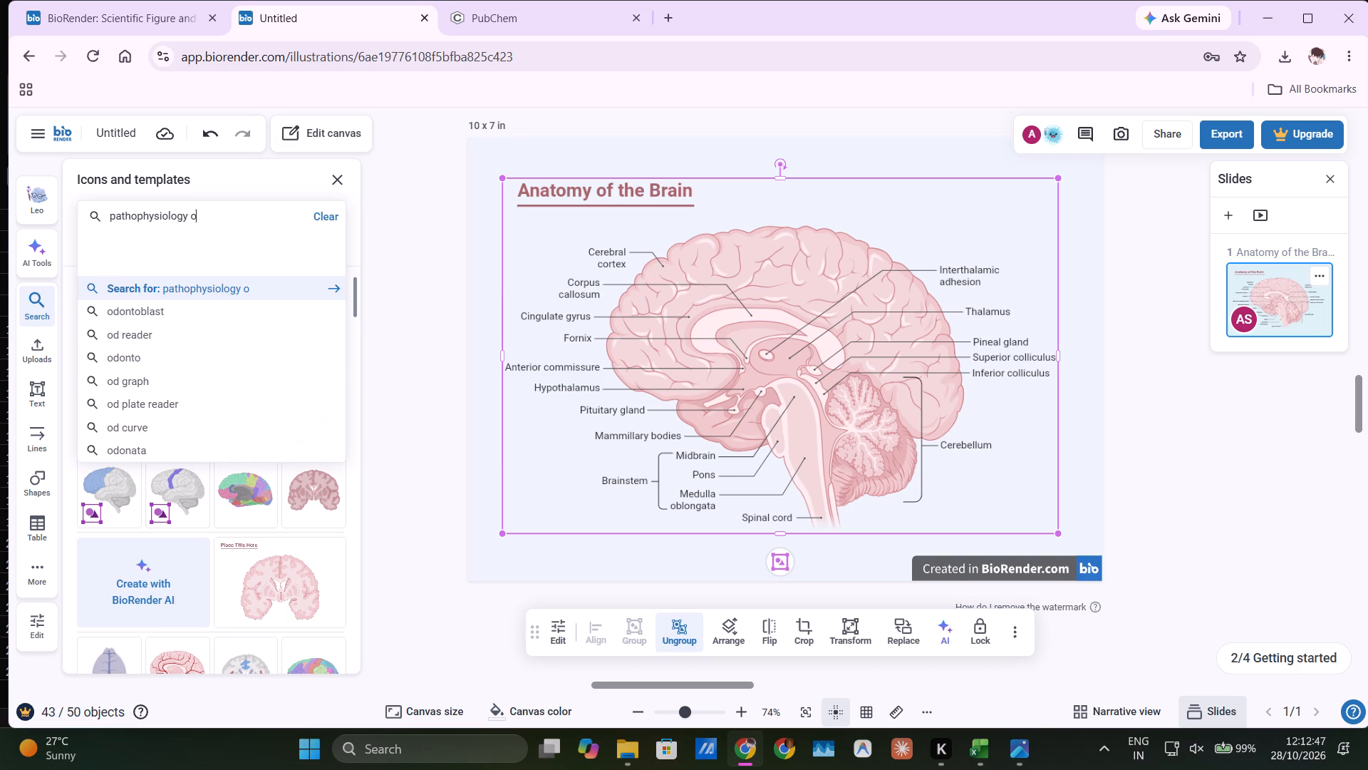
{"action": "type", "text": "f"}
{"action": "key", "text": "space"}
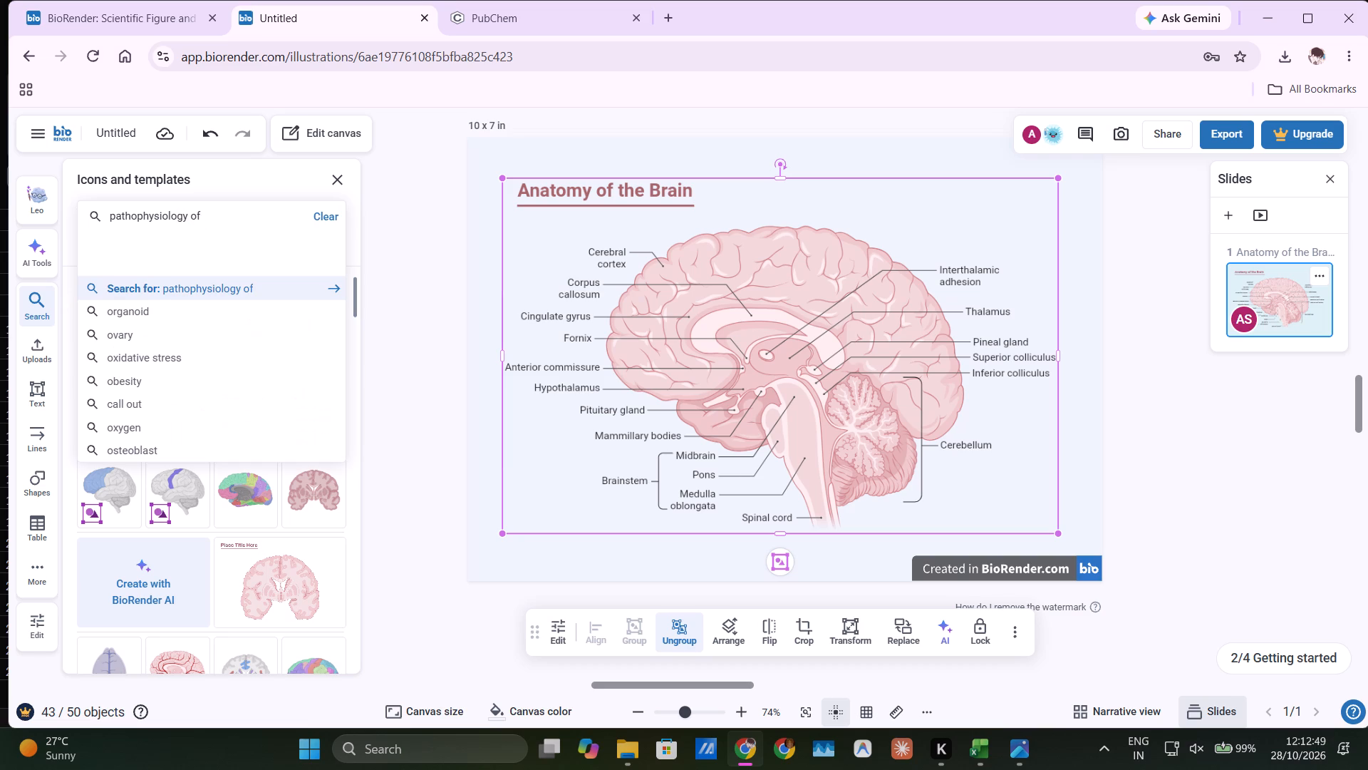
{"action": "type", "text": "ma"}
{"action": "key", "text": "l"}
{"action": "key", "text": "e"}
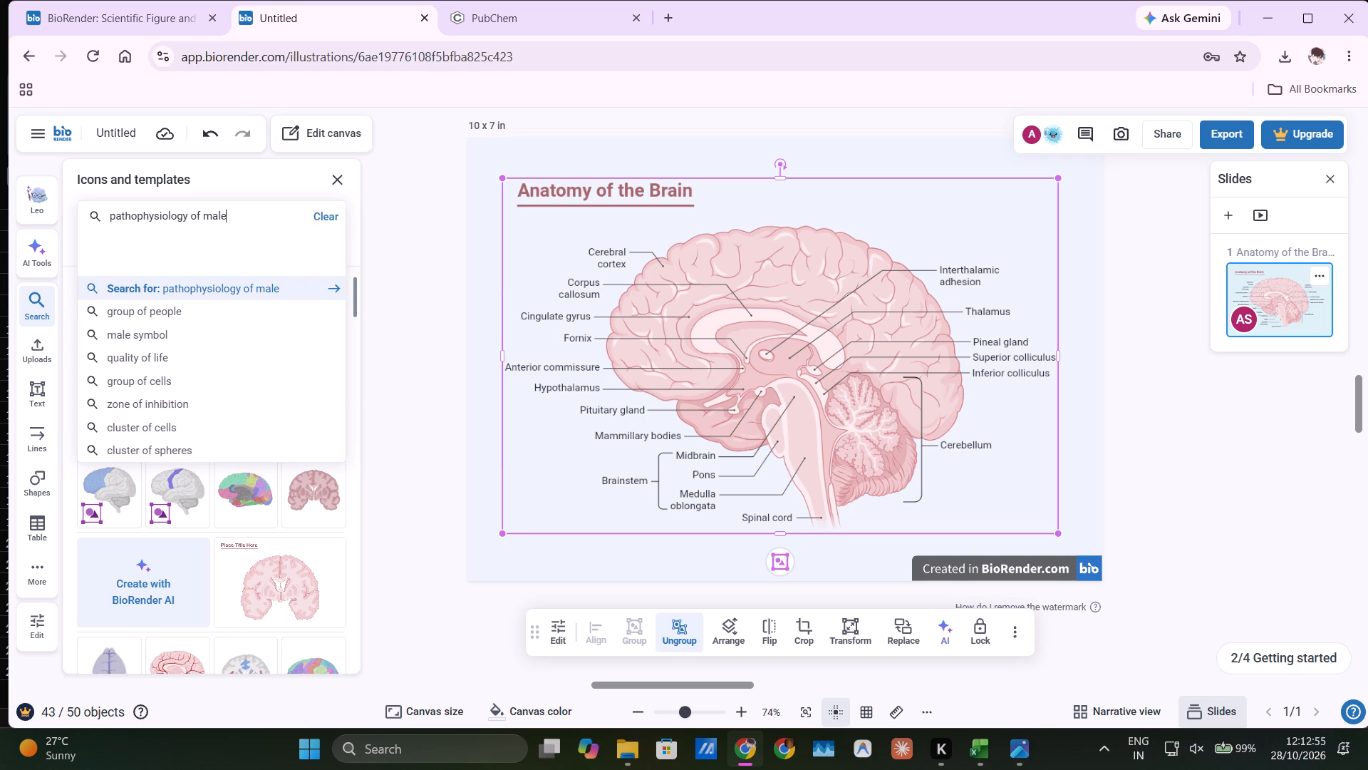
{"action": "type", "text": "ia"}
{"action": "key", "text": "Return"}
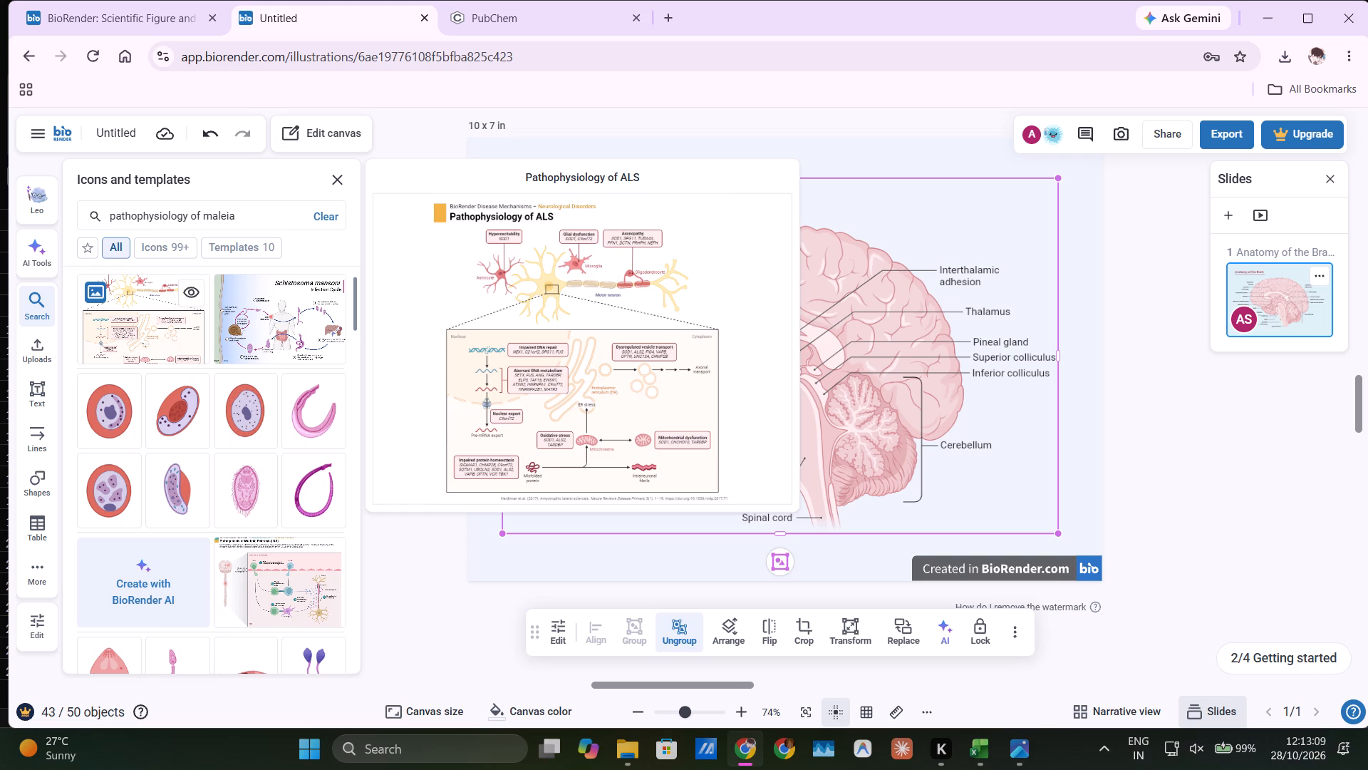
Search the icons and templates library for "human body" across all result types.
{"action": "left_click", "coordinate": [300, 212]}
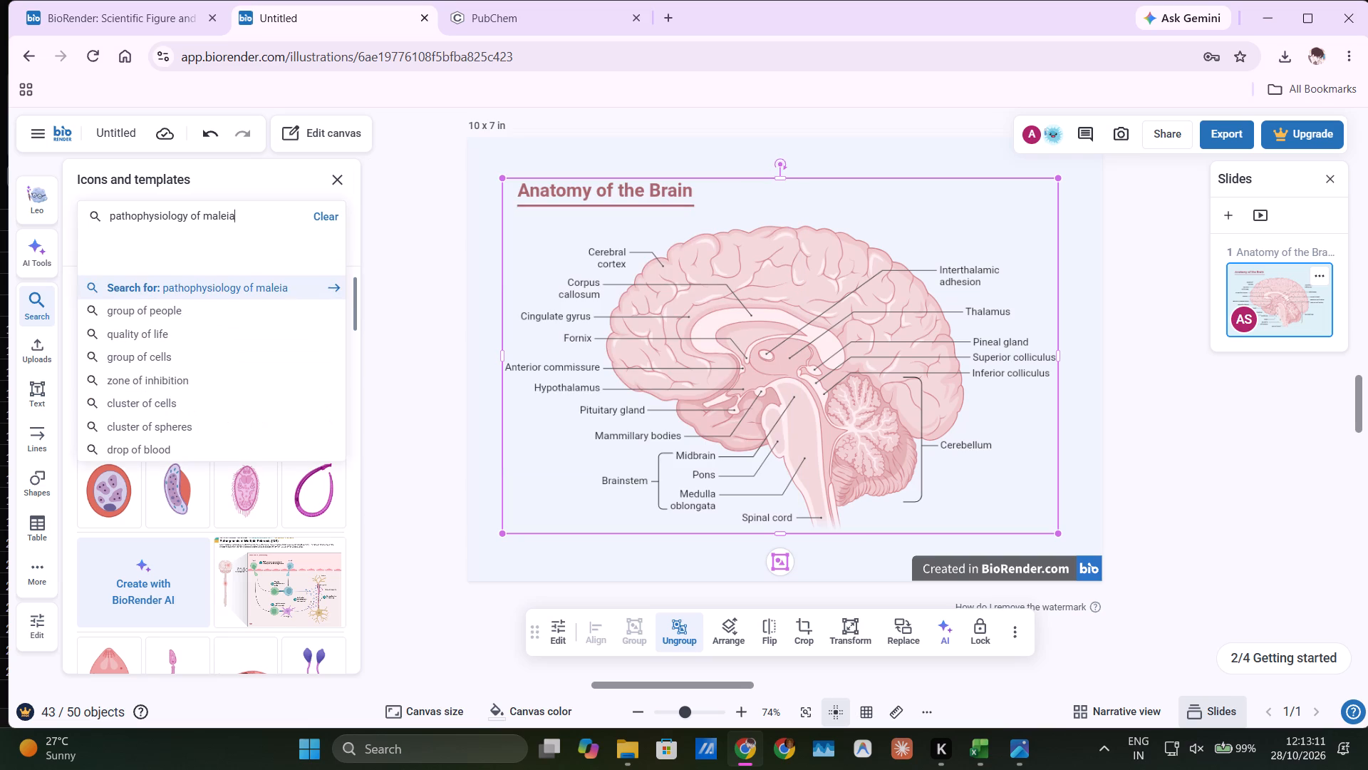
{"action": "key", "text": "plus"}
{"action": "key", "text": "BackSpace"}
{"action": "key", "text": "BackSpace"}
{"action": "key", "text": "BackSpace"}
{"action": "key", "text": "BackSpace"}
{"action": "key", "text": "BackSpace"}
{"action": "key", "text": "BackSpace"}
{"action": "key", "text": "BackSpace"}
{"action": "key", "text": "BackSpace"}
{"action": "key", "text": "BackSpace"}
{"action": "key", "text": "BackSpace"}
{"action": "key", "text": "BackSpace"}
{"action": "key", "text": "BackSpace"}
{"action": "key", "text": "BackSpace"}
{"action": "key", "text": "BackSpace"}
{"action": "key", "text": "BackSpace"}
{"action": "key", "text": "BackSpace"}
{"action": "key", "text": "BackSpace"}
{"action": "key", "text": "BackSpace"}
{"action": "key", "text": "BackSpace"}
{"action": "key", "text": "BackSpace"}
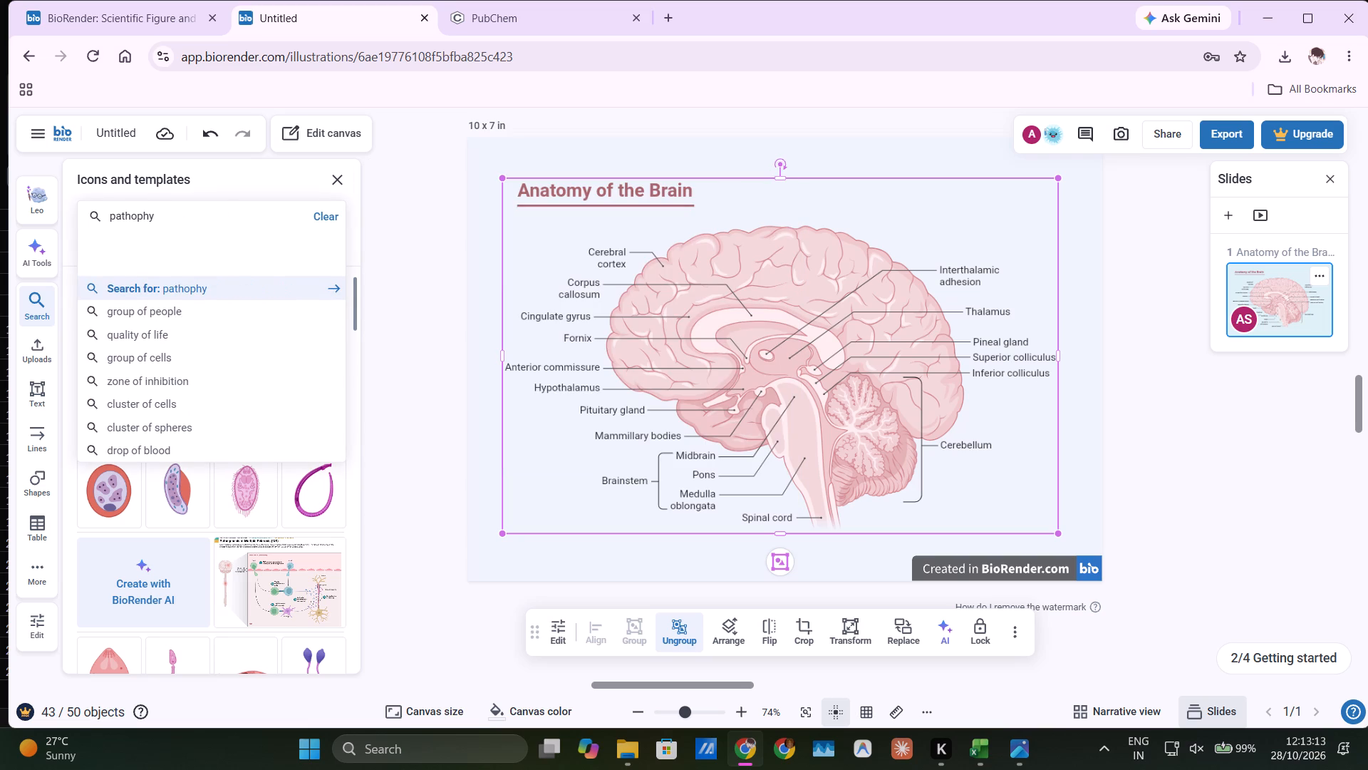
{"action": "type", "text": "huuman body"}
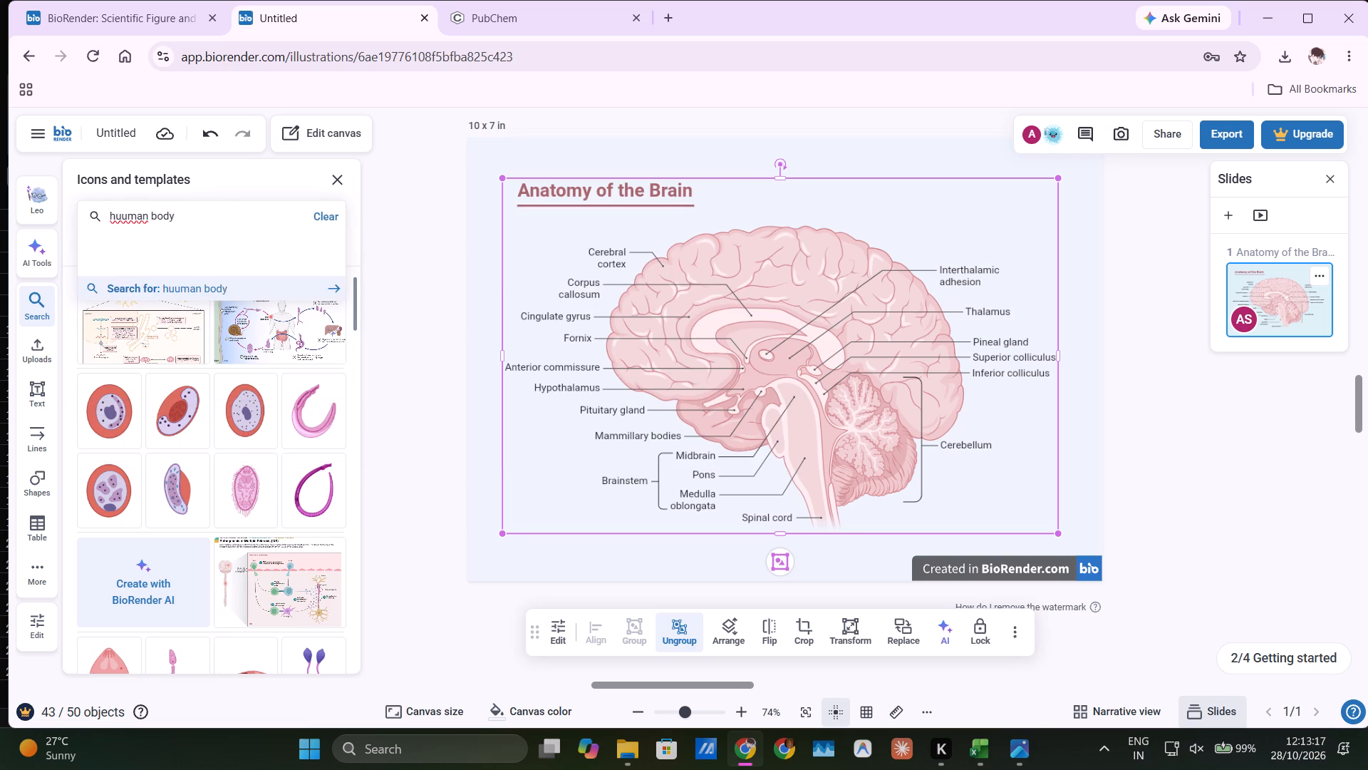
{"action": "key", "text": "Return"}
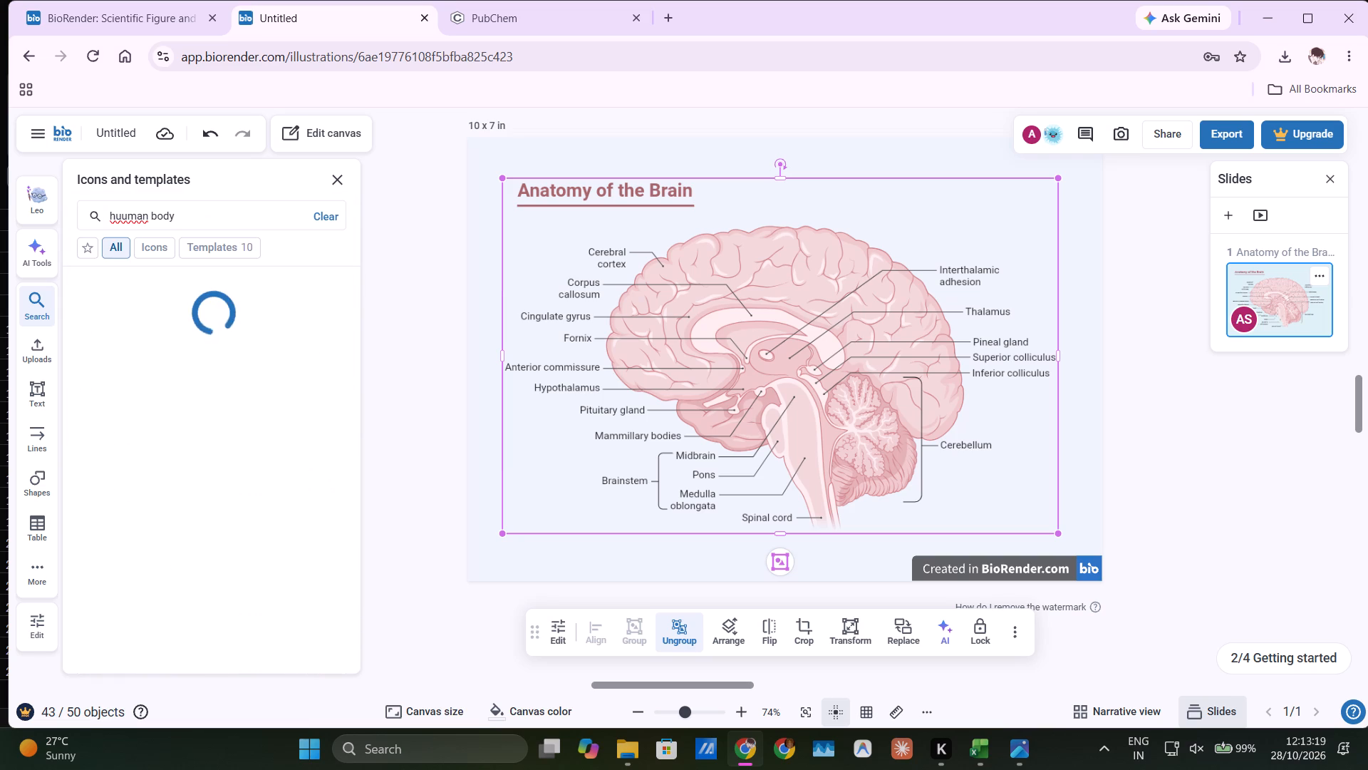
{"action": "left_click", "coordinate": [128, 217]}
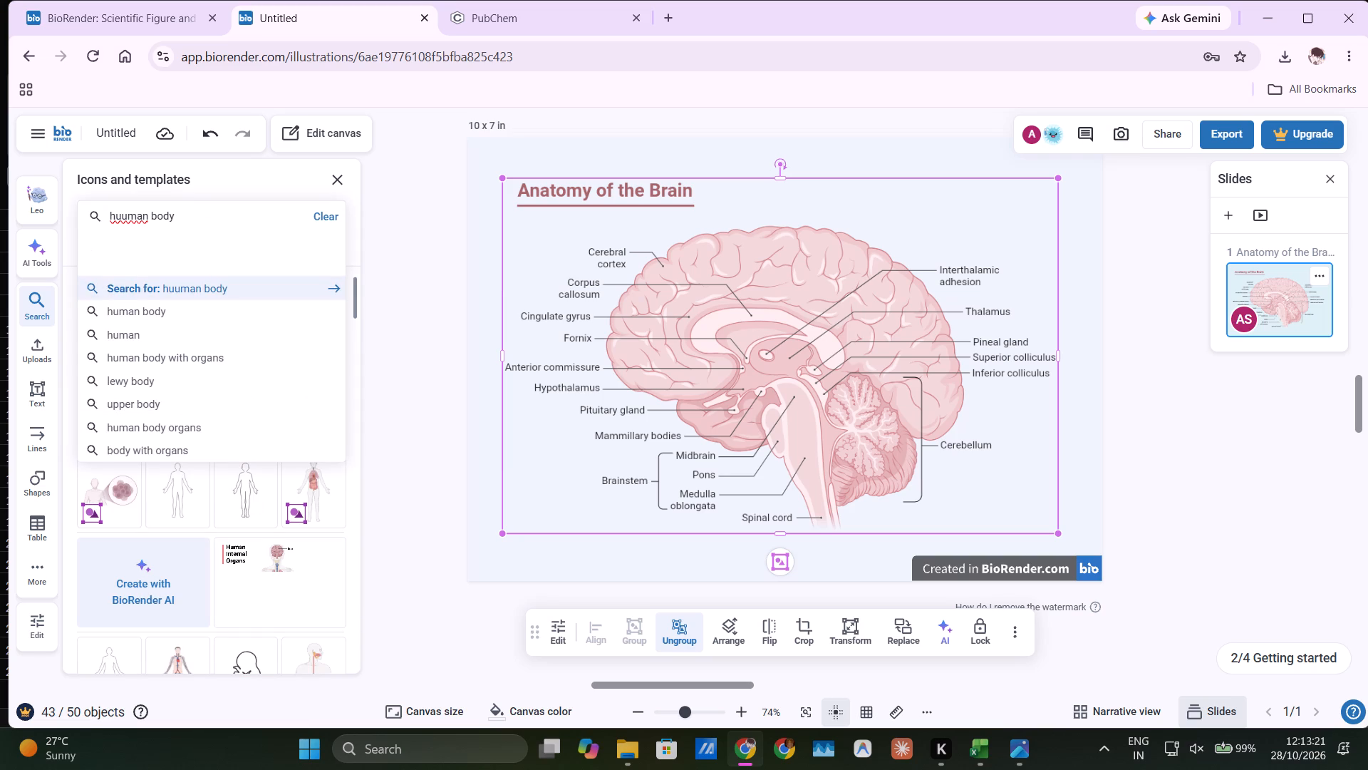
{"action": "key", "text": "BackSpace"}
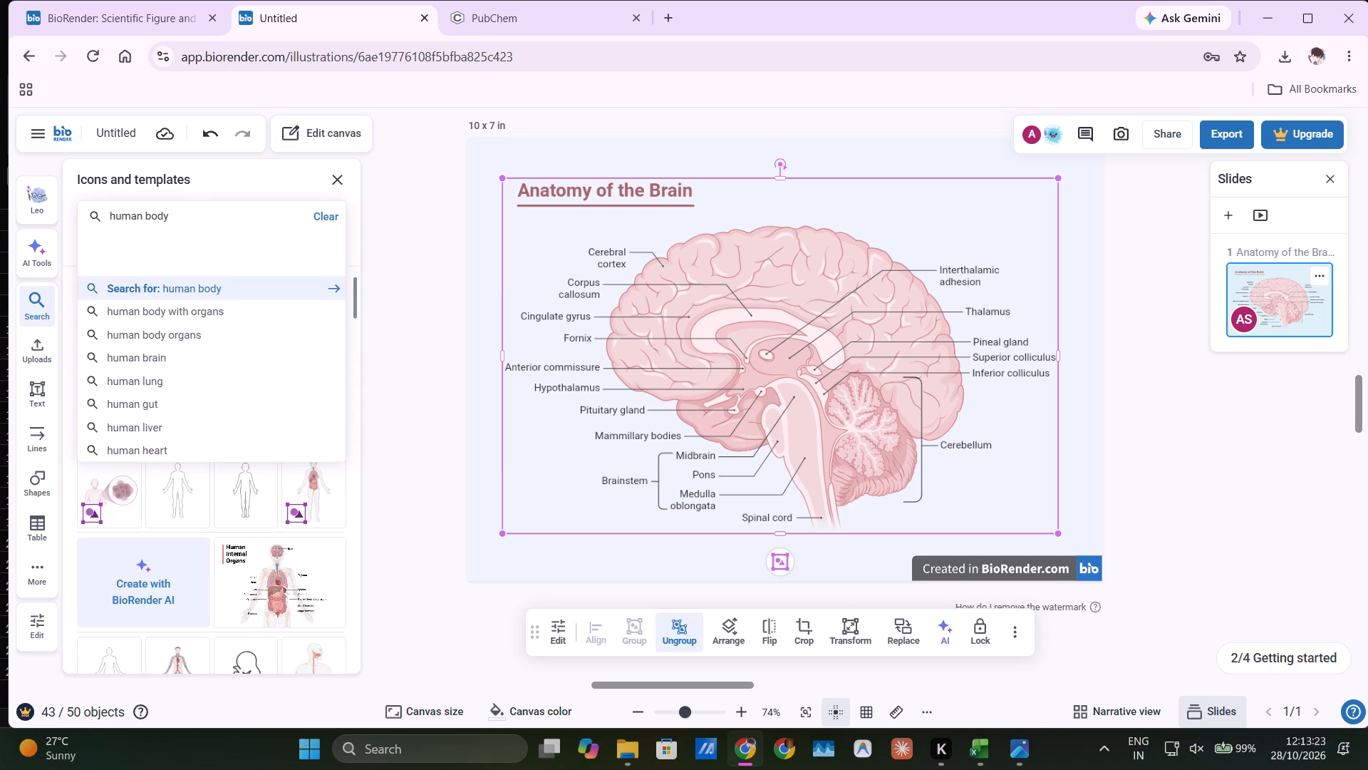
{"action": "left_click", "coordinate": [244, 225]}
{"action": "key", "text": "Return"}
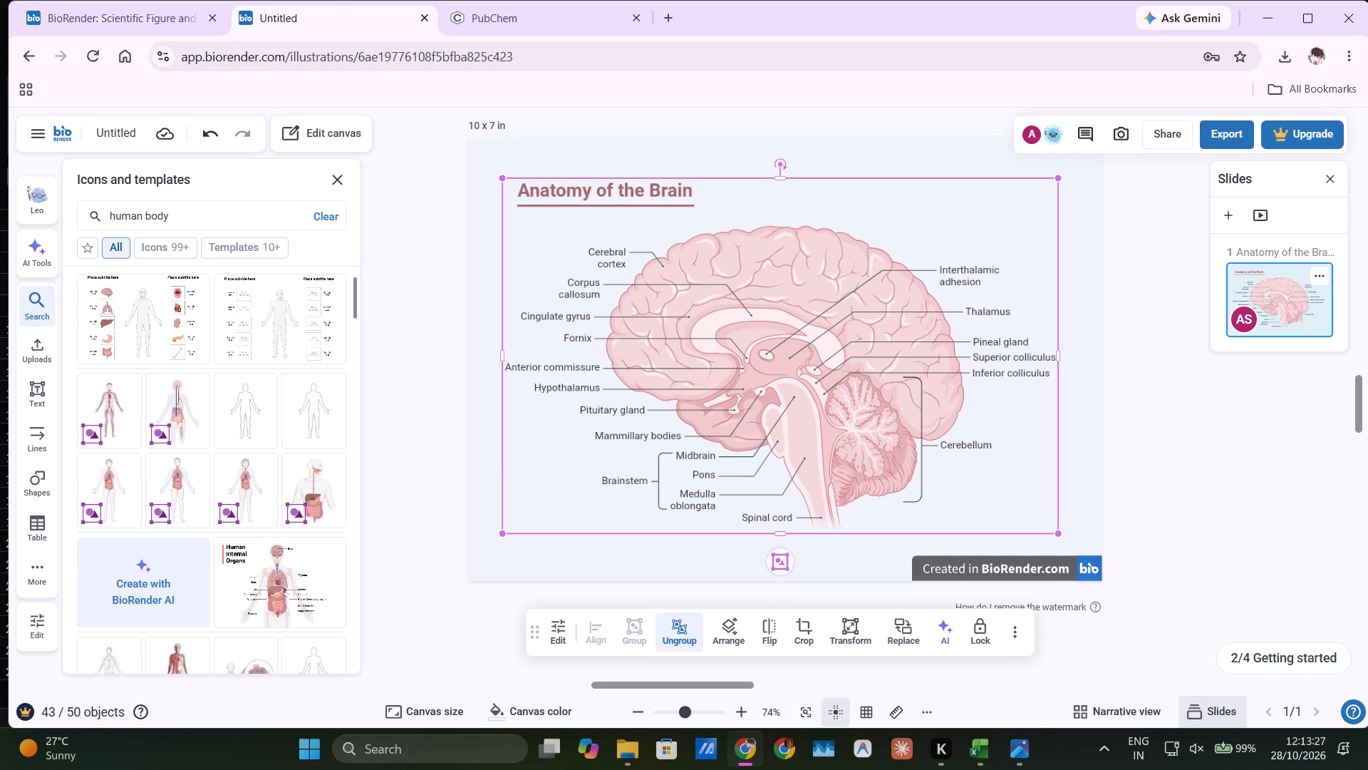
Insert the grouped icon "Organs, multiple systems (with, adult female)" from the human body results onto the brain figure's canvas.
{"action": "scroll", "coordinate": [219, 391], "scroll_direction": "up", "scroll_amount": 2}
{"action": "scroll", "coordinate": [219, 391], "scroll_direction": "down", "scroll_amount": 1}
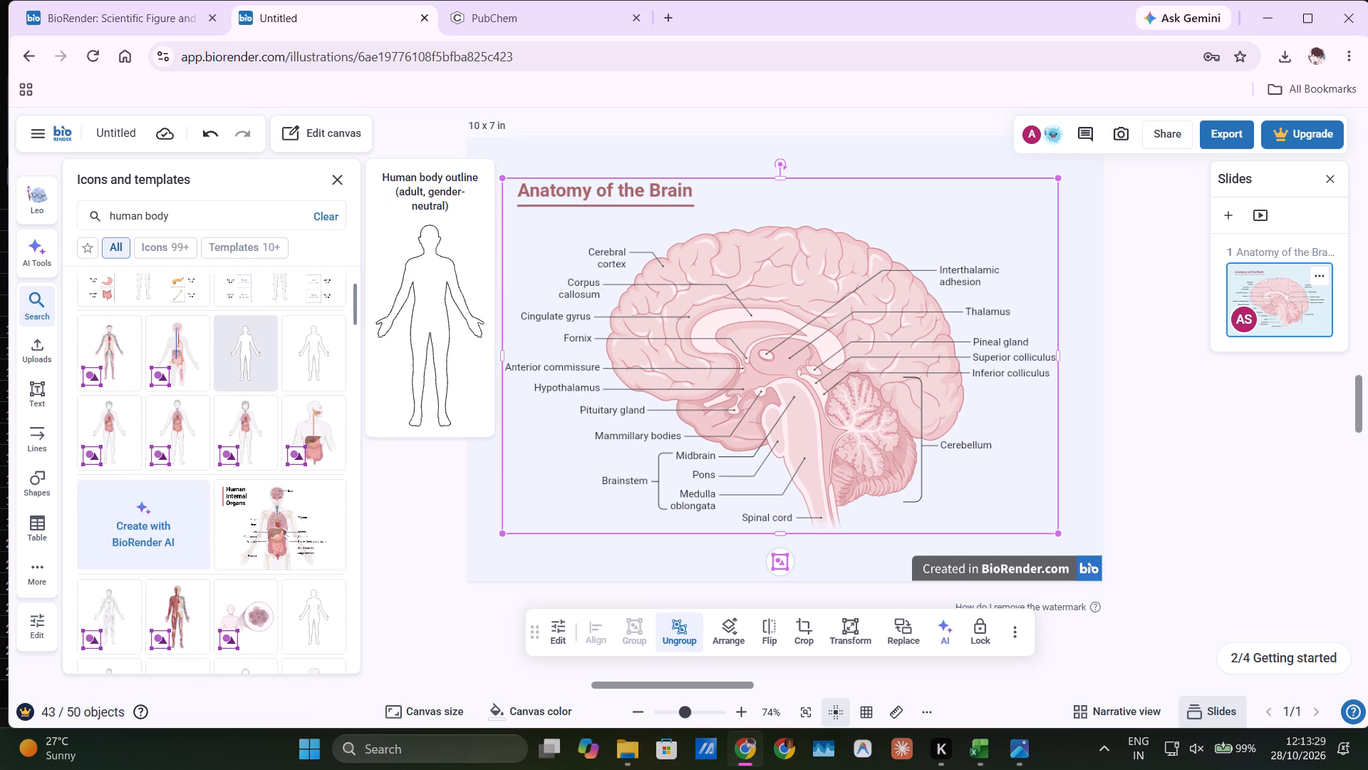
{"action": "scroll", "coordinate": [219, 391], "scroll_direction": "down", "scroll_amount": 4}
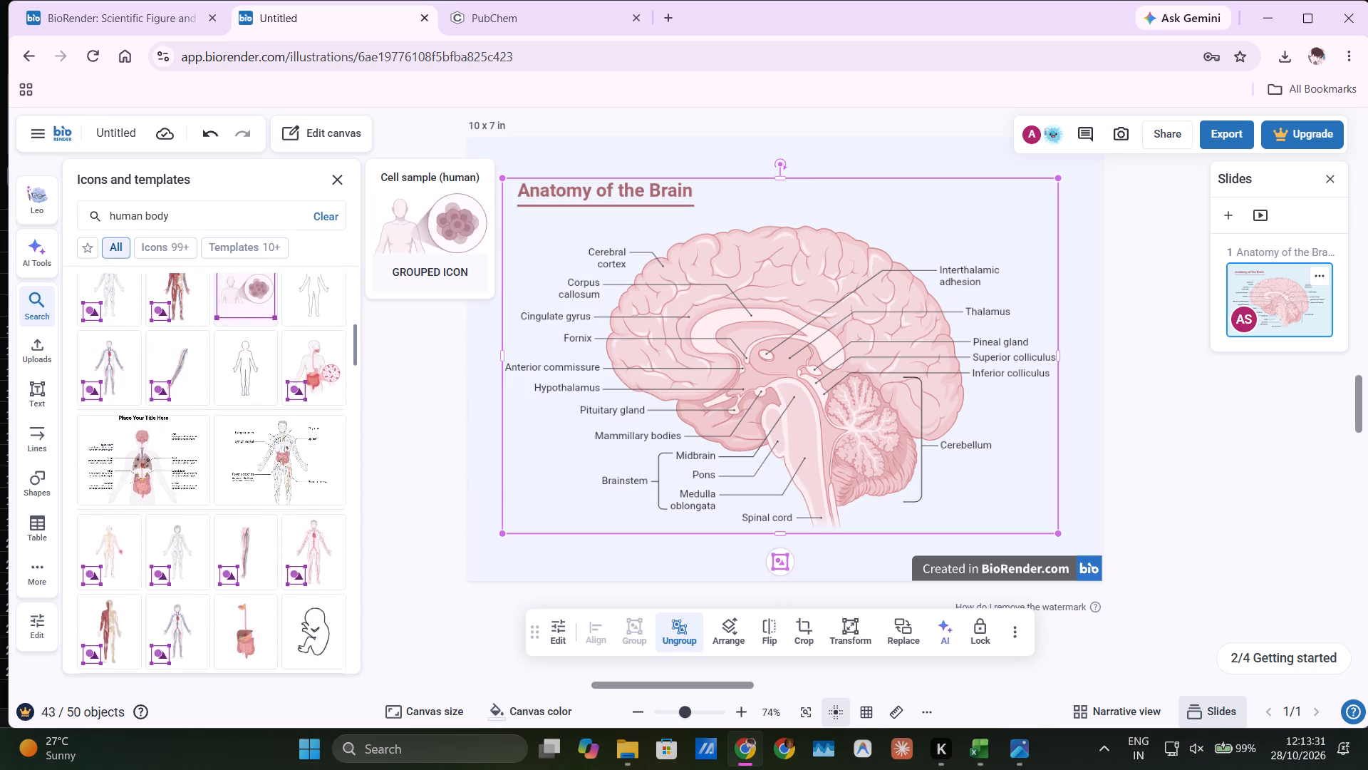
{"action": "scroll", "coordinate": [219, 391], "scroll_direction": "down", "scroll_amount": 3}
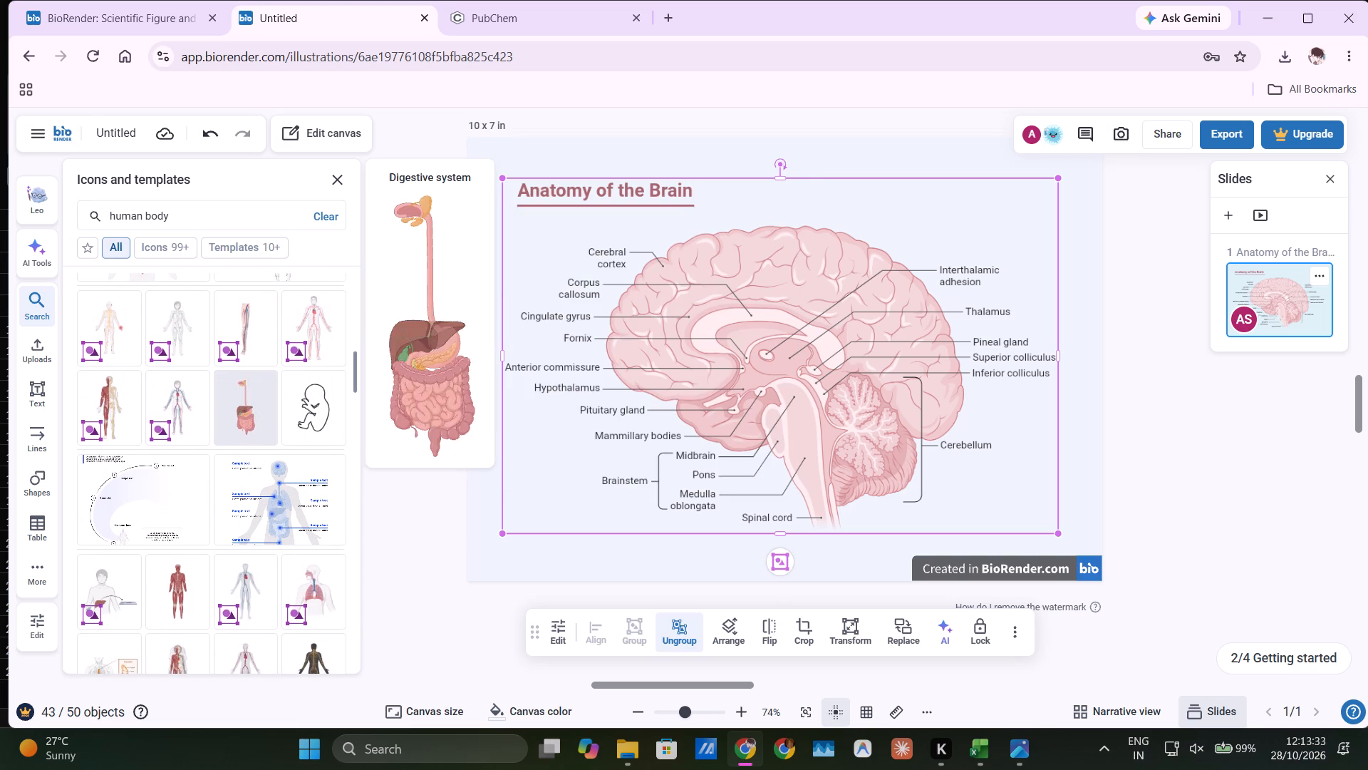
{"action": "scroll", "coordinate": [288, 574], "scroll_direction": "down", "scroll_amount": 4}
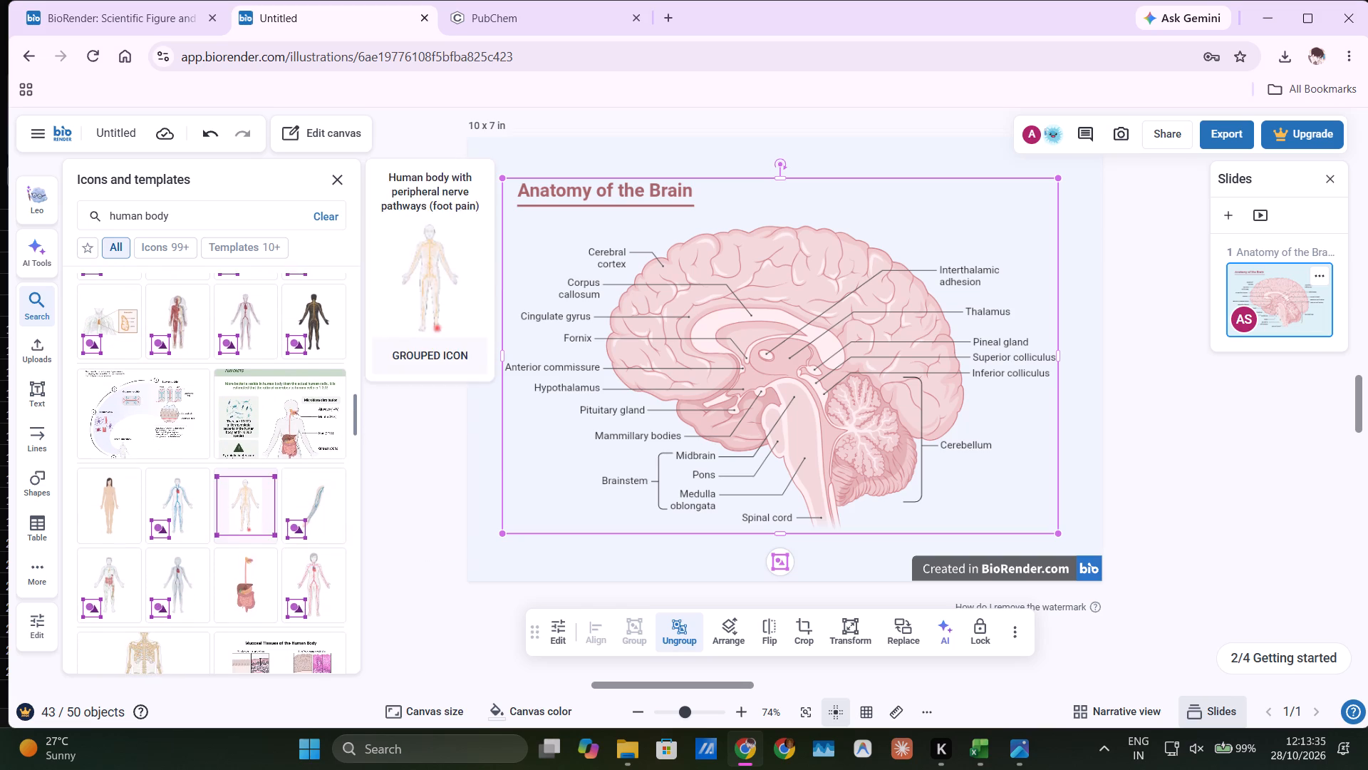
{"action": "scroll", "coordinate": [271, 540], "scroll_direction": "down", "scroll_amount": 1}
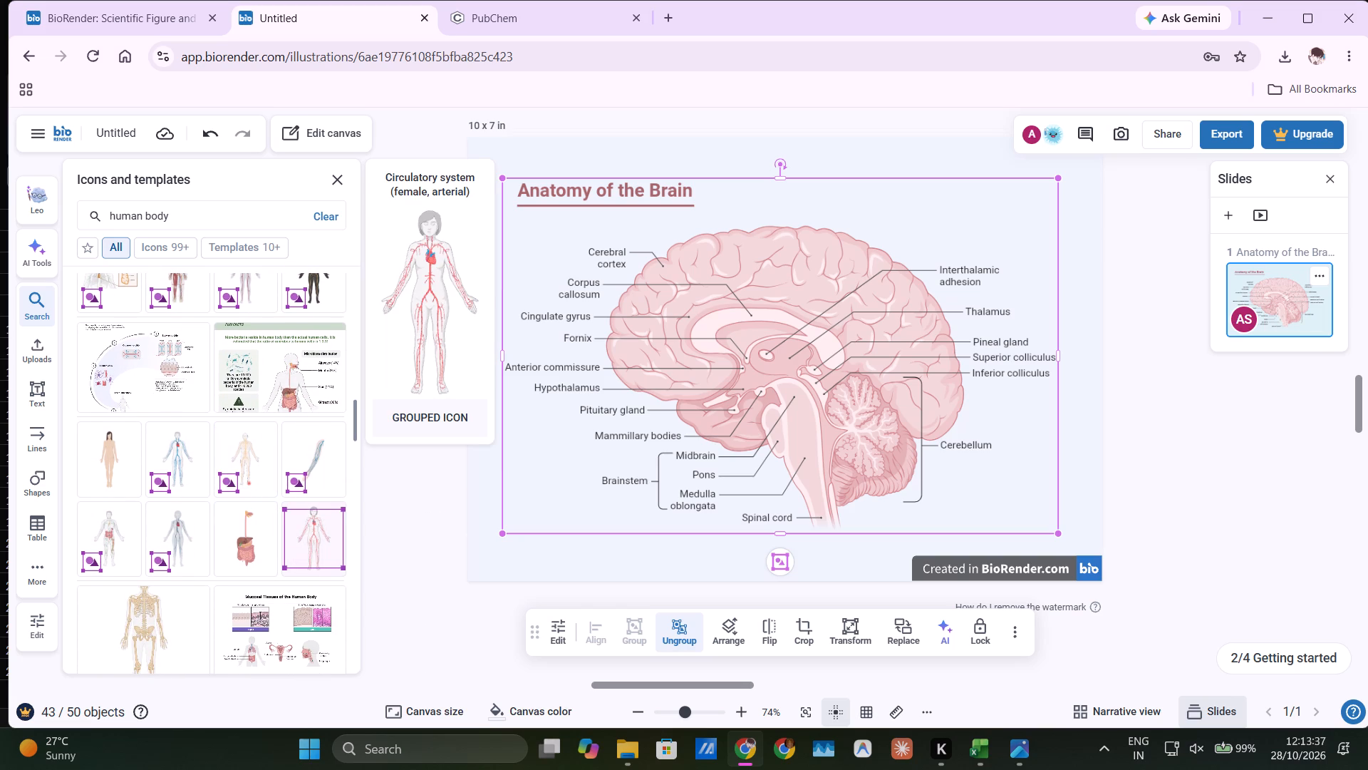
{"action": "scroll", "coordinate": [323, 504], "scroll_direction": "up", "scroll_amount": 4}
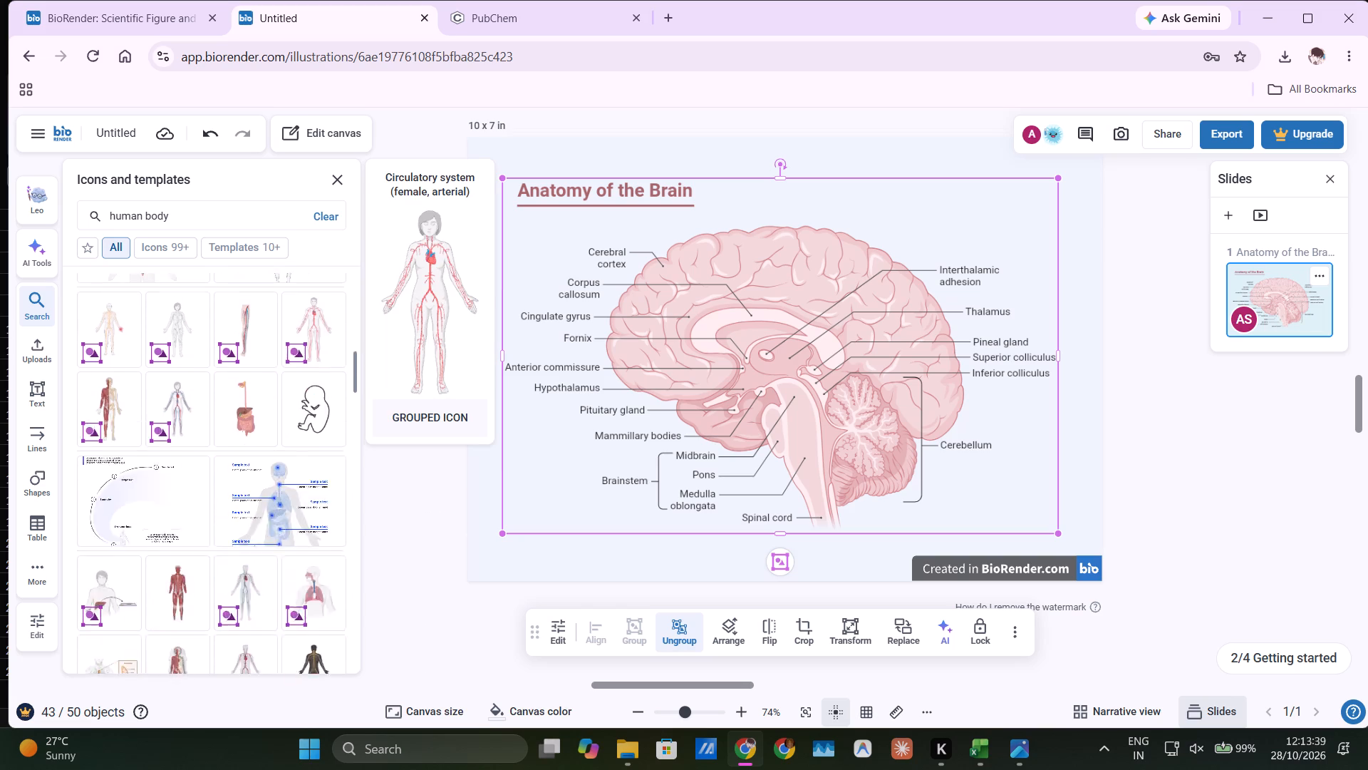
{"action": "scroll", "coordinate": [265, 467], "scroll_direction": "up", "scroll_amount": 5}
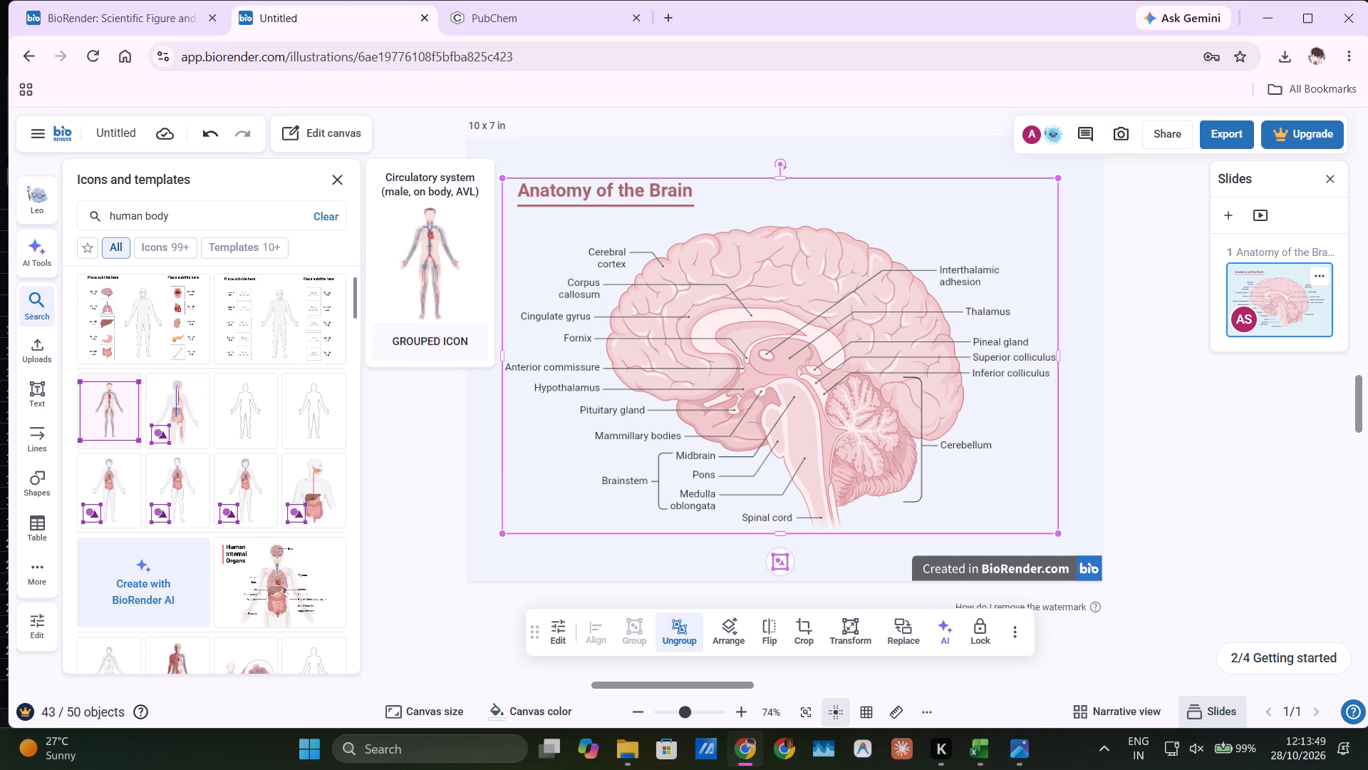
{"action": "left_click", "coordinate": [259, 474]}
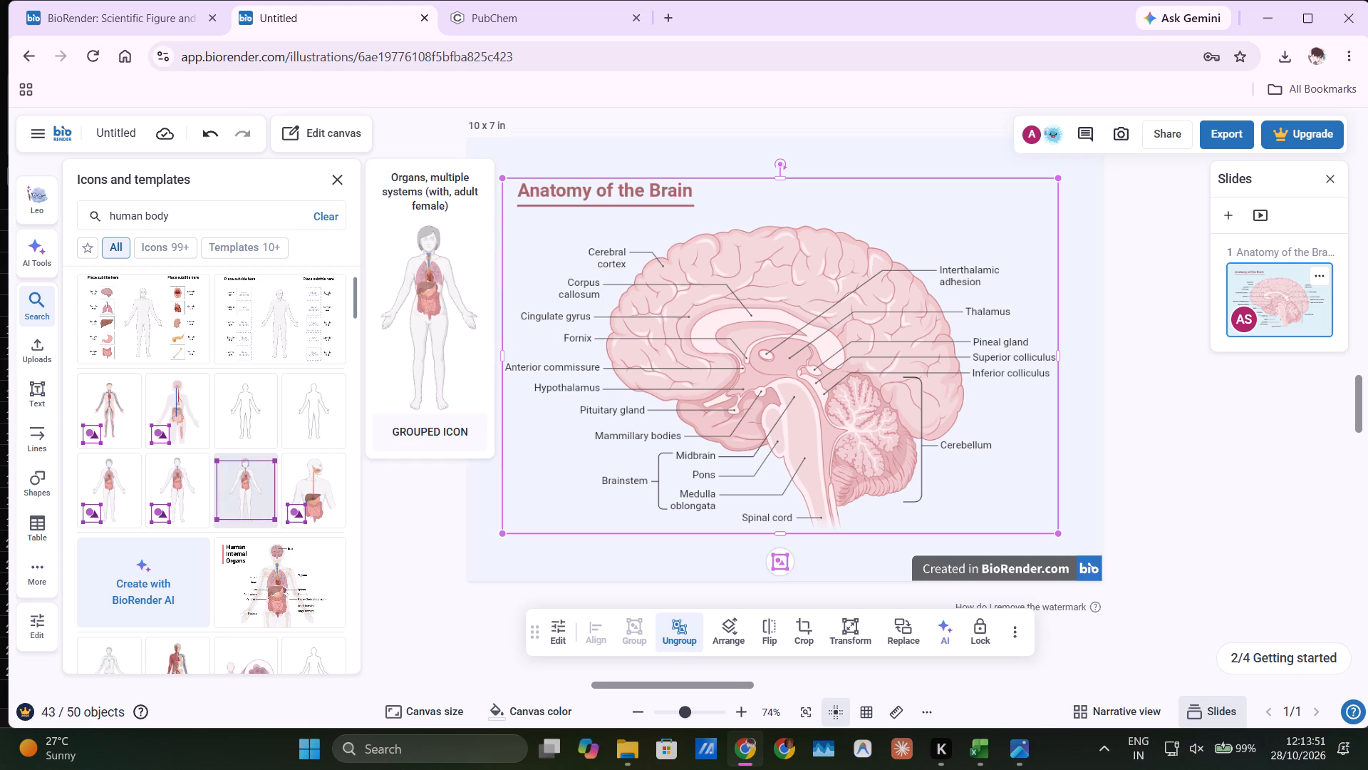
{"action": "scroll", "coordinate": [269, 480], "scroll_direction": "down", "scroll_amount": 2}
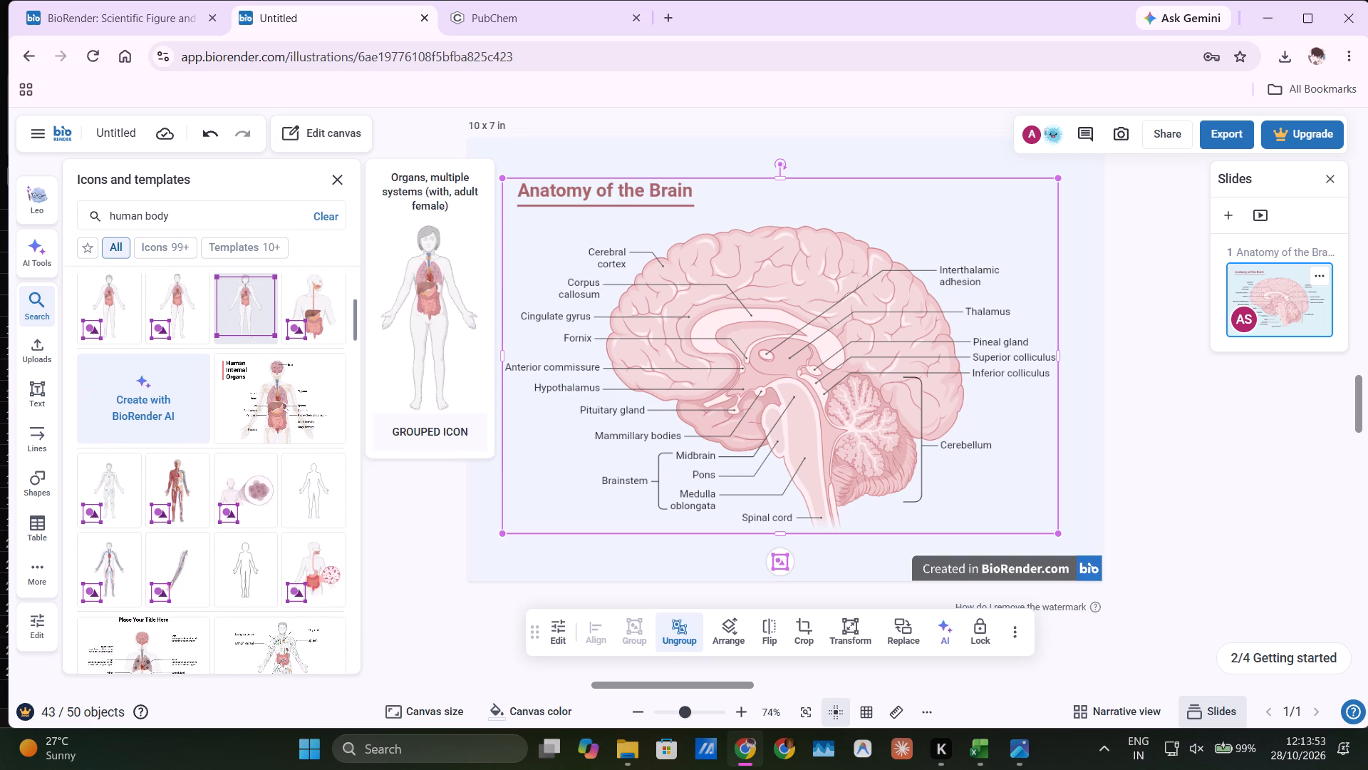
{"action": "left_click", "coordinate": [170, 478]}
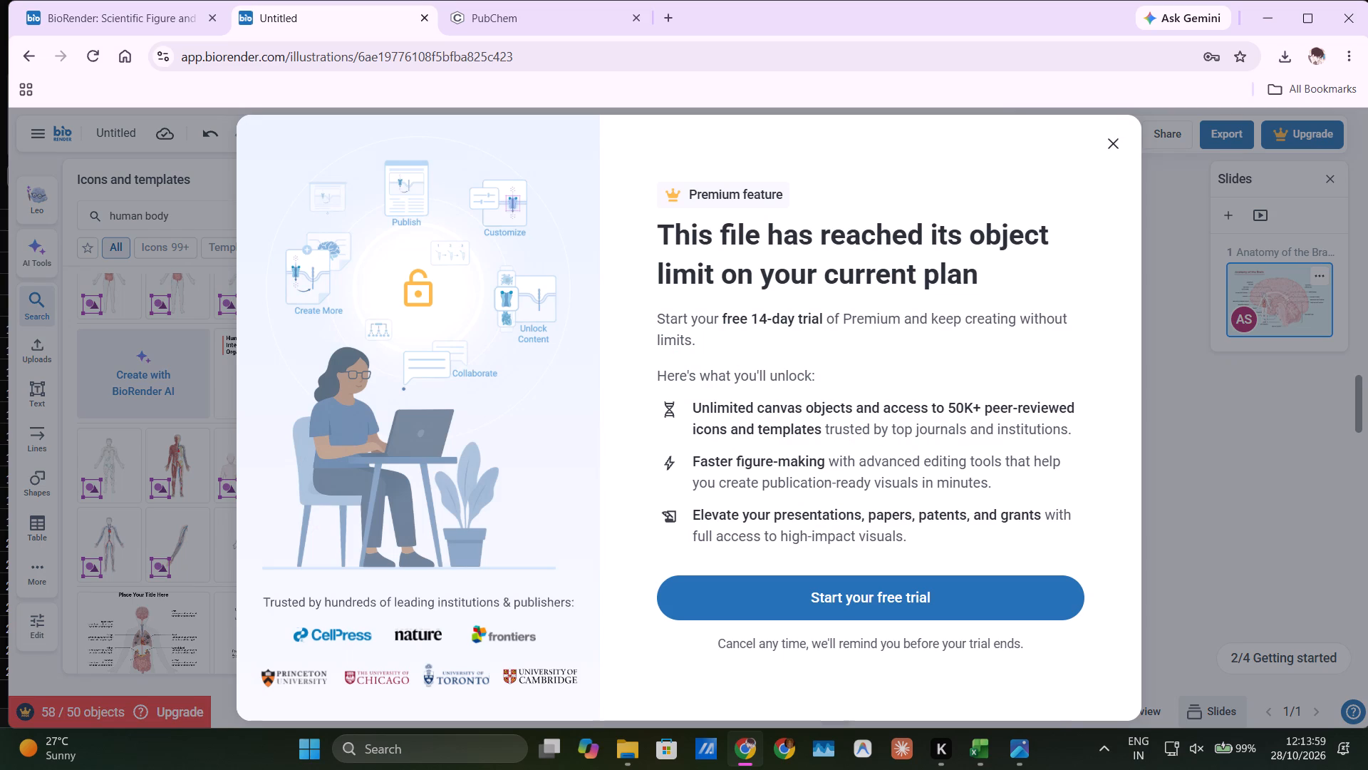
{"action": "left_click", "coordinate": [1114, 149]}
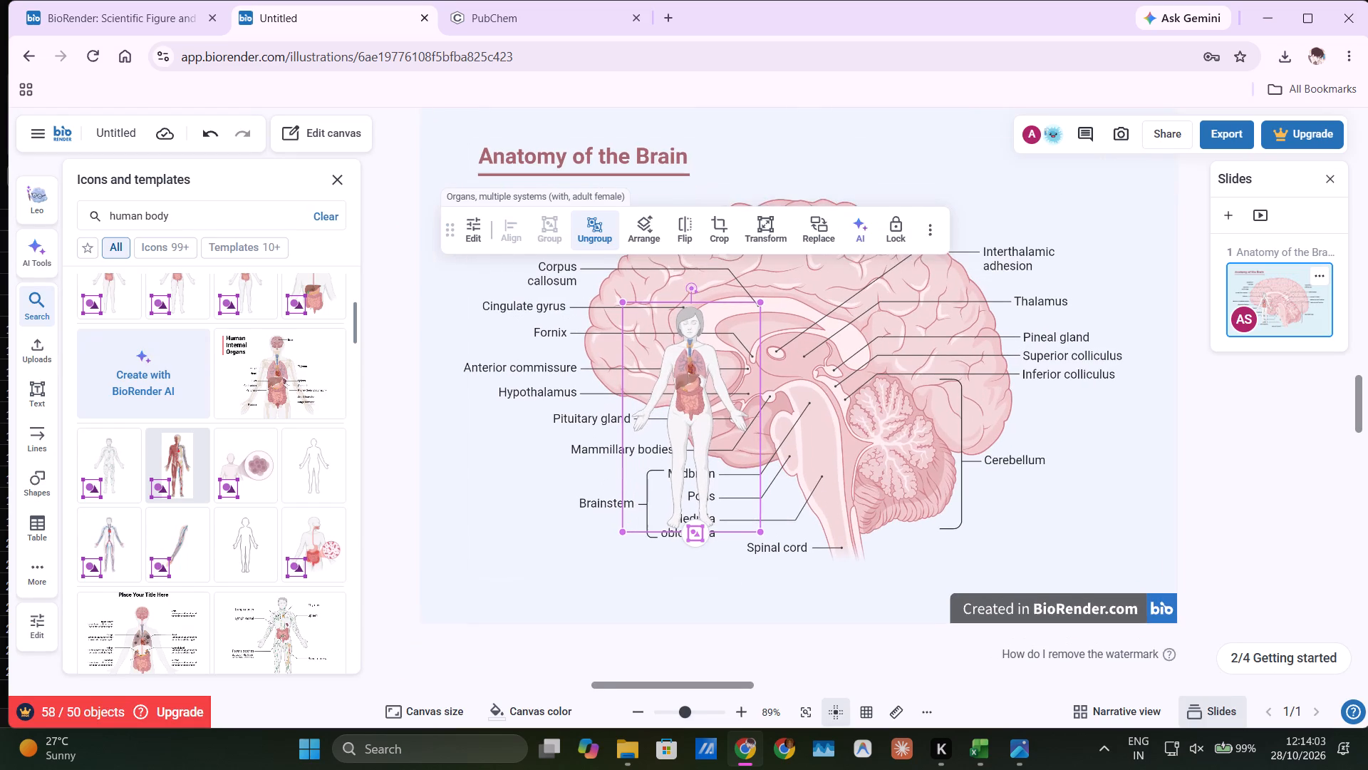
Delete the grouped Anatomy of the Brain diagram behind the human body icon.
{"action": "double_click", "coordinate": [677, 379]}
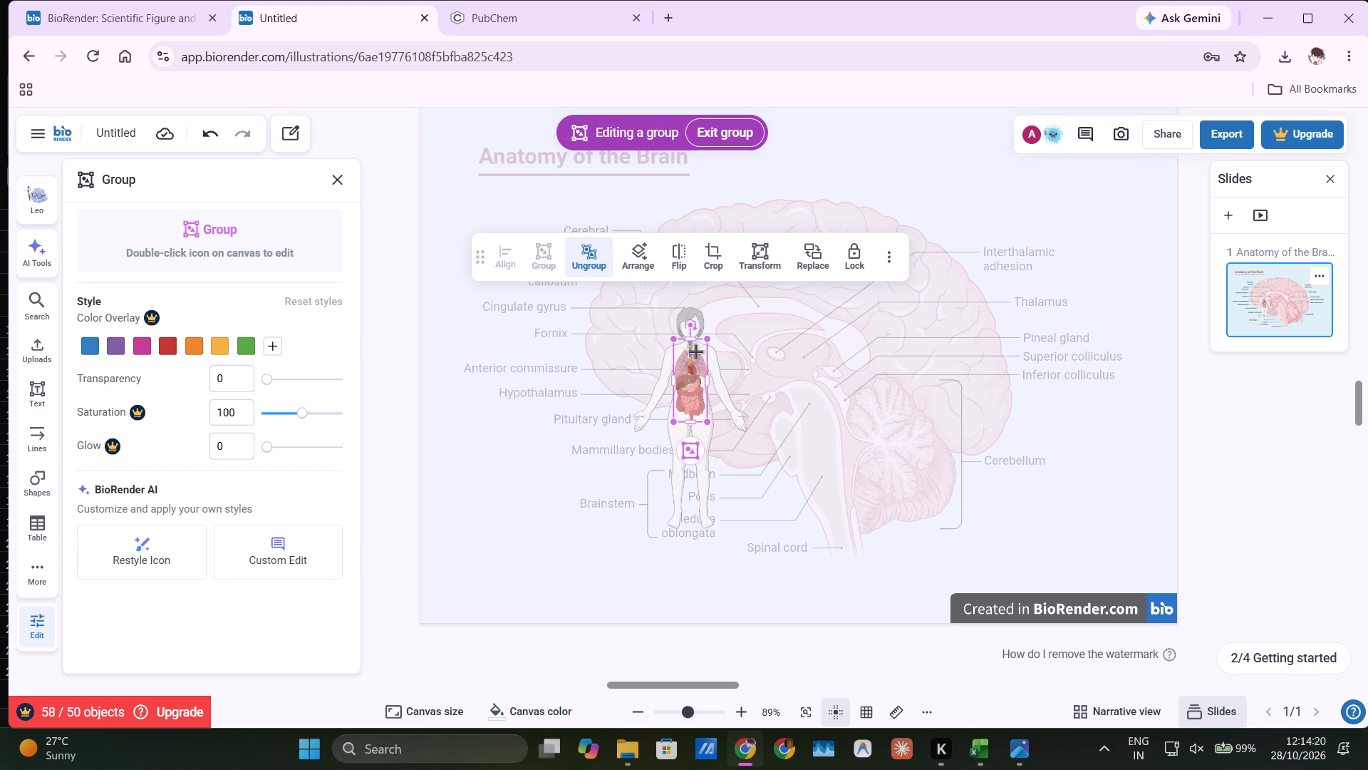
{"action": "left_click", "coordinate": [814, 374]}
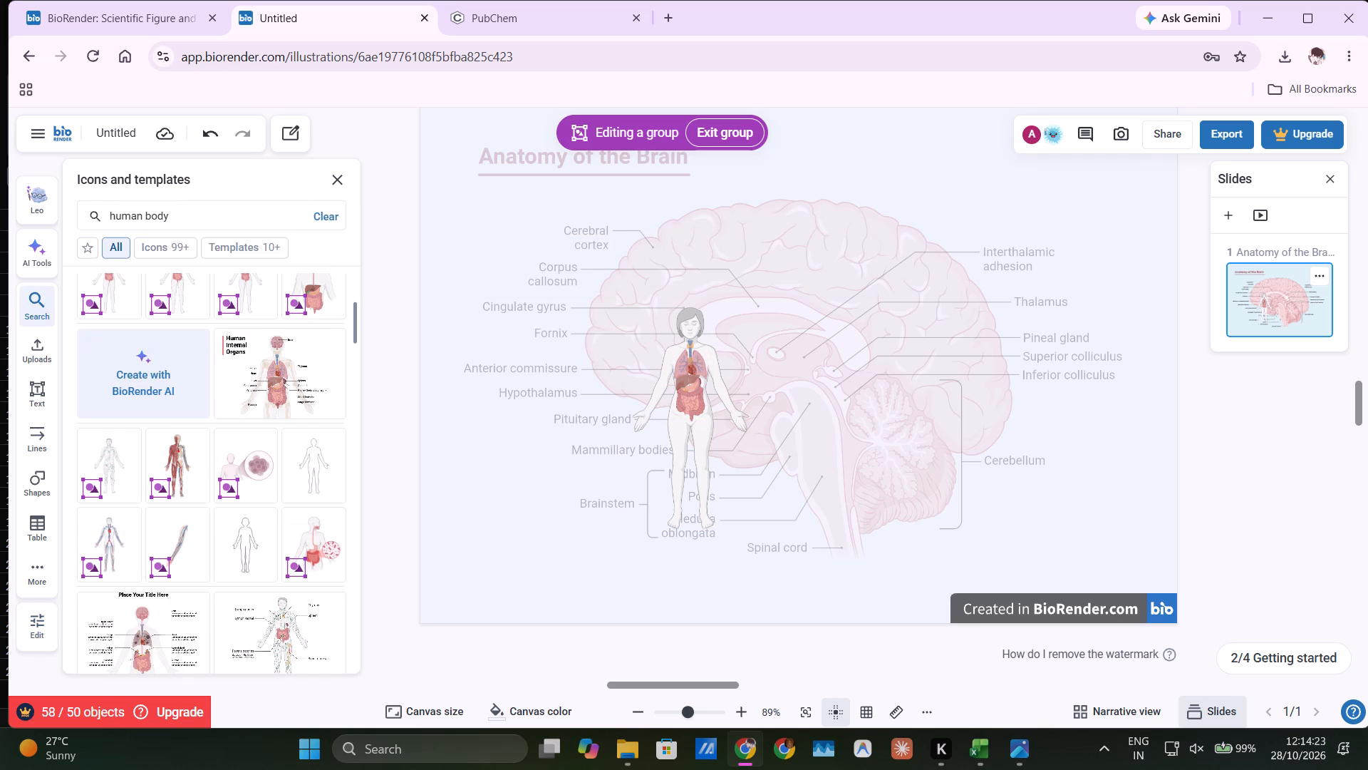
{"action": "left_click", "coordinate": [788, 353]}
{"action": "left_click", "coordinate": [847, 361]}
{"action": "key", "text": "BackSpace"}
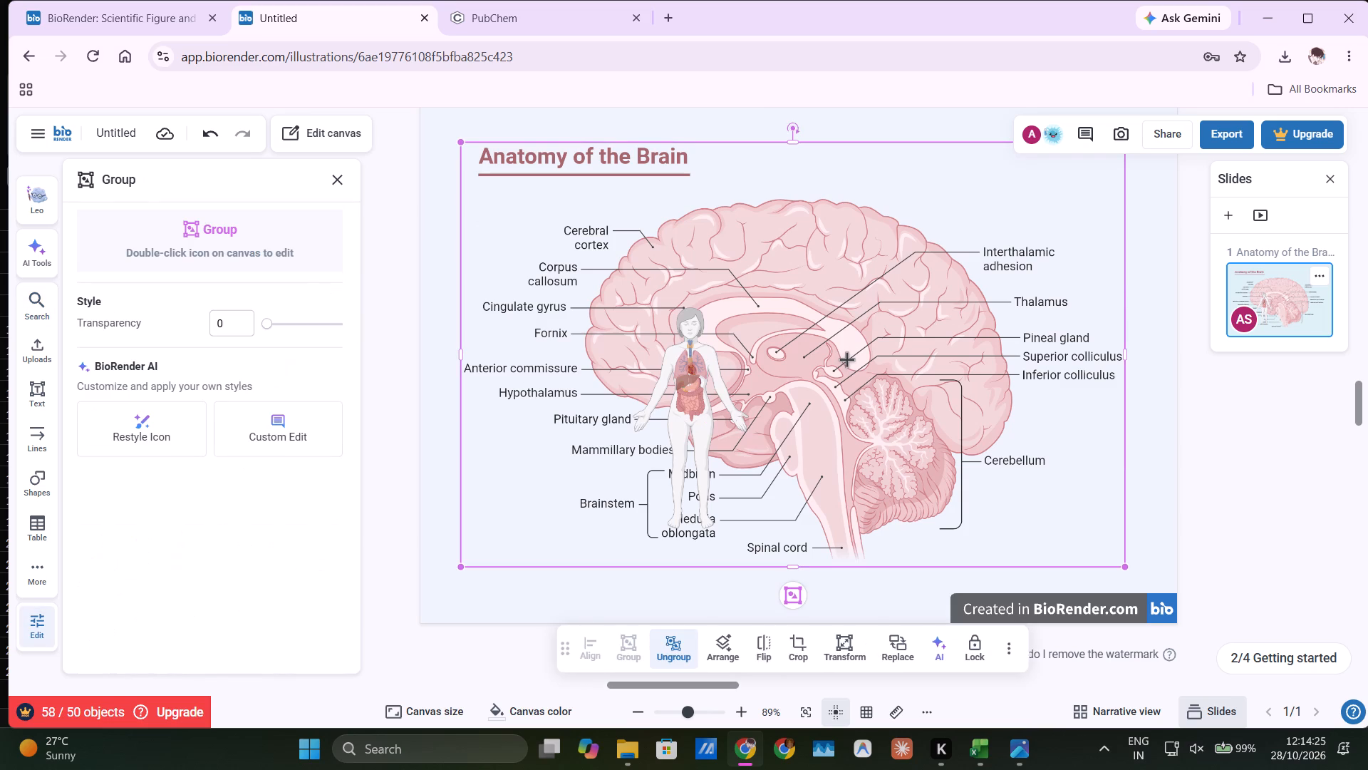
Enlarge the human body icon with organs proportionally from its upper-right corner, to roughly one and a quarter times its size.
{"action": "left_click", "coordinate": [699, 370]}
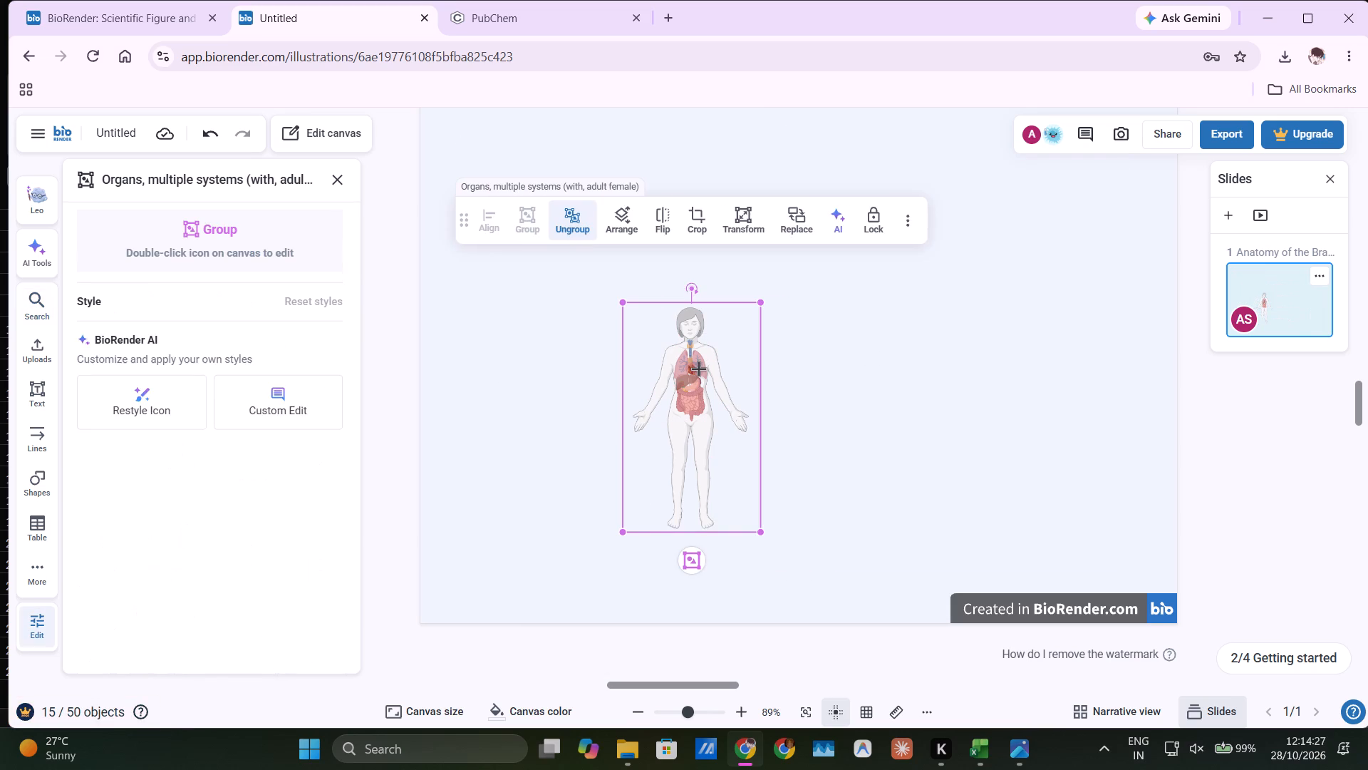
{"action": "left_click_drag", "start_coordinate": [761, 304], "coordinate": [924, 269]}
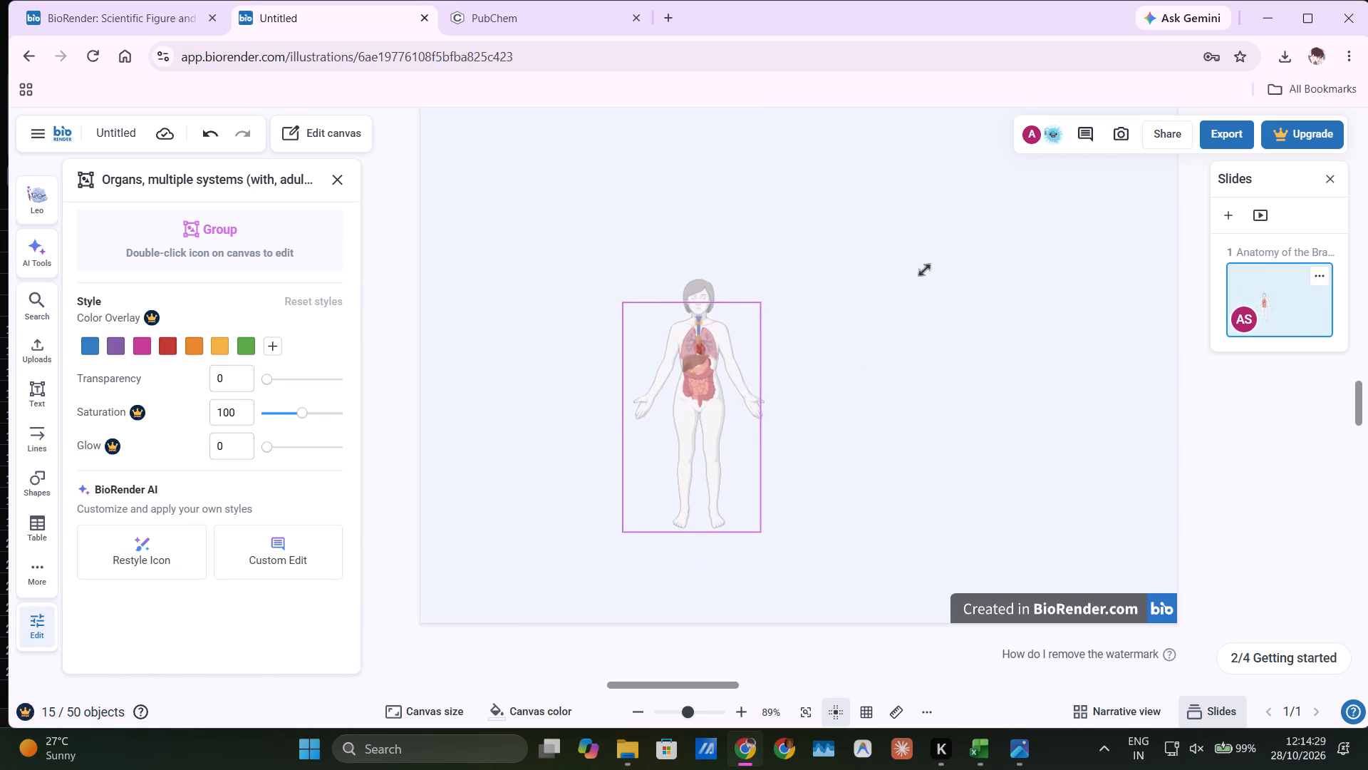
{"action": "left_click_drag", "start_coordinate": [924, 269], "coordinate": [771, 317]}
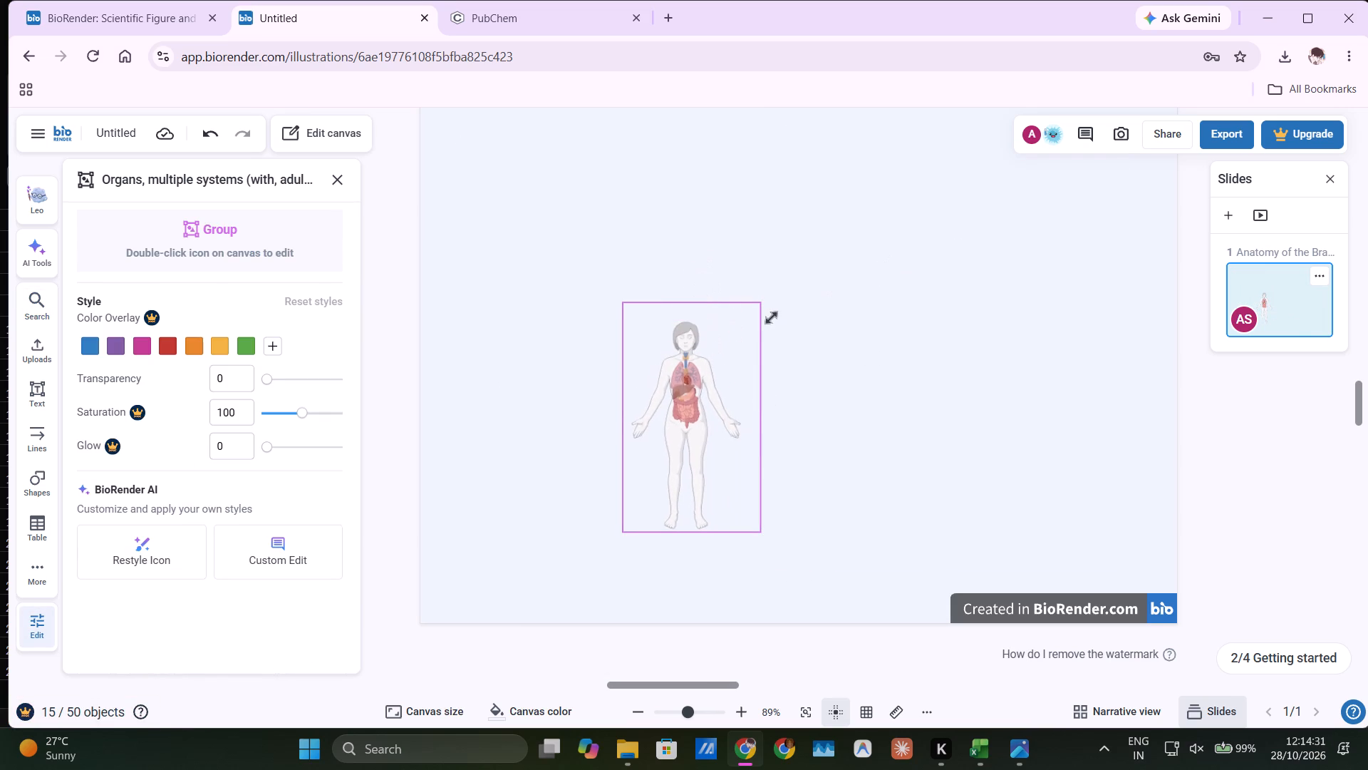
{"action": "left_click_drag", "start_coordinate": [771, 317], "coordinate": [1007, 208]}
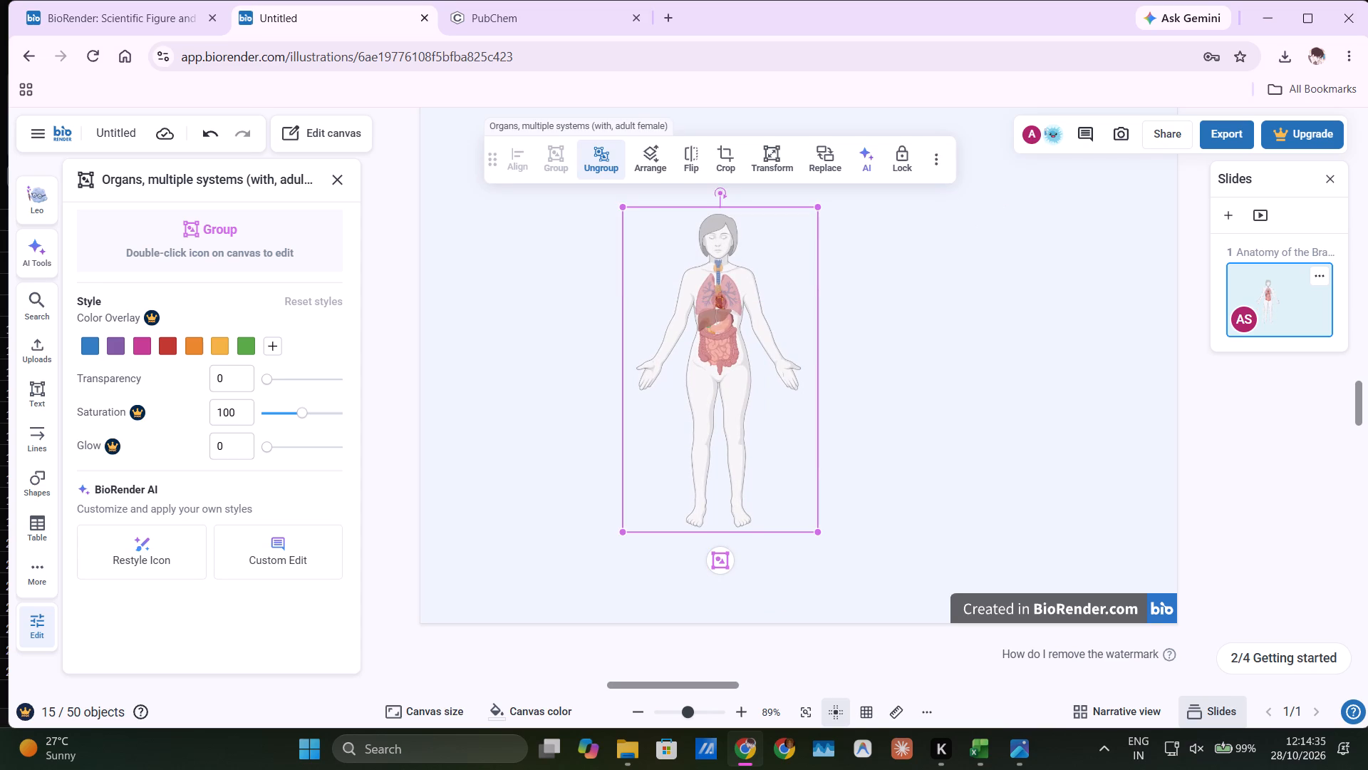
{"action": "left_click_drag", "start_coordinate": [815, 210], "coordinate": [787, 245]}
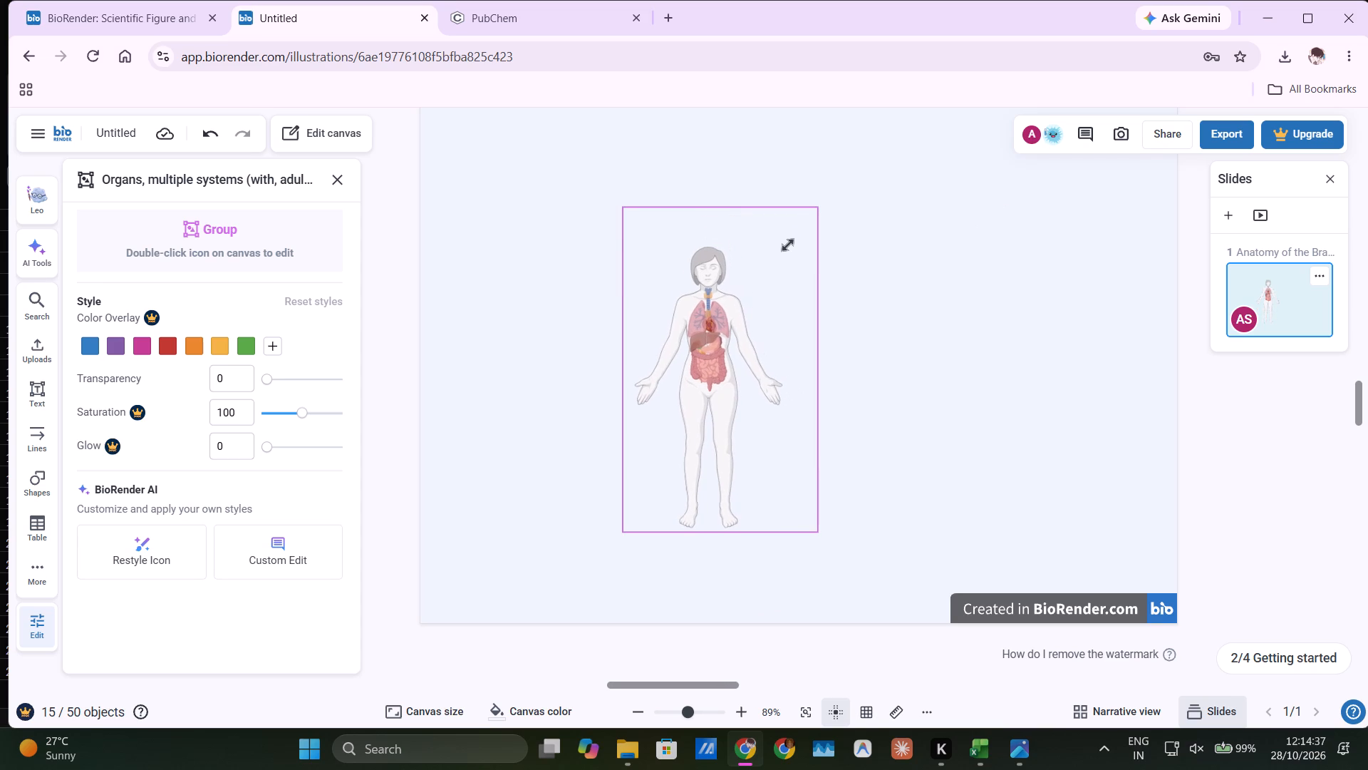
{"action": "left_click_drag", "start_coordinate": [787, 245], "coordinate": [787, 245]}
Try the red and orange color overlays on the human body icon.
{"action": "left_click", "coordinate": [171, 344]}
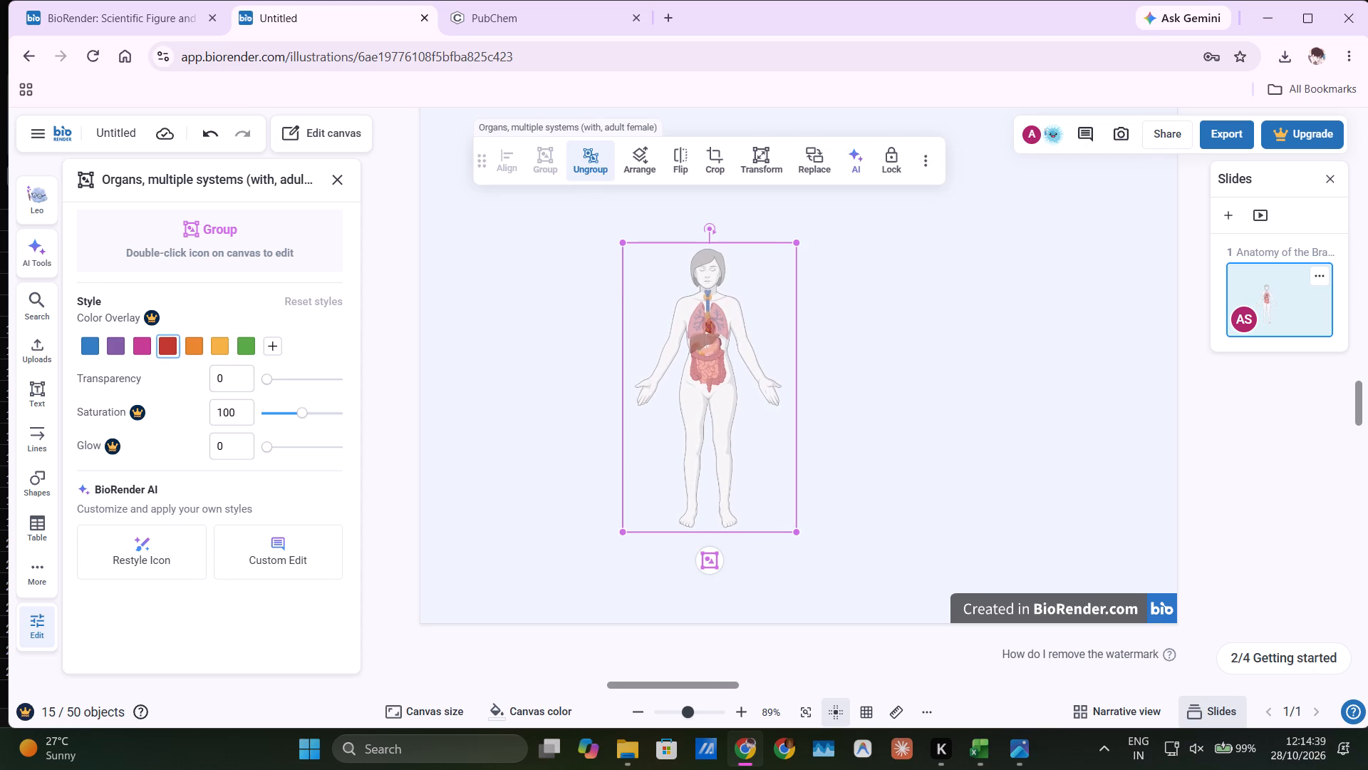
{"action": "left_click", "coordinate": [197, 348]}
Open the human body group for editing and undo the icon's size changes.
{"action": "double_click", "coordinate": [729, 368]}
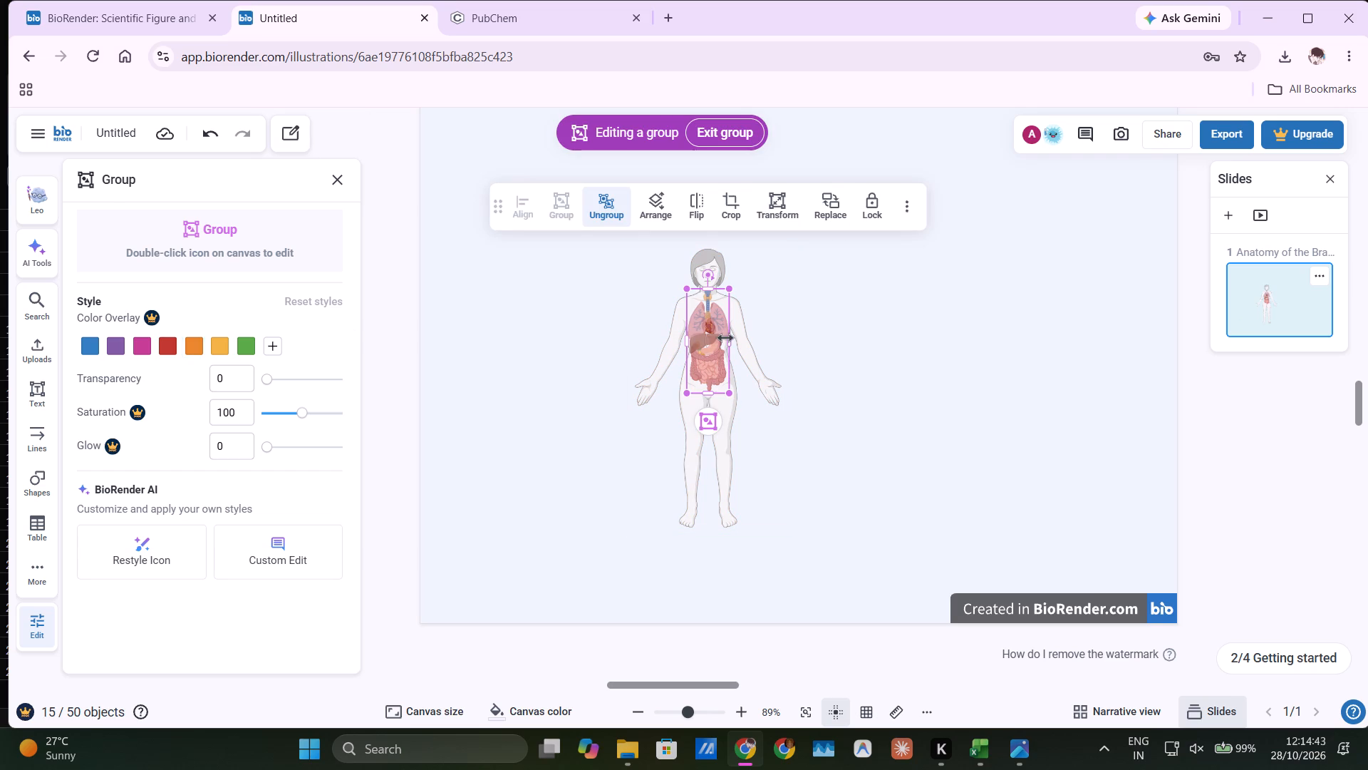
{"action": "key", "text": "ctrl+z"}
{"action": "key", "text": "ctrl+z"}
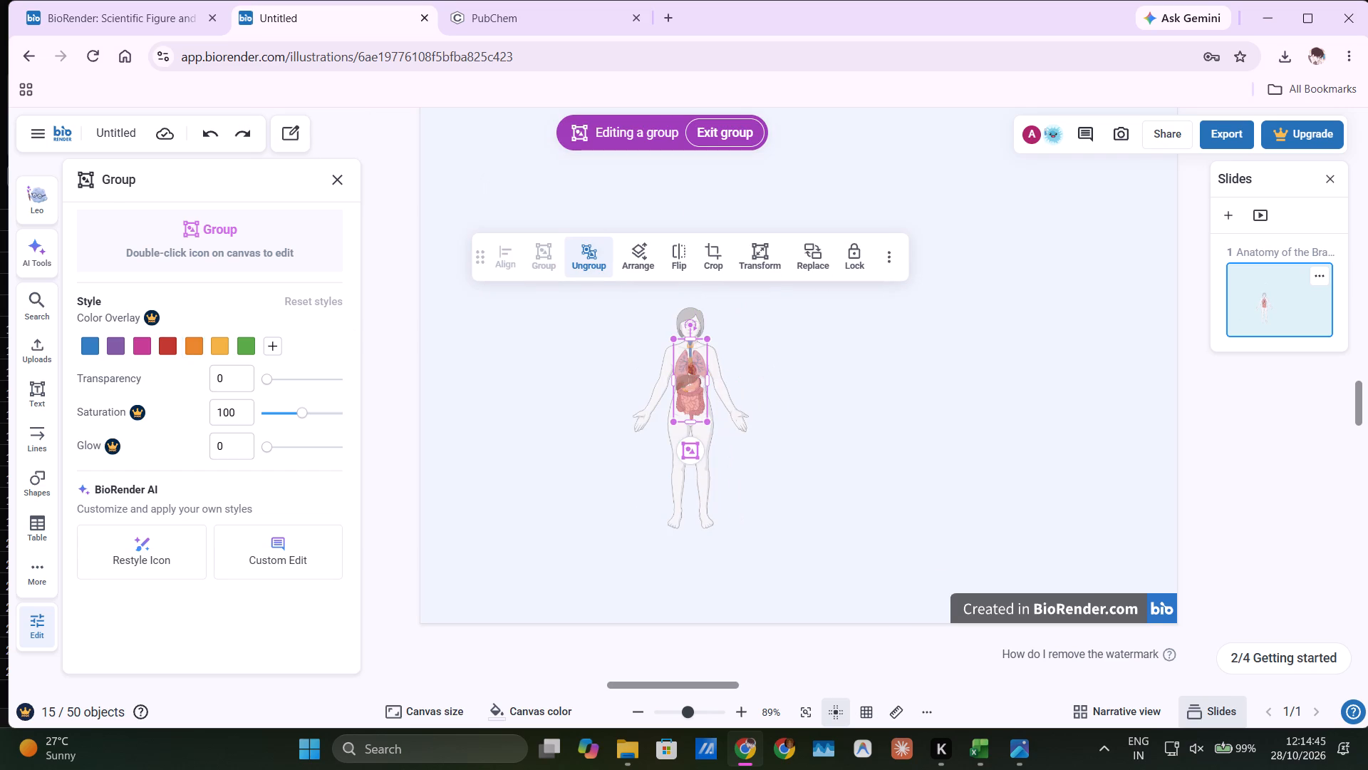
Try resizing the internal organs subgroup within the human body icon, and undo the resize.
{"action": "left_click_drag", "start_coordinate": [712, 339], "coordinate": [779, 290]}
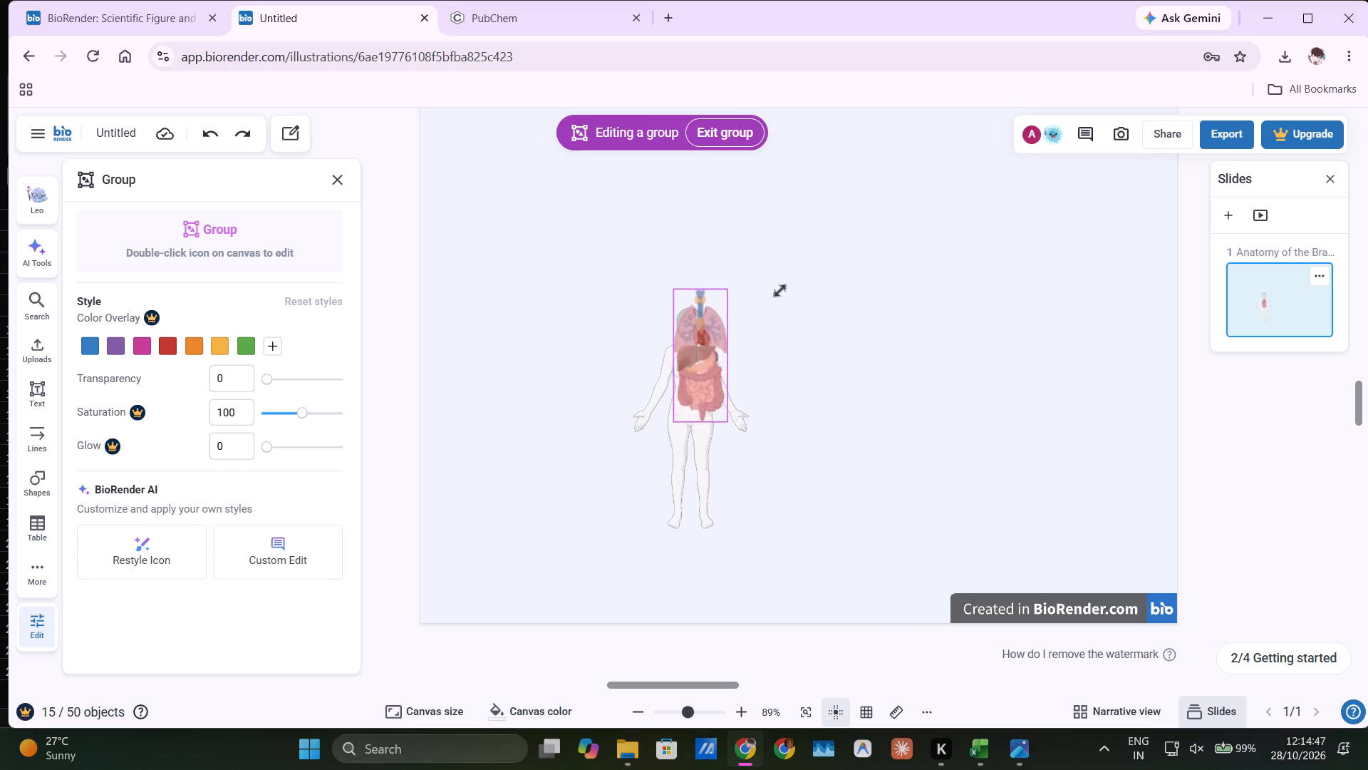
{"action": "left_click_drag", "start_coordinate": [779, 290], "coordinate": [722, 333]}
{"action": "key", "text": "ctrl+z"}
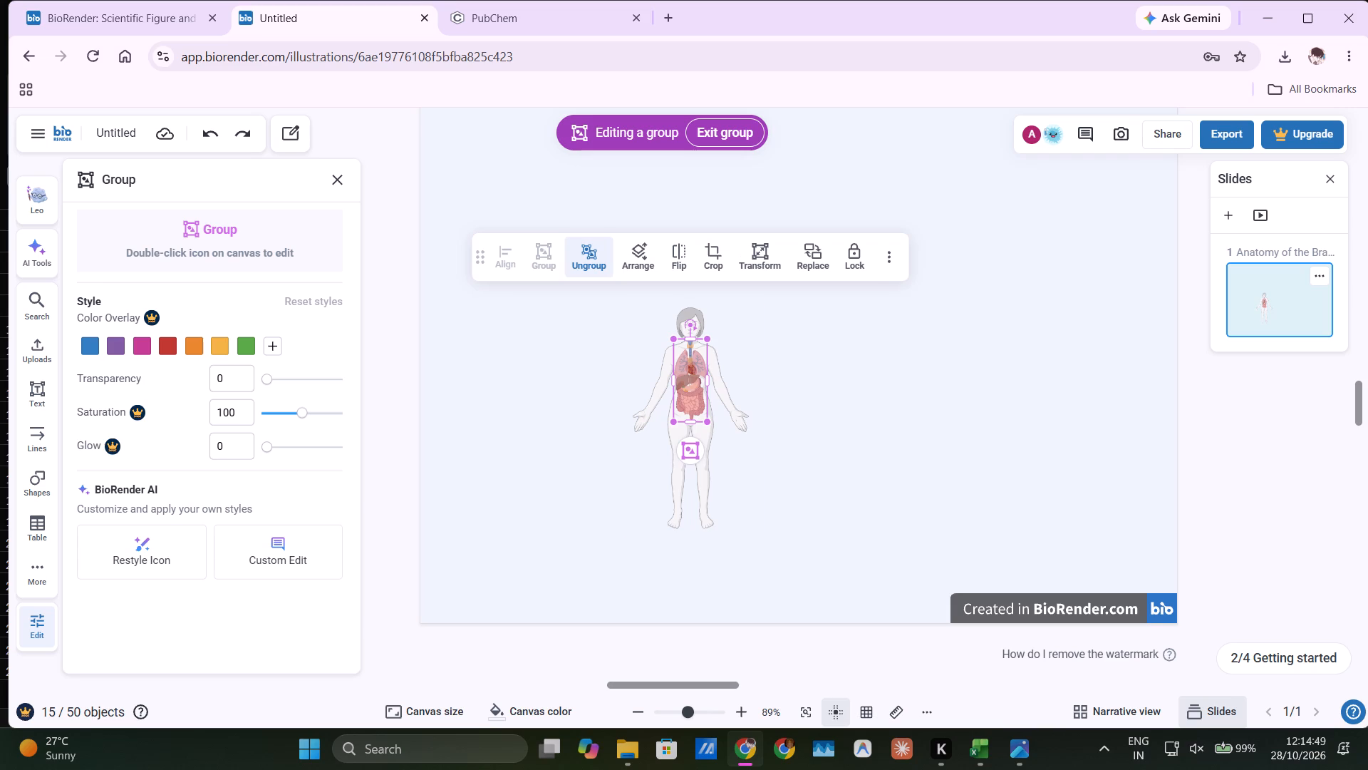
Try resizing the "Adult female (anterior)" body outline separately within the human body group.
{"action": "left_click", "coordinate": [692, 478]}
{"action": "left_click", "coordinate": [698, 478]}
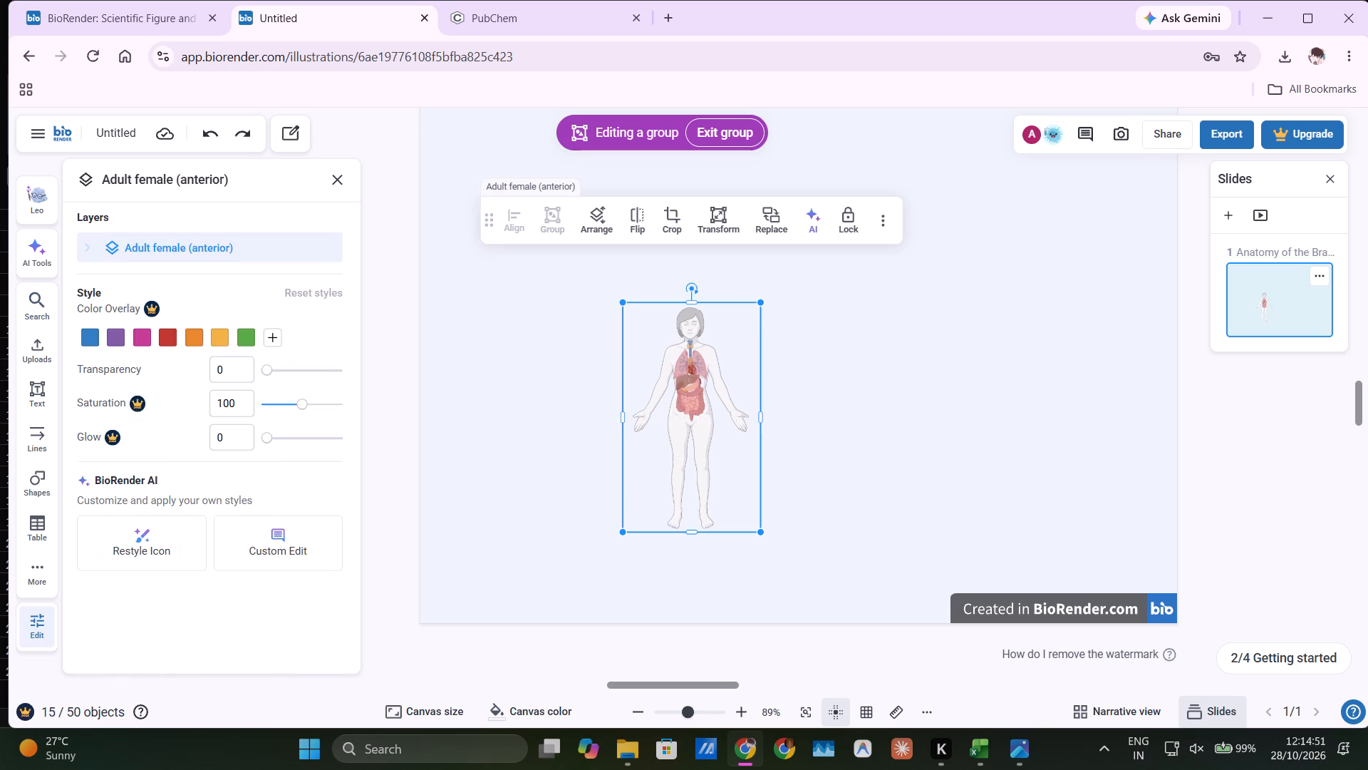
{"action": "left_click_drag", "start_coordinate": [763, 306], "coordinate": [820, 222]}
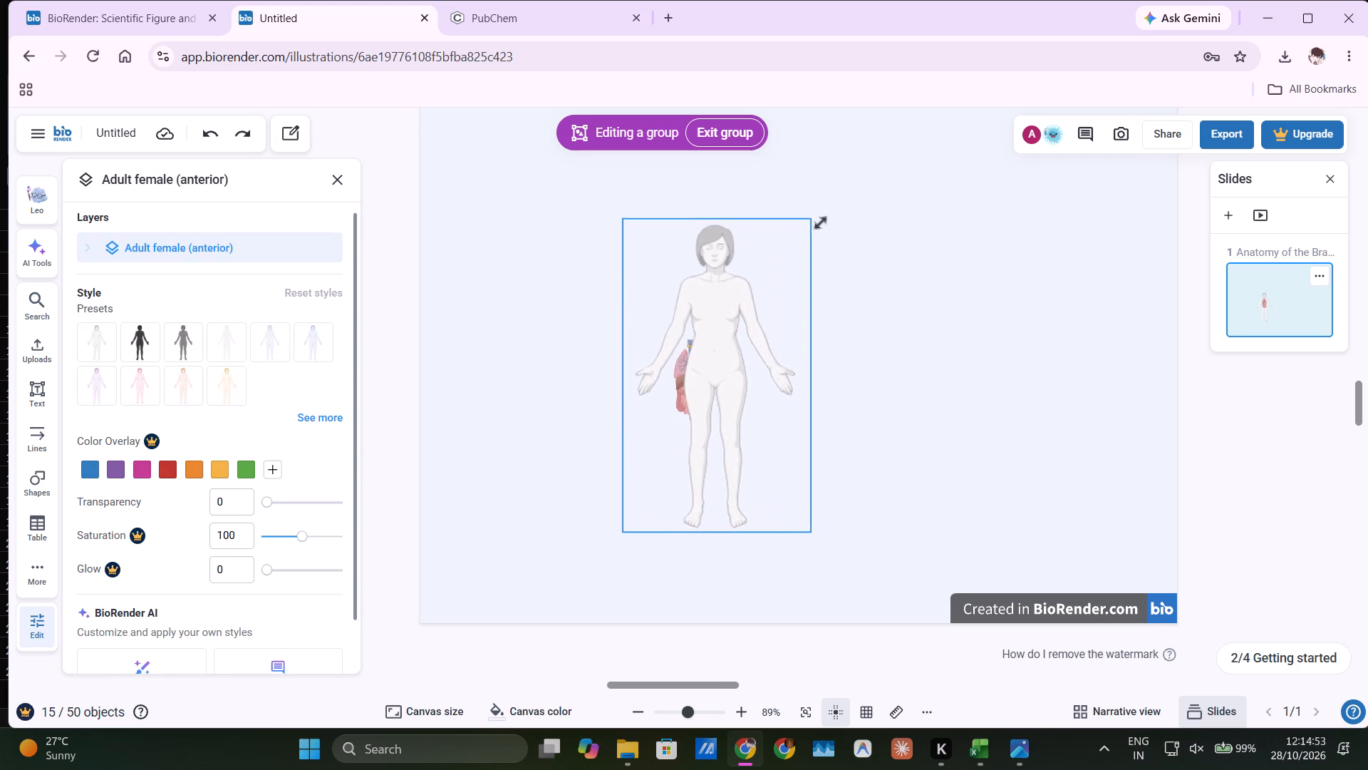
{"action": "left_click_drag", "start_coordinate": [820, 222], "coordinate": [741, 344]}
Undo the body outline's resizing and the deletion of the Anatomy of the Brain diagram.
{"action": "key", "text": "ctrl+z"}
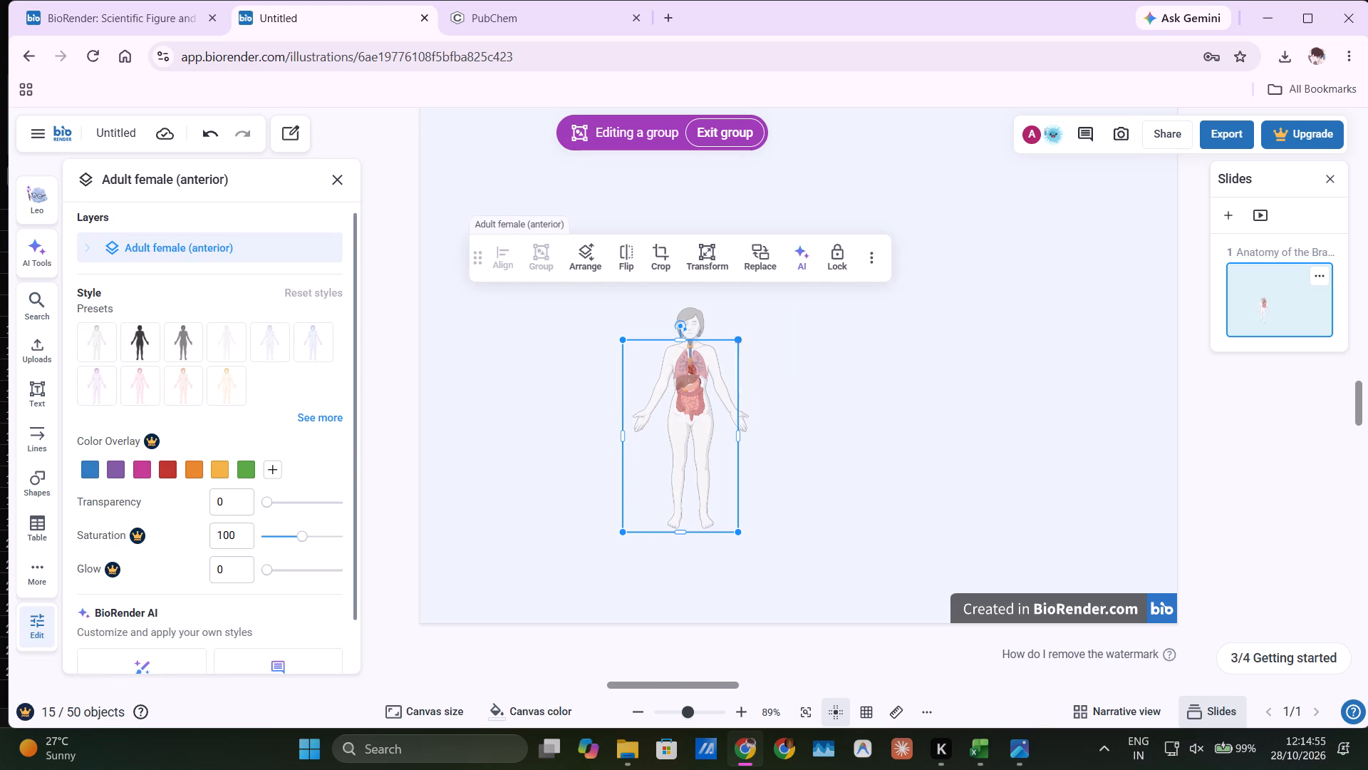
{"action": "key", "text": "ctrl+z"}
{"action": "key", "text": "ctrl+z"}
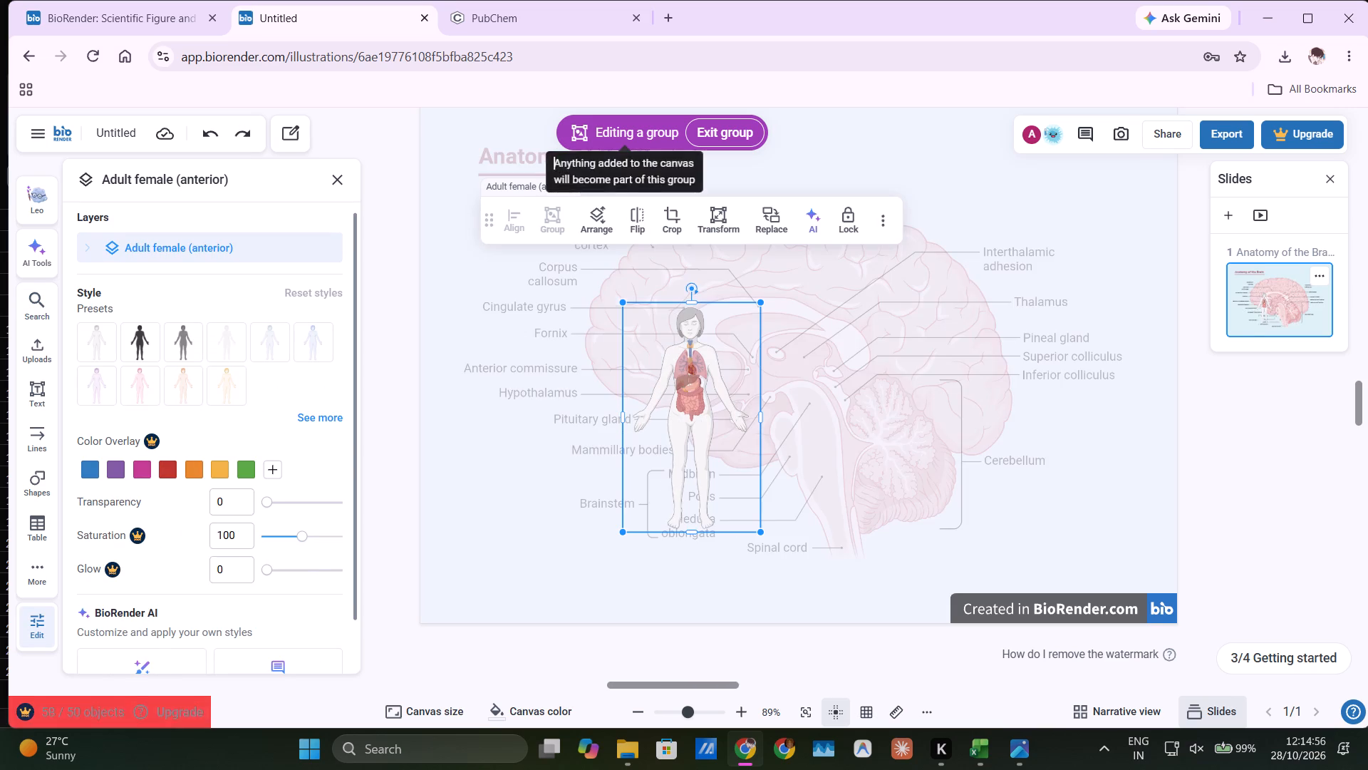
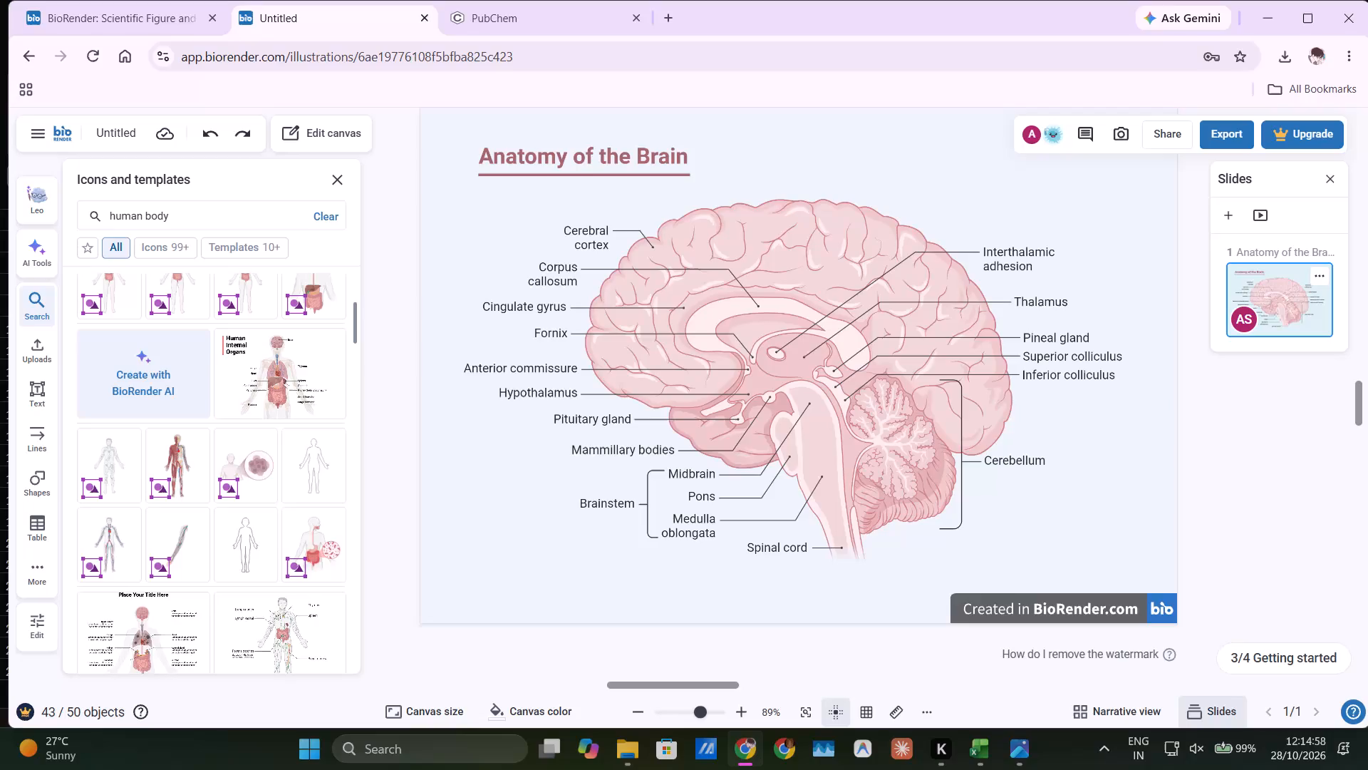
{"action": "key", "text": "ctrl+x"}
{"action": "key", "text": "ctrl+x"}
Insert the "Human Internal Organs" template onto the canvas.
{"action": "left_click", "coordinate": [264, 372]}
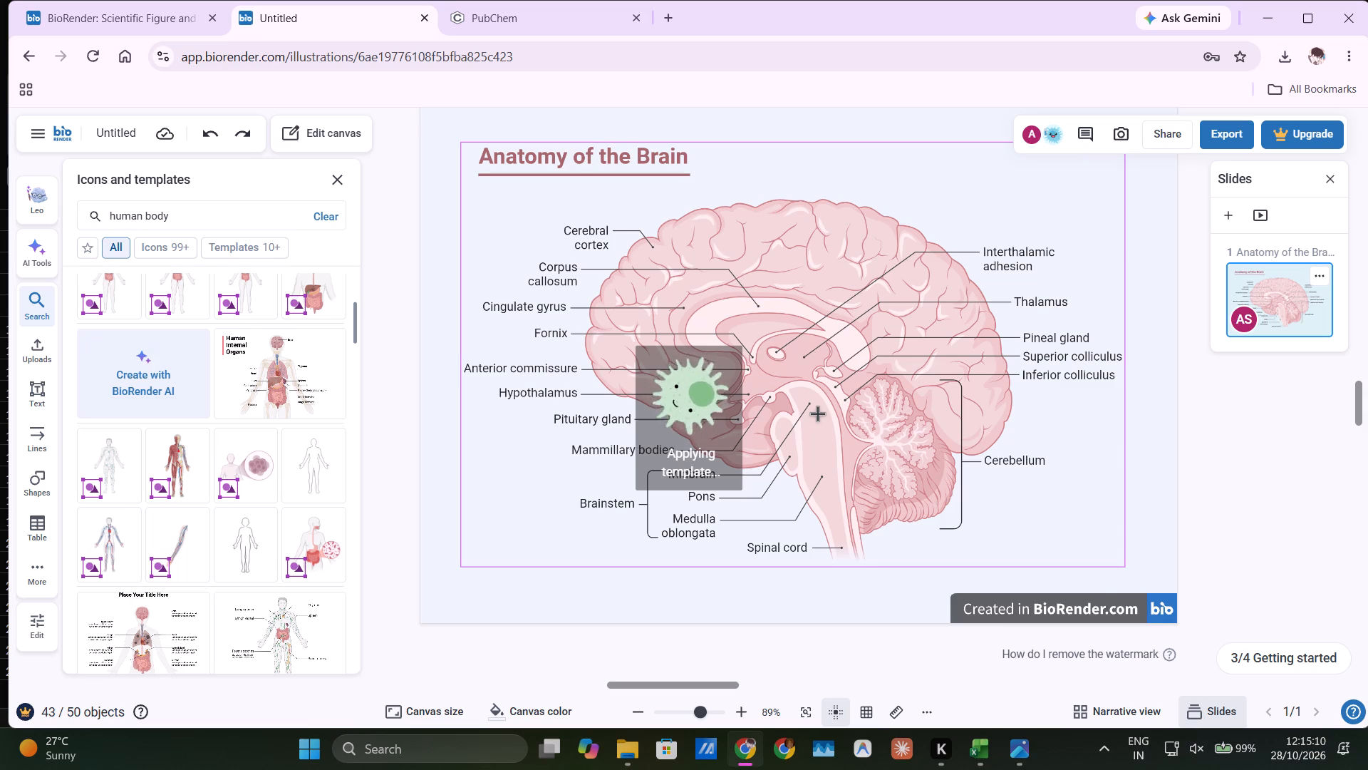
Delete the Anatomy of the Brain figure, keeping only the Human Internal Organs figure on the canvas.
{"action": "left_click", "coordinate": [457, 446]}
{"action": "left_click", "coordinate": [910, 269]}
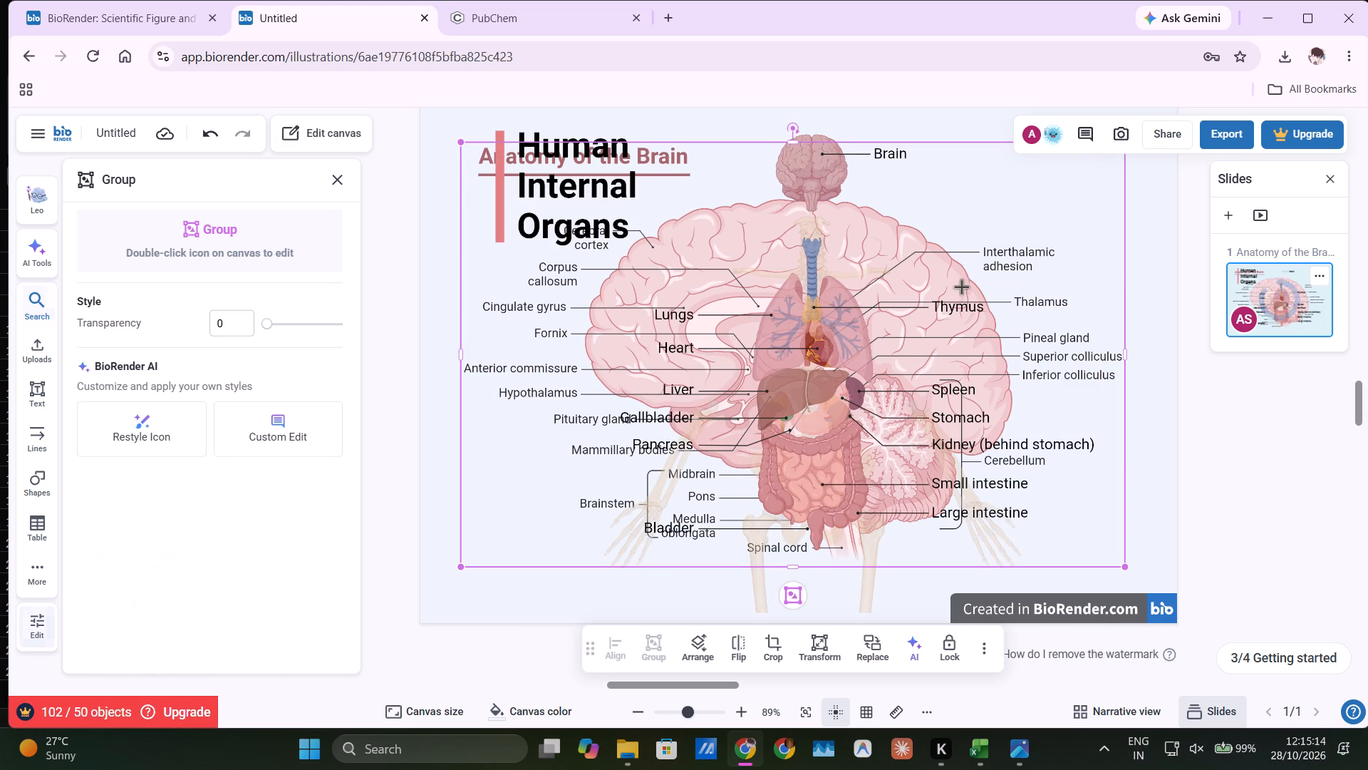
{"action": "left_click", "coordinate": [1136, 378]}
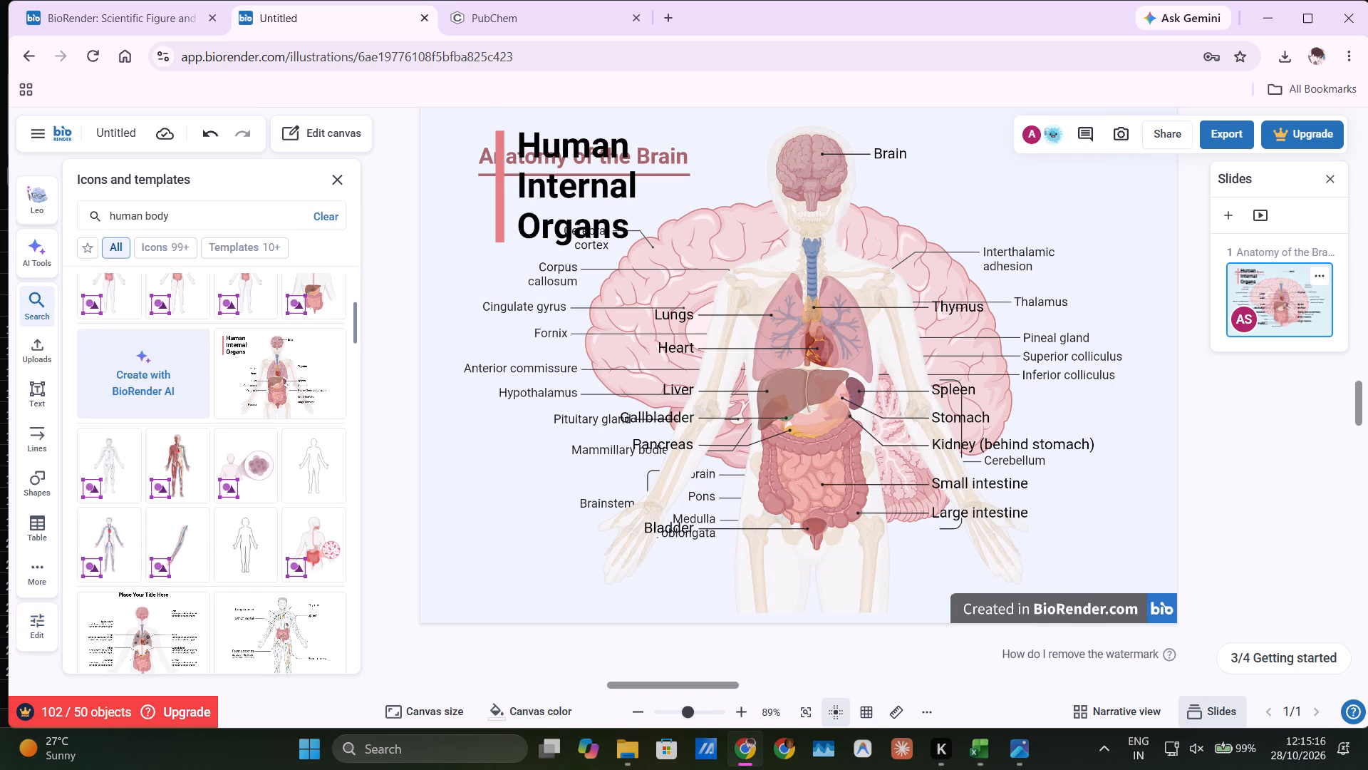
{"action": "left_click", "coordinate": [1000, 332]}
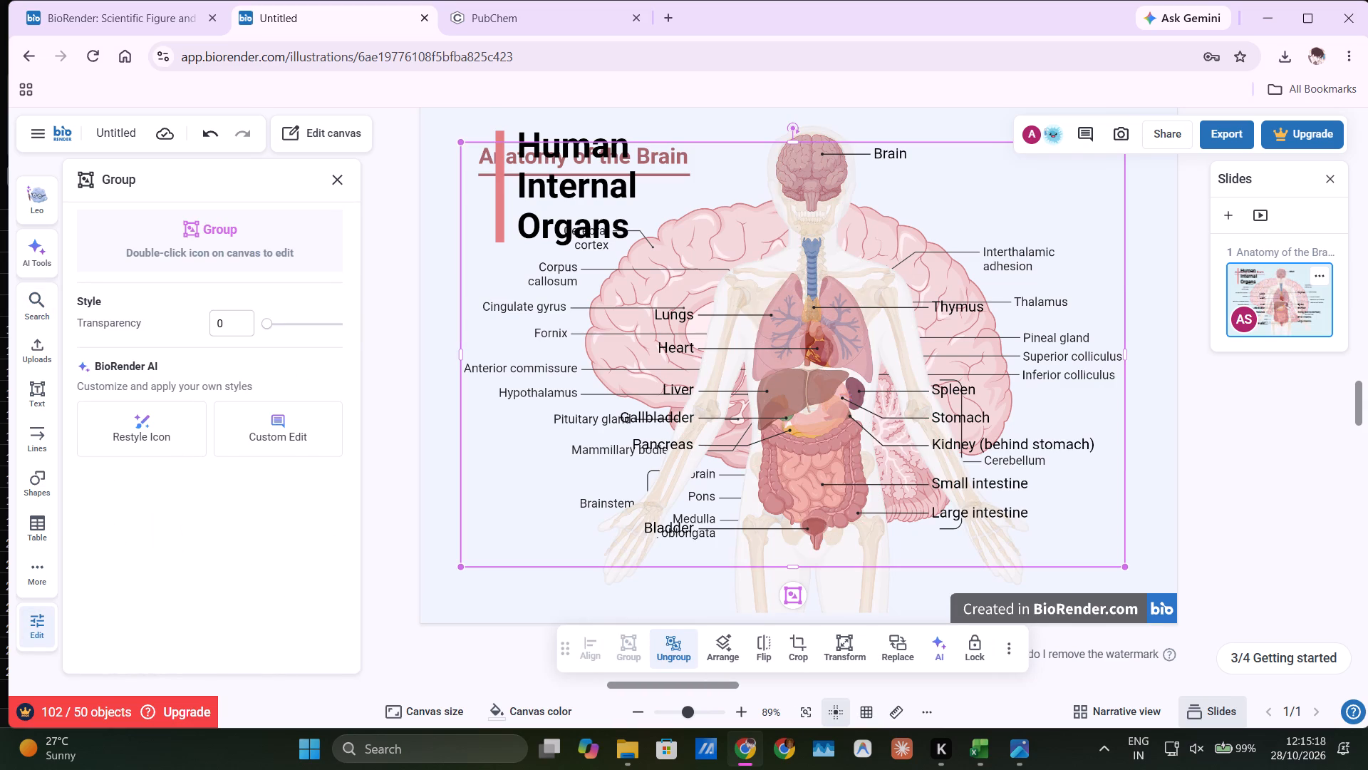
{"action": "left_click_drag", "start_coordinate": [460, 144], "coordinate": [525, 210]}
{"action": "left_click_drag", "start_coordinate": [525, 210], "coordinate": [628, 360]}
{"action": "key", "text": "BackSpace"}
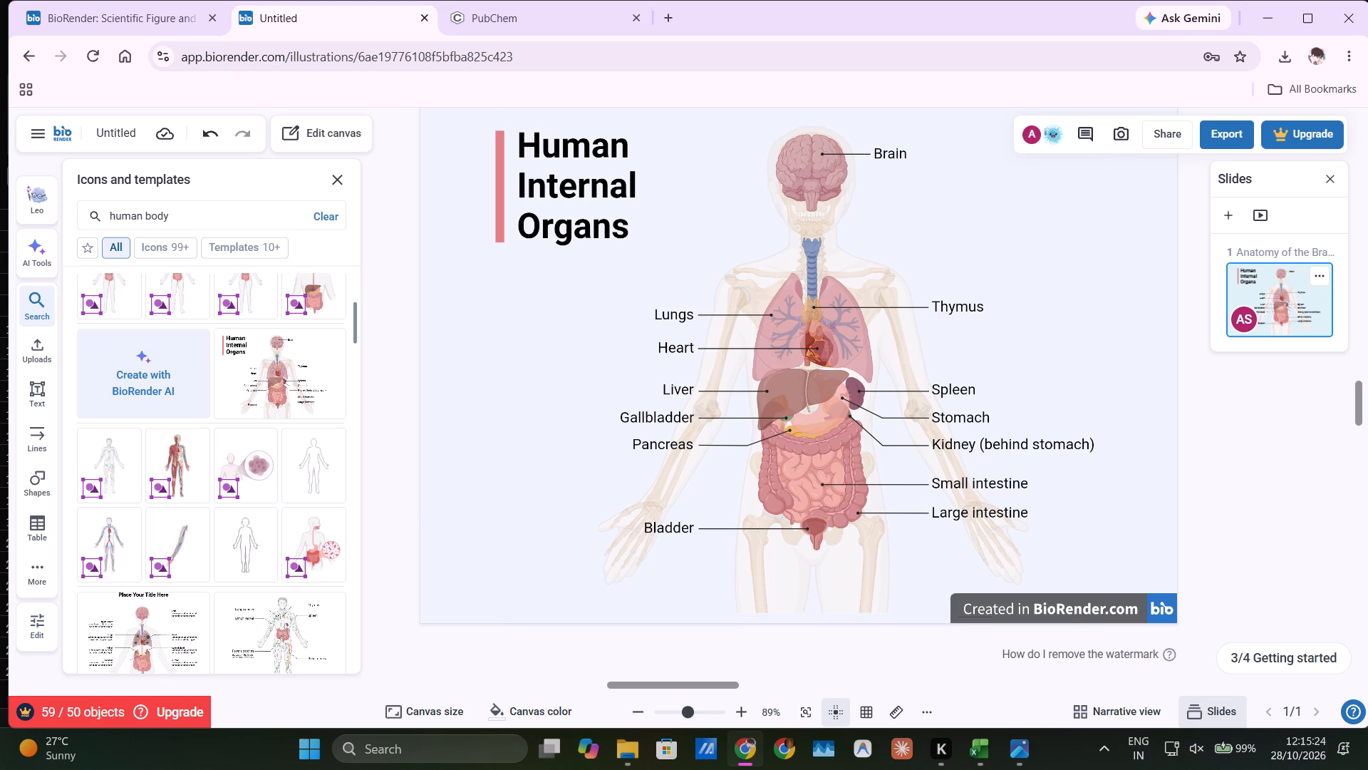
Scale the whole Human Internal Organs group down slightly so it fits within the canvas.
{"action": "left_click", "coordinate": [997, 493]}
{"action": "left_click", "coordinate": [1115, 384]}
{"action": "left_click", "coordinate": [693, 257]}
{"action": "left_click", "coordinate": [841, 354]}
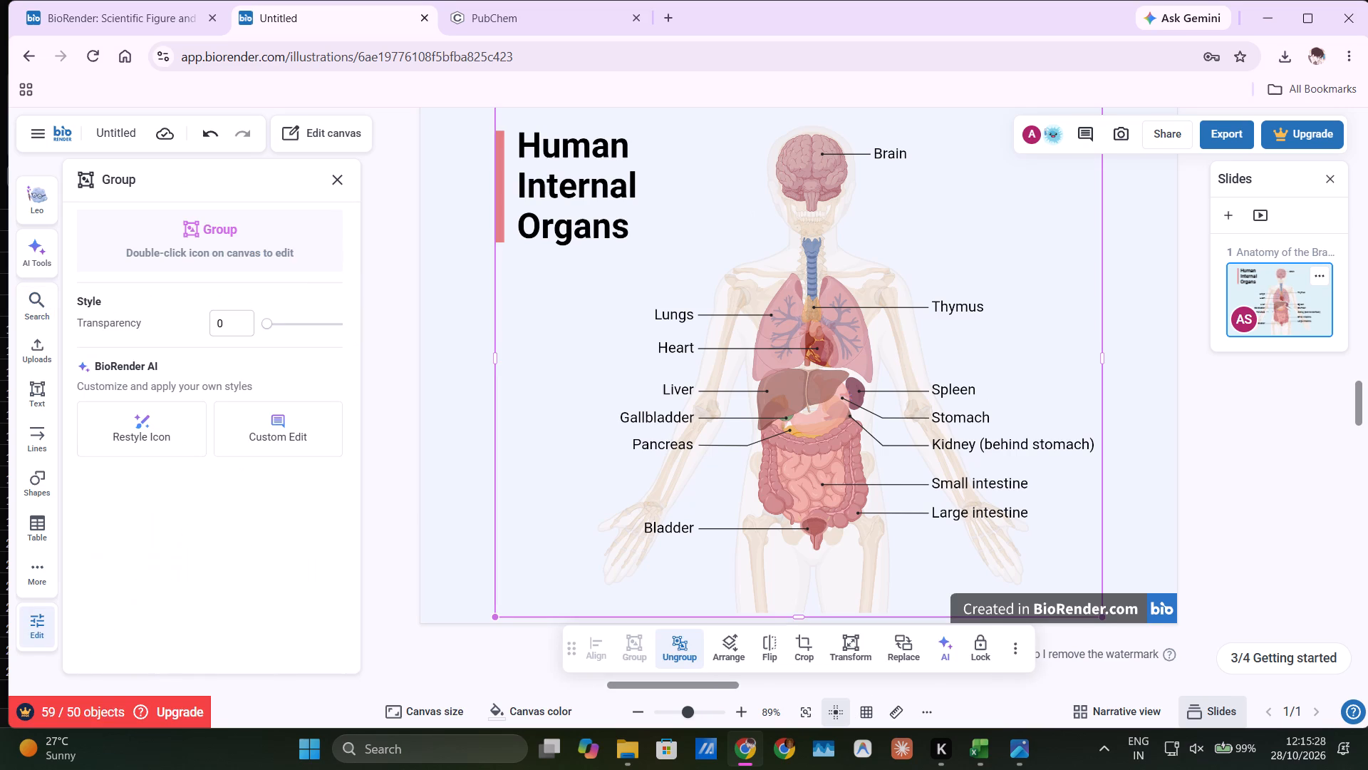
{"action": "left_click_drag", "start_coordinate": [497, 615], "coordinate": [540, 559]}
{"action": "left_click", "coordinate": [938, 248]}
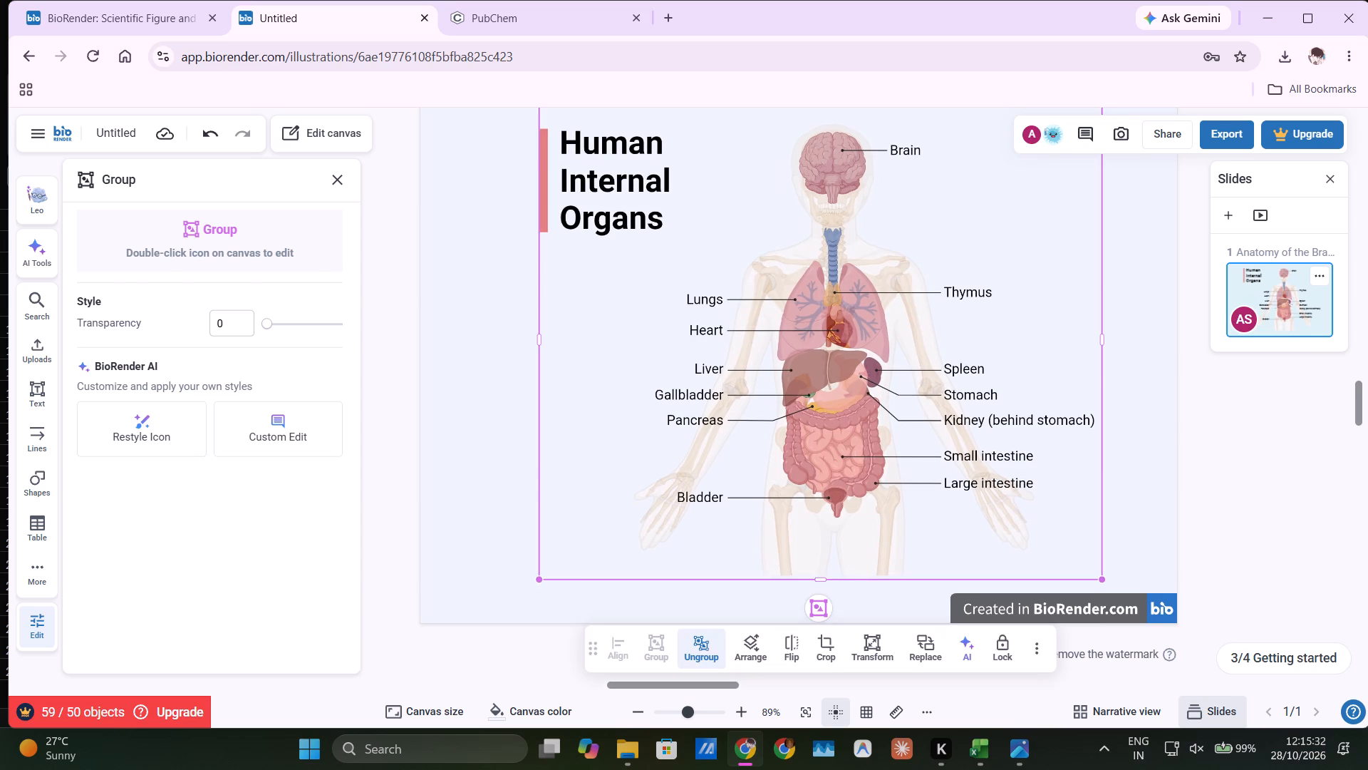
Move the Human Internal Organs group down and slightly left so its top edge sits inside the canvas.
{"action": "double_click", "coordinate": [909, 242]}
{"action": "left_click", "coordinate": [909, 242]}
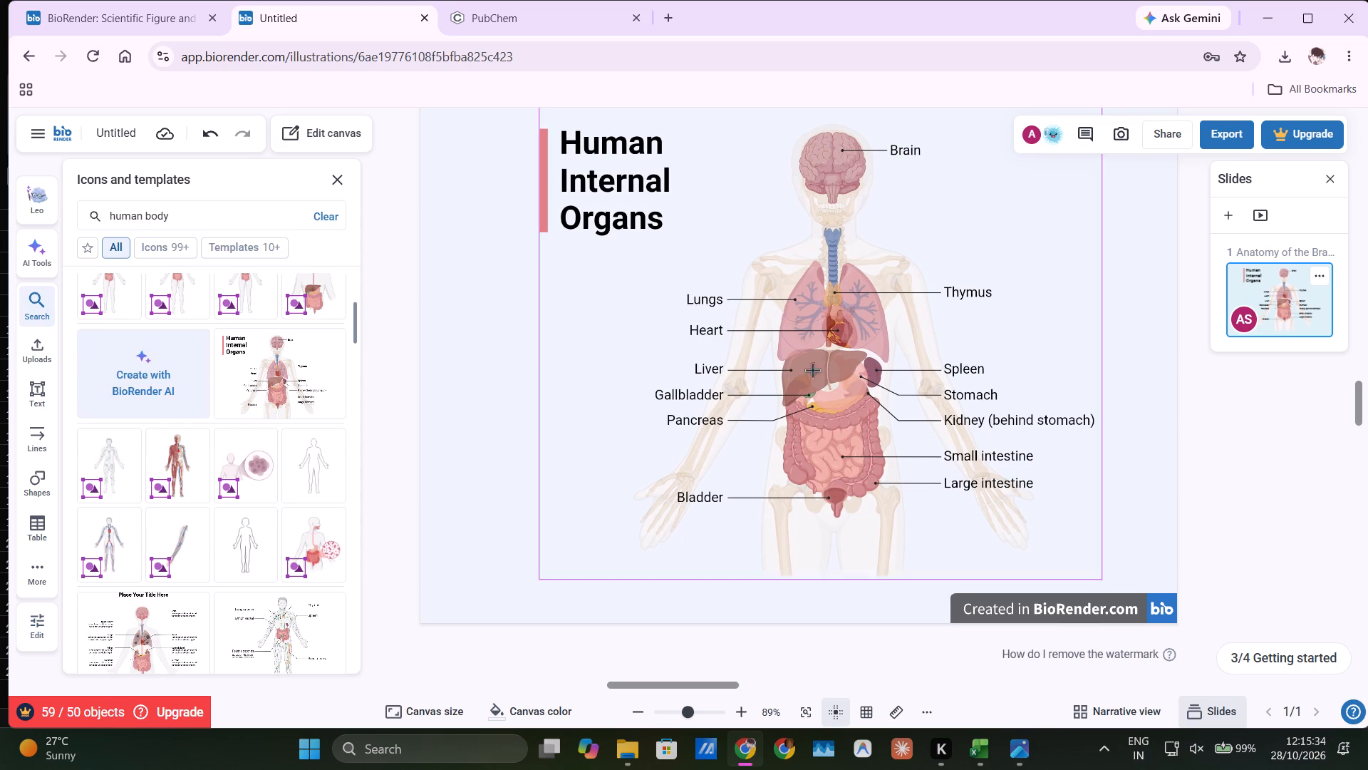
{"action": "left_click", "coordinate": [757, 436]}
{"action": "left_click", "coordinate": [818, 402]}
{"action": "left_click_drag", "start_coordinate": [818, 402], "coordinate": [769, 419]}
{"action": "left_click_drag", "start_coordinate": [837, 352], "coordinate": [865, 354]}
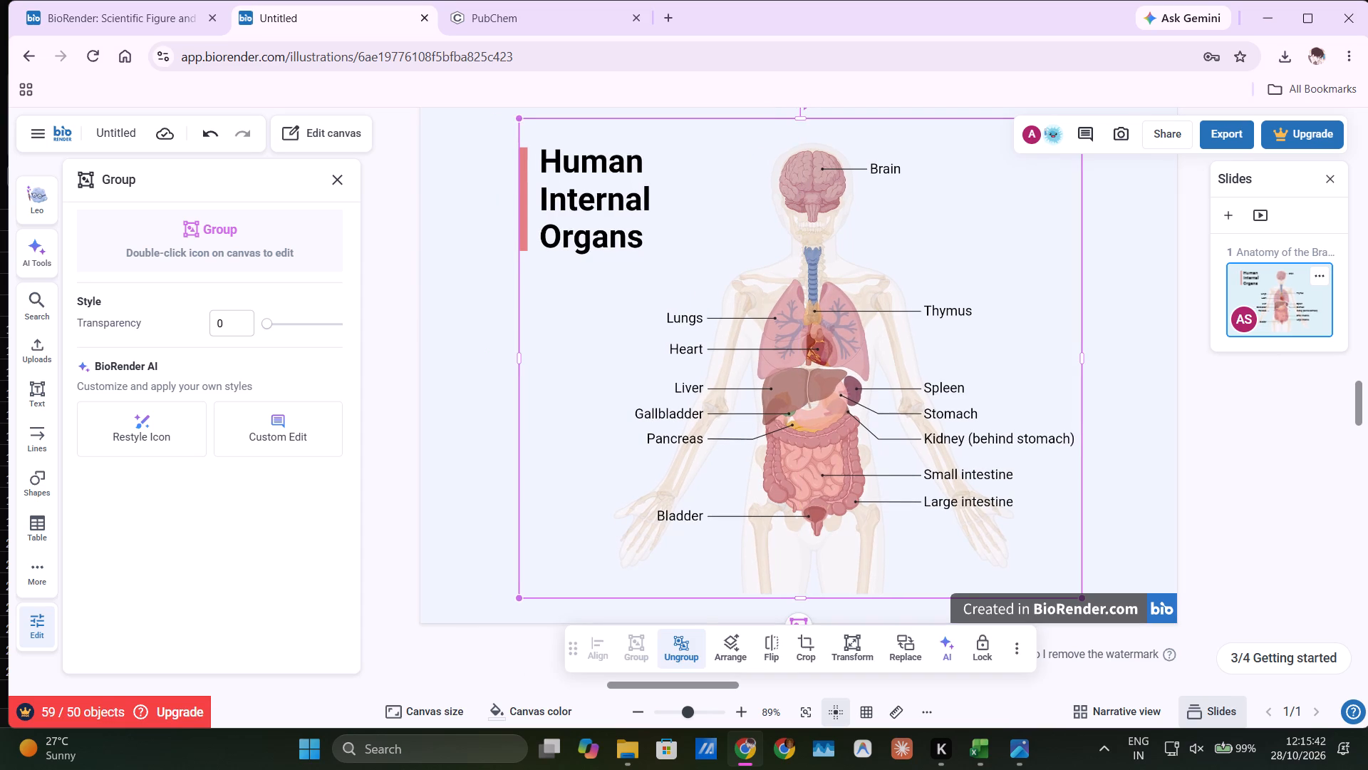
Open the Human Internal Organs group for editing and apply the third style preset, deep pink, to the lungs.
{"action": "left_click", "coordinate": [804, 432]}
{"action": "left_click", "coordinate": [839, 245]}
{"action": "double_click", "coordinate": [800, 342]}
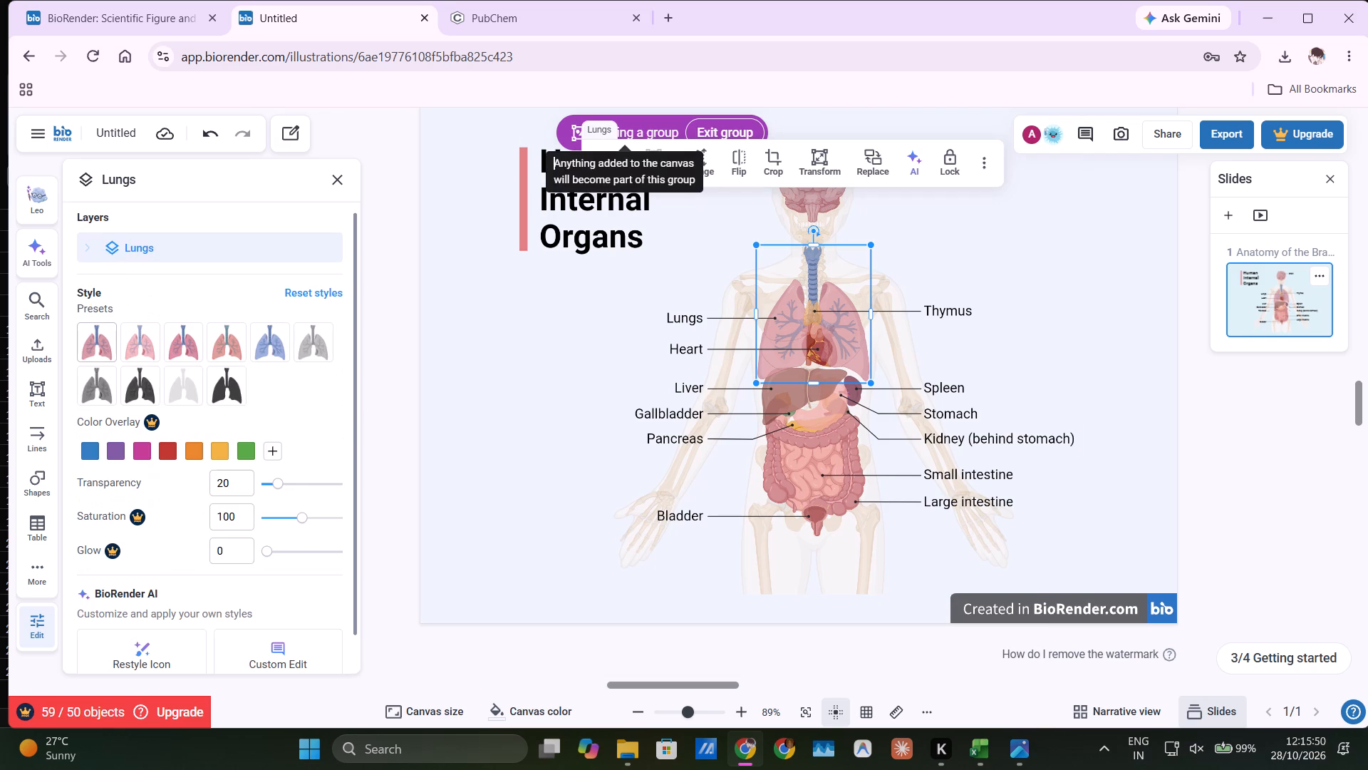
{"action": "left_click", "coordinate": [91, 339]}
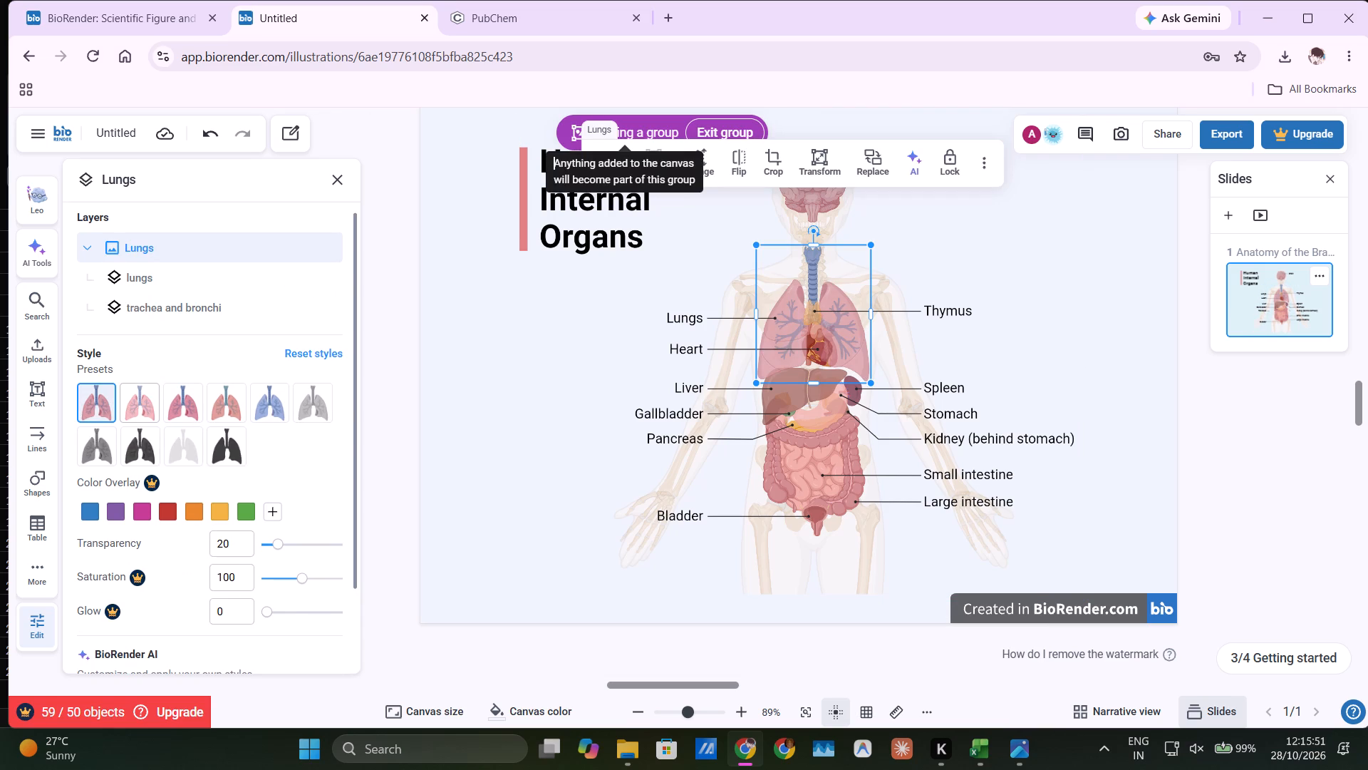
{"action": "left_click", "coordinate": [217, 411]}
{"action": "left_click", "coordinate": [198, 409]}
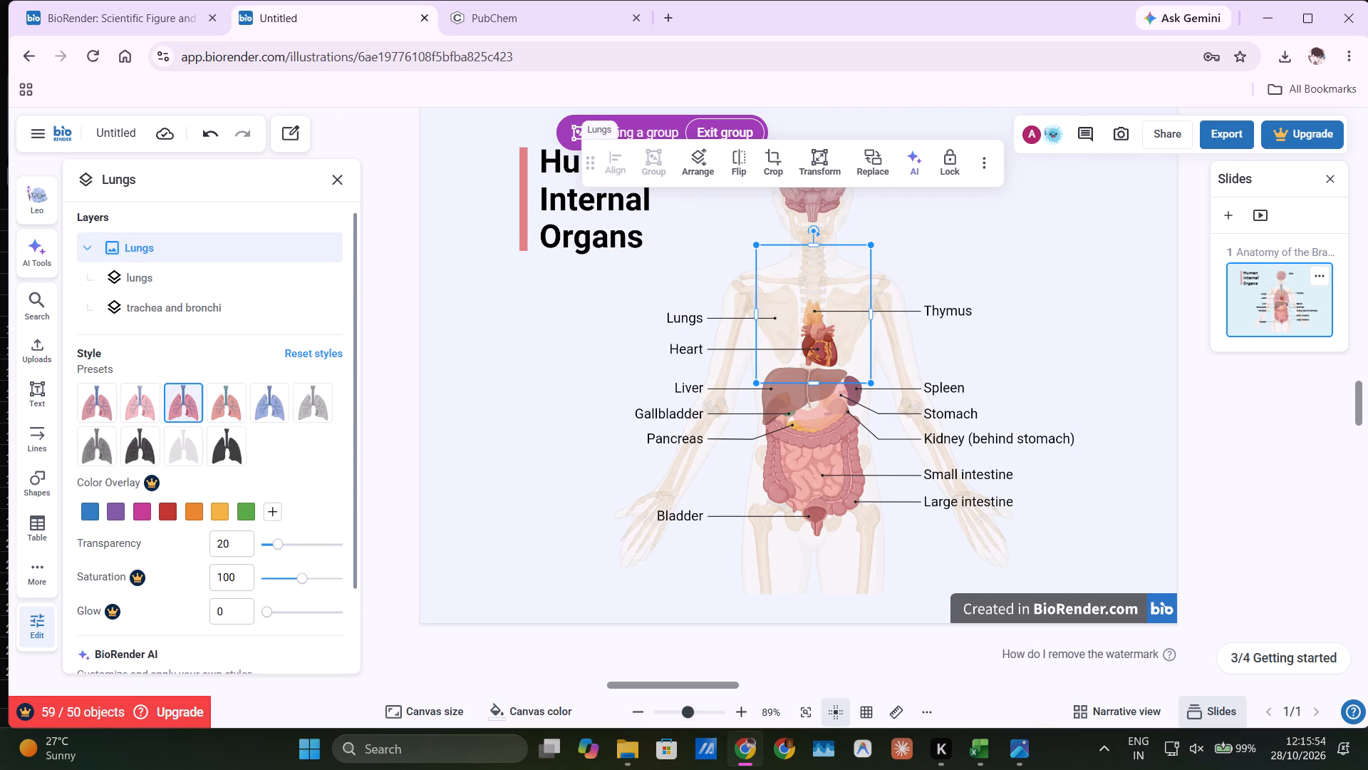
Apply the first style preset, muted red, to the large intestine.
{"action": "left_click", "coordinate": [819, 448]}
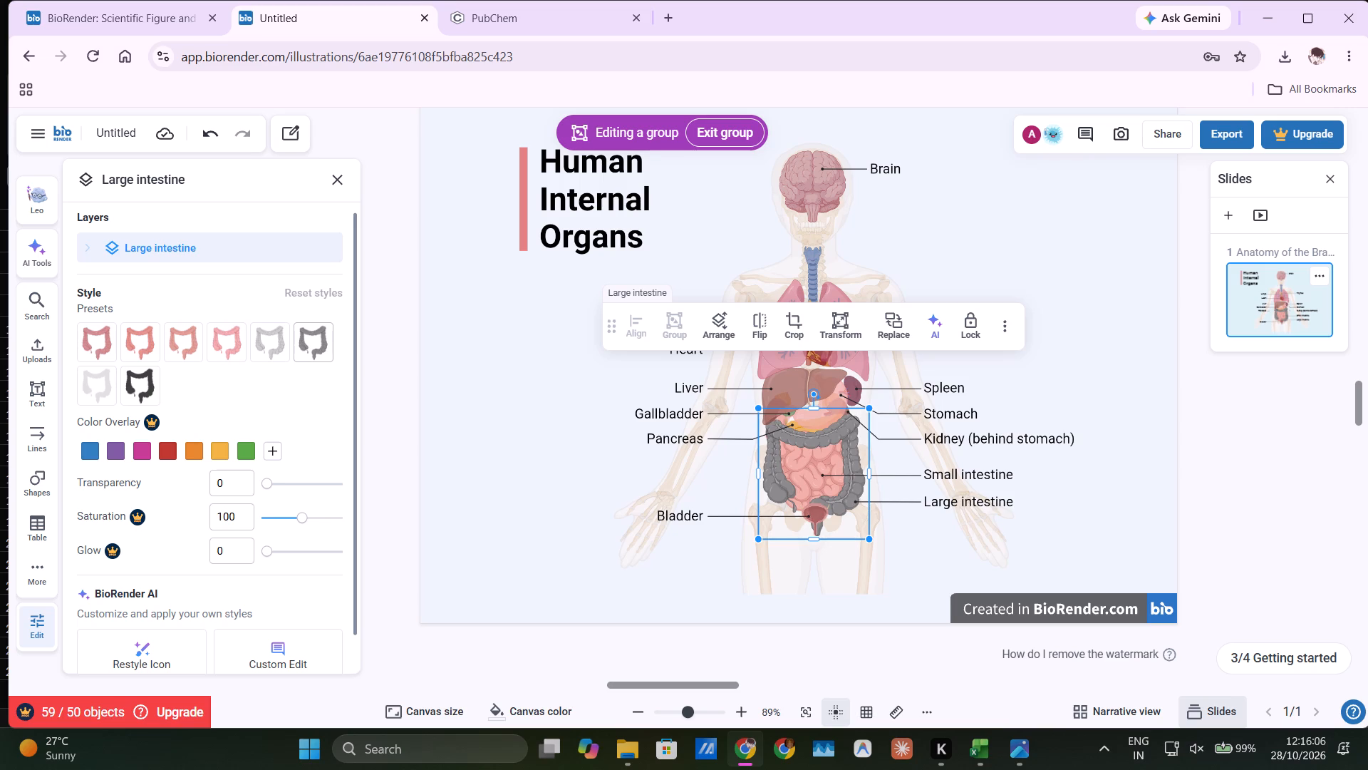
{"action": "left_click", "coordinate": [100, 337]}
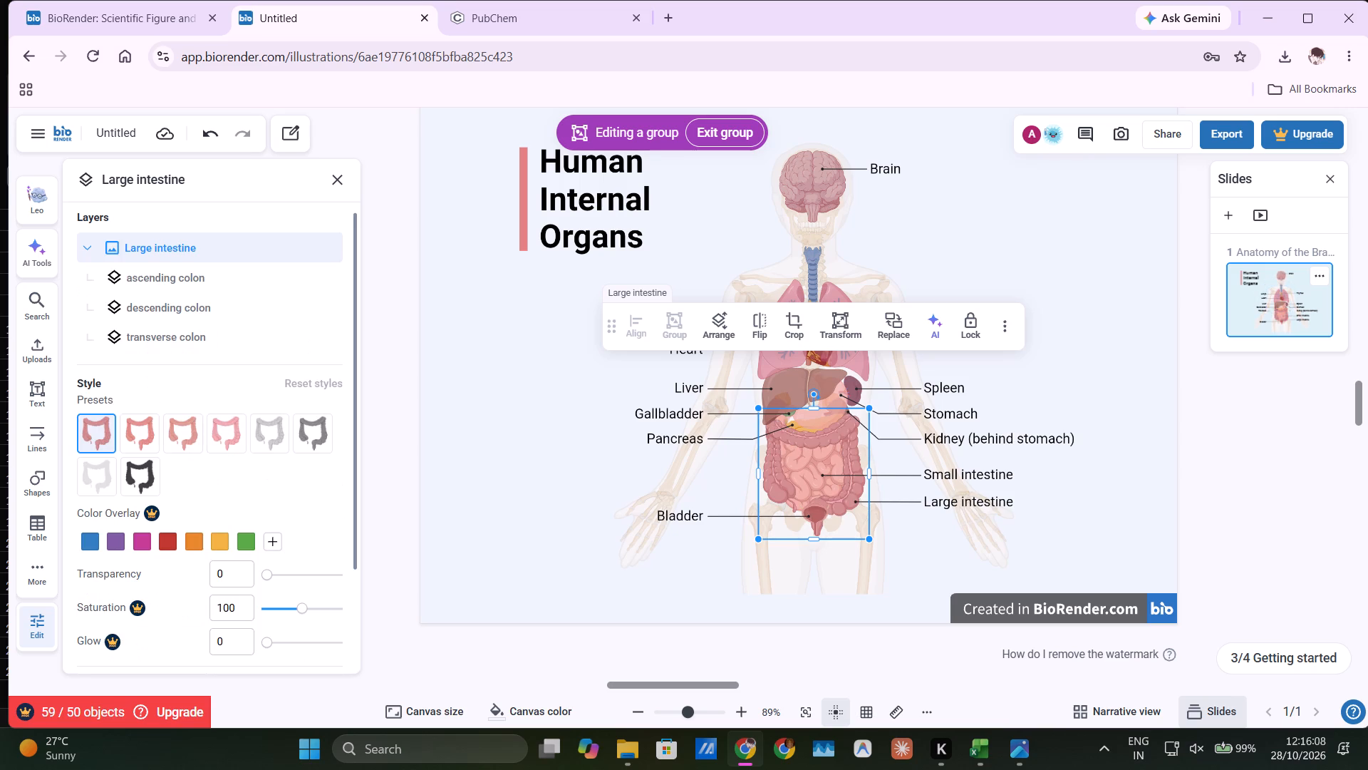
{"action": "left_click", "coordinate": [794, 485]}
Apply the first style preset, reddish brown, to the liver with gallbladder.
{"action": "left_click", "coordinate": [800, 390]}
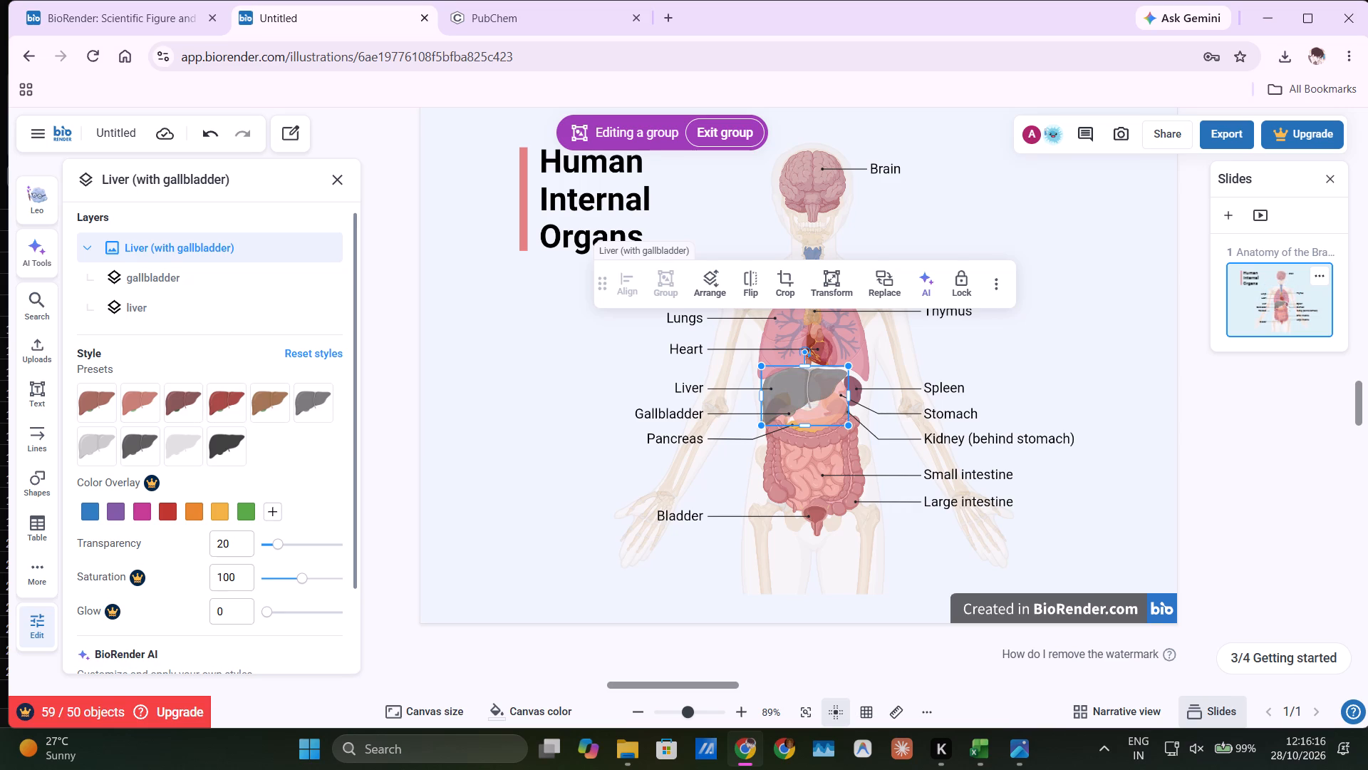
{"action": "left_click", "coordinate": [98, 406]}
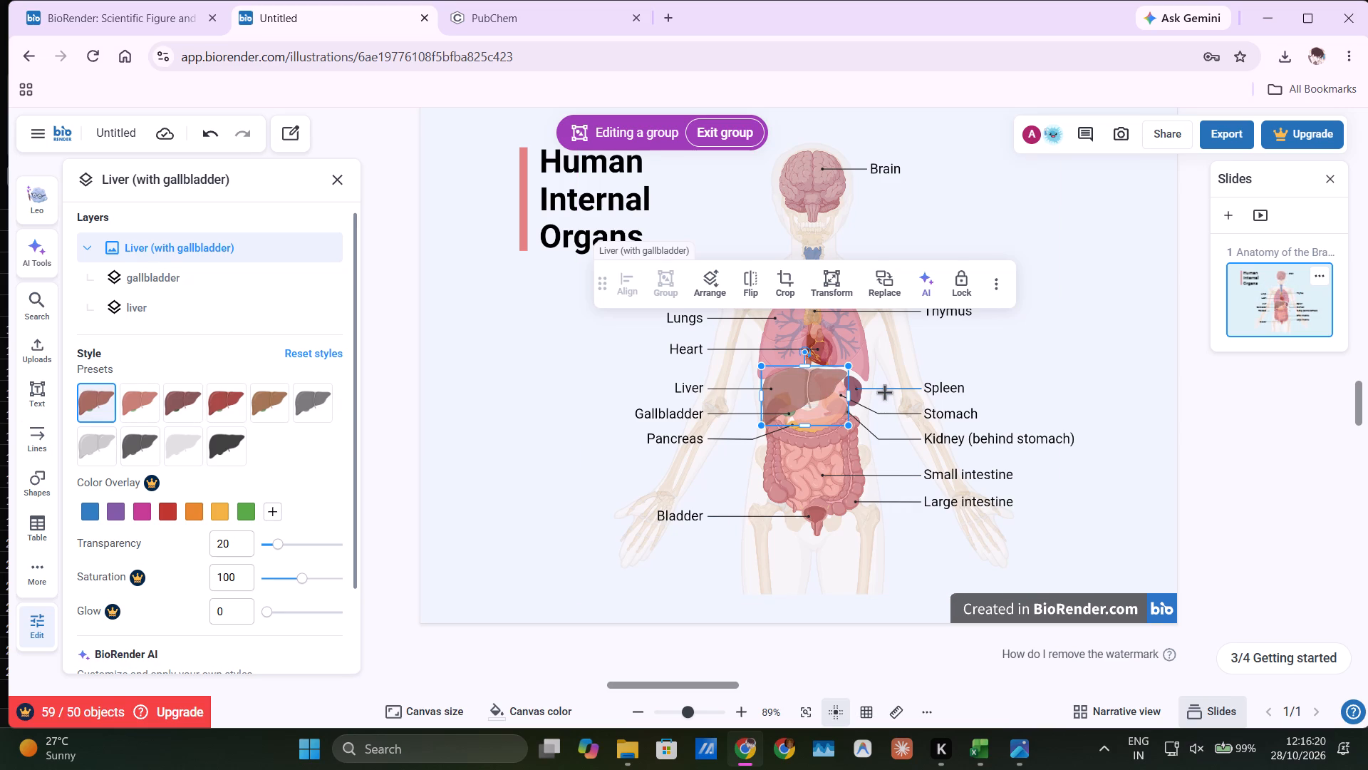
{"action": "left_click", "coordinate": [885, 394]}
{"action": "left_click", "coordinate": [861, 388]}
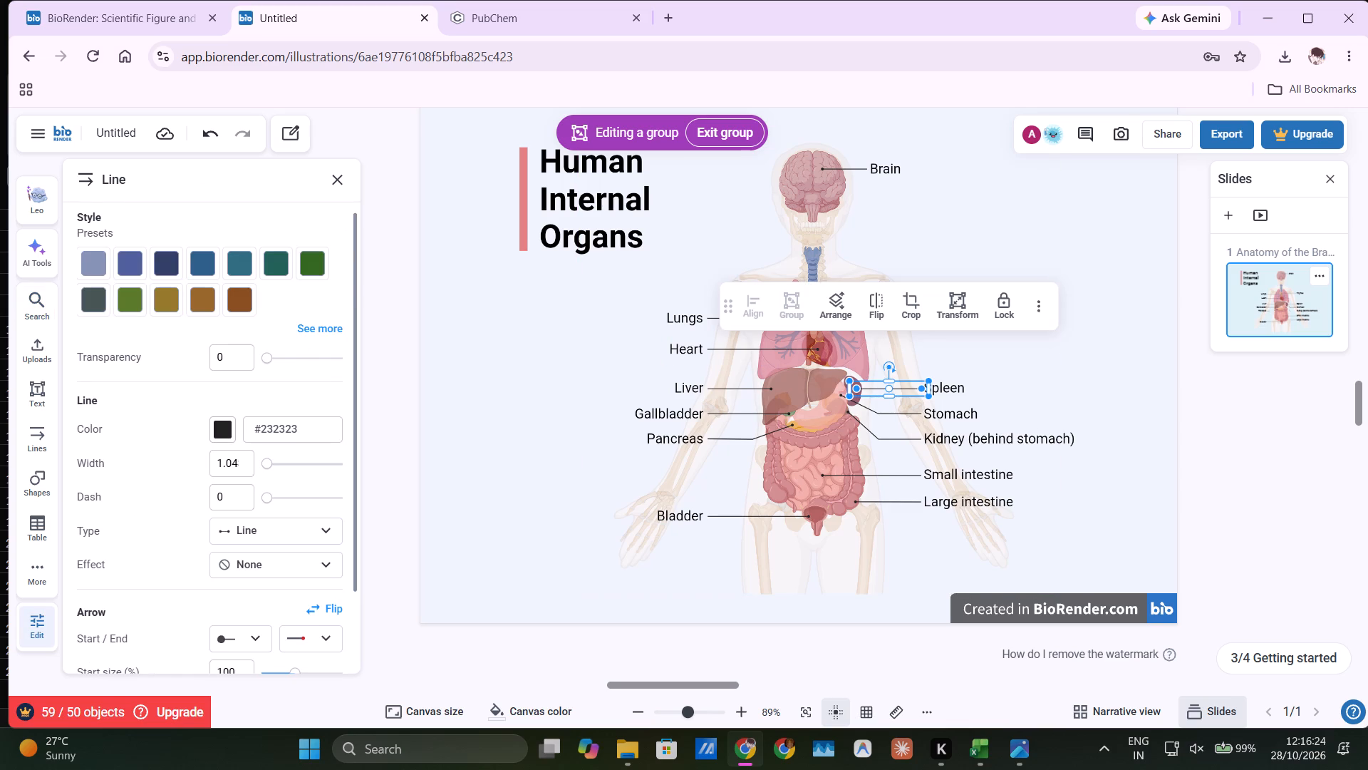
Apply the fifth style preset, salmon red, to the frontal-view brain.
{"action": "left_click", "coordinate": [784, 452]}
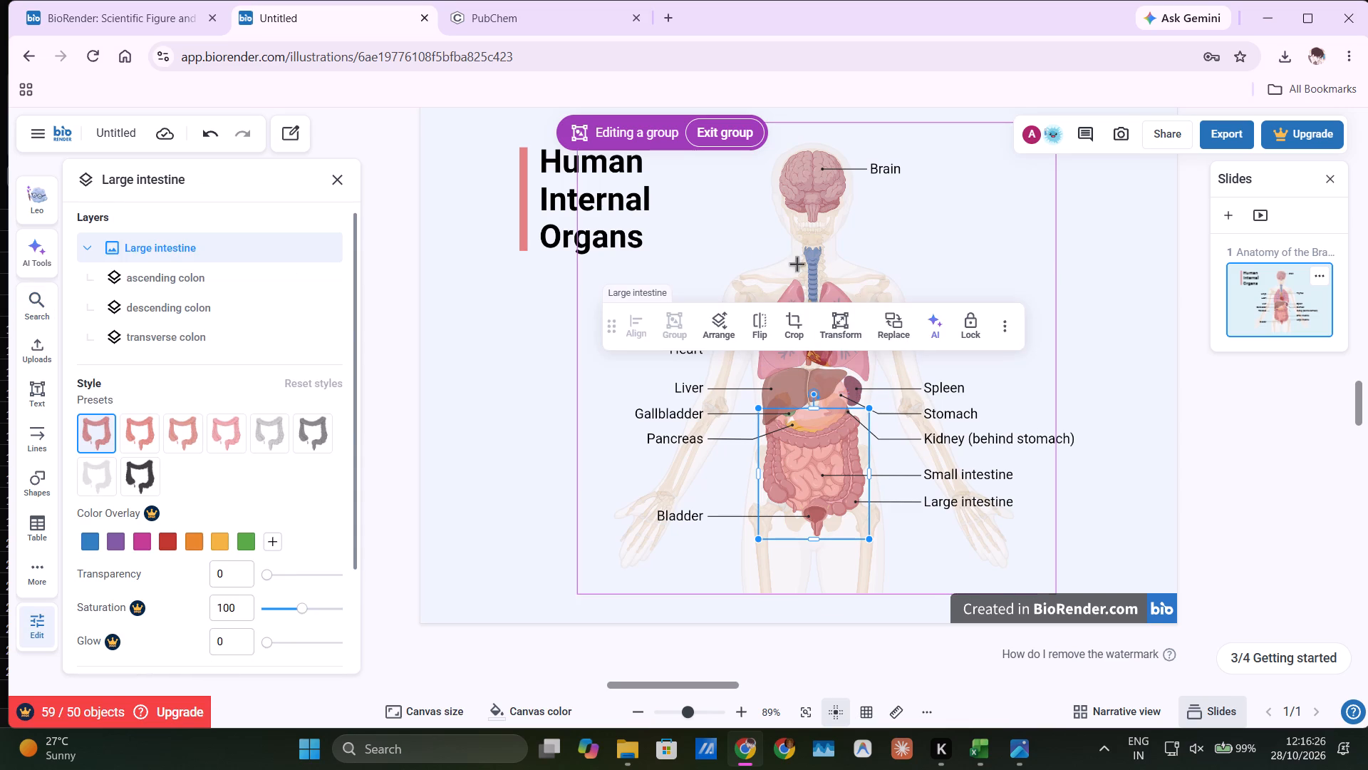
{"action": "left_click", "coordinate": [808, 270]}
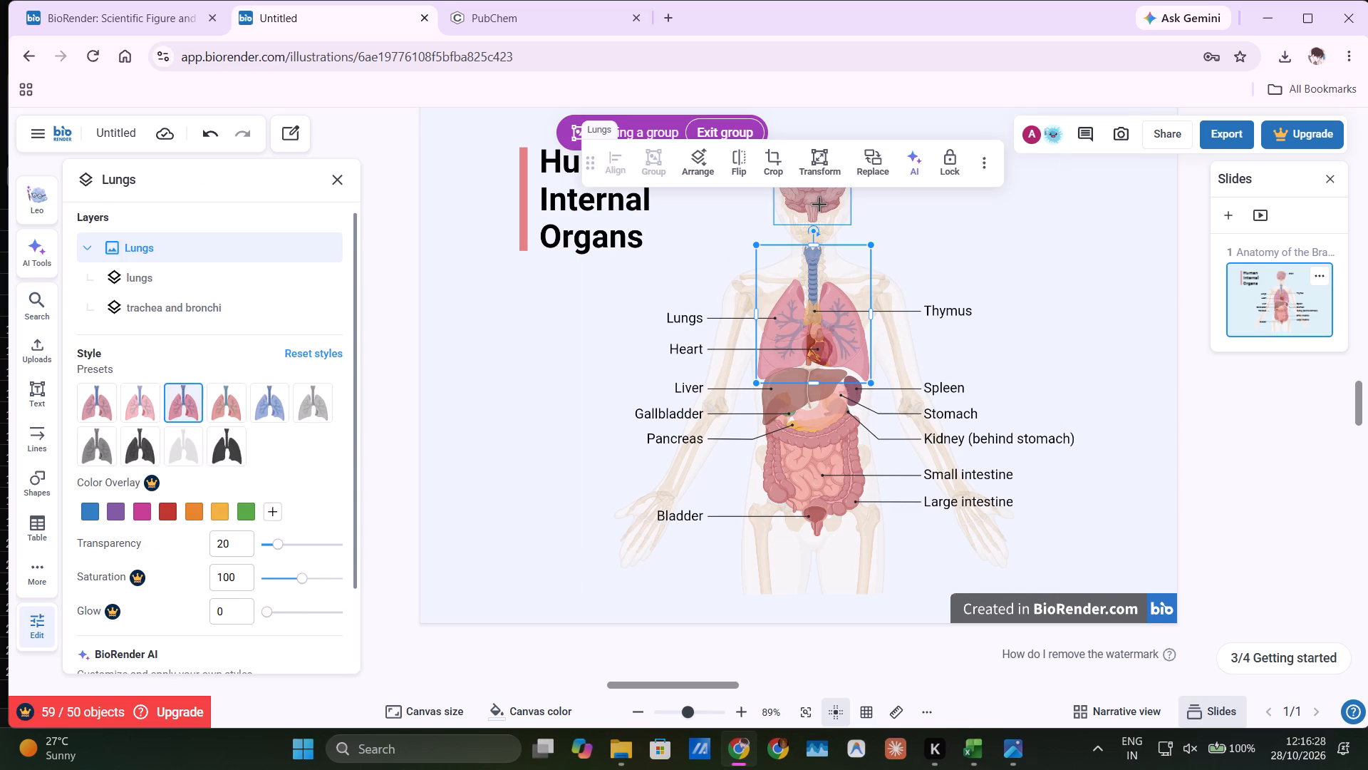
{"action": "left_click", "coordinate": [819, 205]}
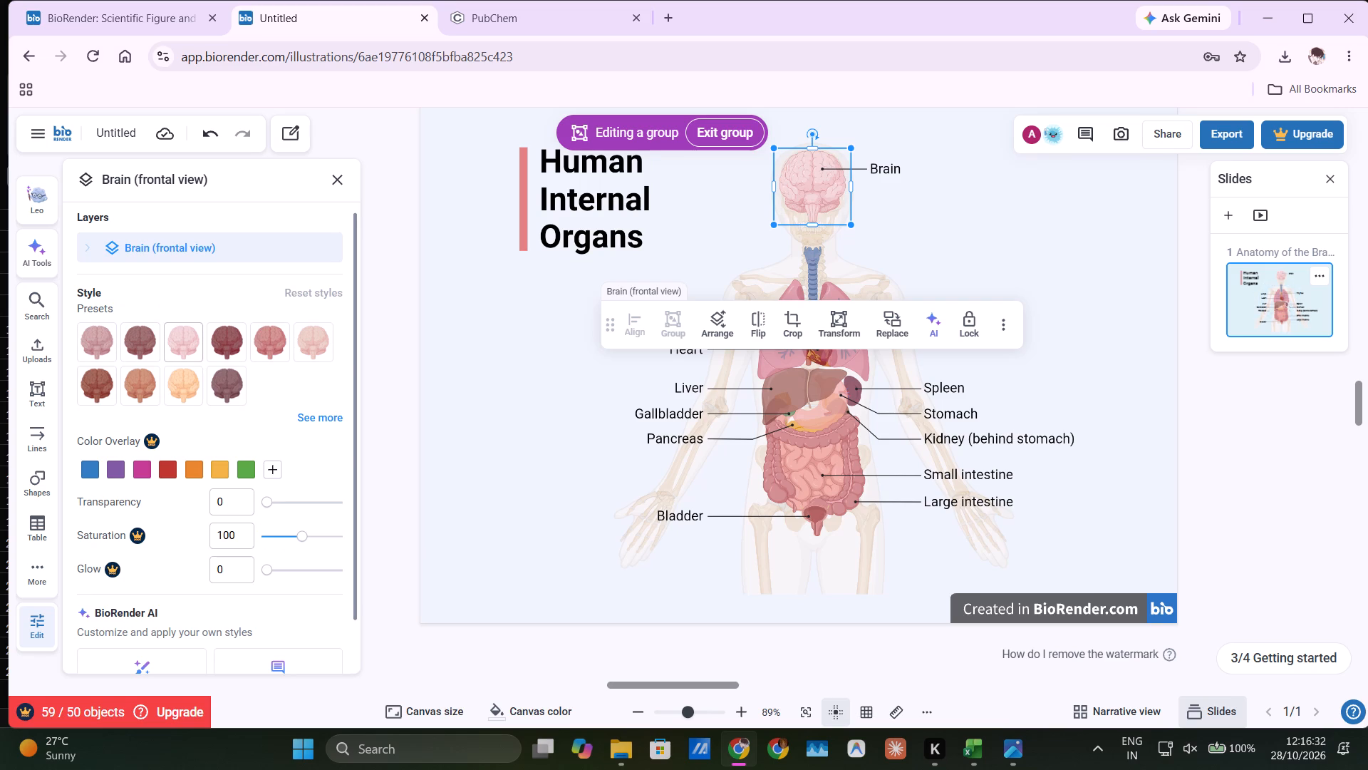
{"action": "left_click", "coordinate": [272, 337]}
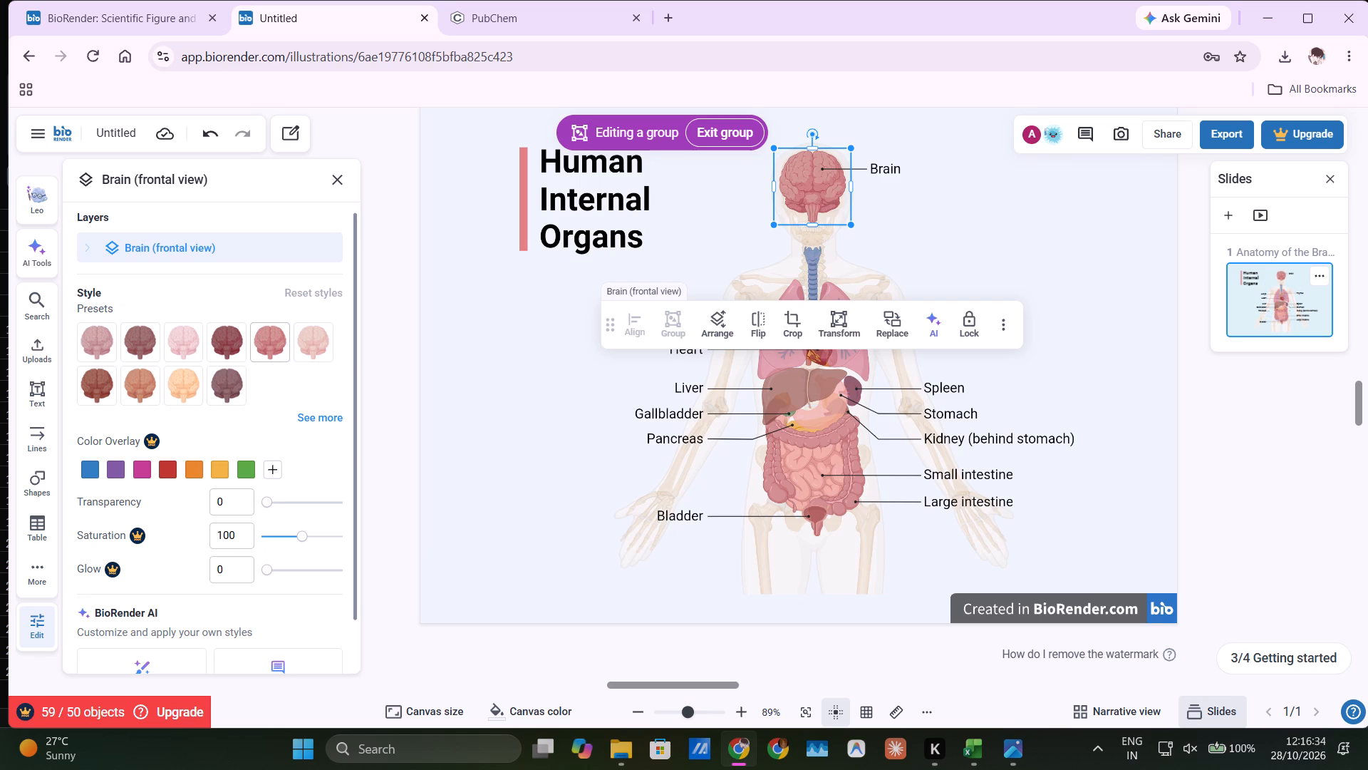
Apply the first style preset, salmon pink, to the stomach.
{"action": "left_click", "coordinate": [839, 259]}
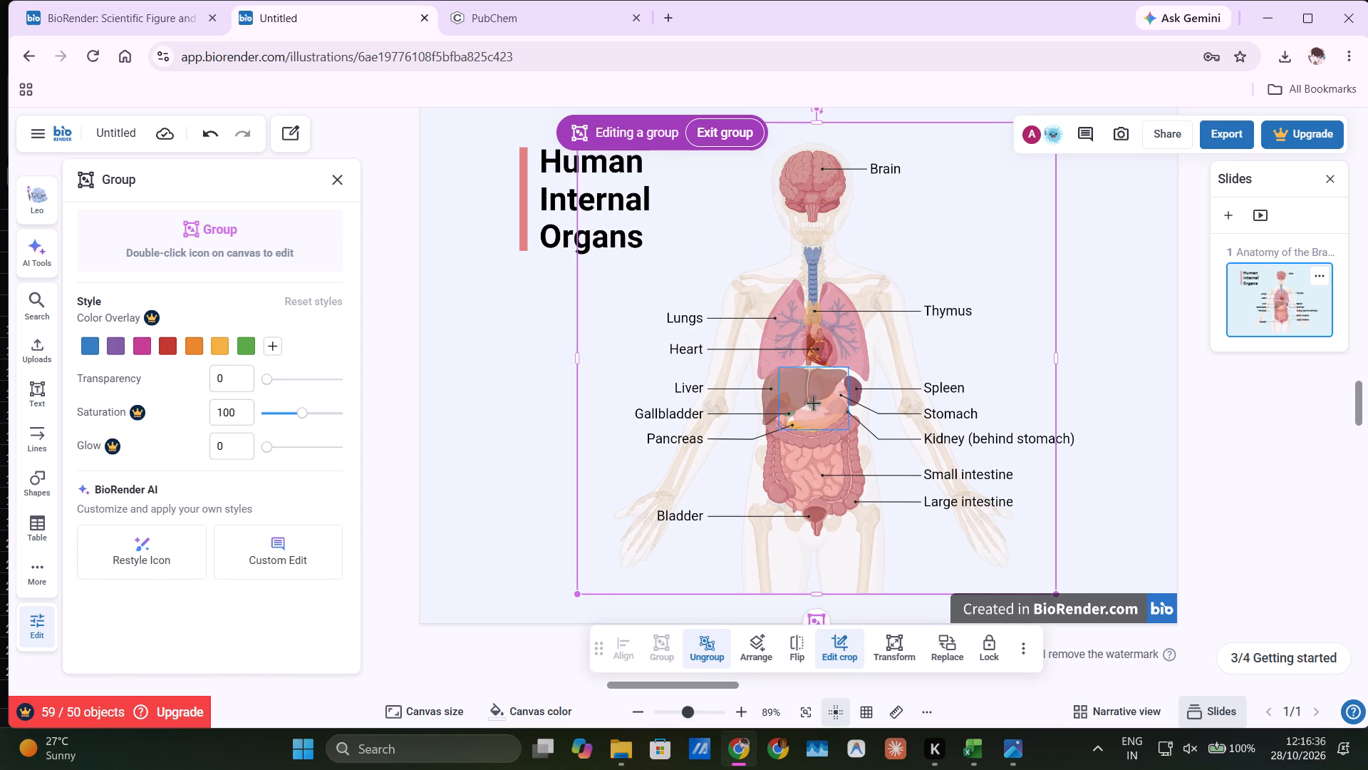
{"action": "left_click", "coordinate": [835, 413]}
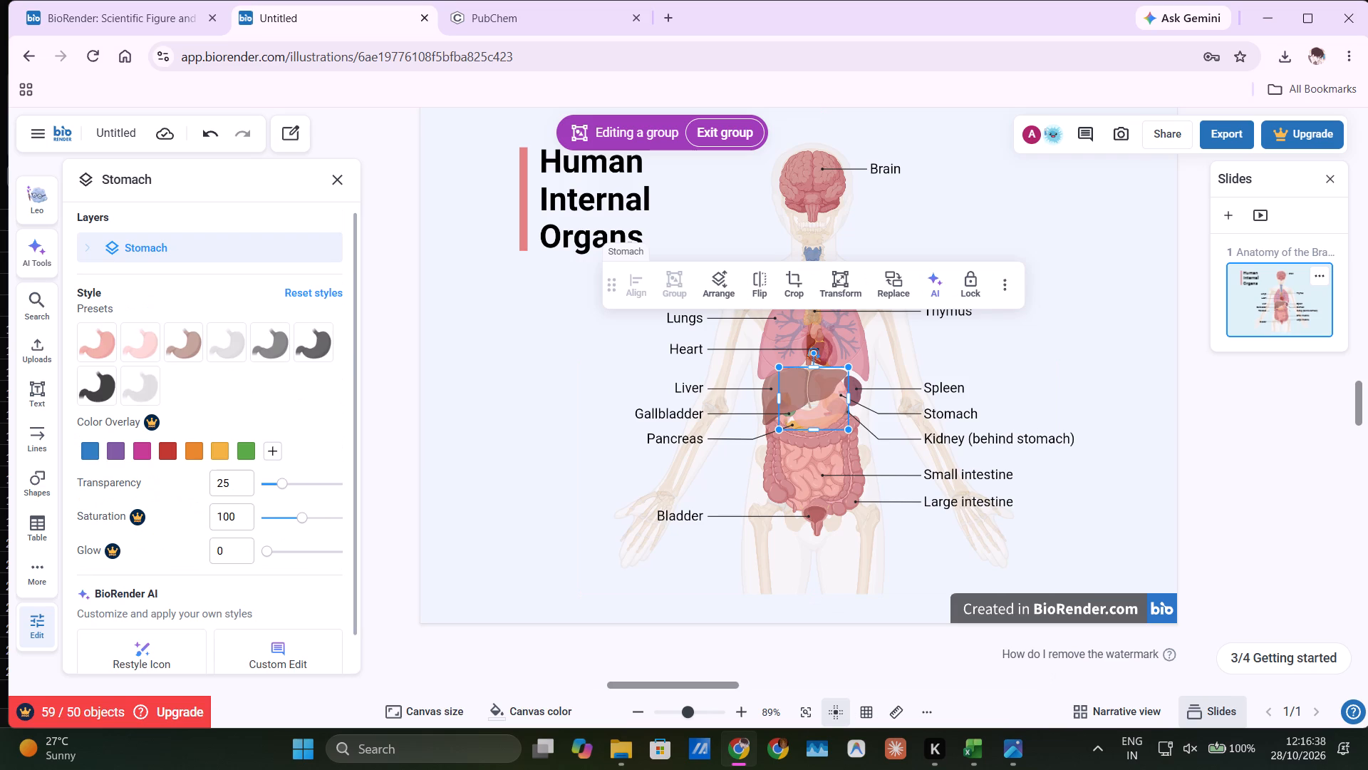
{"action": "left_click", "coordinate": [100, 348]}
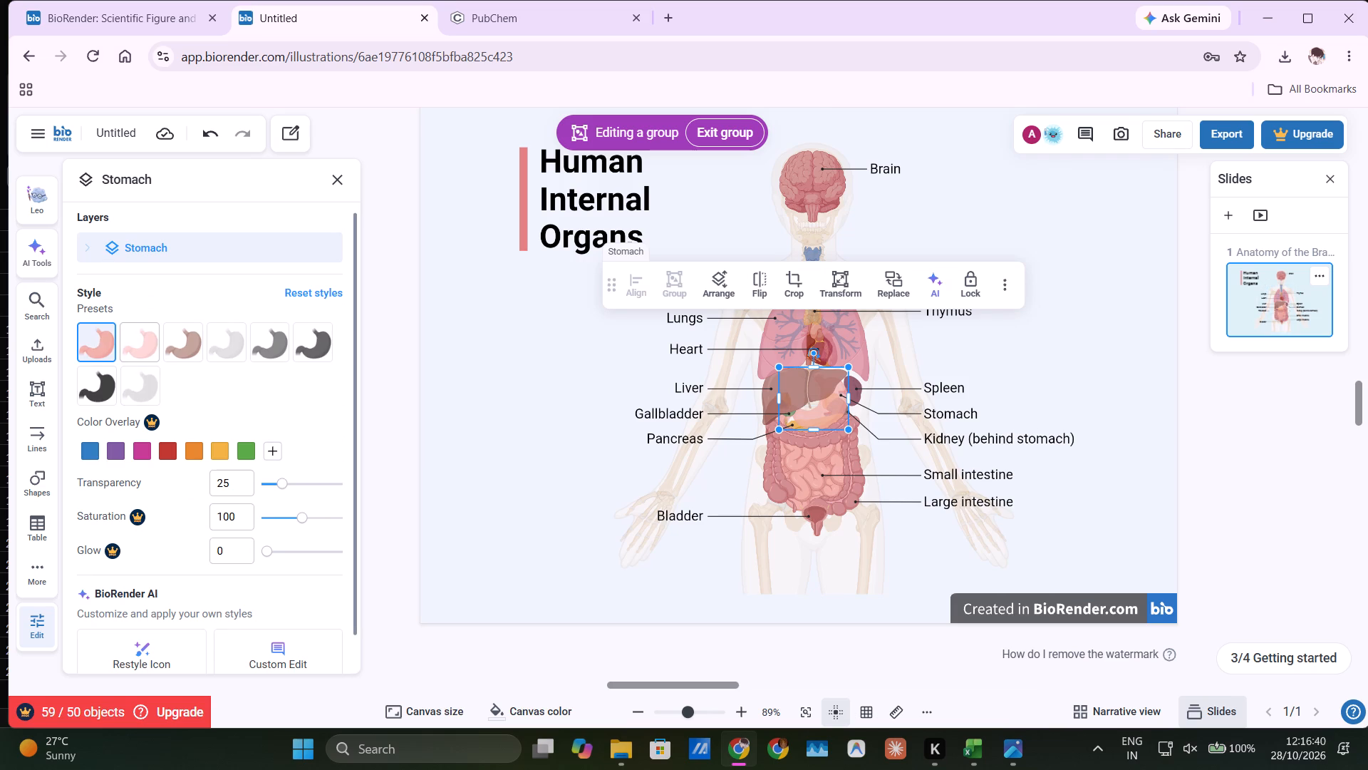
{"action": "left_click", "coordinate": [83, 349]}
{"action": "left_click", "coordinate": [542, 438]}
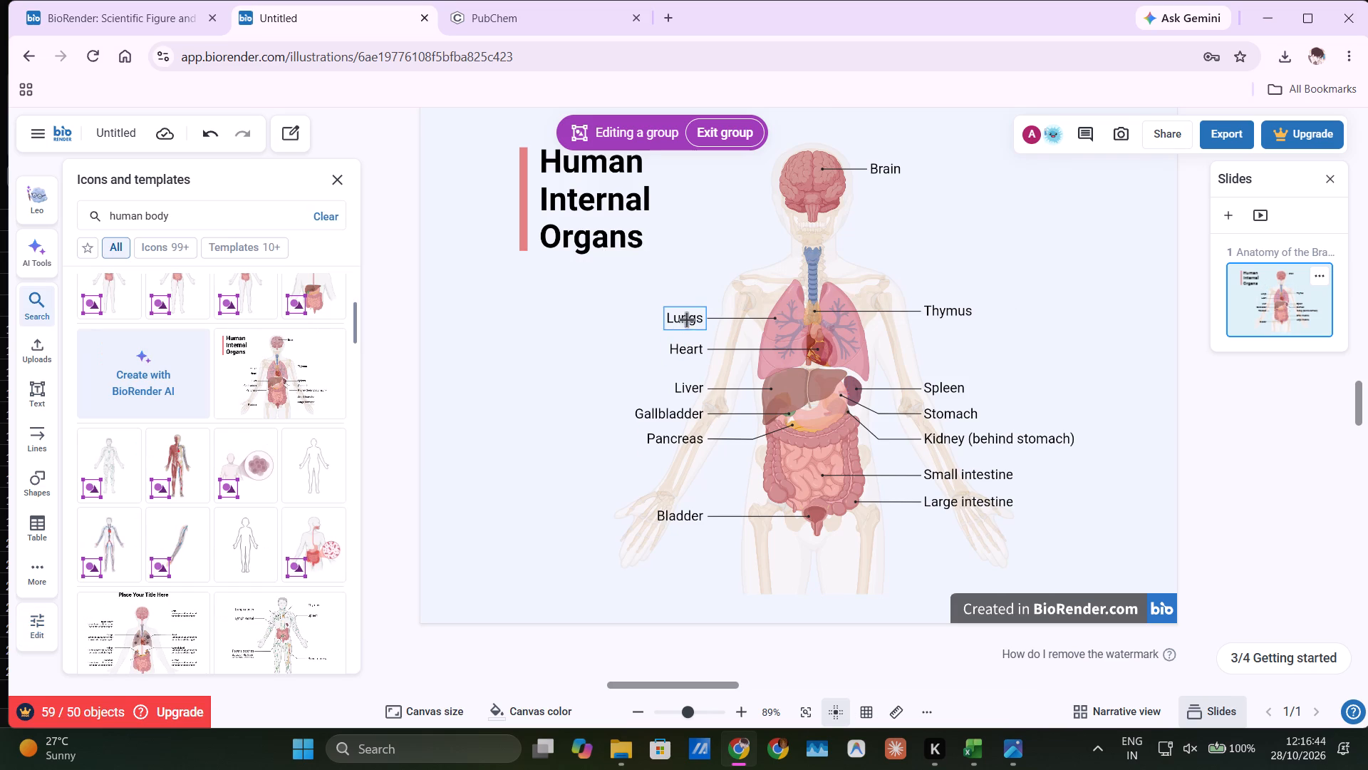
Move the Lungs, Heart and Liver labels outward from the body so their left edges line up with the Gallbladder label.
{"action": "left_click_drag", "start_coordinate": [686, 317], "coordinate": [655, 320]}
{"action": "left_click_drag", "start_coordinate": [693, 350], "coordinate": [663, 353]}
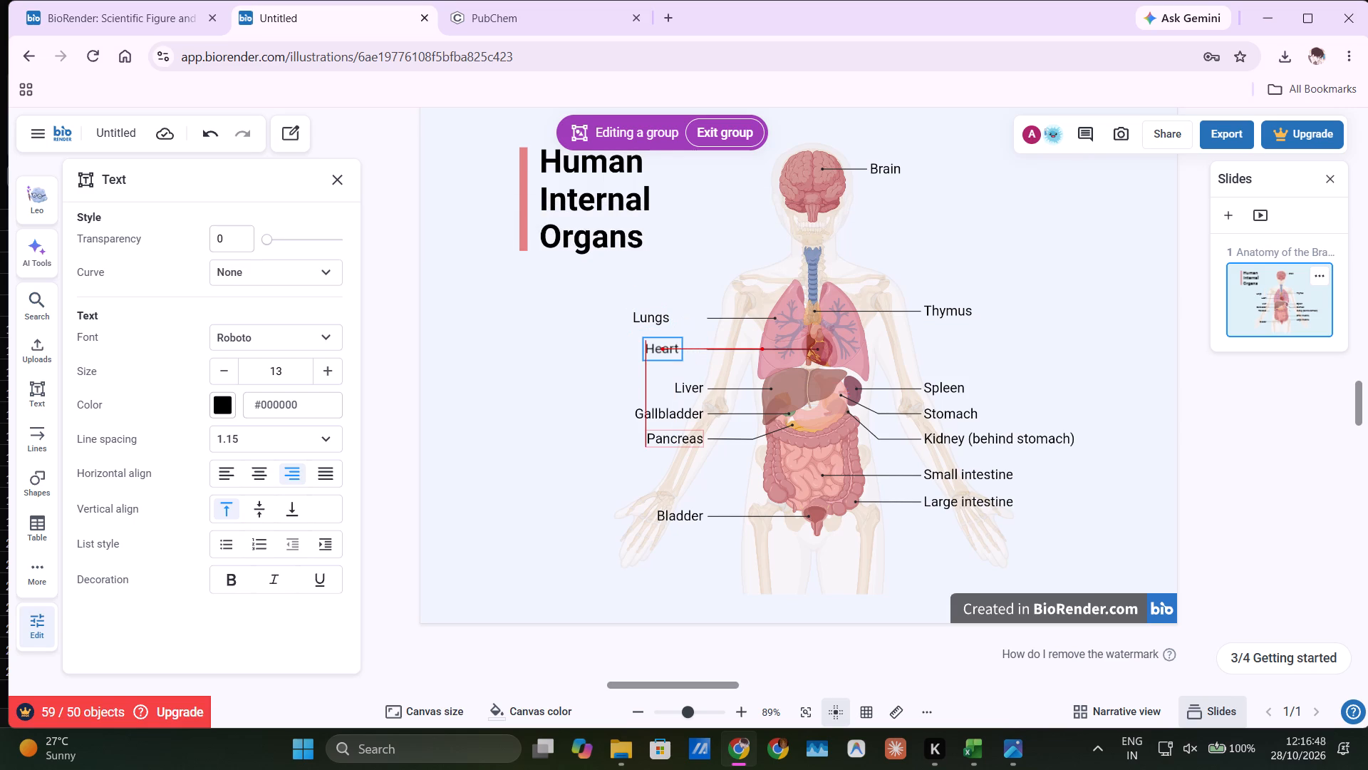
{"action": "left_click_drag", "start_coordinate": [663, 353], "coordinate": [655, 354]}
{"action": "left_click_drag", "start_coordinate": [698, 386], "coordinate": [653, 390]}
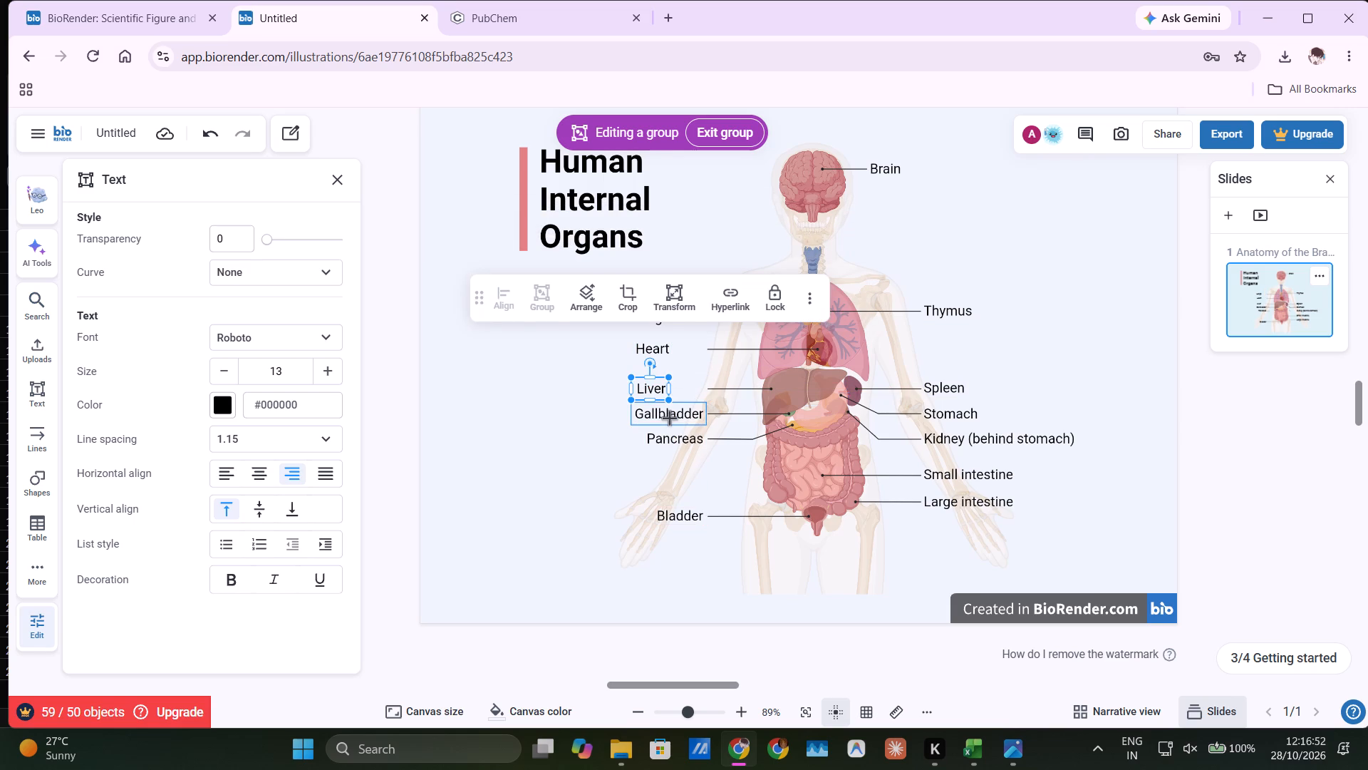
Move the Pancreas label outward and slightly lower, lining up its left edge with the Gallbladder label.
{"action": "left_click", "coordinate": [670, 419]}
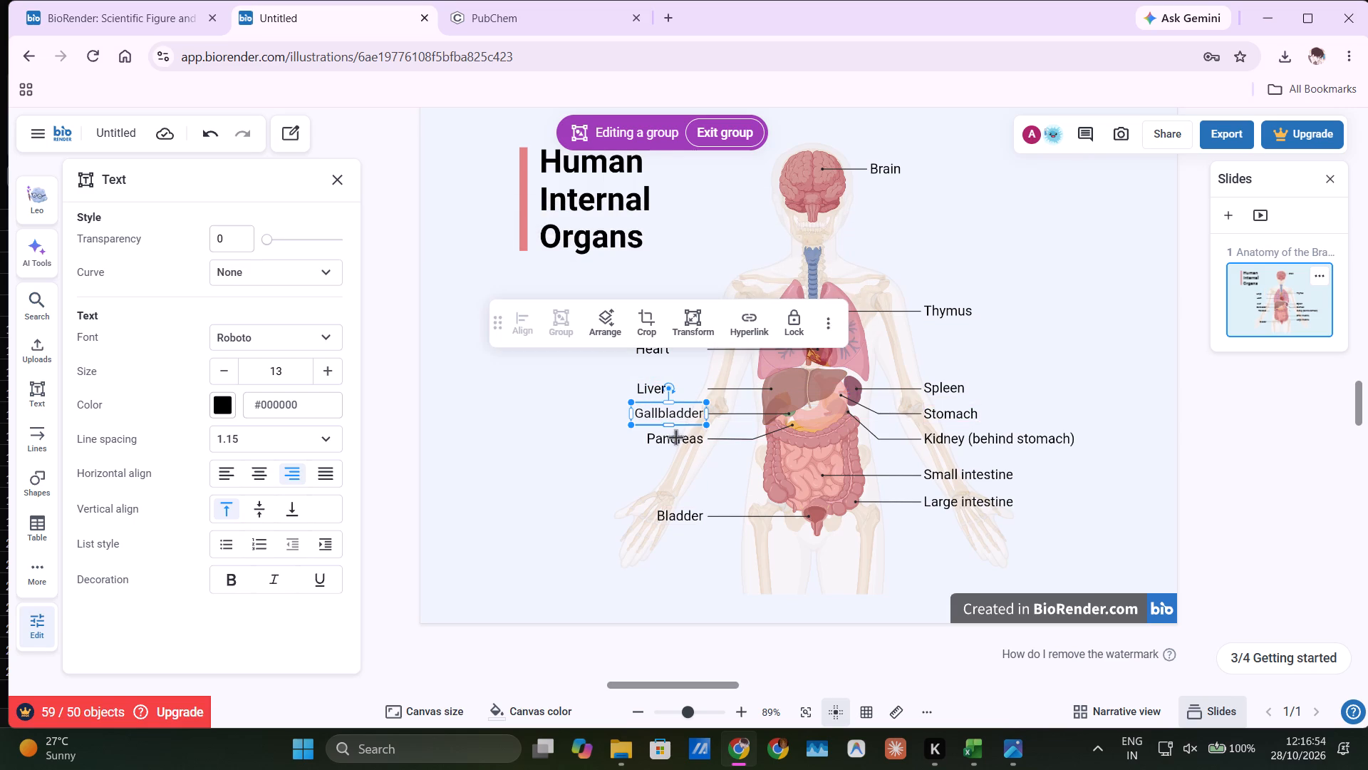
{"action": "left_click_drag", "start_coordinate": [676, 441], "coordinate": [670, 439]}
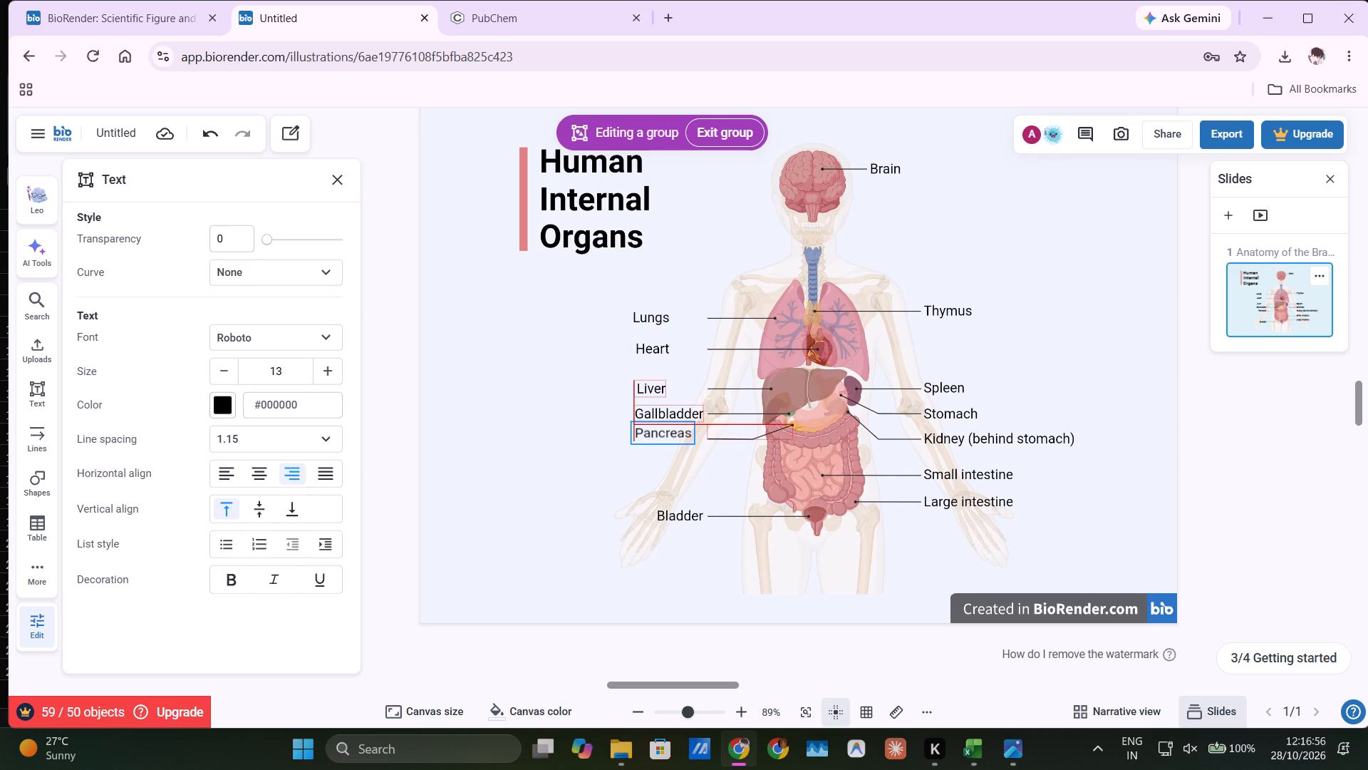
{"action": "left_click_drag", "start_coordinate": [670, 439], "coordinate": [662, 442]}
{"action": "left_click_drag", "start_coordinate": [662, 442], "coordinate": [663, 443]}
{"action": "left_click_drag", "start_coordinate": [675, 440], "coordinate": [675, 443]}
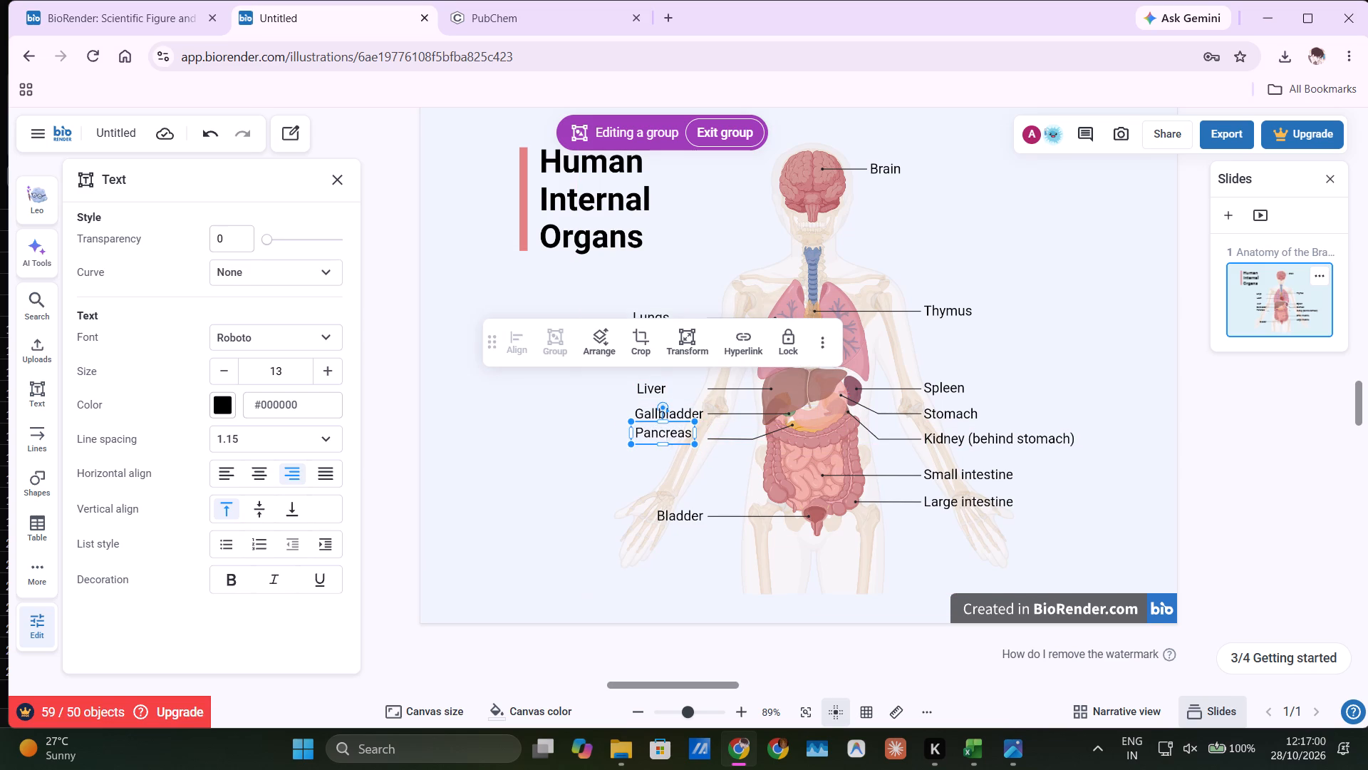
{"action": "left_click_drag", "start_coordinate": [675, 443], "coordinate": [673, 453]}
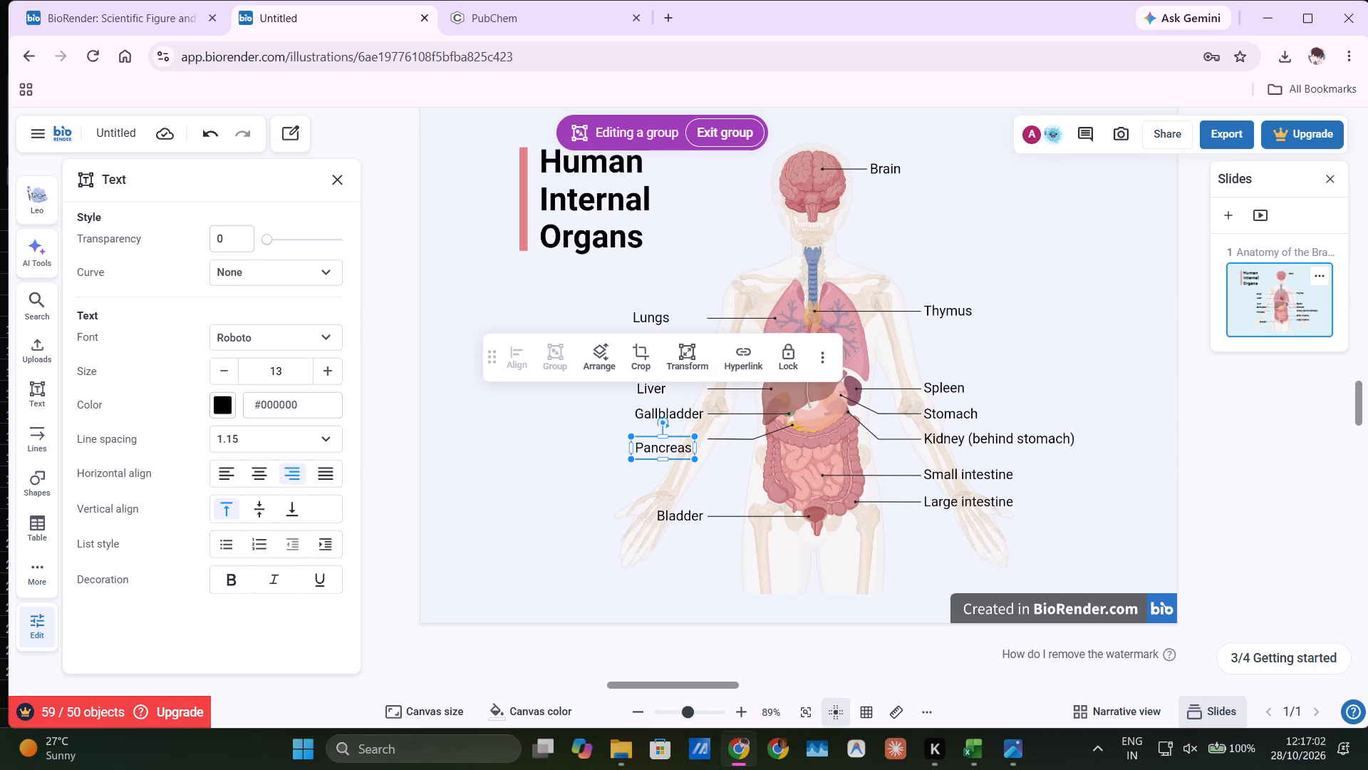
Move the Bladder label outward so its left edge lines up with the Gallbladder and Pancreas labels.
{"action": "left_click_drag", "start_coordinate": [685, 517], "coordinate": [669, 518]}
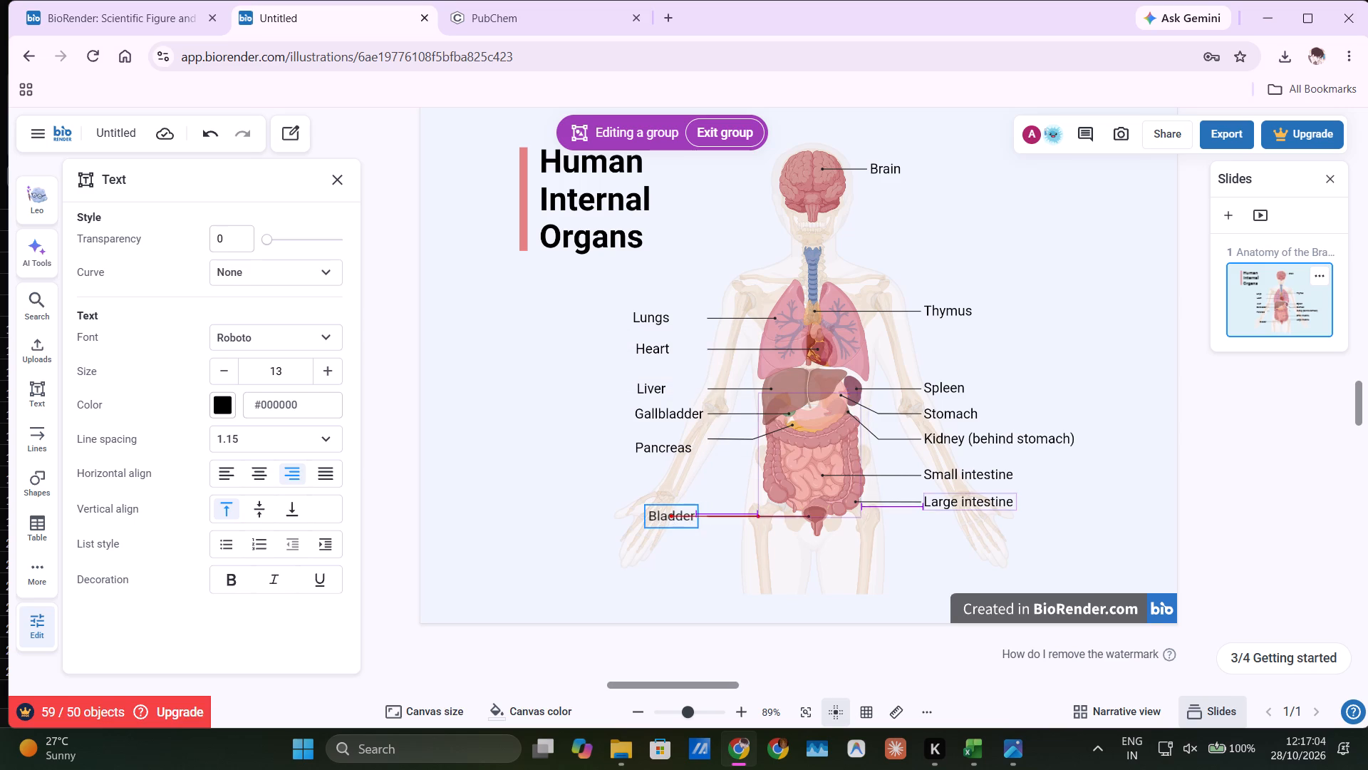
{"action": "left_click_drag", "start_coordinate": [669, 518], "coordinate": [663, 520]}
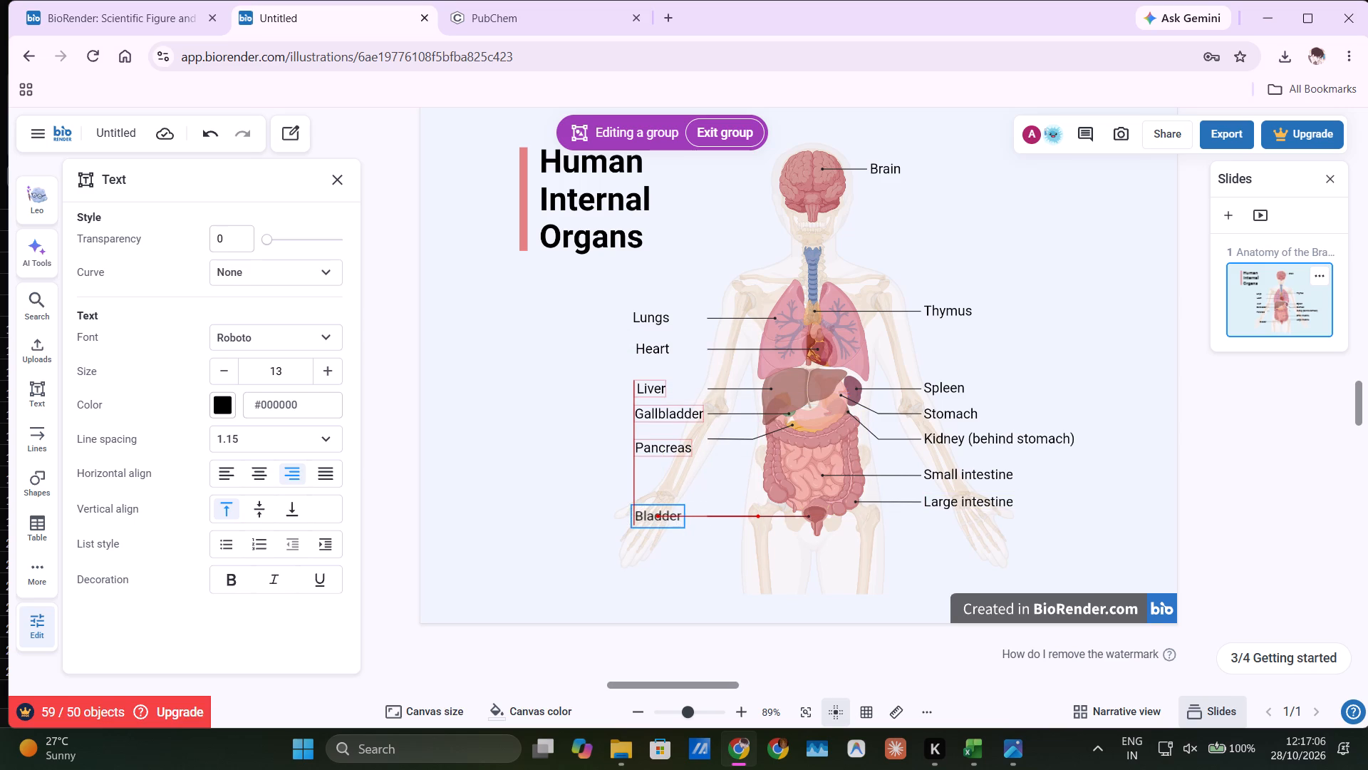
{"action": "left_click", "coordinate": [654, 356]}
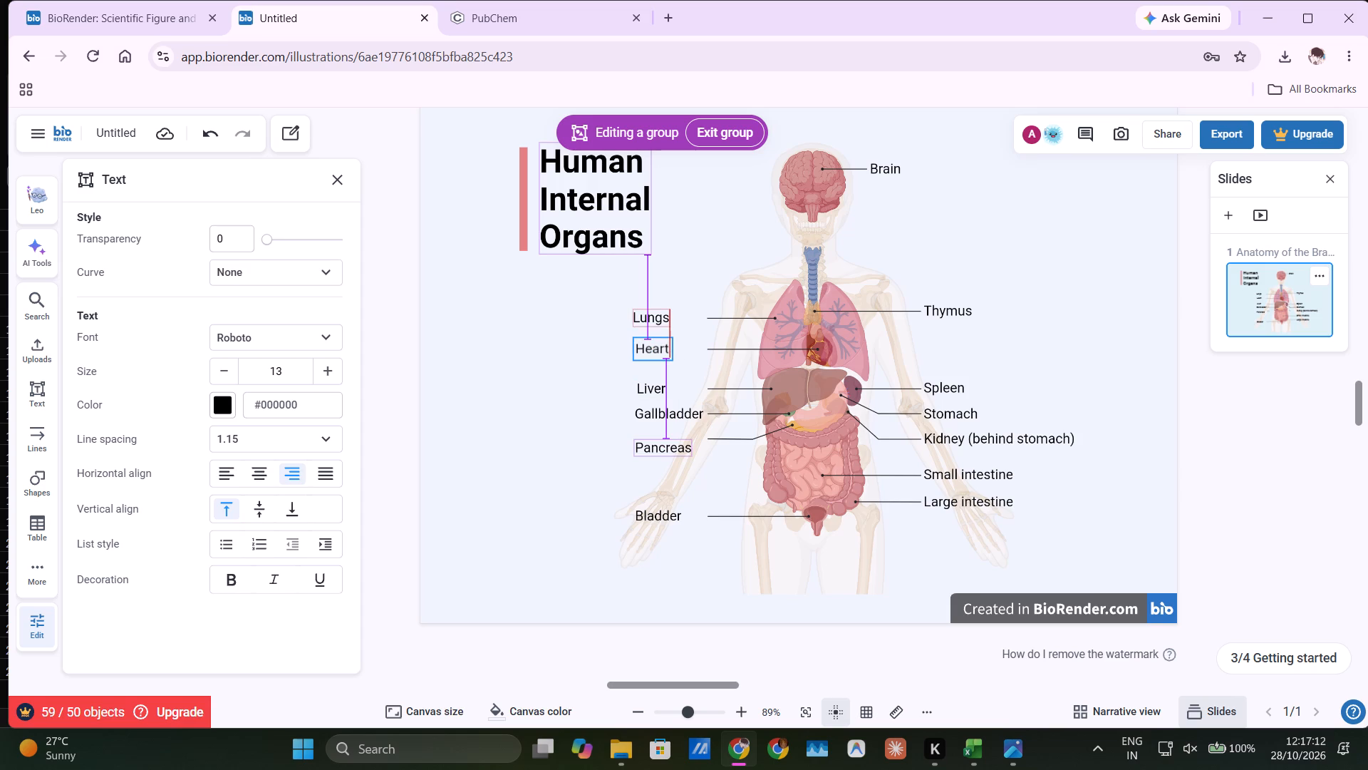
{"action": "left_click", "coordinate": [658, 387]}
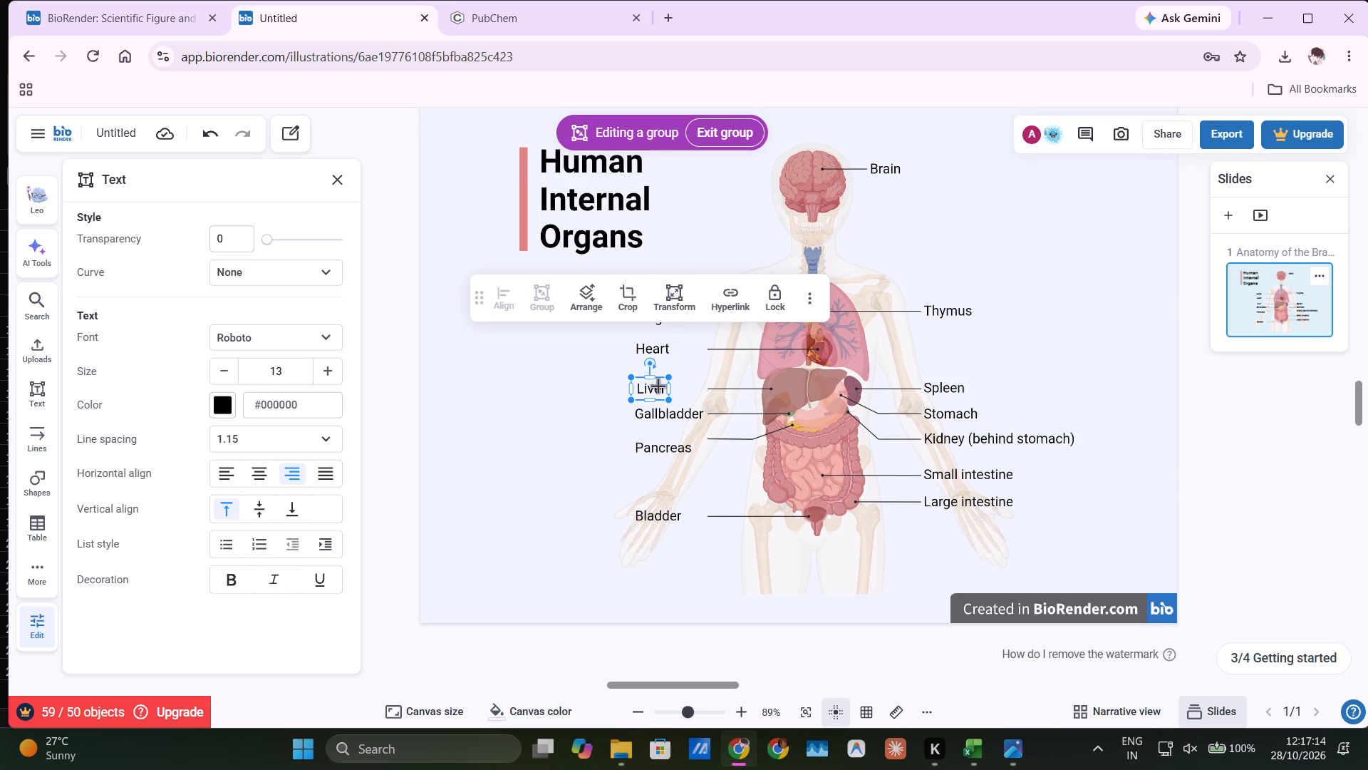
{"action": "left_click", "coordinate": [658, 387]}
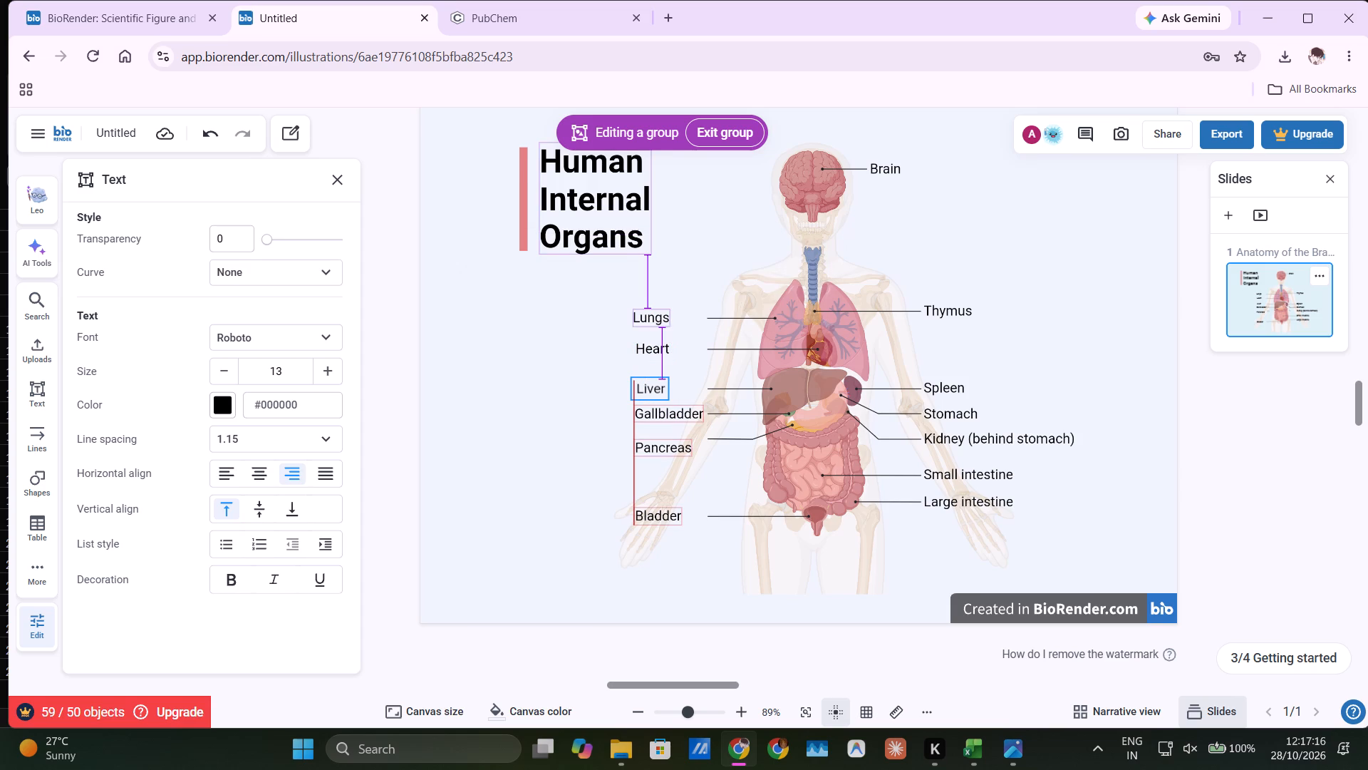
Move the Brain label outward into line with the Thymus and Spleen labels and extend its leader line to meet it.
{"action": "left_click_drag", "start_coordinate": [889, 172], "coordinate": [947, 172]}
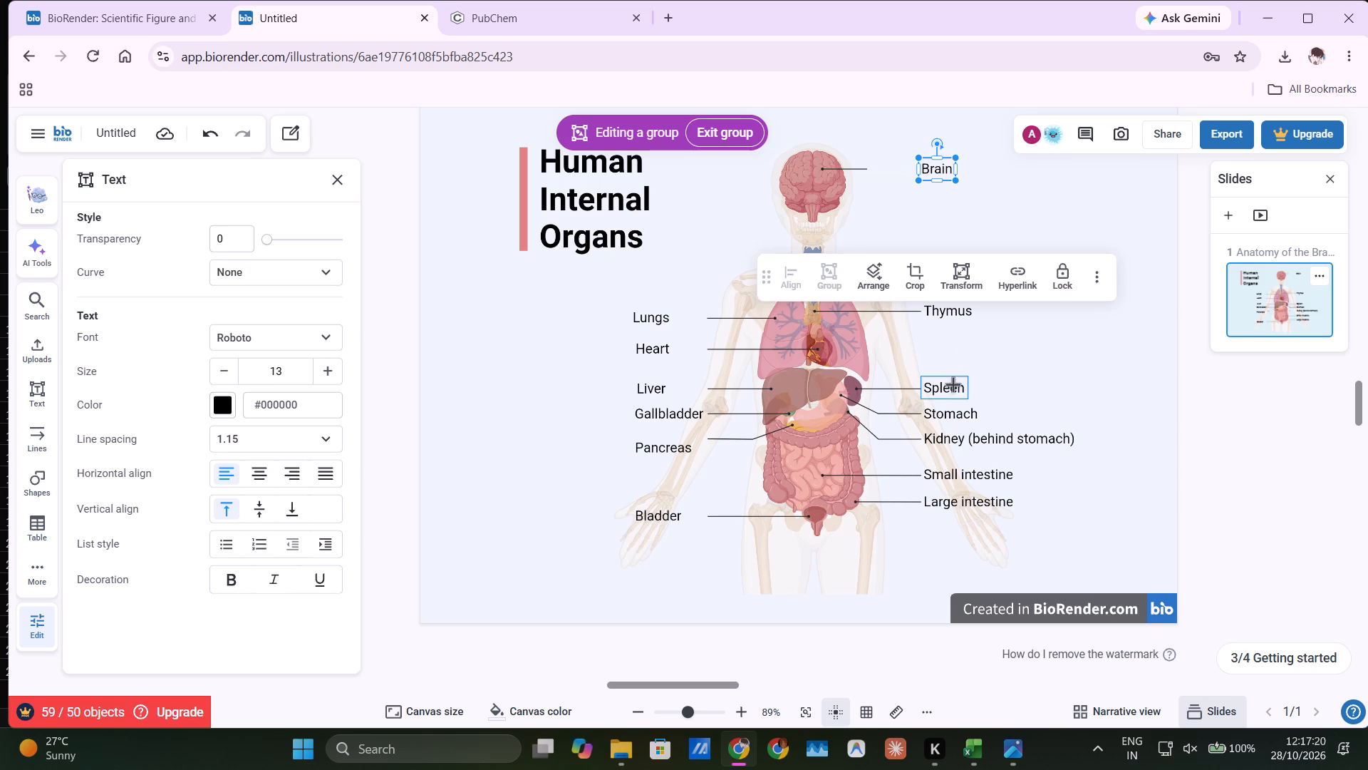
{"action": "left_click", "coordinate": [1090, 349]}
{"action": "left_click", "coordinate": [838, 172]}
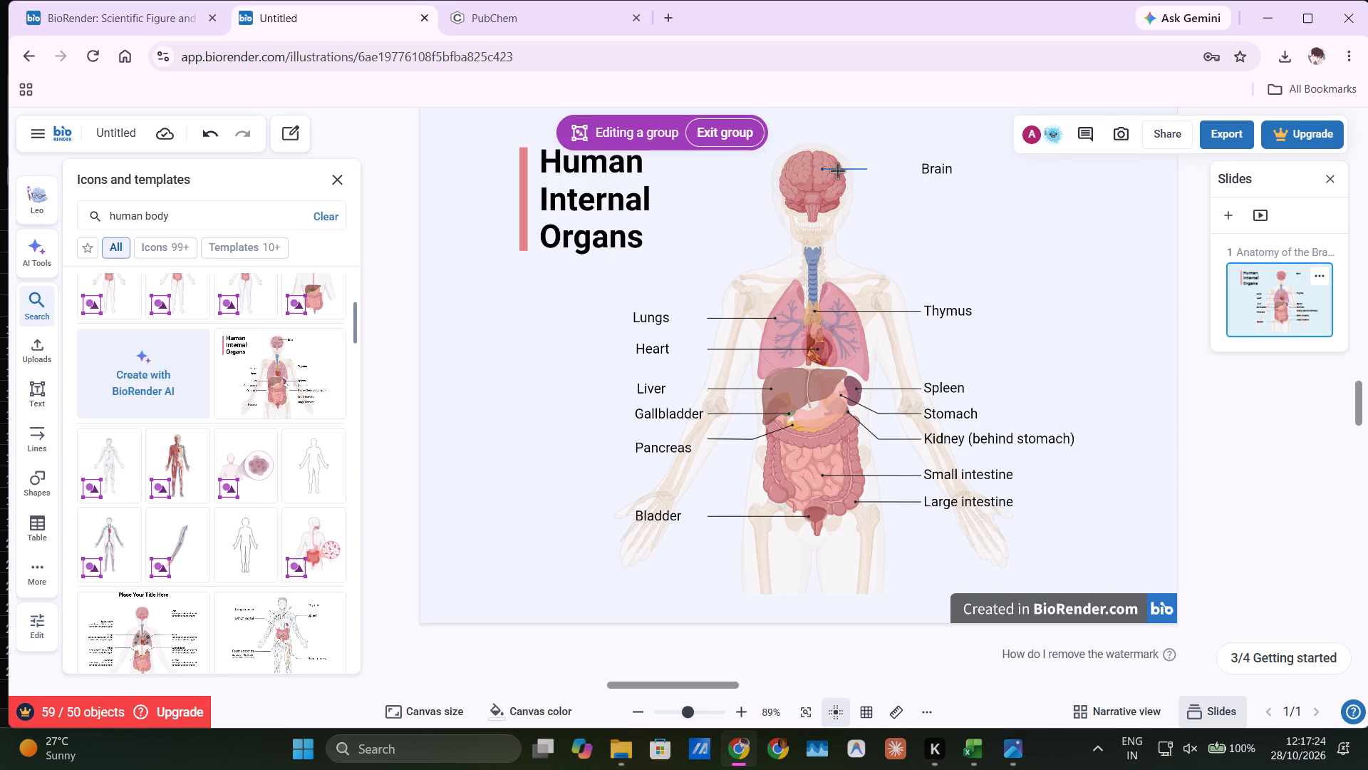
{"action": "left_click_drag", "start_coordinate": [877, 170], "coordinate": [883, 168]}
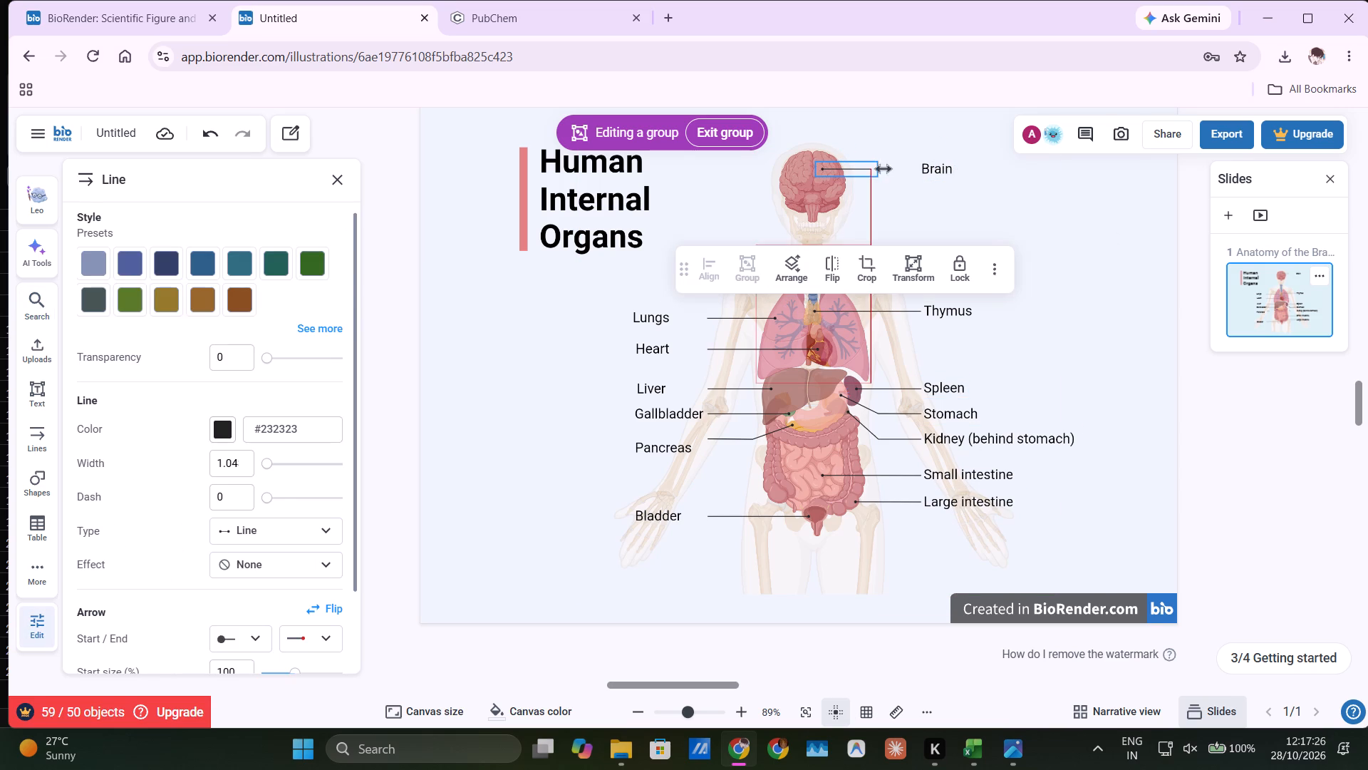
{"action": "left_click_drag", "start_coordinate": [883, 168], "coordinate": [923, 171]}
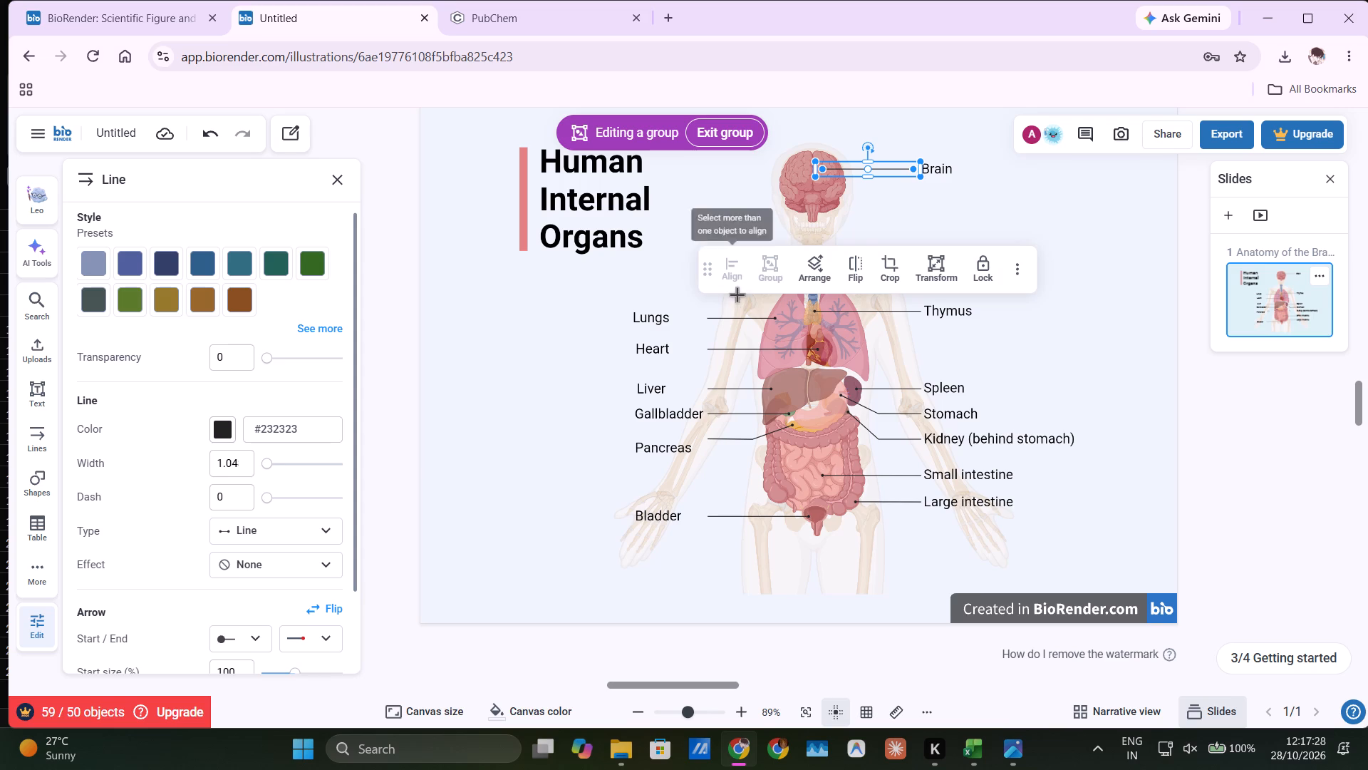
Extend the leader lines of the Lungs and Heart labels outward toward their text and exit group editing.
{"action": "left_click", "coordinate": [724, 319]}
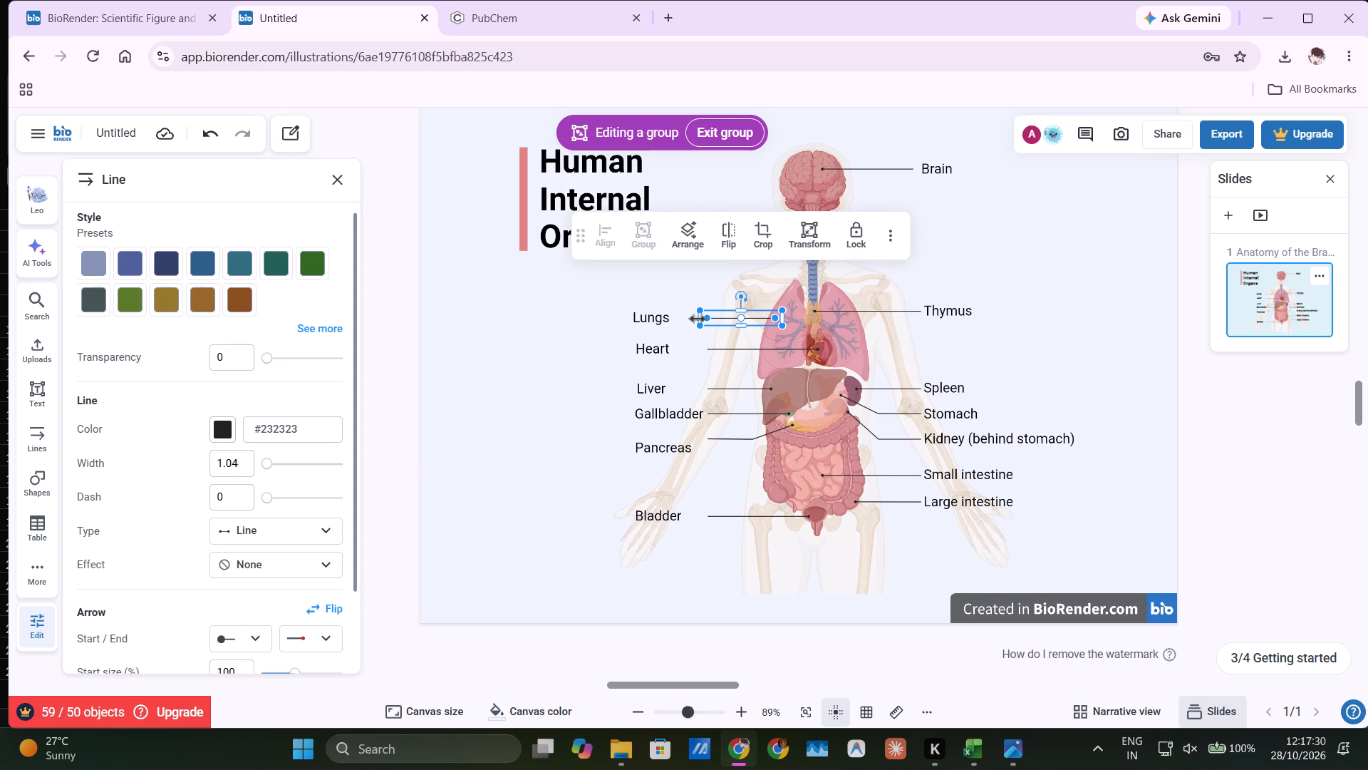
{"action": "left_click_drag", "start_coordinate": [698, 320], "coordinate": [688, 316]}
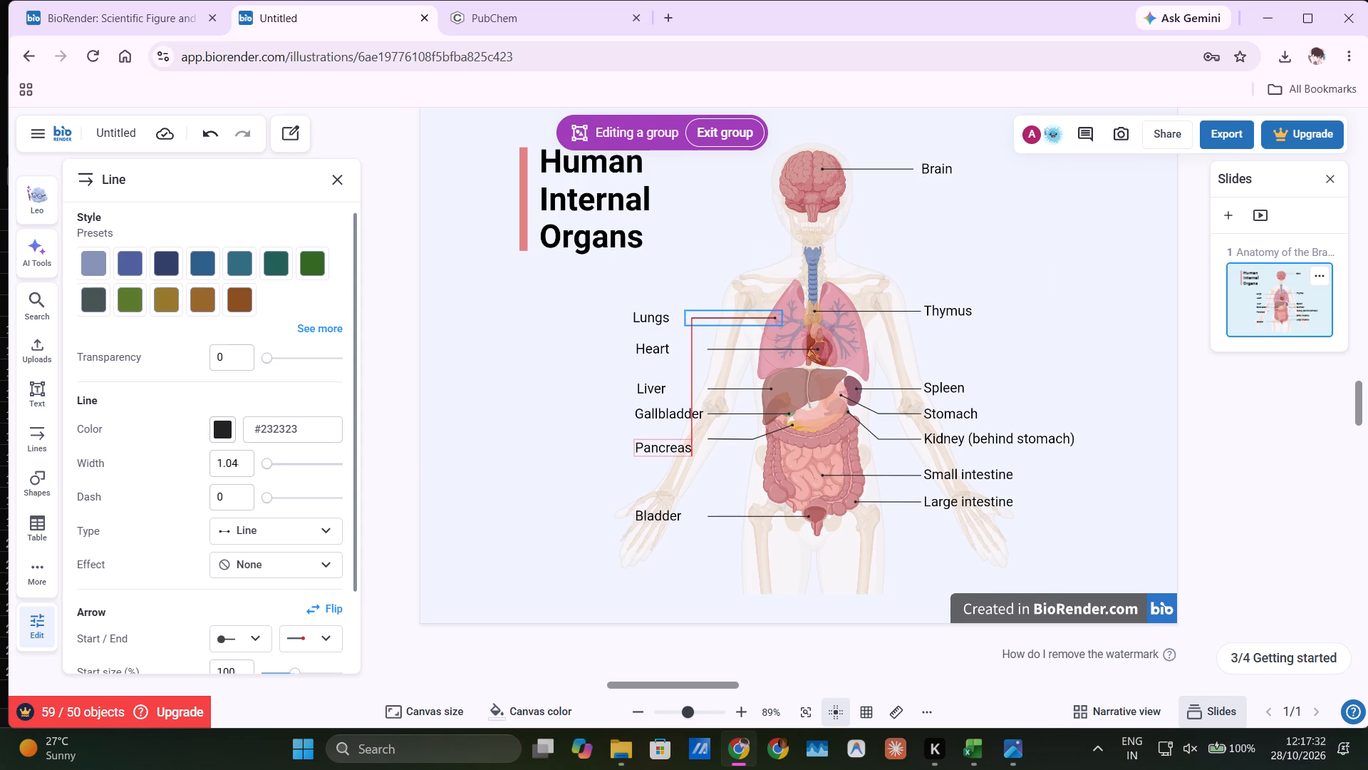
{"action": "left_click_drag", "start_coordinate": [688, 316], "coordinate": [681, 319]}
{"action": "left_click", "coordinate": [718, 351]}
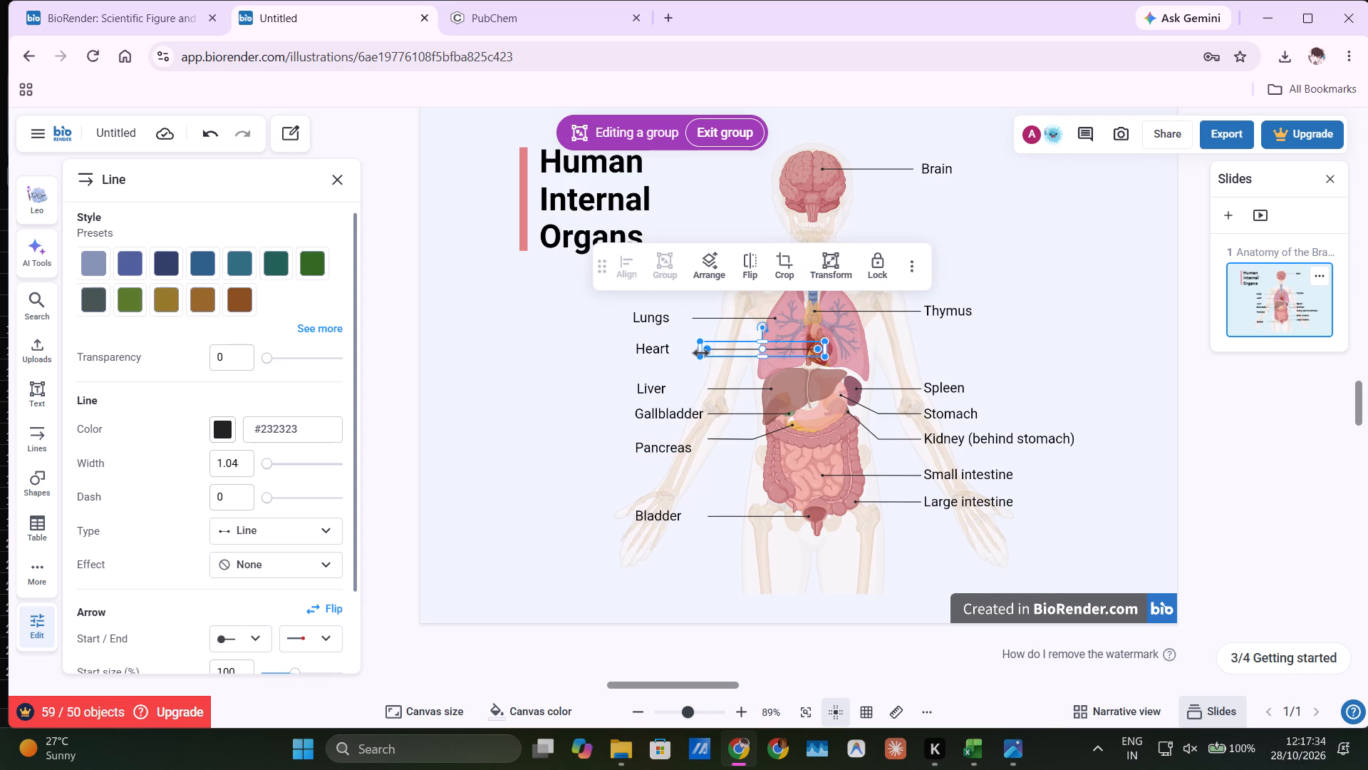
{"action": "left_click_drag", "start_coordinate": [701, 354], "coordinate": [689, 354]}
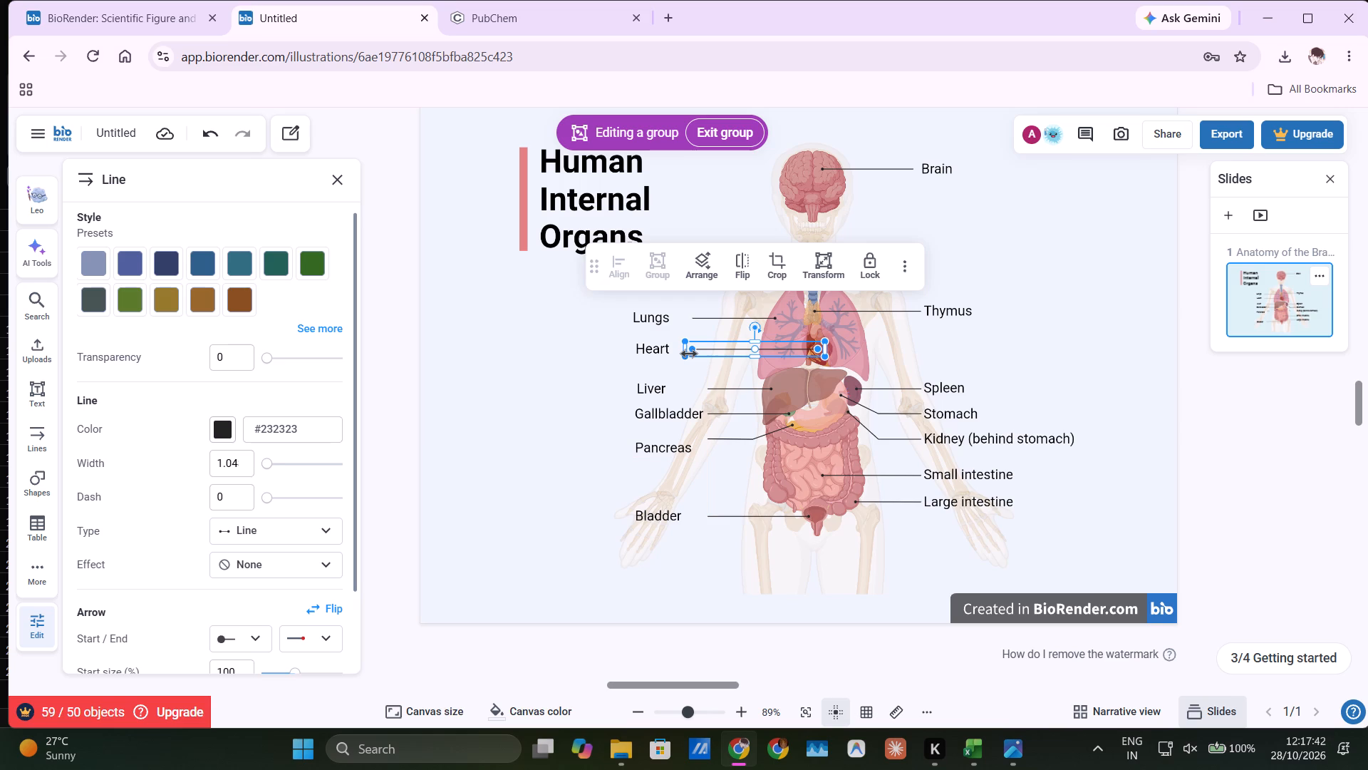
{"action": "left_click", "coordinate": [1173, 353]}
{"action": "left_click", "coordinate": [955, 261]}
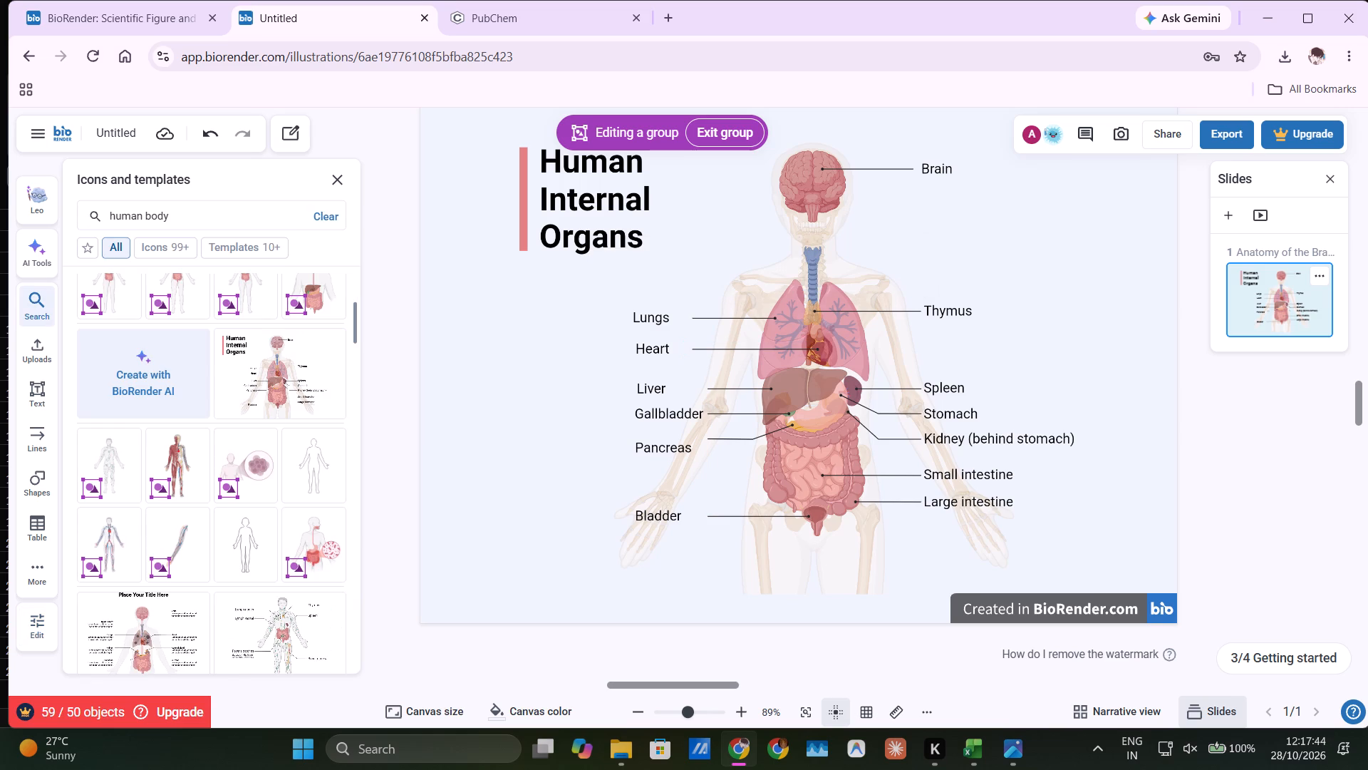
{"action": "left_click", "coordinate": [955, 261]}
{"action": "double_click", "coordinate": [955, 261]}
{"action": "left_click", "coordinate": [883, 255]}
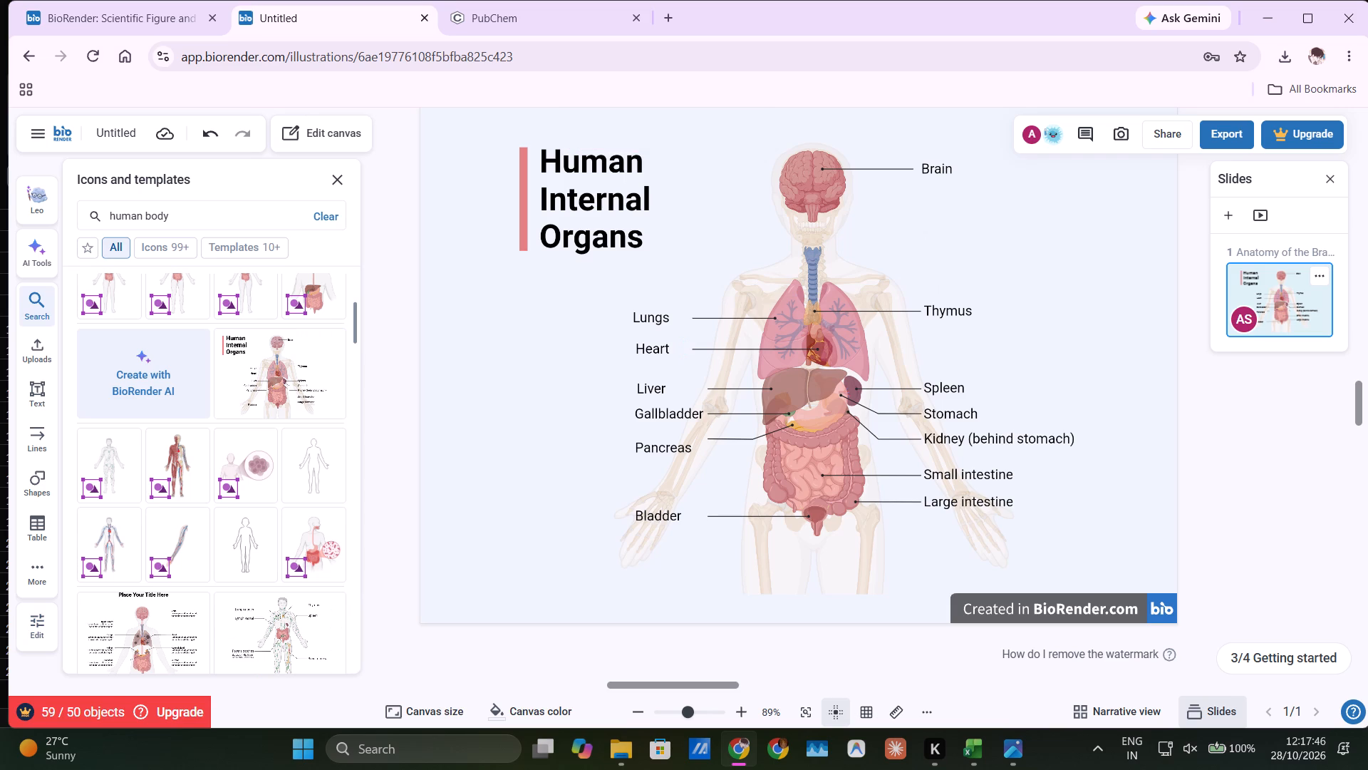
Delete the entire grouped Human Internal Organs figure from the canvas.
{"action": "left_click", "coordinate": [970, 267]}
{"action": "left_click", "coordinate": [837, 367]}
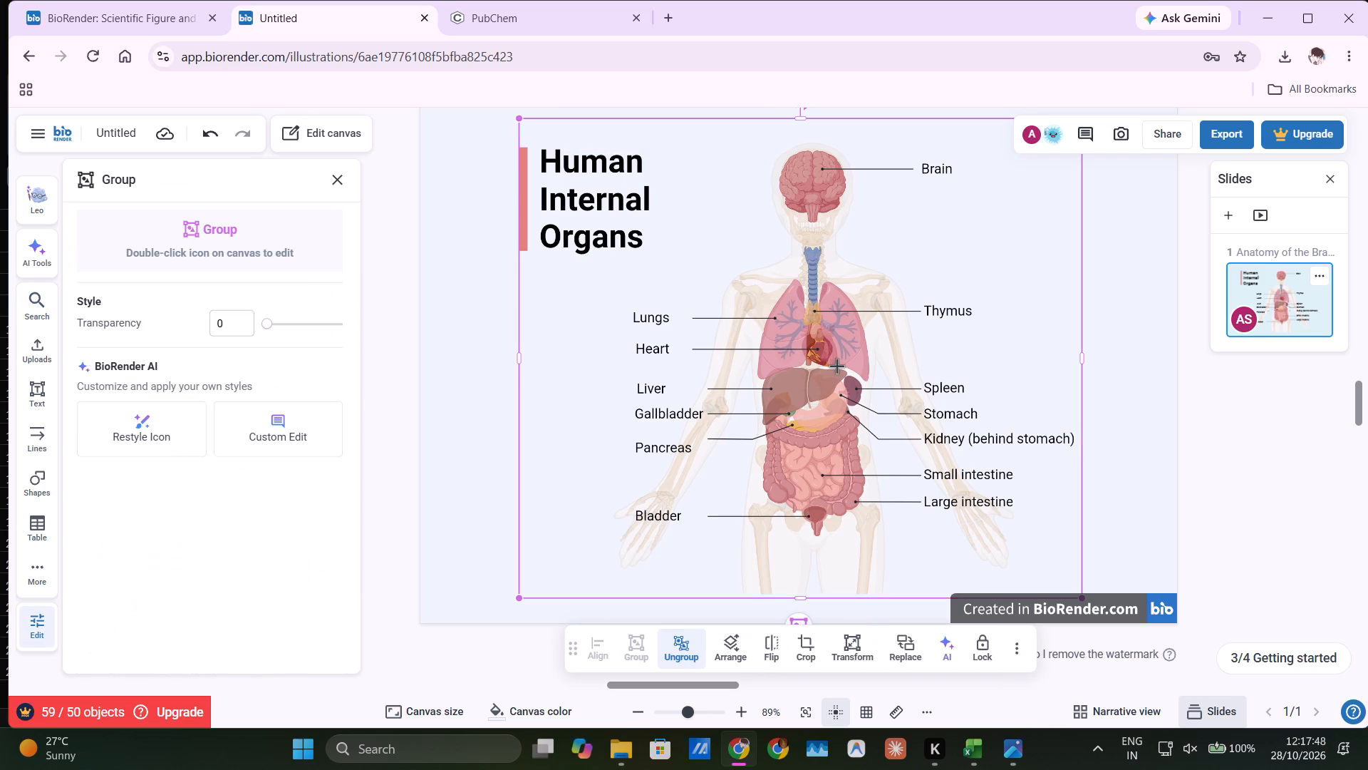
{"action": "key", "text": "BackSpace"}
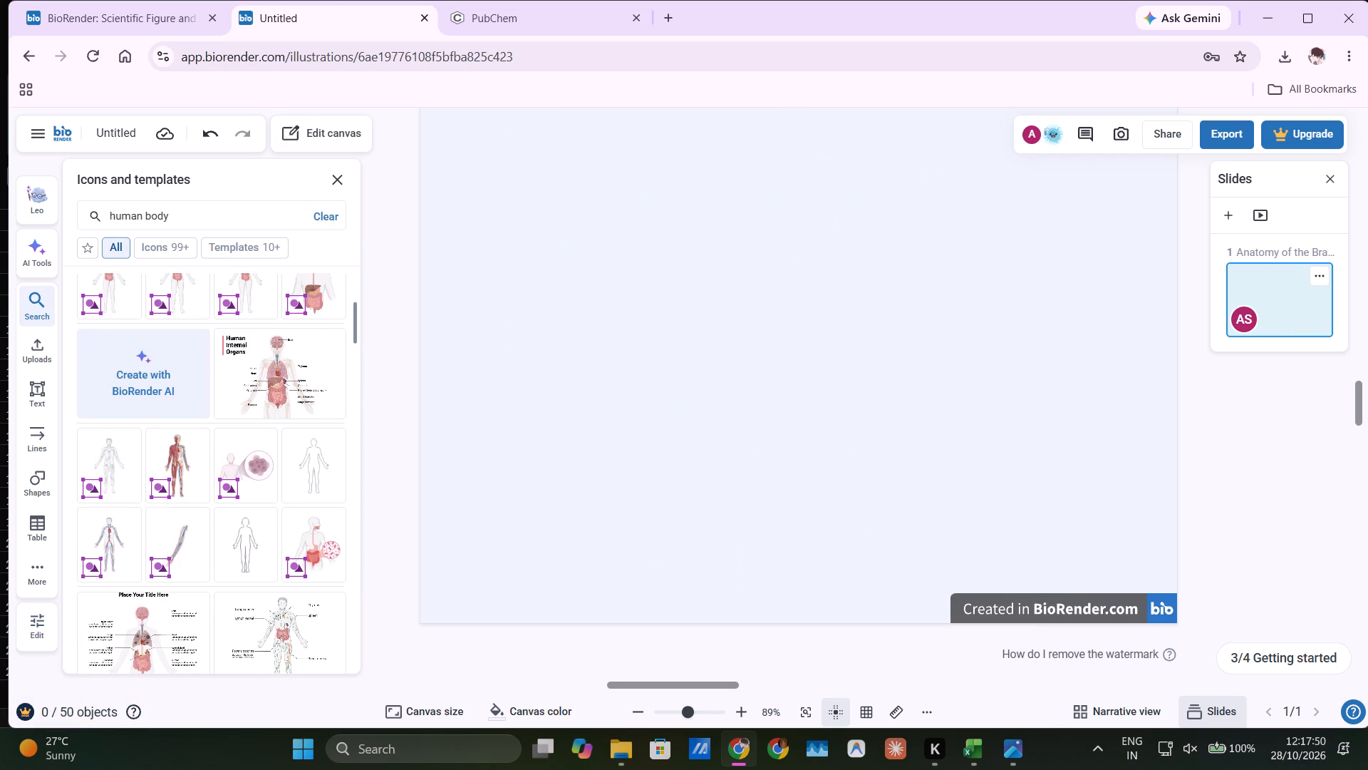
Browse the human body results, including the templates and the icons-only list, for a plain body figure to build on.
{"action": "left_click", "coordinate": [223, 214]}
{"action": "left_click", "coordinate": [449, 359]}
{"action": "scroll", "coordinate": [325, 346], "scroll_direction": "down", "scroll_amount": 3}
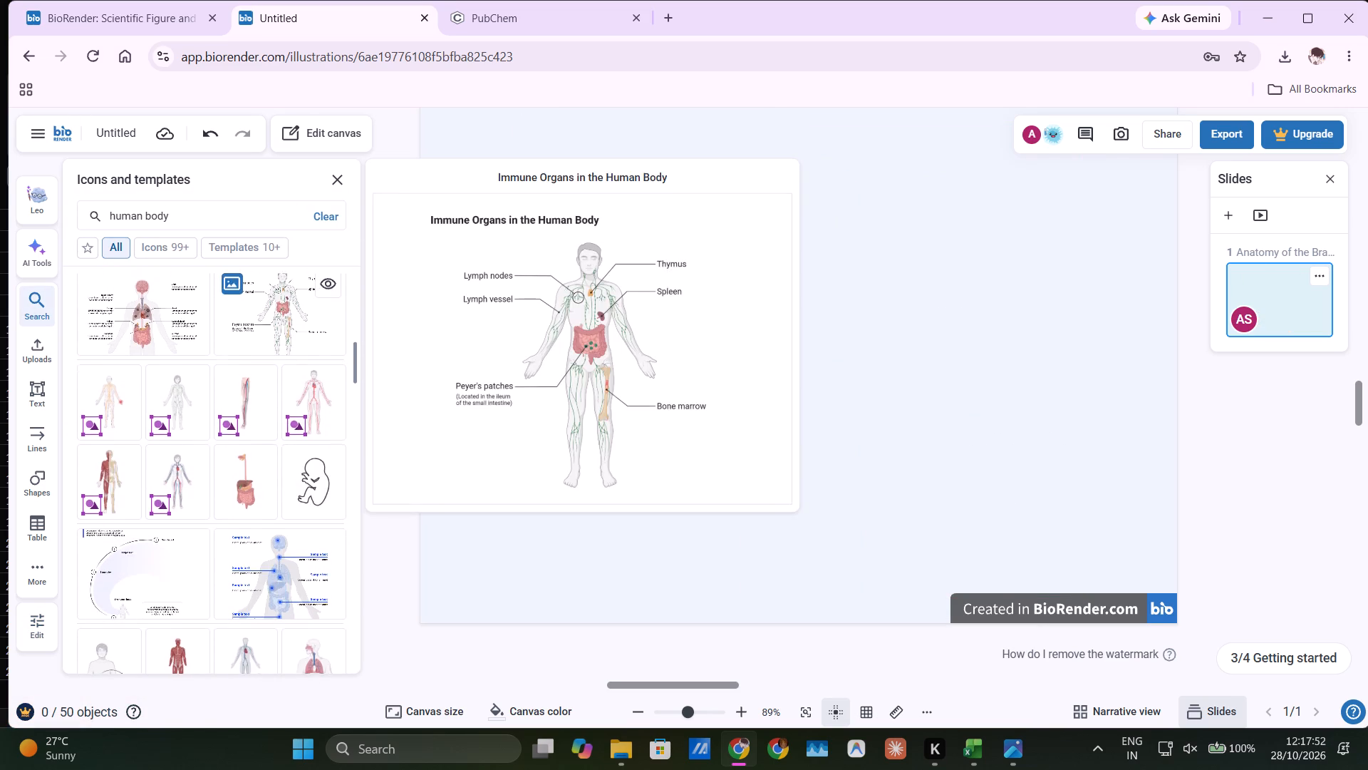
{"action": "scroll", "coordinate": [259, 411], "scroll_direction": "down", "scroll_amount": 5}
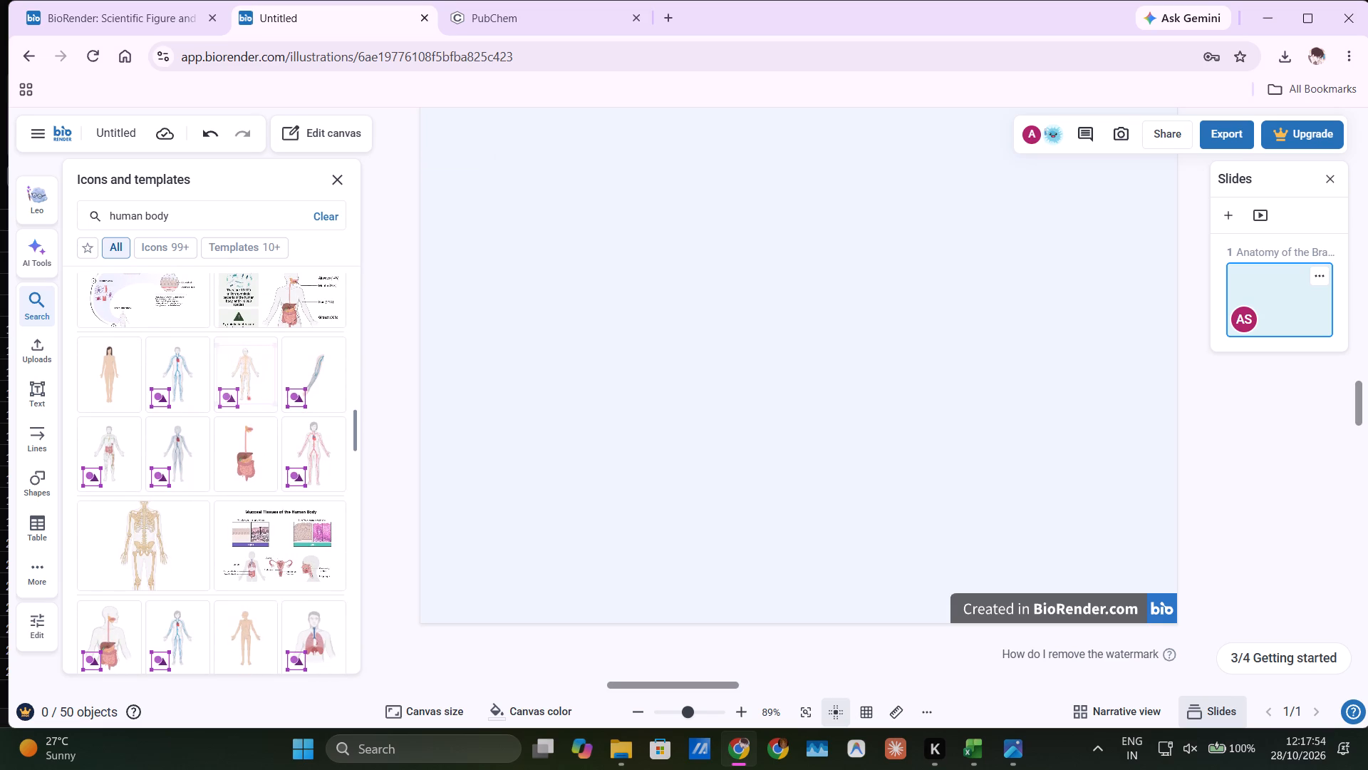
{"action": "left_click", "coordinate": [252, 242]}
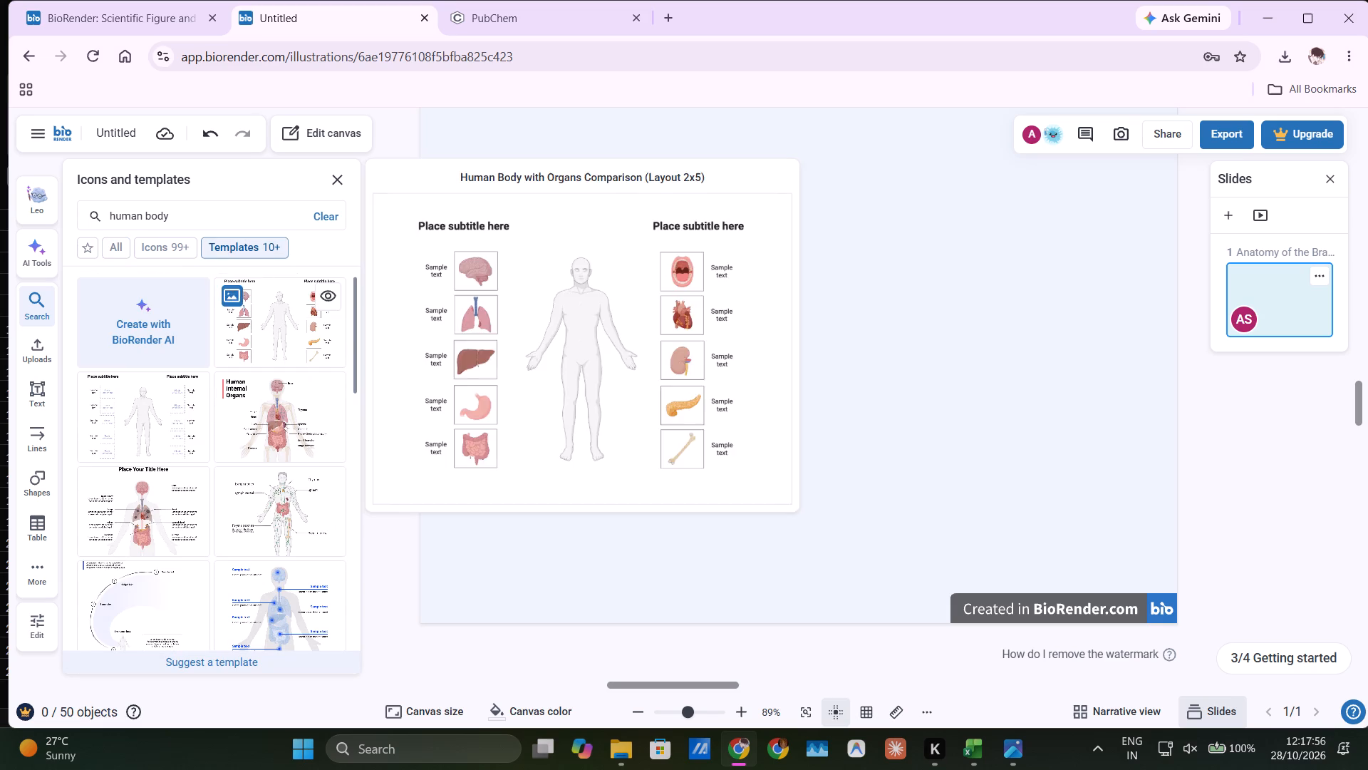
{"action": "left_click", "coordinate": [179, 251]}
{"action": "scroll", "coordinate": [157, 358], "scroll_direction": "down", "scroll_amount": 1}
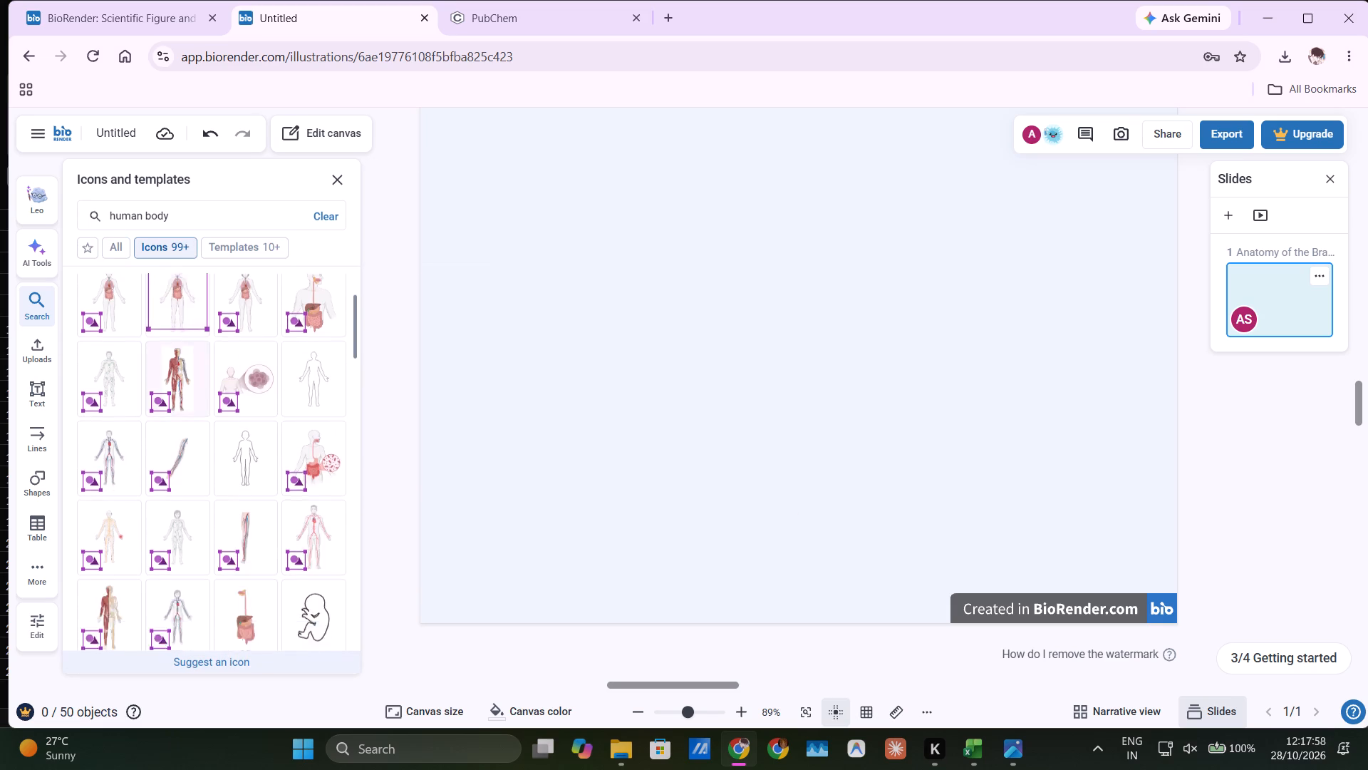
{"action": "scroll", "coordinate": [157, 358], "scroll_direction": "down", "scroll_amount": 6}
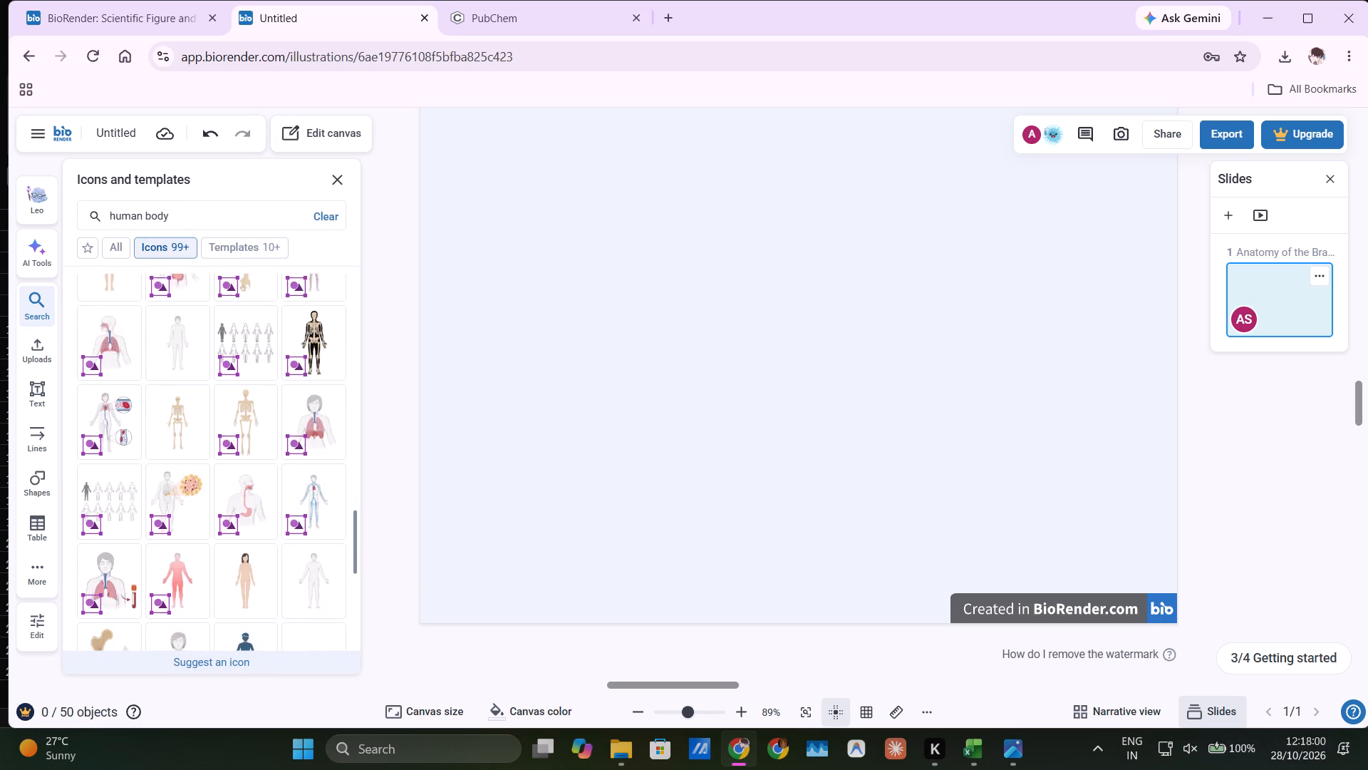
{"action": "scroll", "coordinate": [157, 358], "scroll_direction": "down", "scroll_amount": 1}
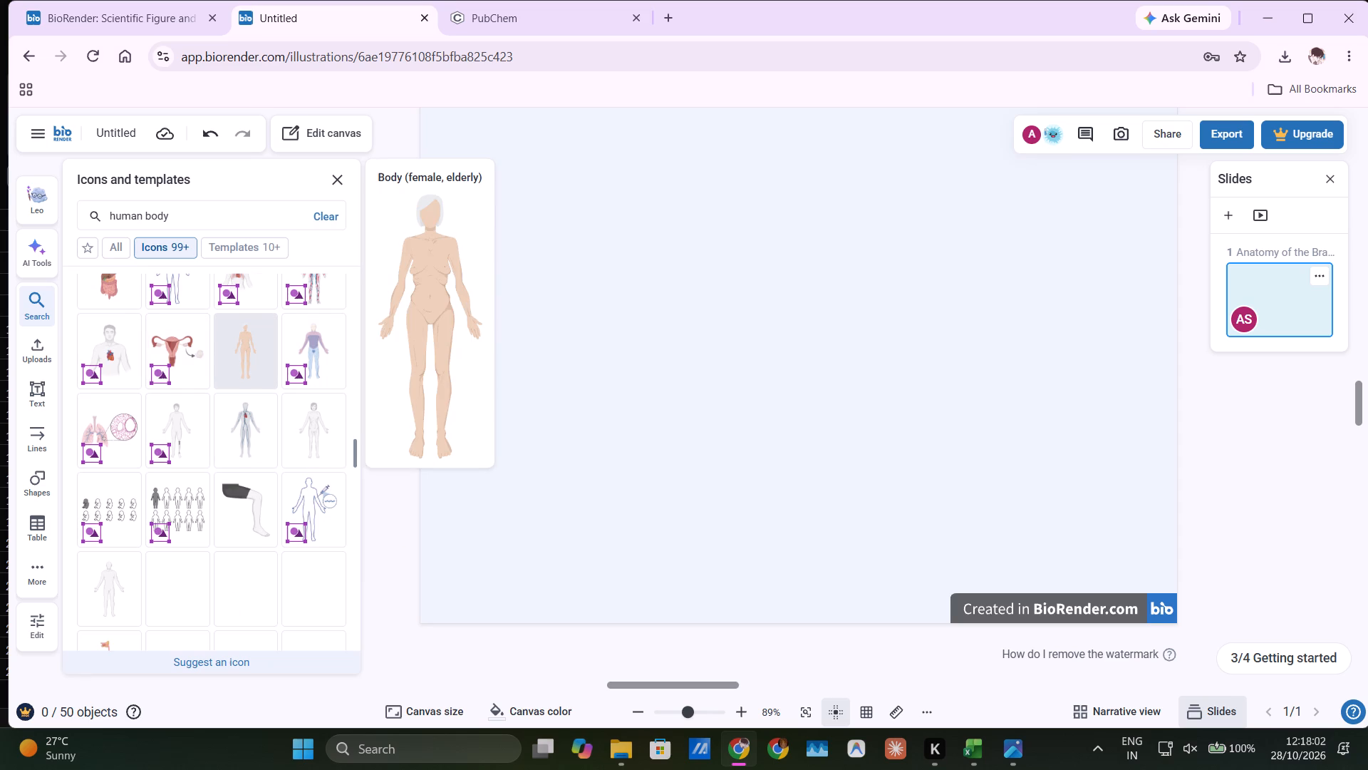
{"action": "scroll", "coordinate": [244, 366], "scroll_direction": "up", "scroll_amount": 2}
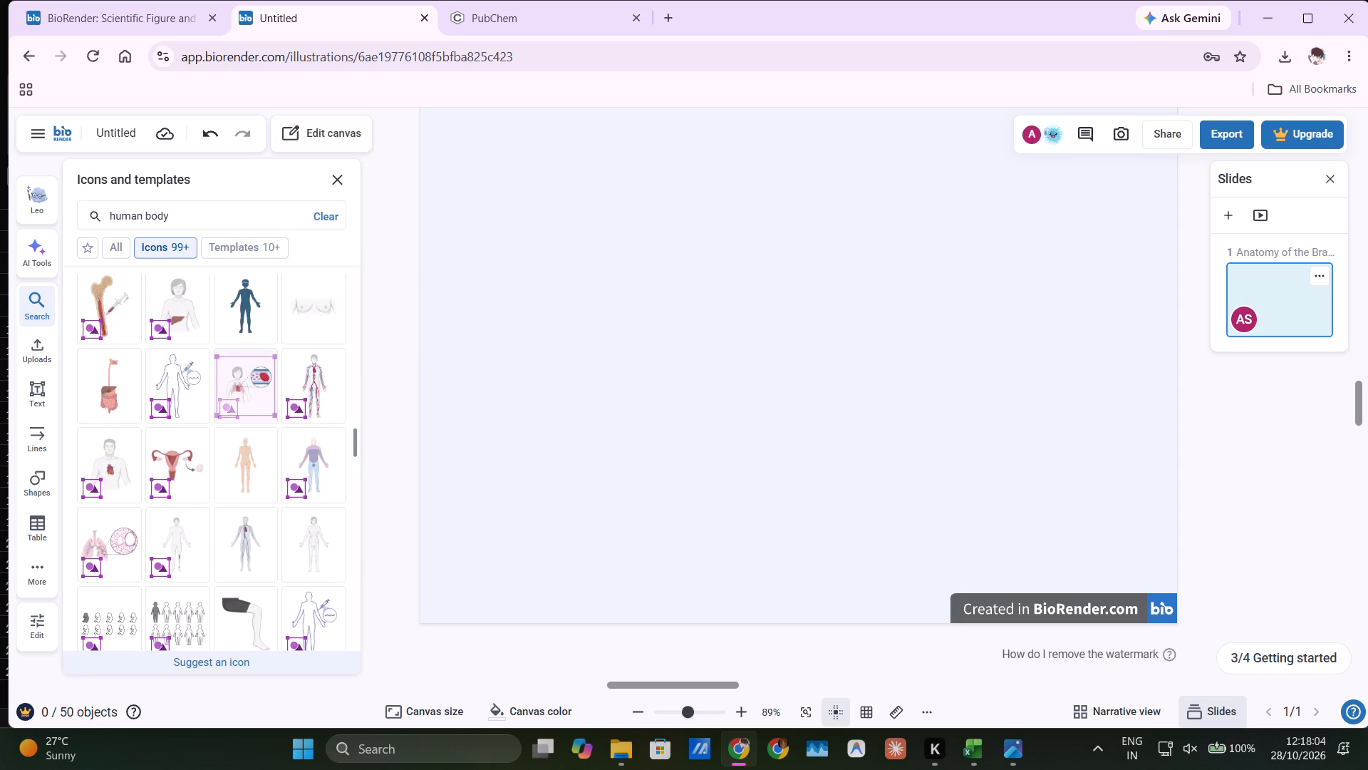
{"action": "scroll", "coordinate": [256, 309], "scroll_direction": "up", "scroll_amount": 2}
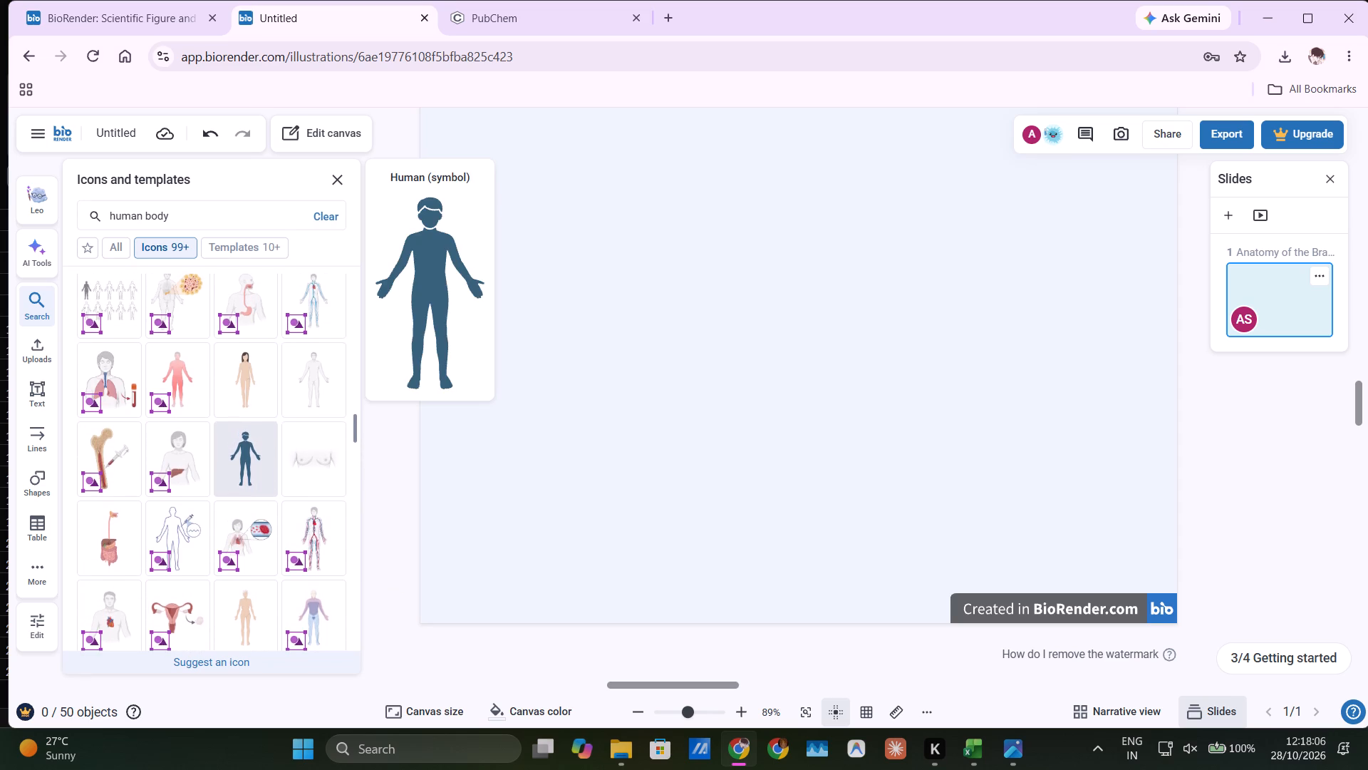
{"action": "scroll", "coordinate": [251, 394], "scroll_direction": "up", "scroll_amount": 3}
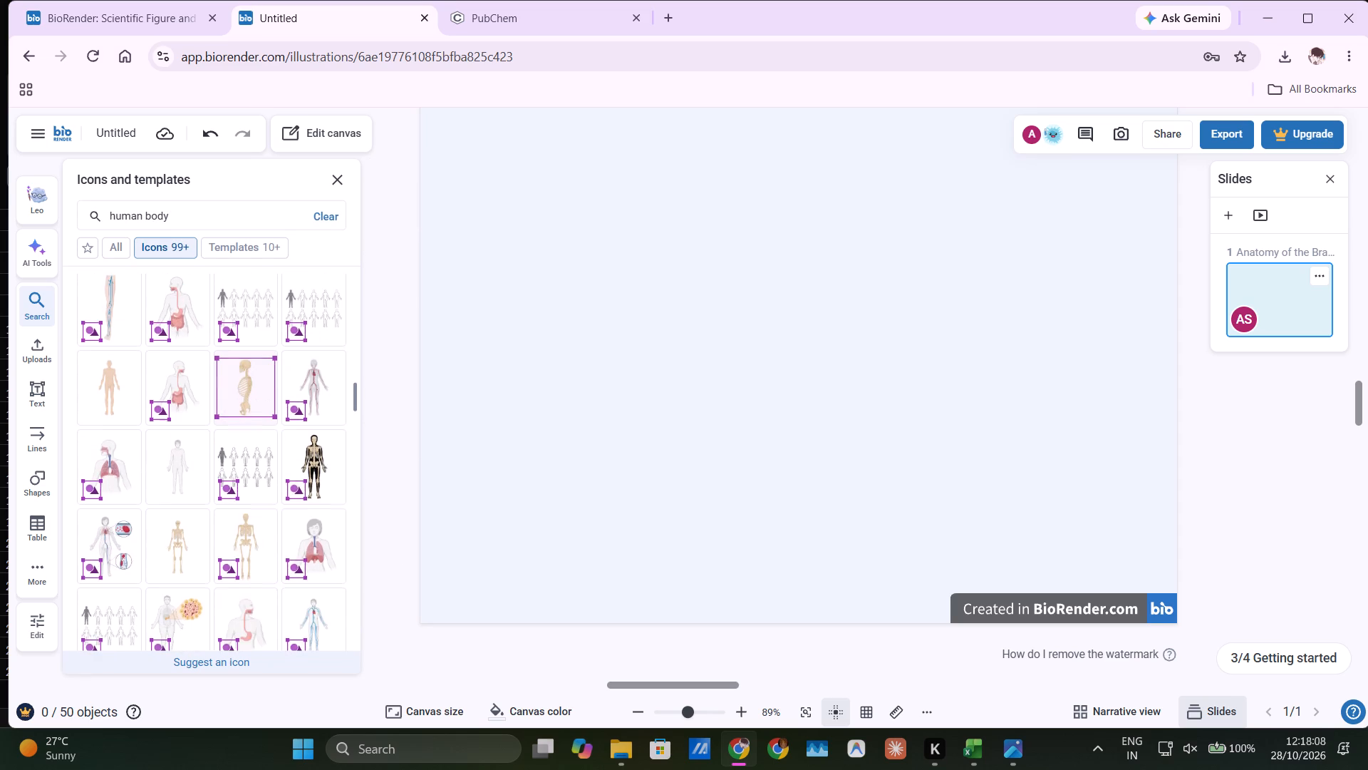
{"action": "scroll", "coordinate": [251, 394], "scroll_direction": "up", "scroll_amount": 4}
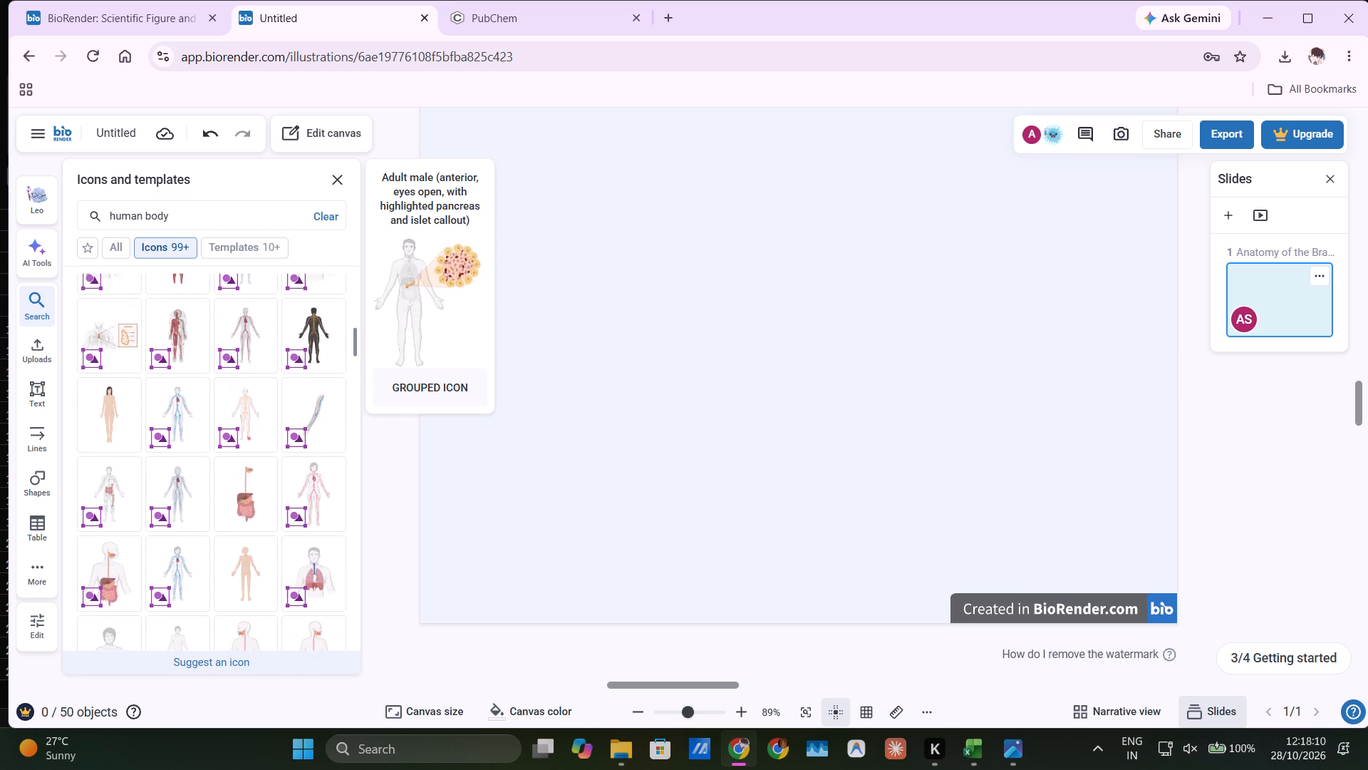
{"action": "scroll", "coordinate": [251, 394], "scroll_direction": "up", "scroll_amount": 4}
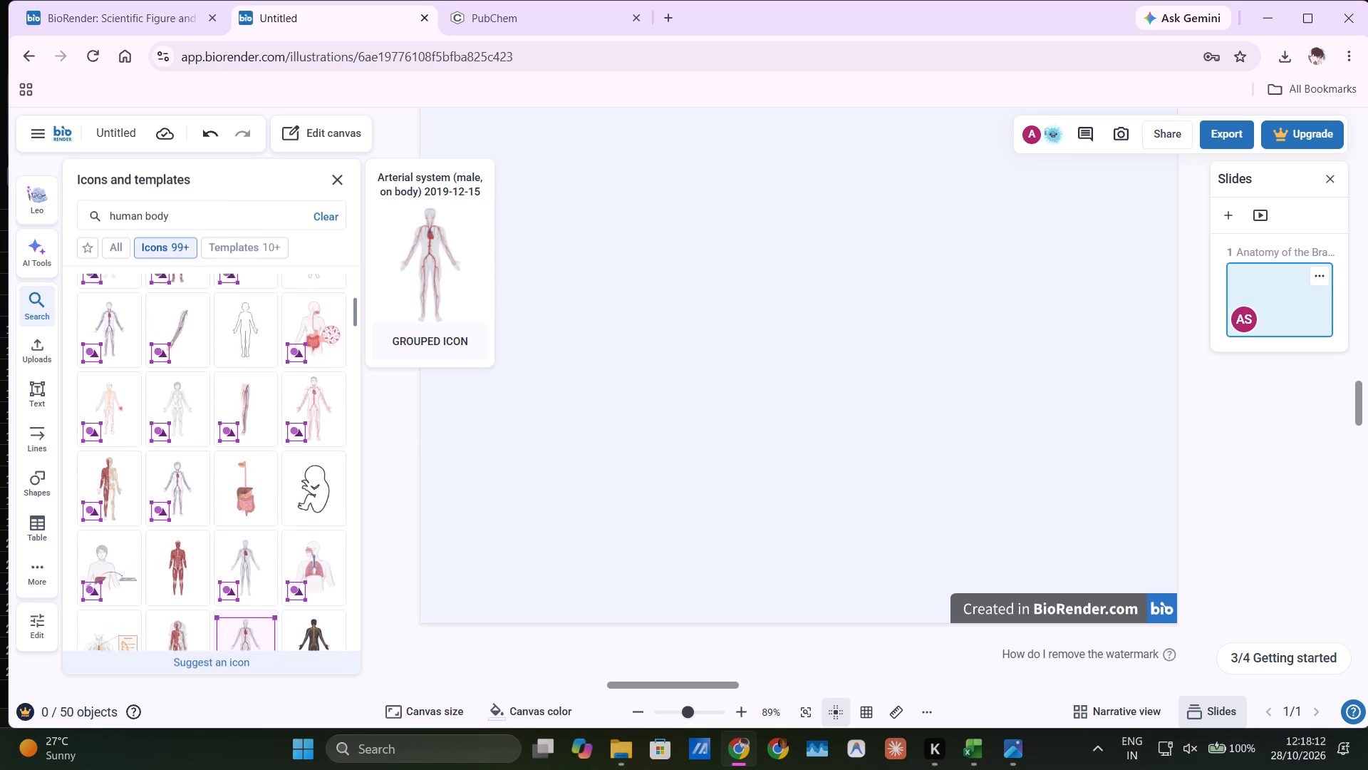
{"action": "scroll", "coordinate": [251, 394], "scroll_direction": "up", "scroll_amount": 2}
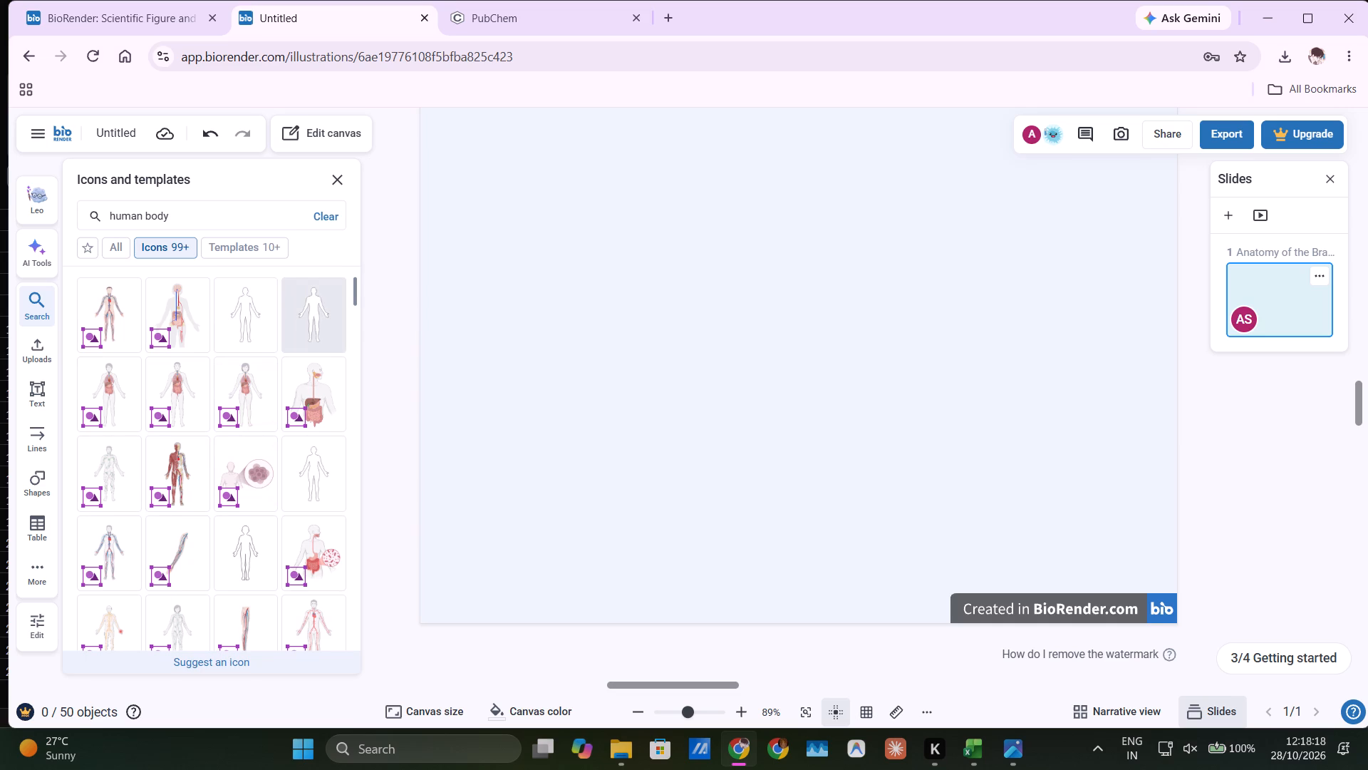
{"action": "scroll", "coordinate": [284, 407], "scroll_direction": "down", "scroll_amount": 2}
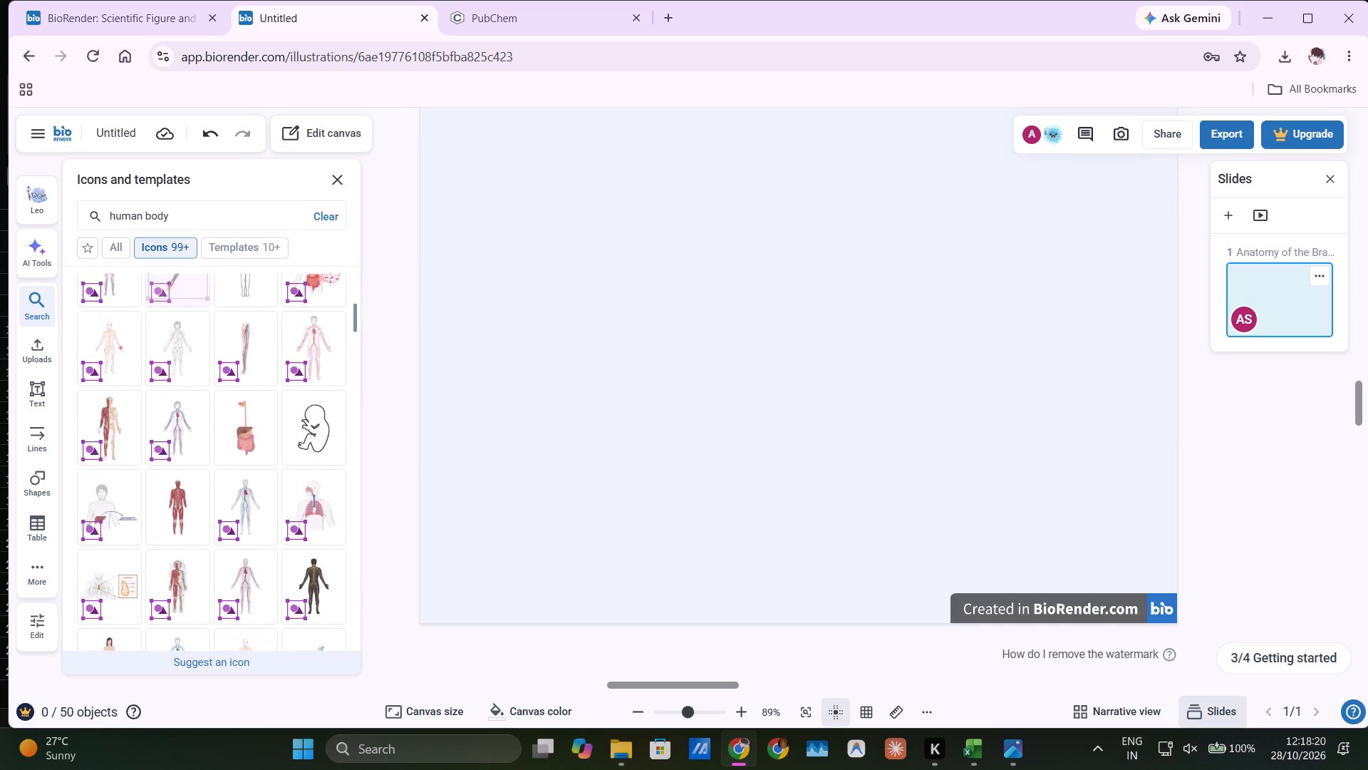
{"action": "scroll", "coordinate": [181, 322], "scroll_direction": "down", "scroll_amount": 5}
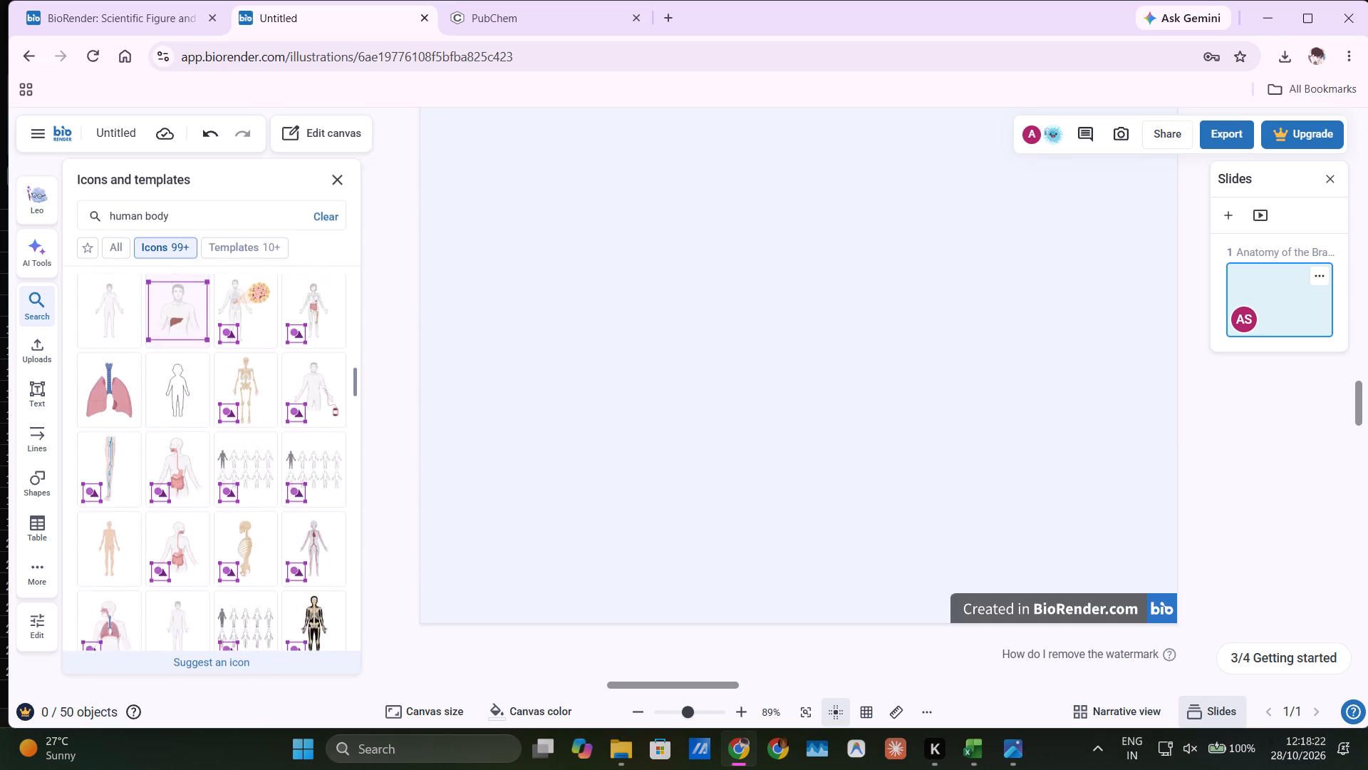
{"action": "scroll", "coordinate": [181, 322], "scroll_direction": "down", "scroll_amount": 2}
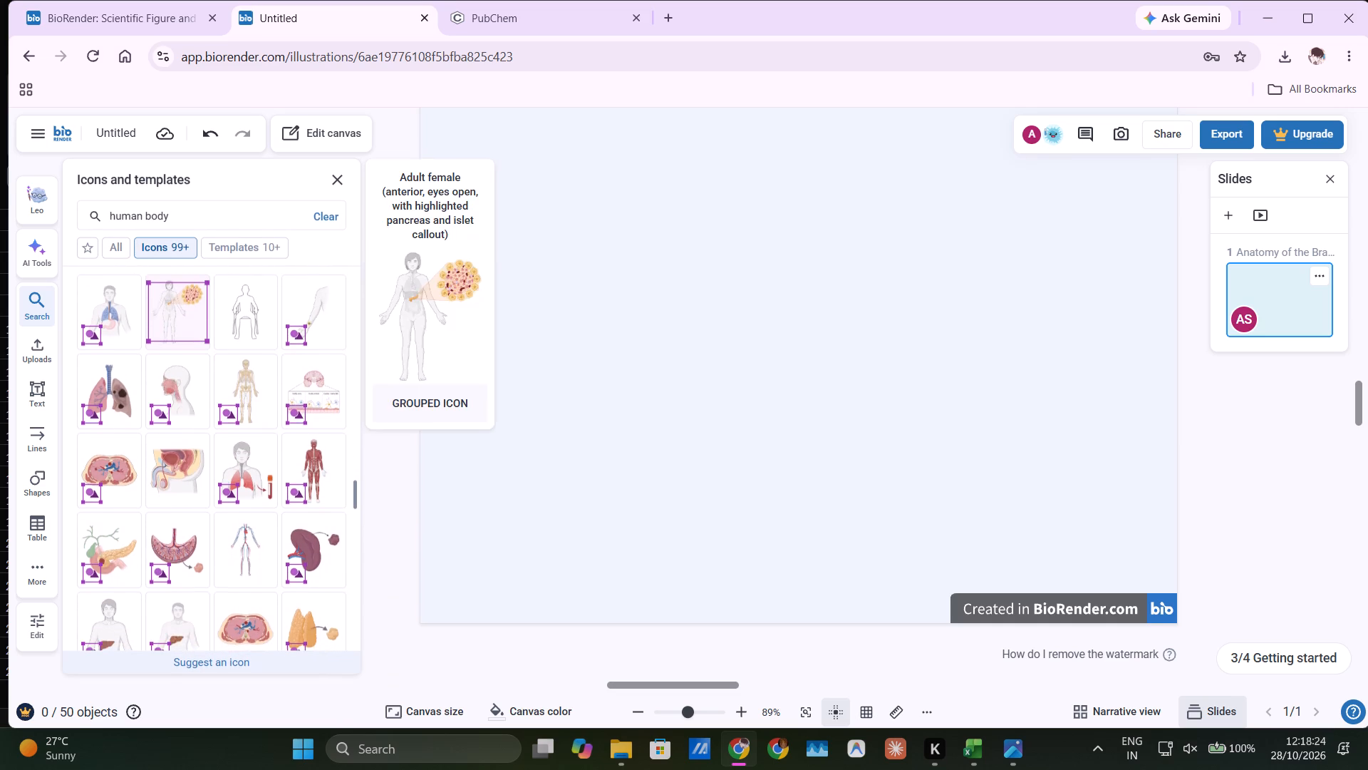
{"action": "scroll", "coordinate": [228, 346], "scroll_direction": "down", "scroll_amount": 2}
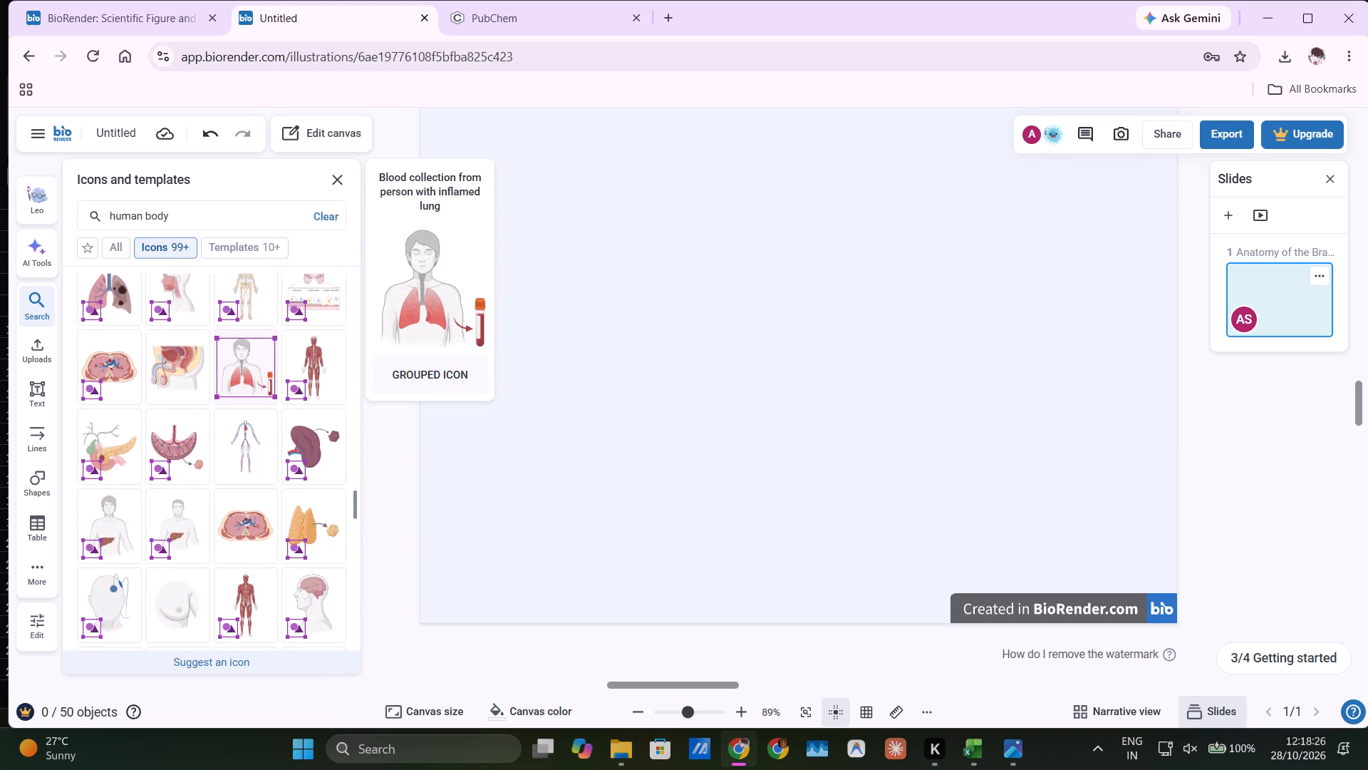
{"action": "scroll", "coordinate": [240, 353], "scroll_direction": "down", "scroll_amount": 2}
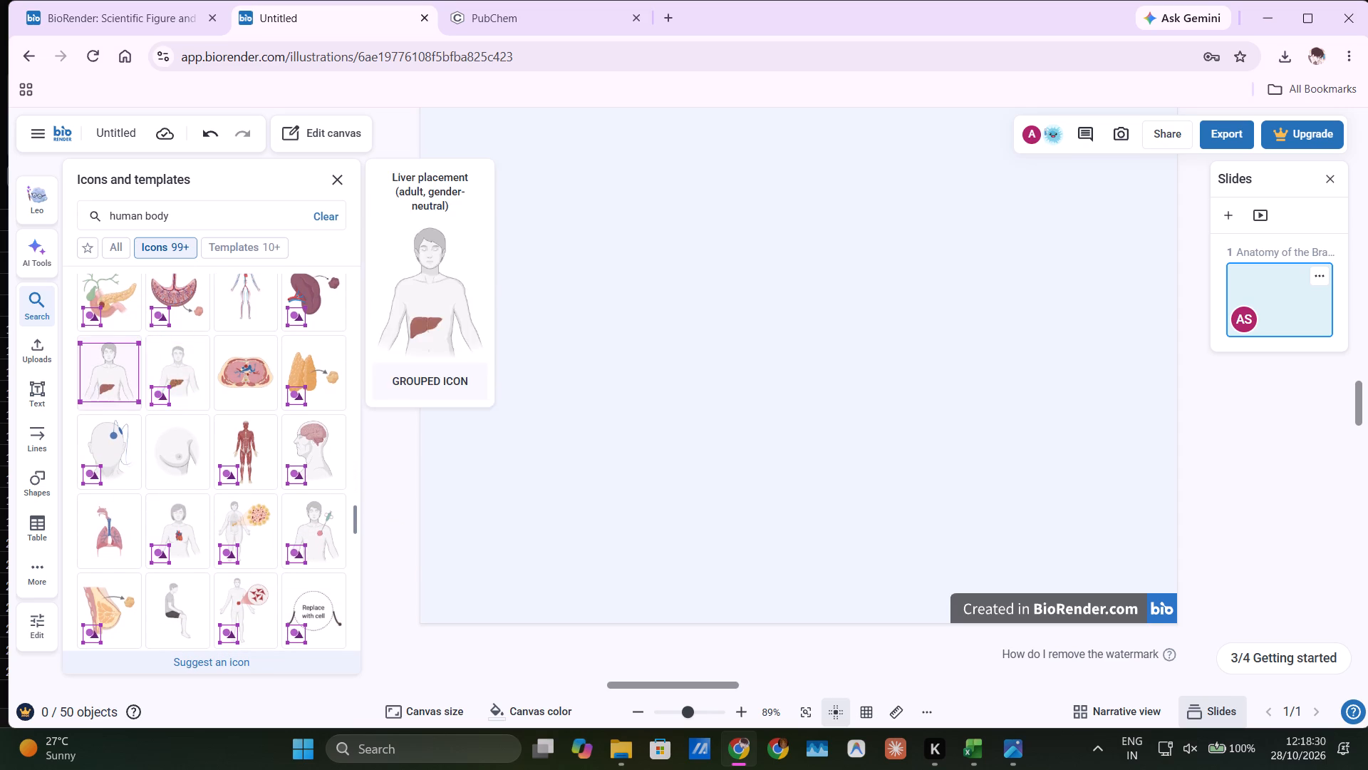
{"action": "scroll", "coordinate": [219, 426], "scroll_direction": "down", "scroll_amount": 2}
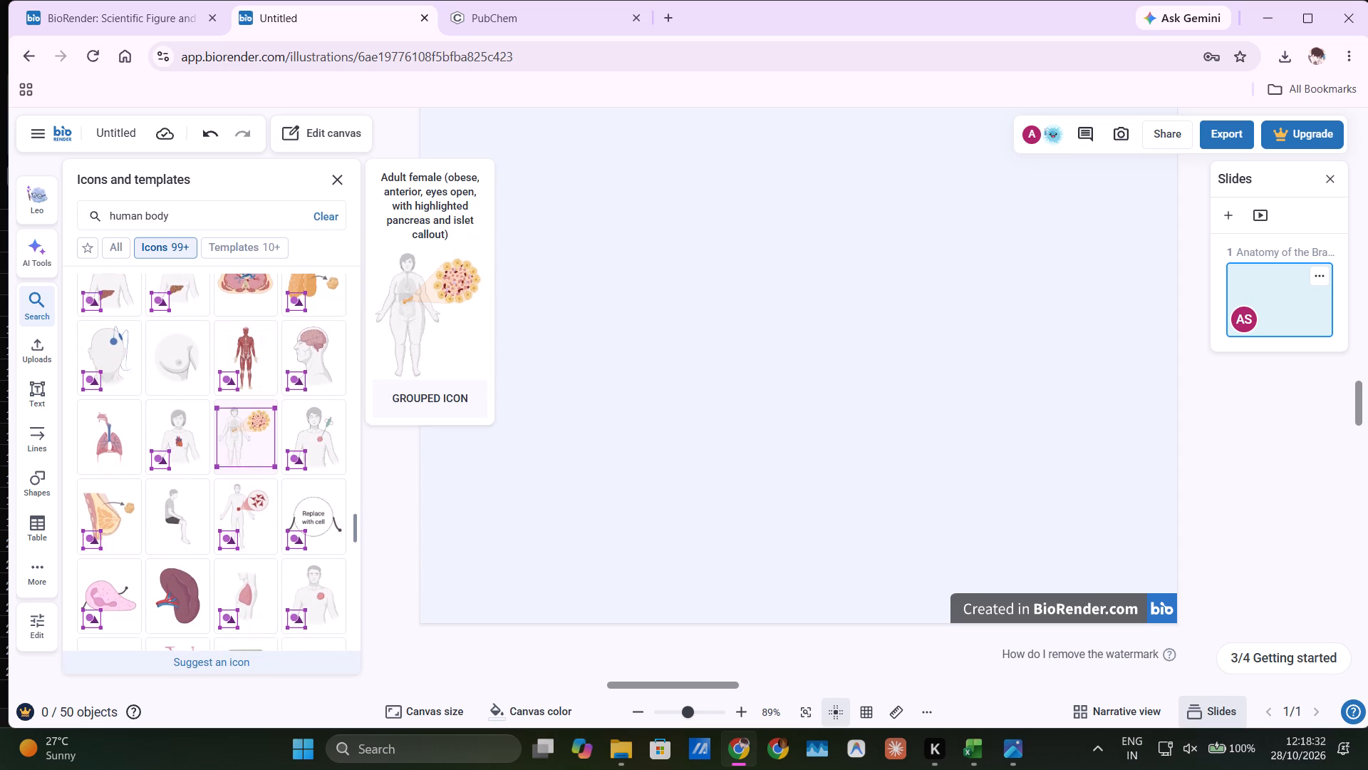
{"action": "scroll", "coordinate": [219, 426], "scroll_direction": "down", "scroll_amount": 1}
{"action": "scroll", "coordinate": [249, 491], "scroll_direction": "down", "scroll_amount": 2}
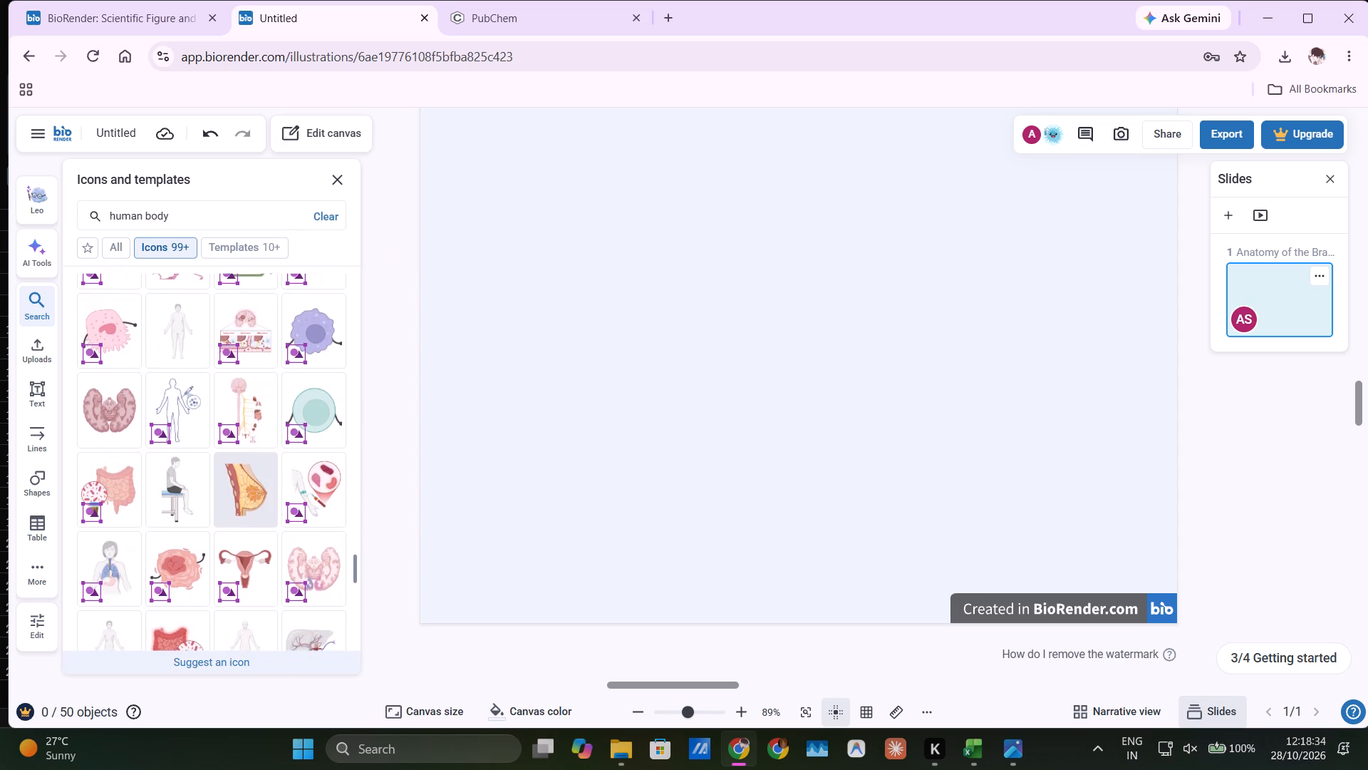
{"action": "scroll", "coordinate": [249, 491], "scroll_direction": "up", "scroll_amount": 3}
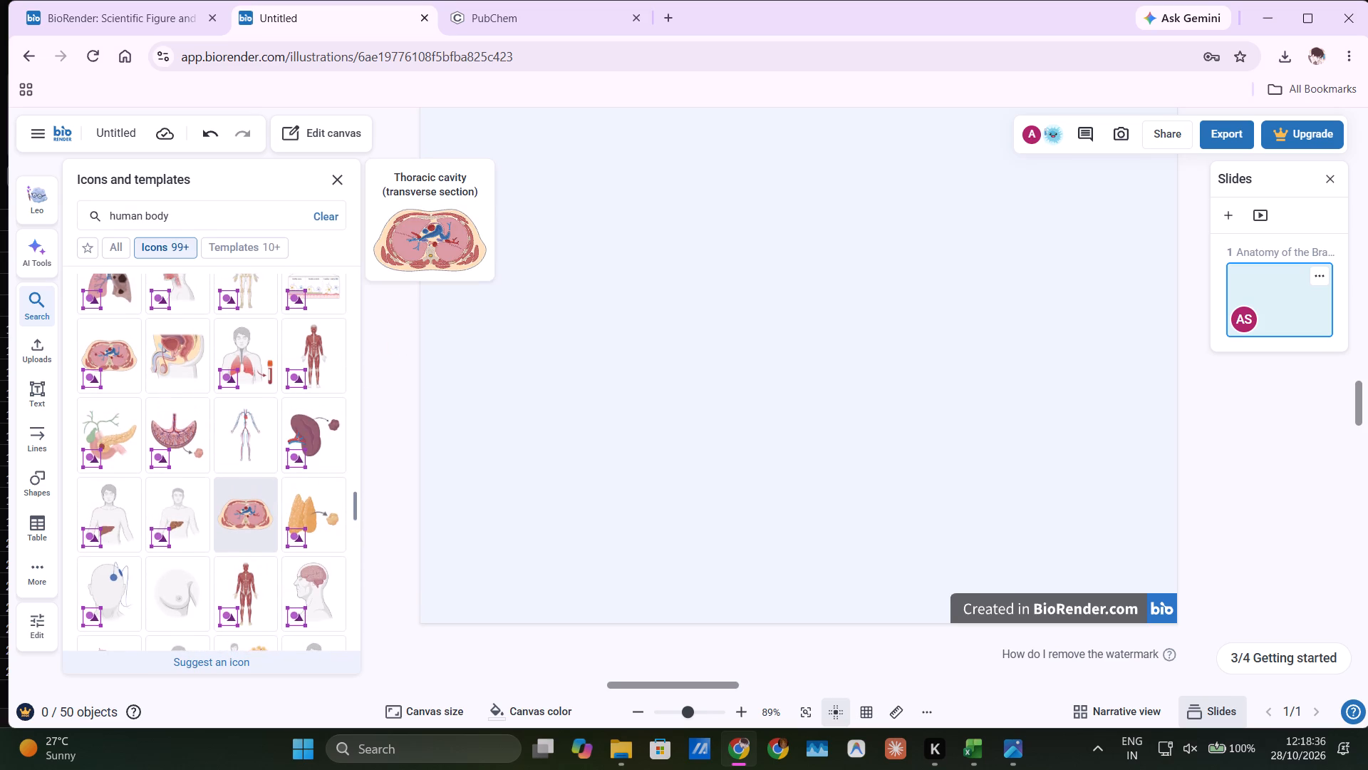
{"action": "scroll", "coordinate": [249, 491], "scroll_direction": "up", "scroll_amount": 3}
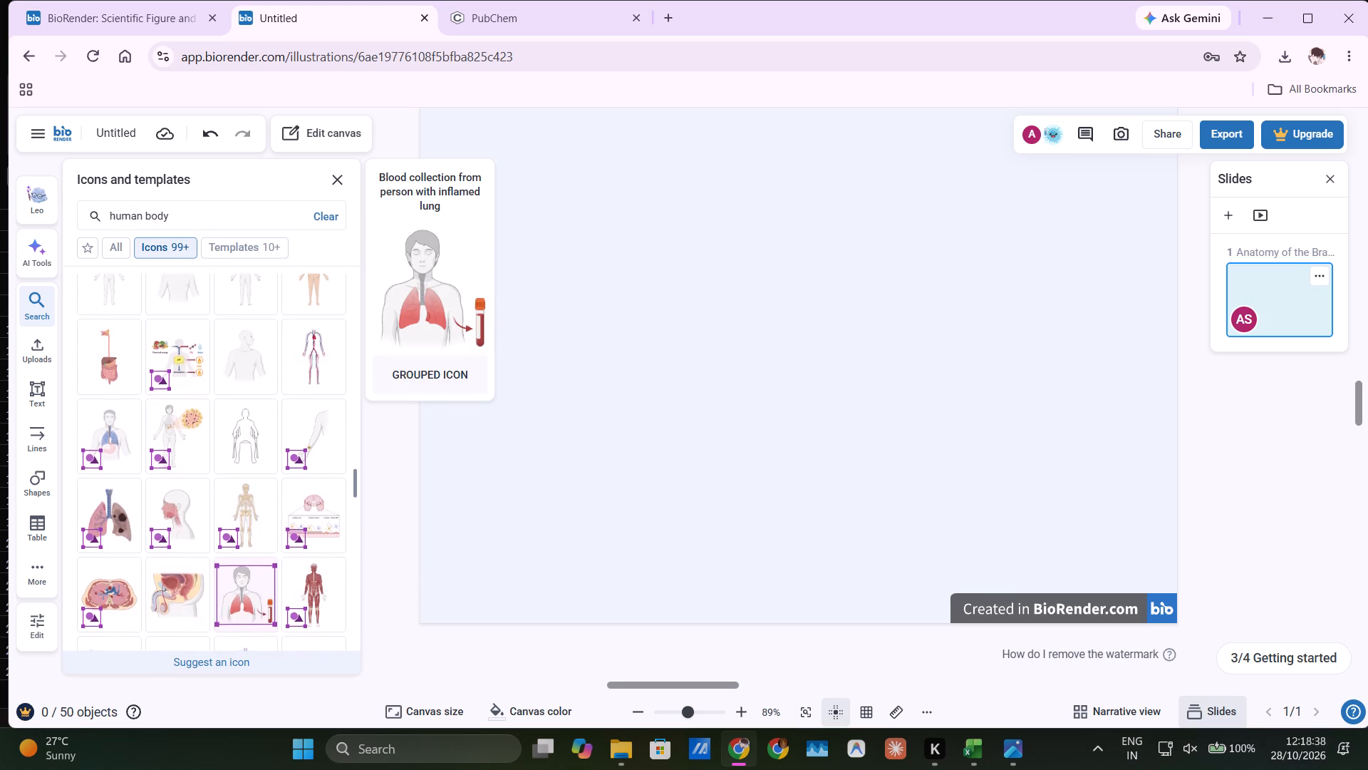
{"action": "scroll", "coordinate": [242, 441], "scroll_direction": "up", "scroll_amount": 1}
{"action": "scroll", "coordinate": [306, 478], "scroll_direction": "up", "scroll_amount": 2}
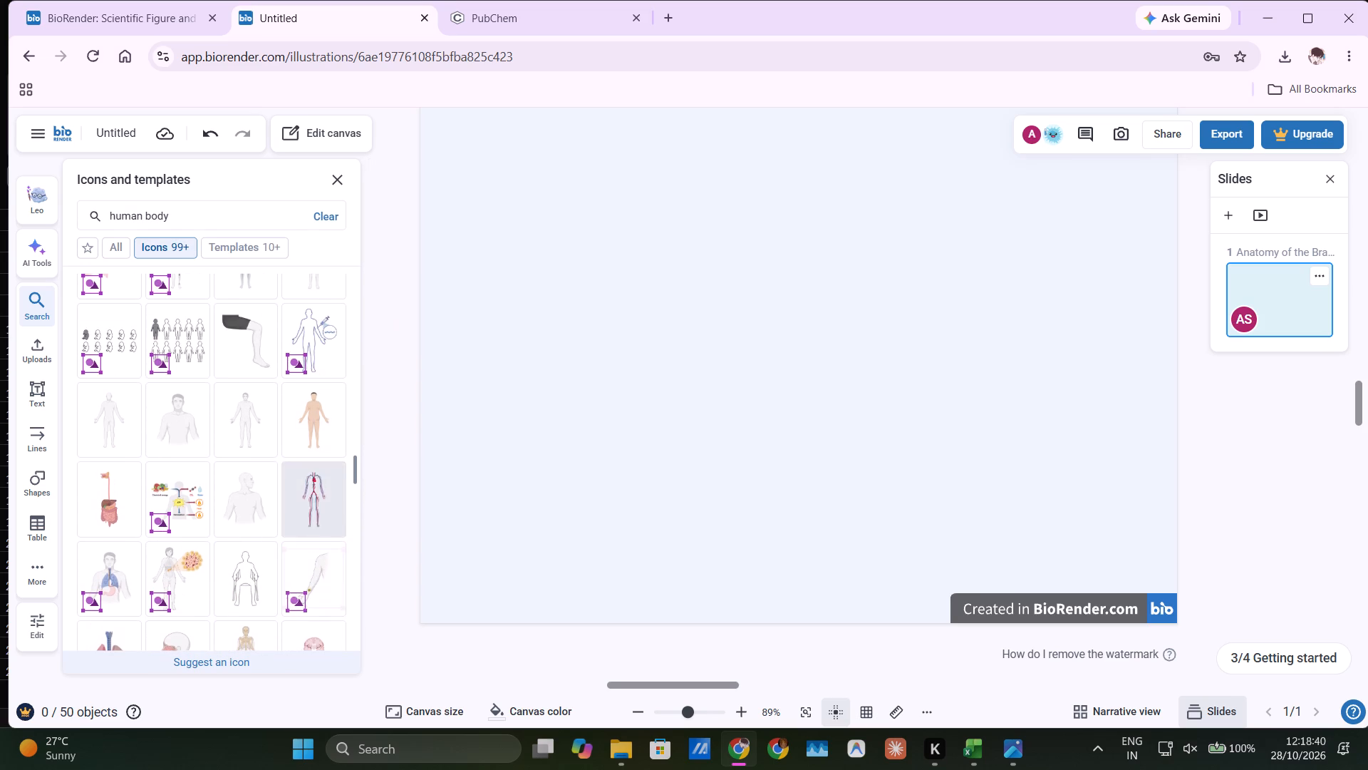
Insert the Adult male upper body (anterior) icon and stretch it taller and wider to form a large central torso.
{"action": "left_click", "coordinate": [182, 419]}
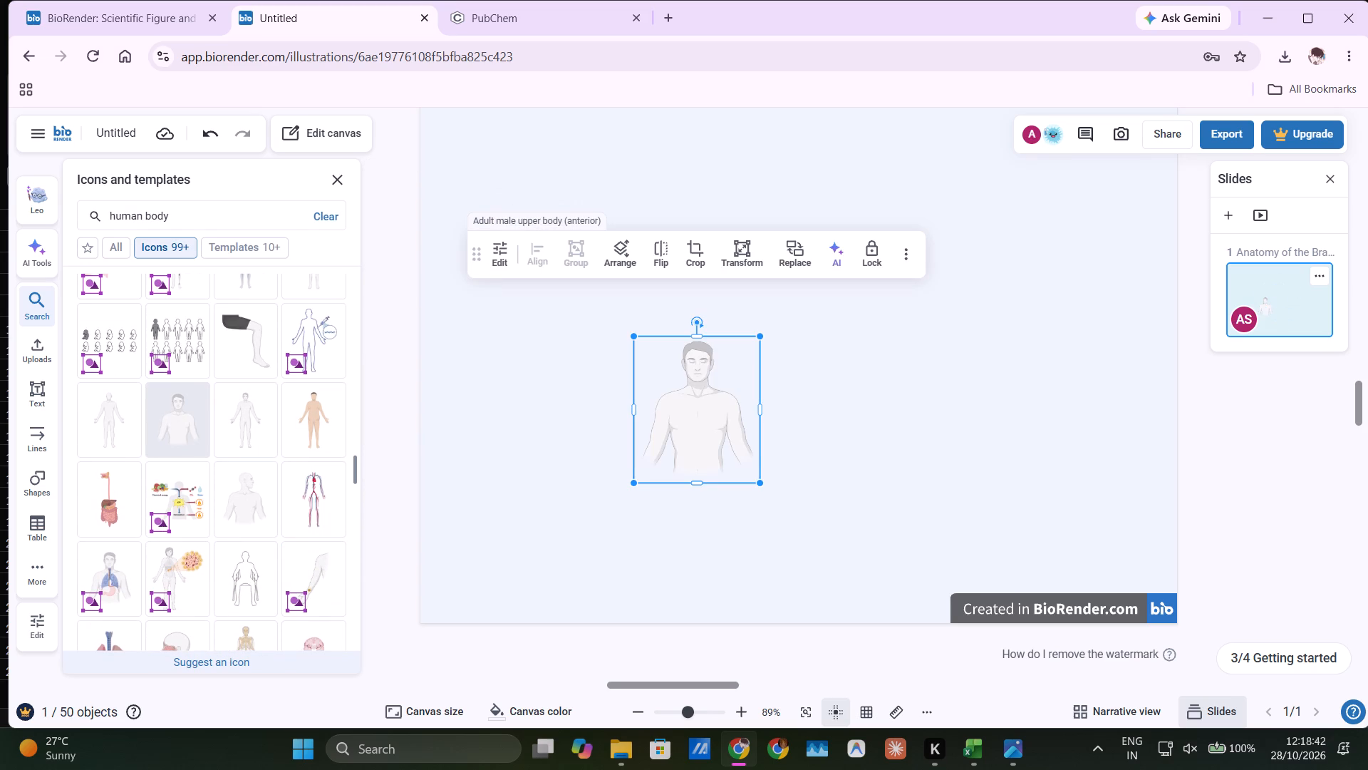
{"action": "left_click_drag", "start_coordinate": [762, 339], "coordinate": [797, 271]}
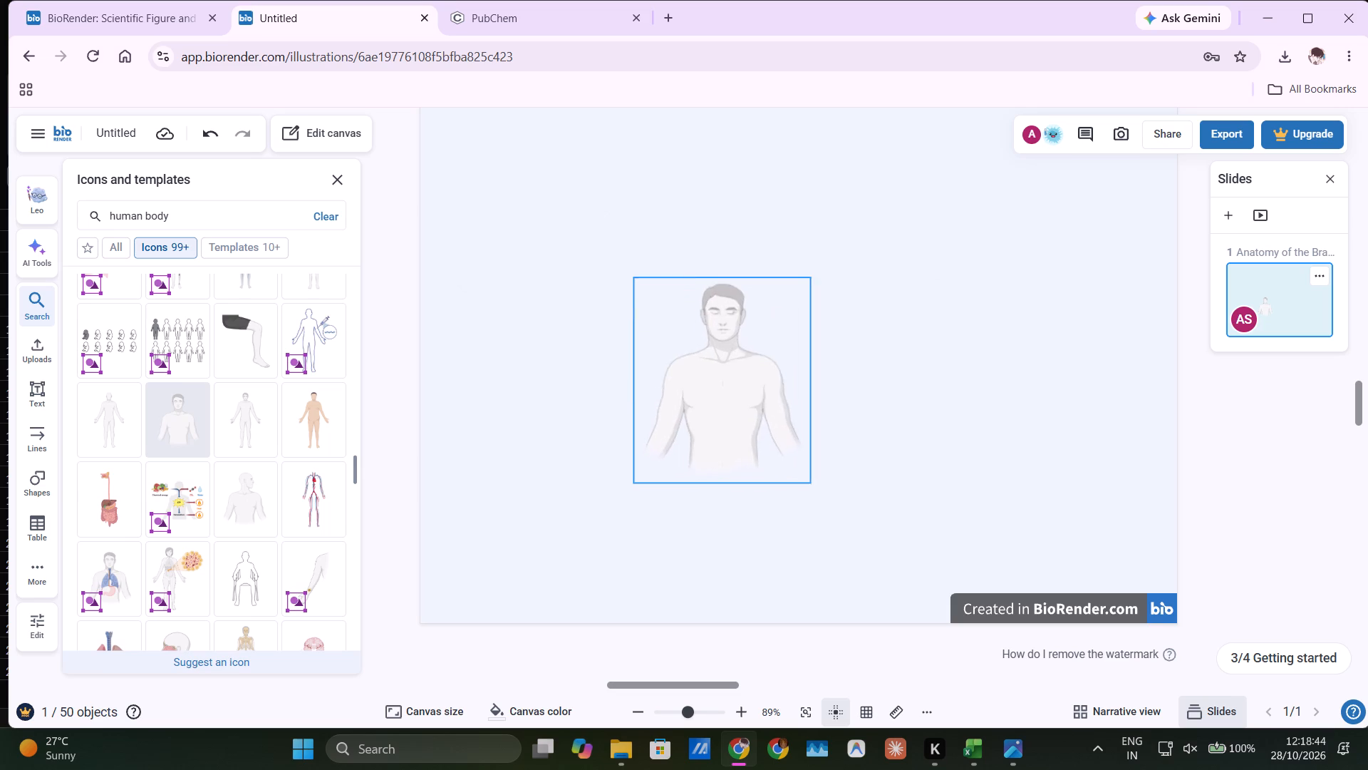
{"action": "left_click_drag", "start_coordinate": [797, 271], "coordinate": [846, 187]}
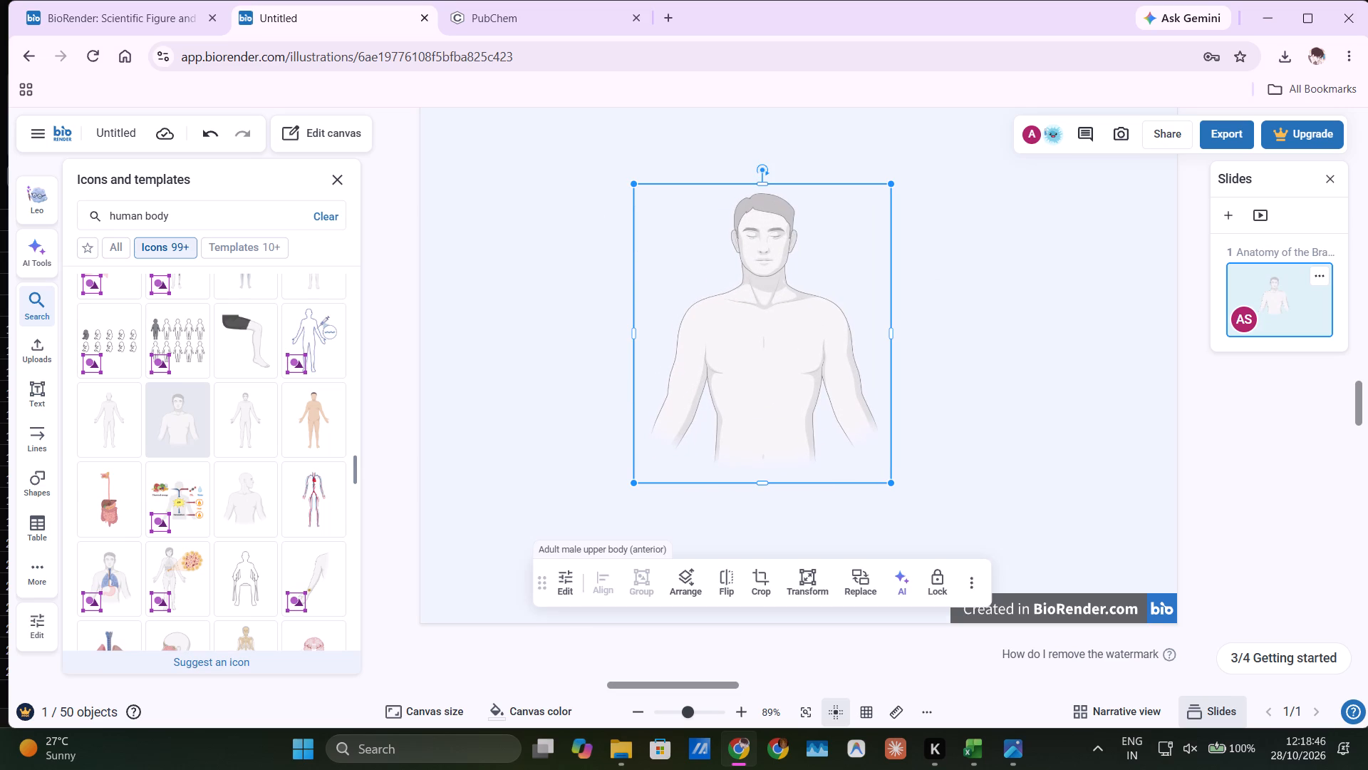
{"action": "left_click_drag", "start_coordinate": [769, 180], "coordinate": [765, 155]}
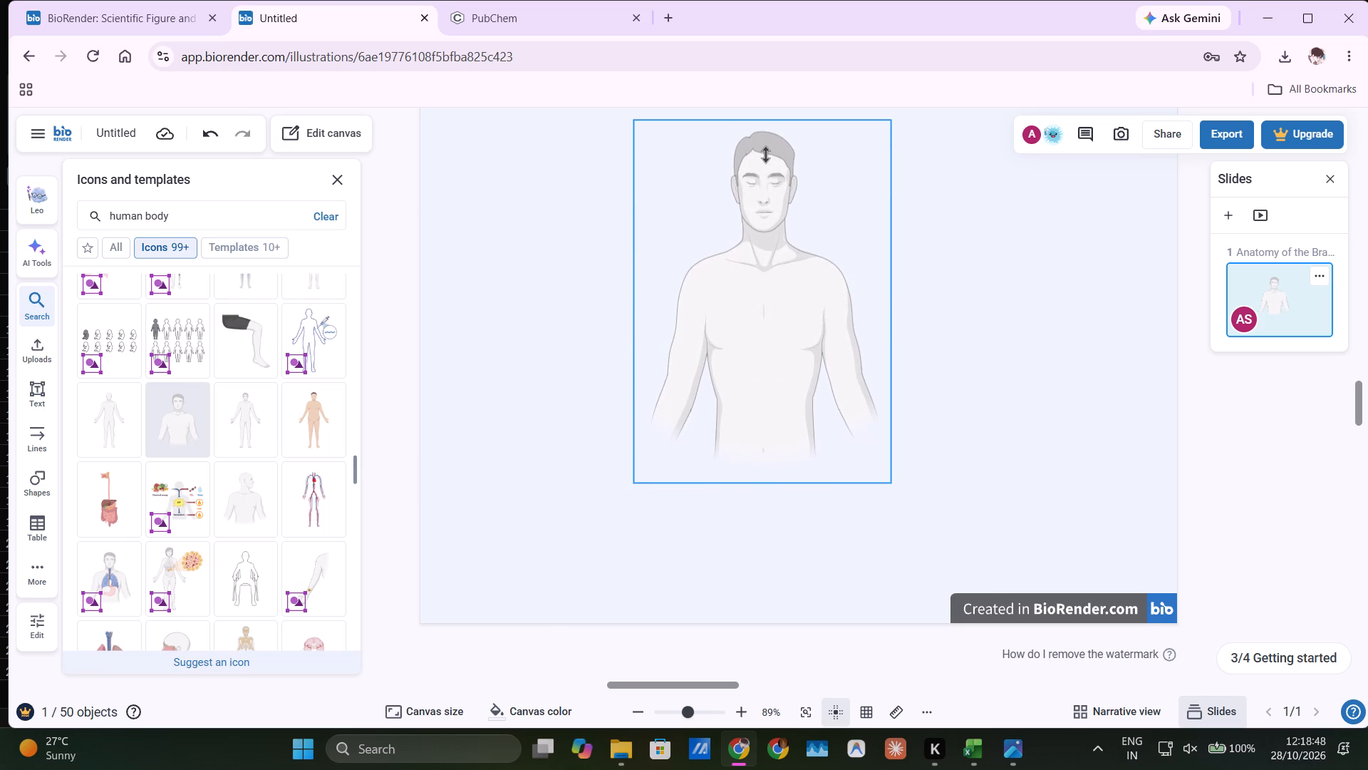
{"action": "left_click_drag", "start_coordinate": [760, 483], "coordinate": [760, 513]}
{"action": "left_click_drag", "start_coordinate": [633, 314], "coordinate": [605, 310]}
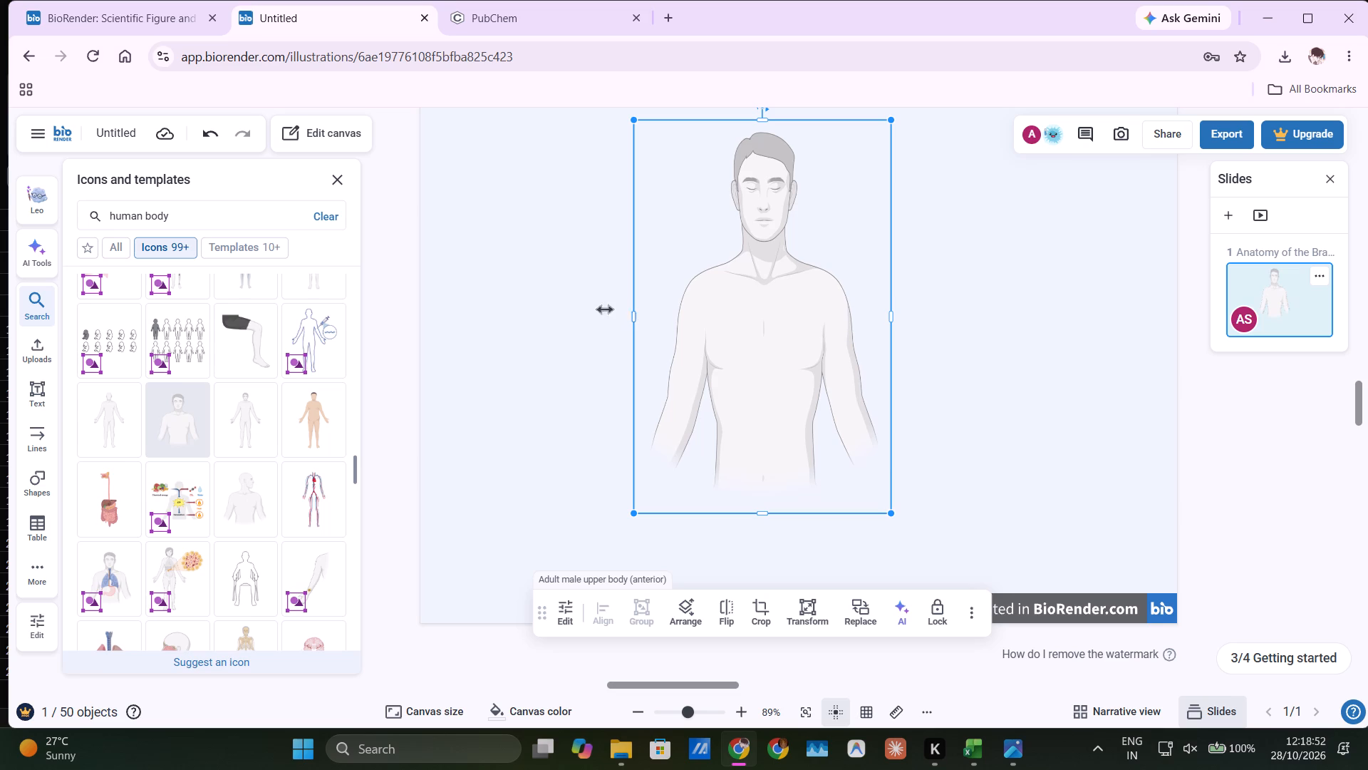
{"action": "left_click_drag", "start_coordinate": [605, 310], "coordinate": [567, 311]}
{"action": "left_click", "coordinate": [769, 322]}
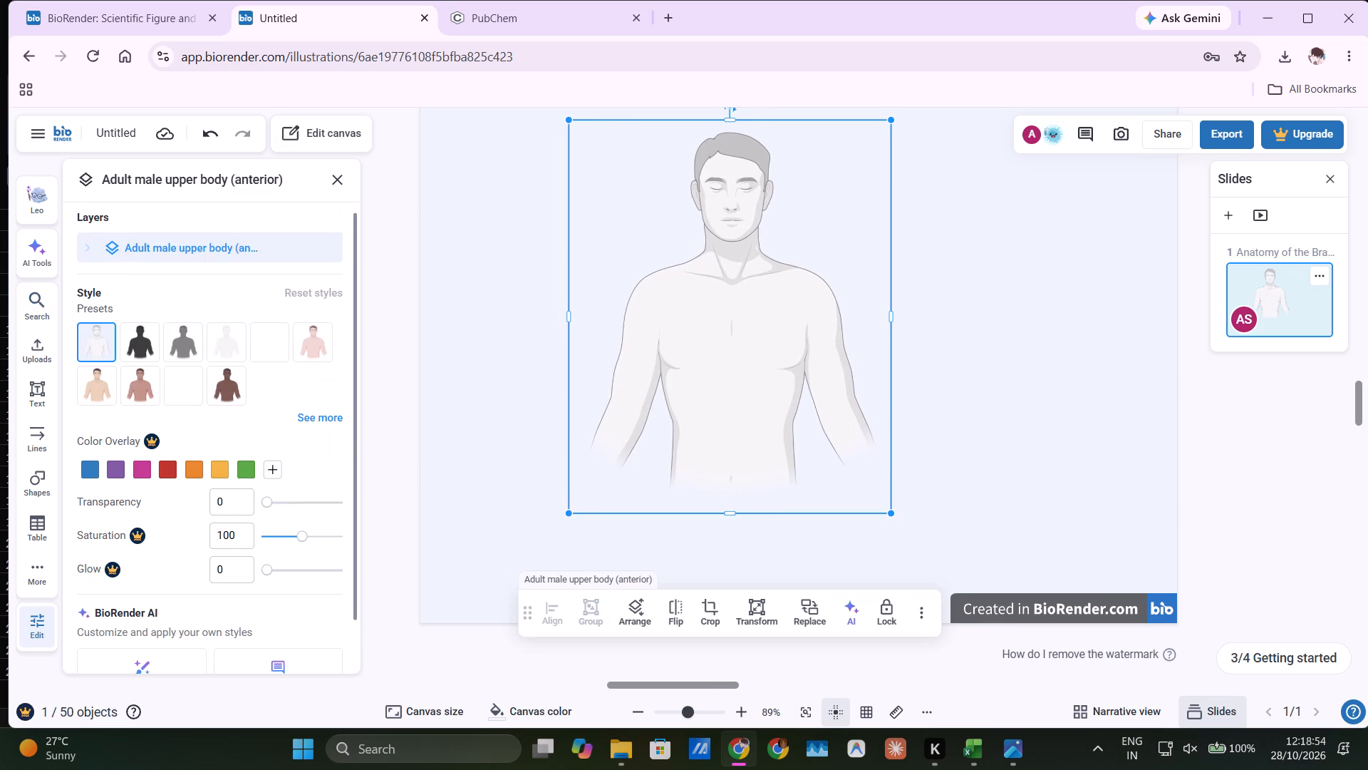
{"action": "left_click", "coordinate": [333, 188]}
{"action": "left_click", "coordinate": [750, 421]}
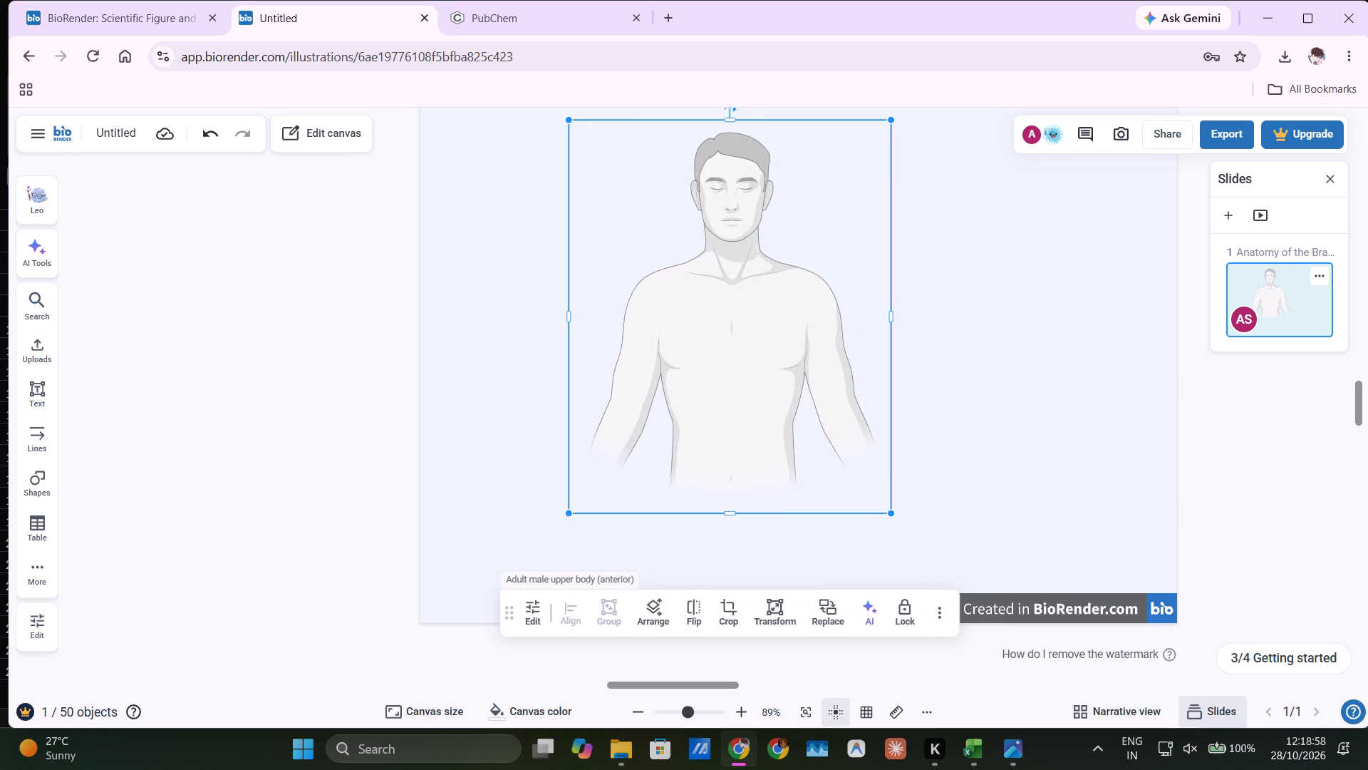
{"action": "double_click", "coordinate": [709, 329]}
Search the icon library for liver and insert the plain reddish-brown Liver icon over the male torso.
{"action": "left_click", "coordinate": [38, 305]}
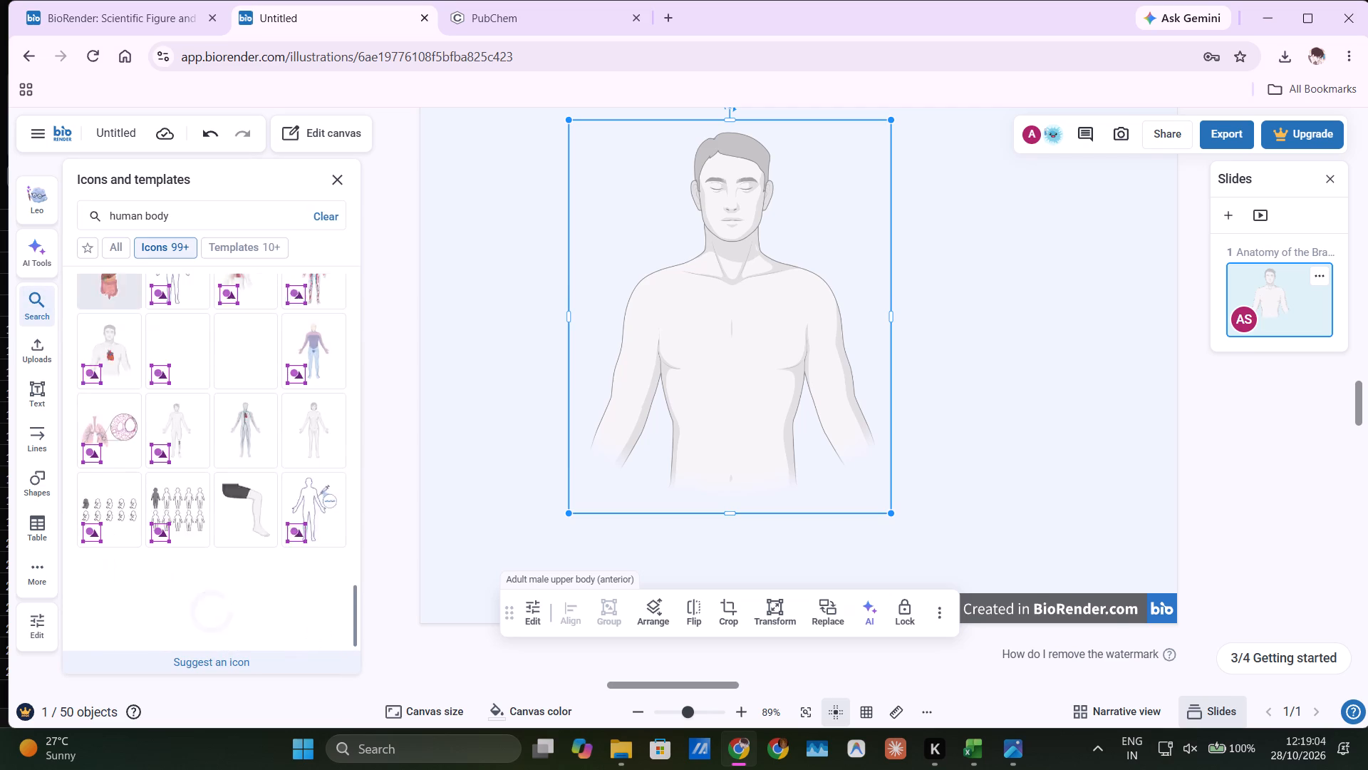
{"action": "left_click", "coordinate": [217, 202]}
{"action": "key", "text": "BackSpace"}
{"action": "key", "text": "BackSpace"}
{"action": "key", "text": "BackSpace"}
{"action": "key", "text": "BackSpace"}
{"action": "key", "text": "BackSpace"}
{"action": "key", "text": "BackSpace"}
{"action": "key", "text": "BackSpace"}
{"action": "key", "text": "BackSpace"}
{"action": "key", "text": "BackSpace"}
{"action": "key", "text": "BackSpace"}
{"action": "key", "text": "BackSpace"}
{"action": "key", "text": "BackSpace"}
{"action": "key", "text": "BackSpace"}
{"action": "key", "text": "BackSpace"}
{"action": "key", "text": "BackSpace"}
{"action": "key", "text": "BackSpace"}
{"action": "key", "text": "BackSpace"}
{"action": "key", "text": "BackSpace"}
{"action": "key", "text": "BackSpace"}
{"action": "key", "text": "BackSpace"}
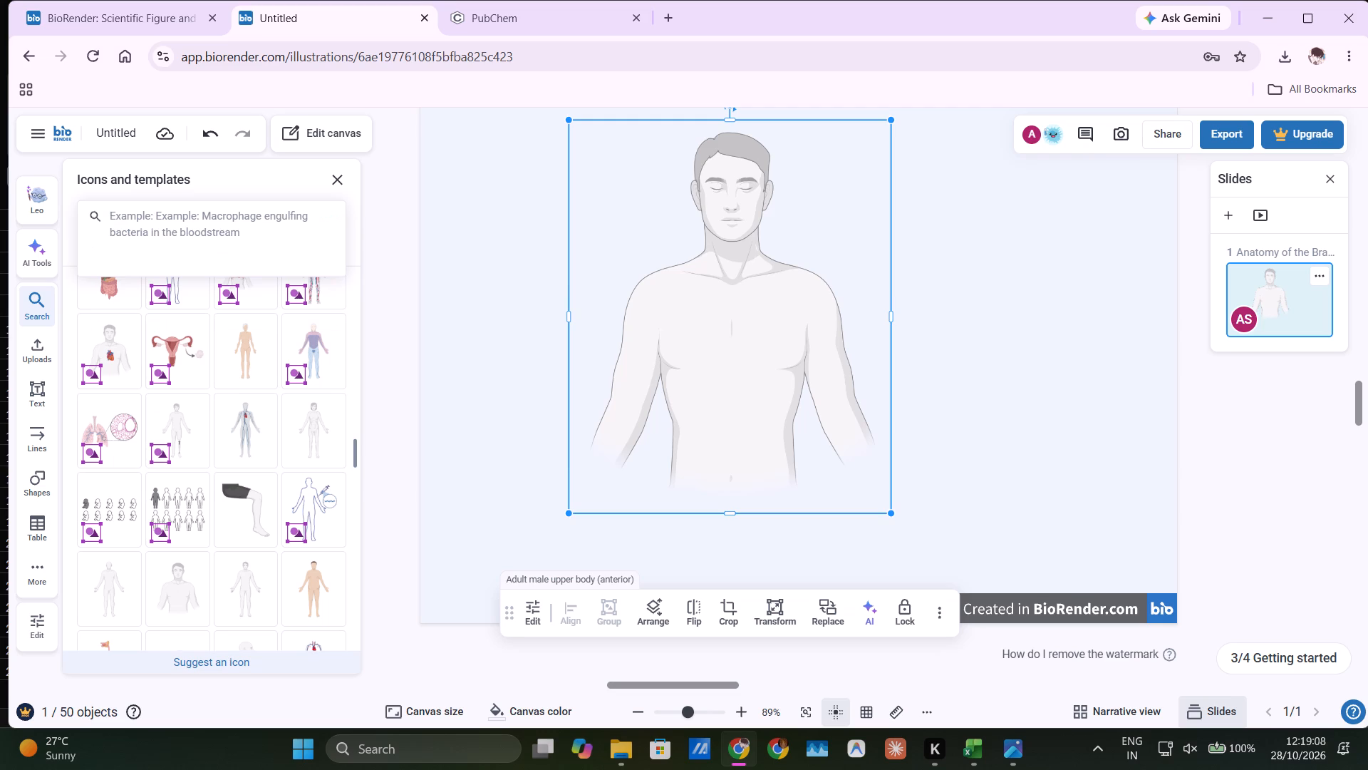
{"action": "type", "text": "liver"}
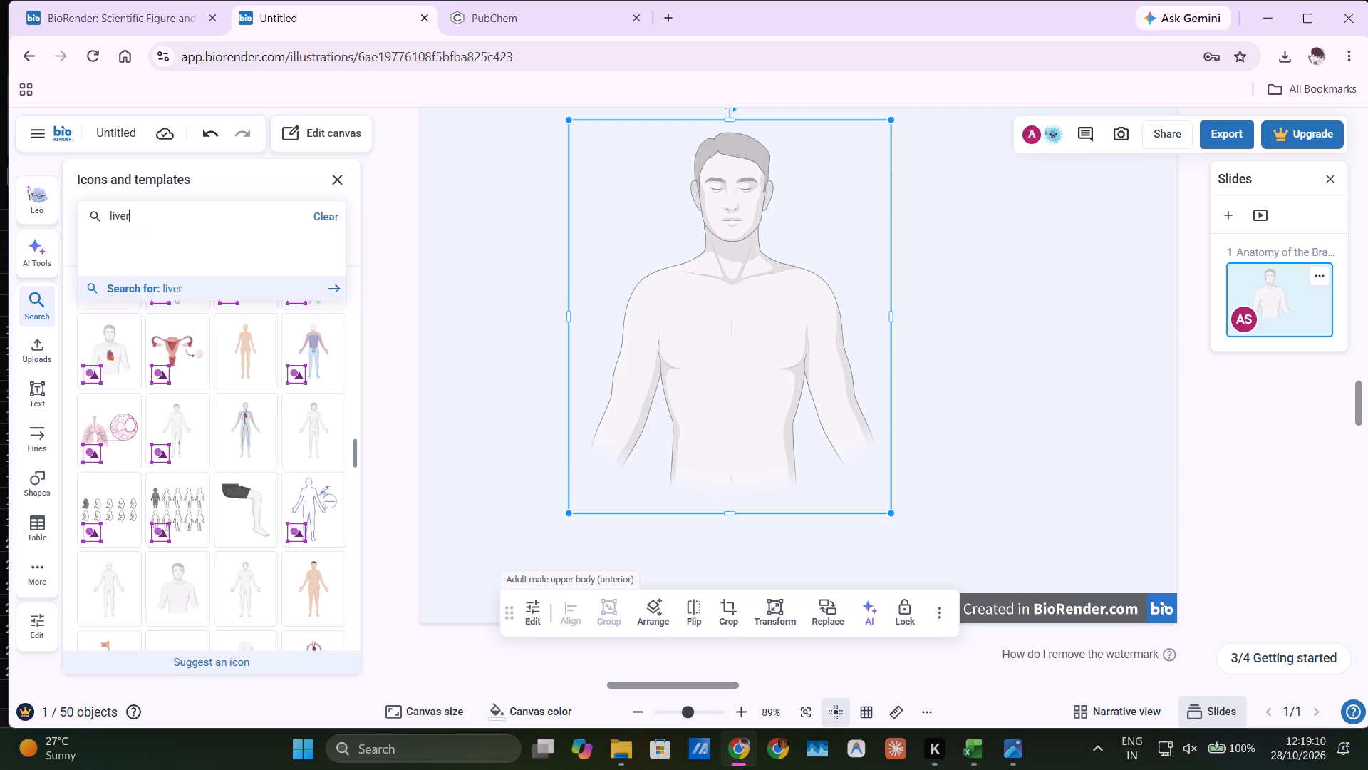
{"action": "left_click", "coordinate": [195, 281]}
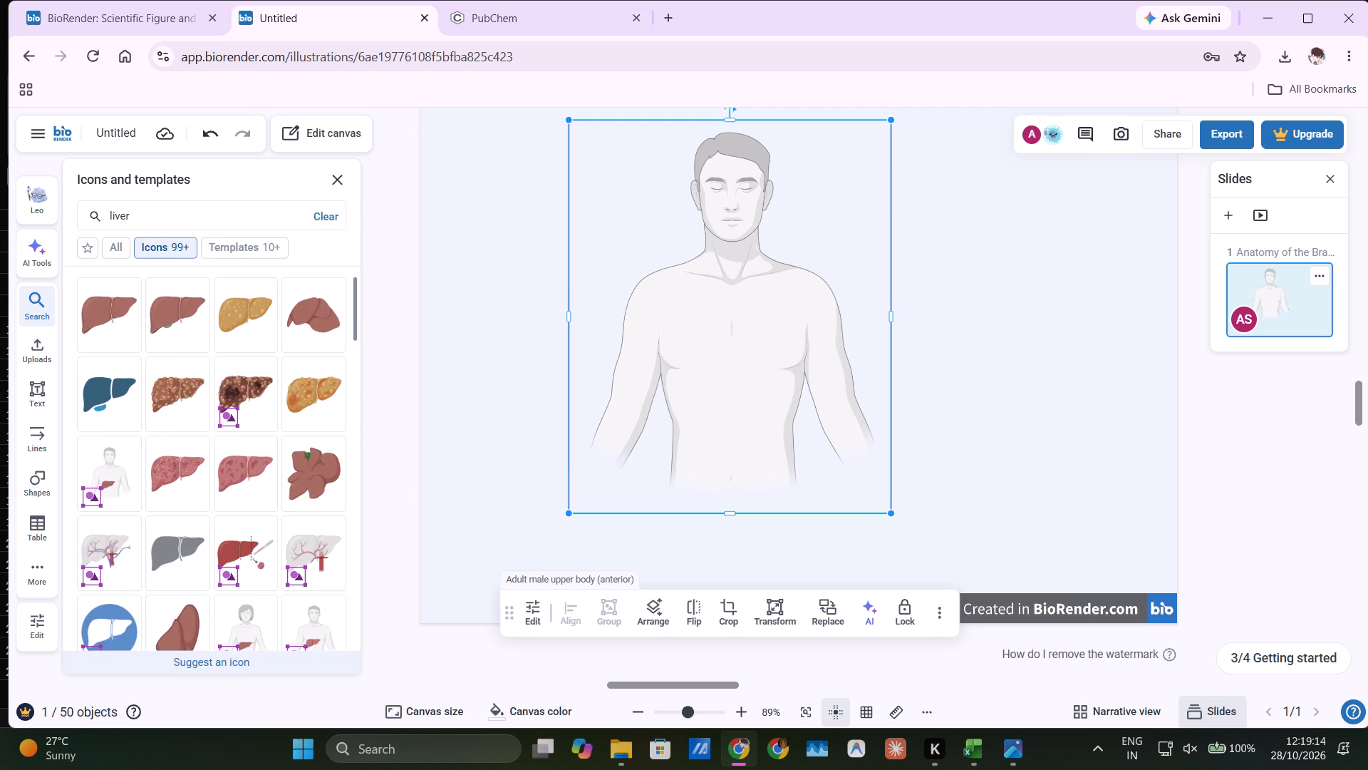
{"action": "left_click", "coordinate": [125, 319]}
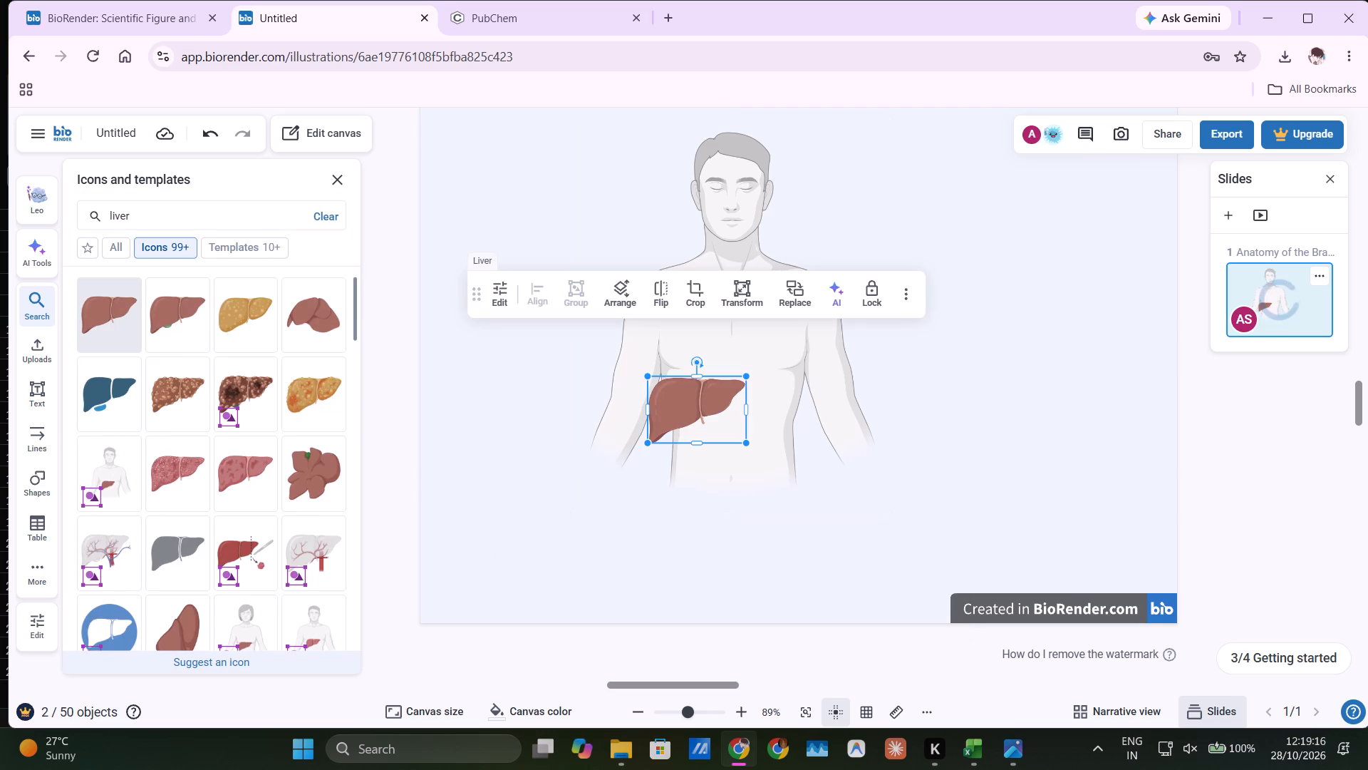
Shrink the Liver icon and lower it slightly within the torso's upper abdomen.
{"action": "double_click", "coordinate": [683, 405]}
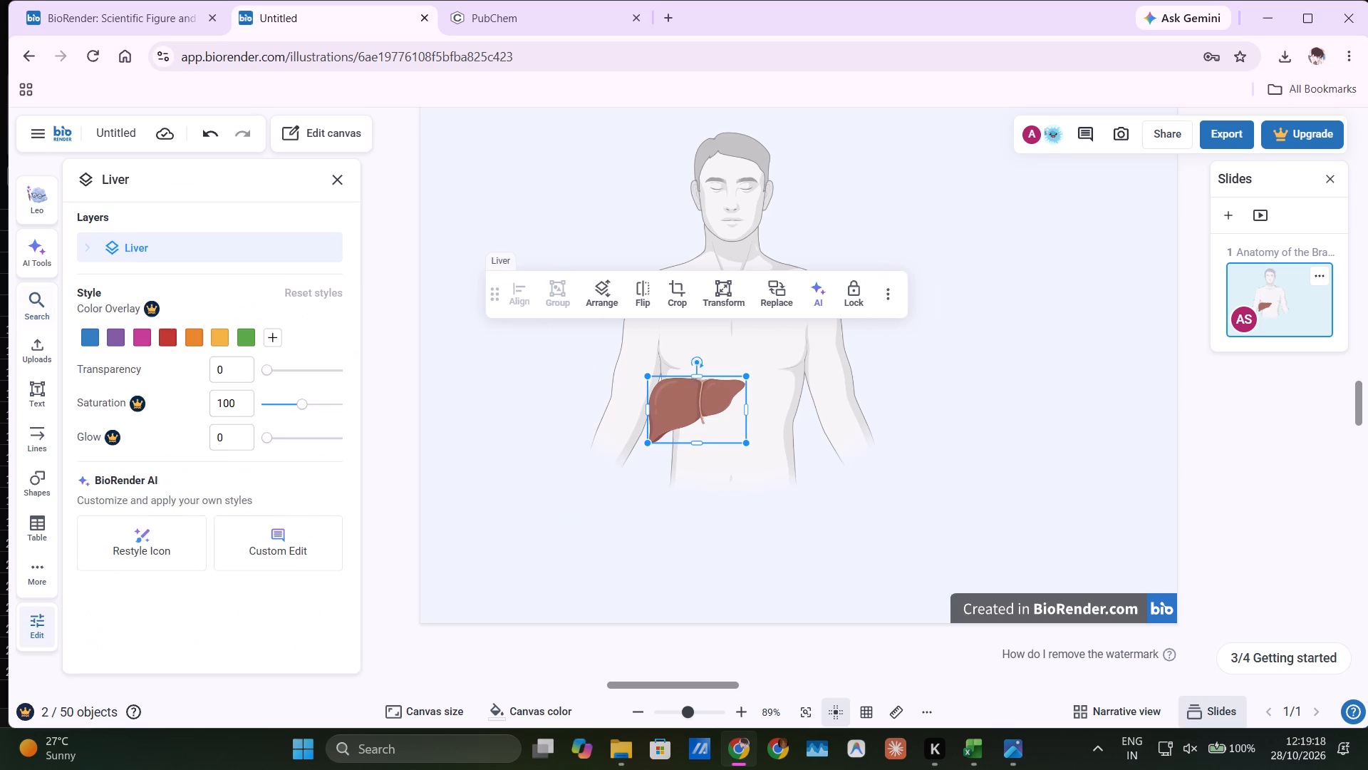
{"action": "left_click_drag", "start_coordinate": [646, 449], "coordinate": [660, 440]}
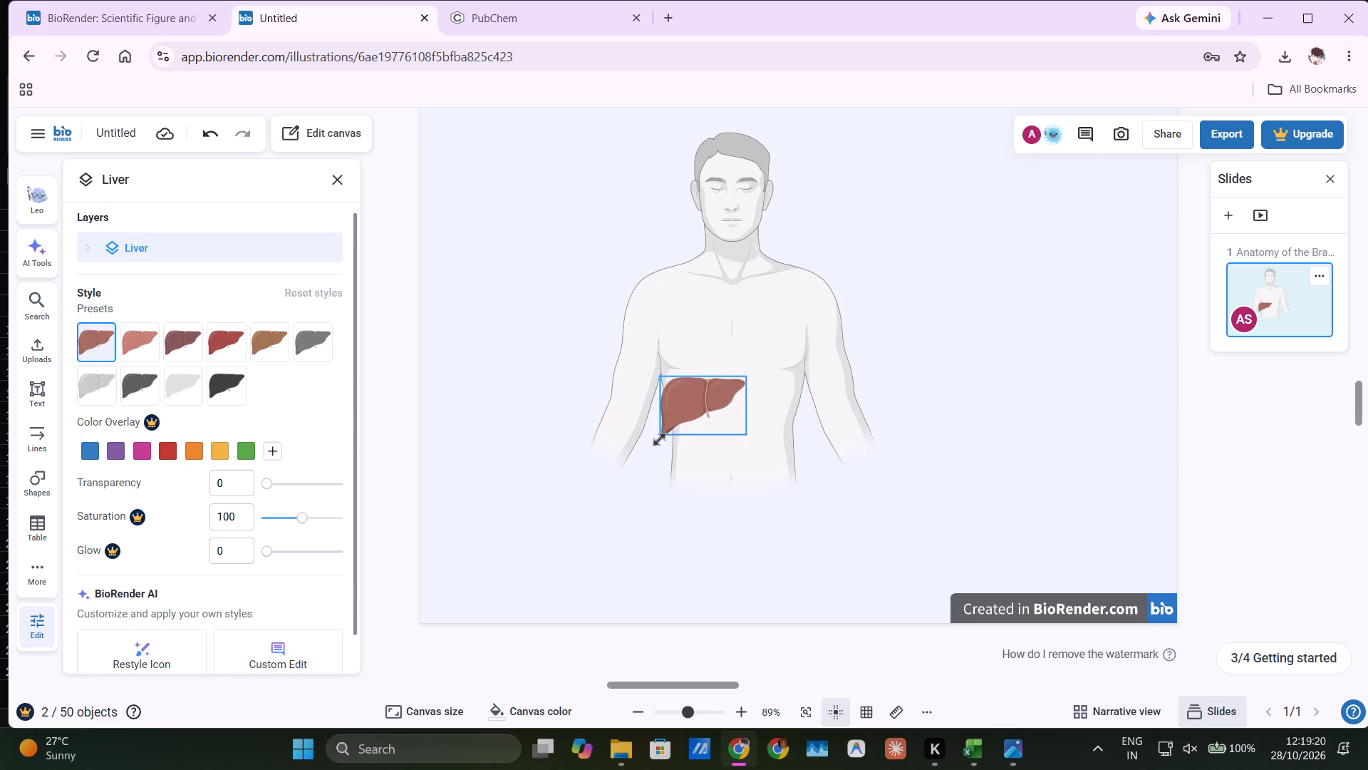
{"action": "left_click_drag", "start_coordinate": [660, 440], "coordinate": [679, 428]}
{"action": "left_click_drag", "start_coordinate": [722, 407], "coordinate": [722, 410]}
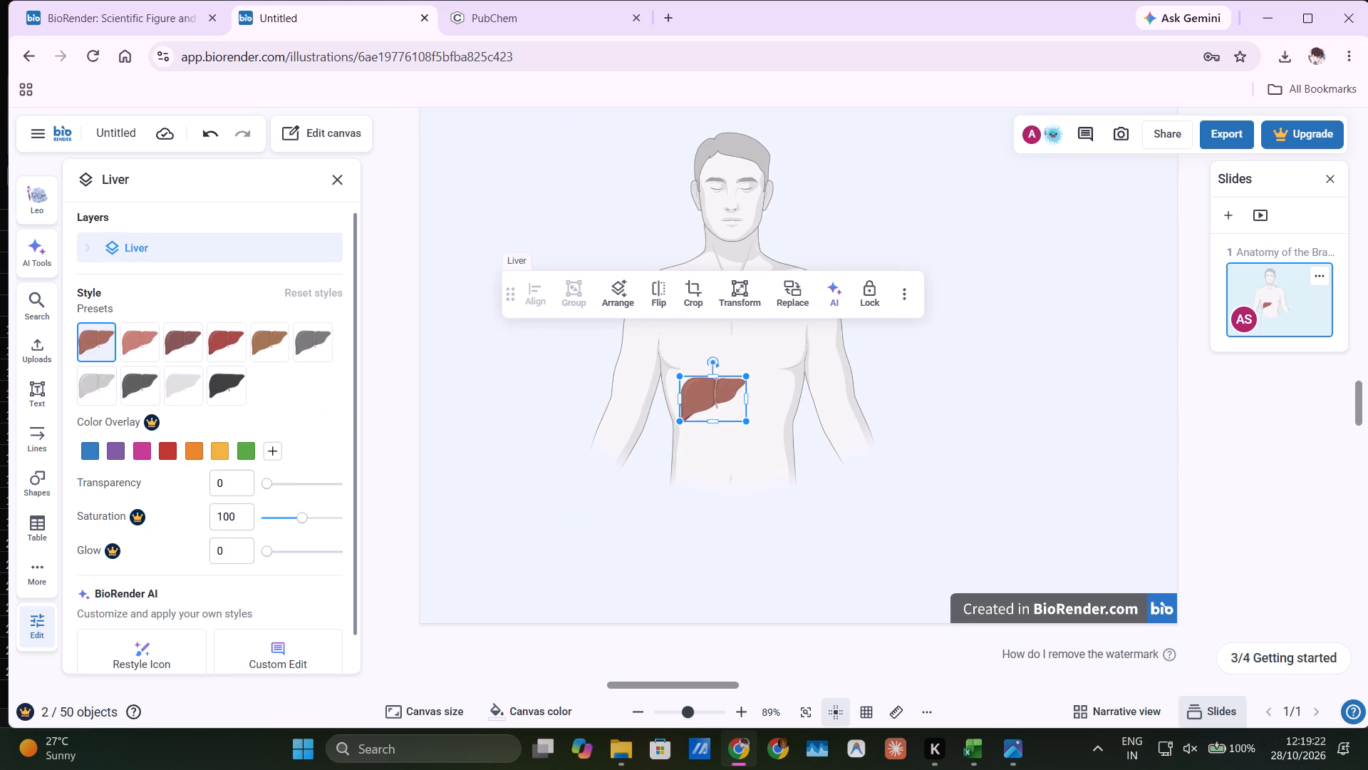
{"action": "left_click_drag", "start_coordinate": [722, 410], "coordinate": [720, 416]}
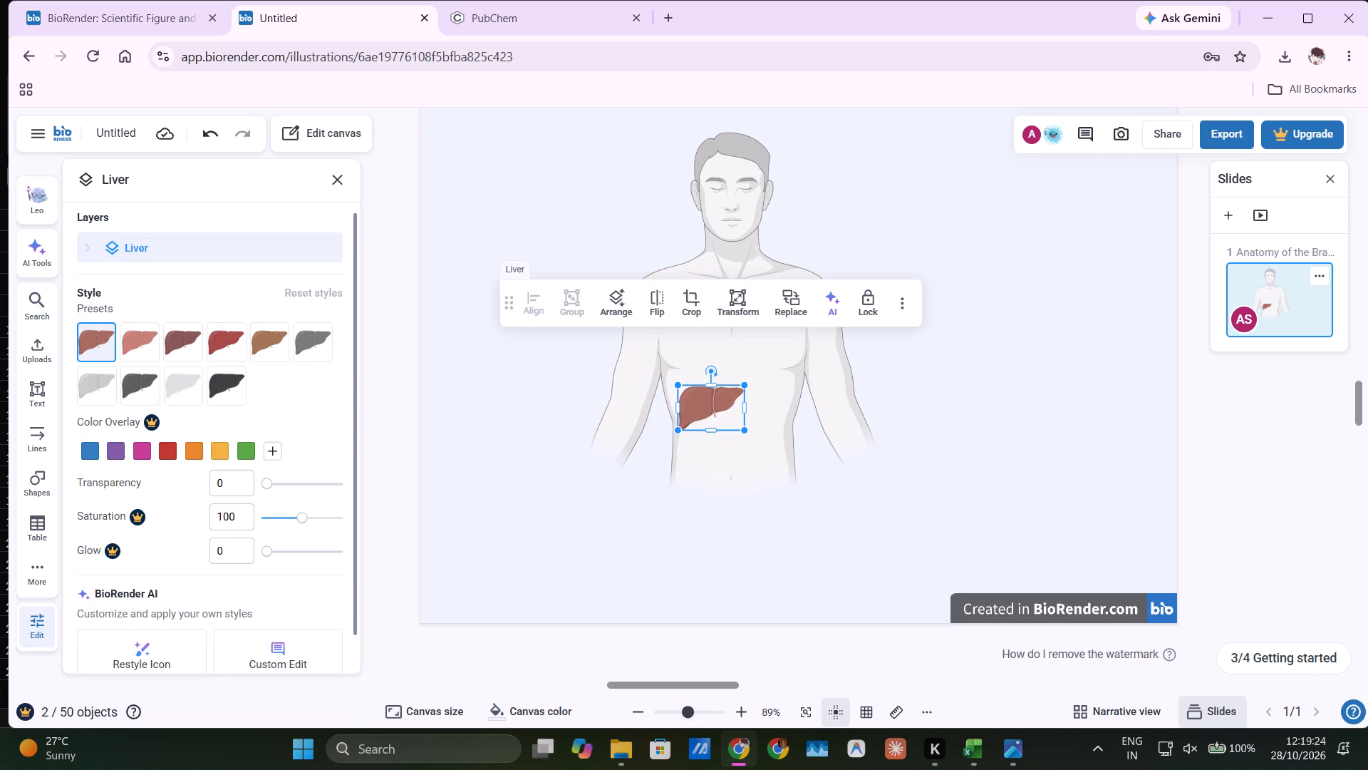
Move the Adult male upper body (anterior) icon toward the right half of the canvas.
{"action": "left_click", "coordinate": [576, 348]}
{"action": "left_click_drag", "start_coordinate": [798, 341], "coordinate": [799, 342]}
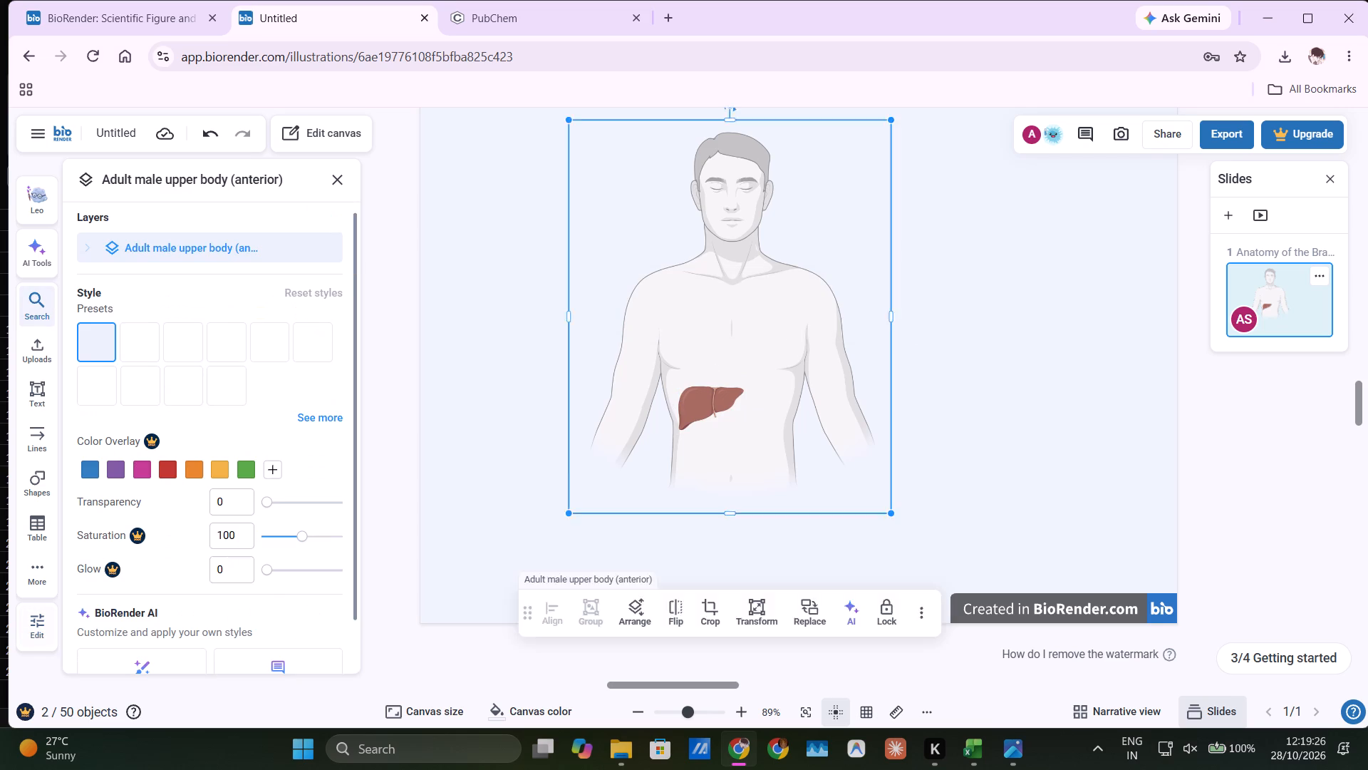
{"action": "left_click_drag", "start_coordinate": [799, 342], "coordinate": [896, 351]}
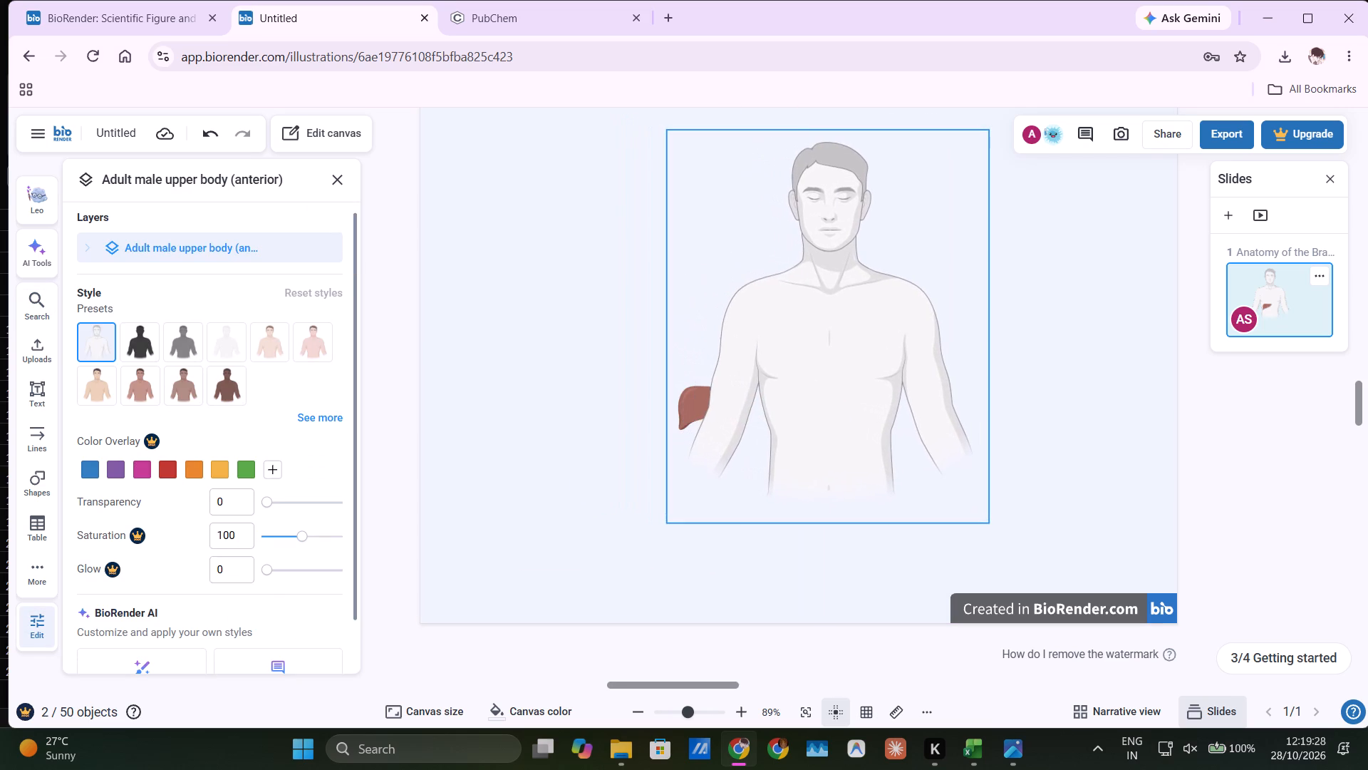
{"action": "left_click_drag", "start_coordinate": [896, 351], "coordinate": [917, 346]}
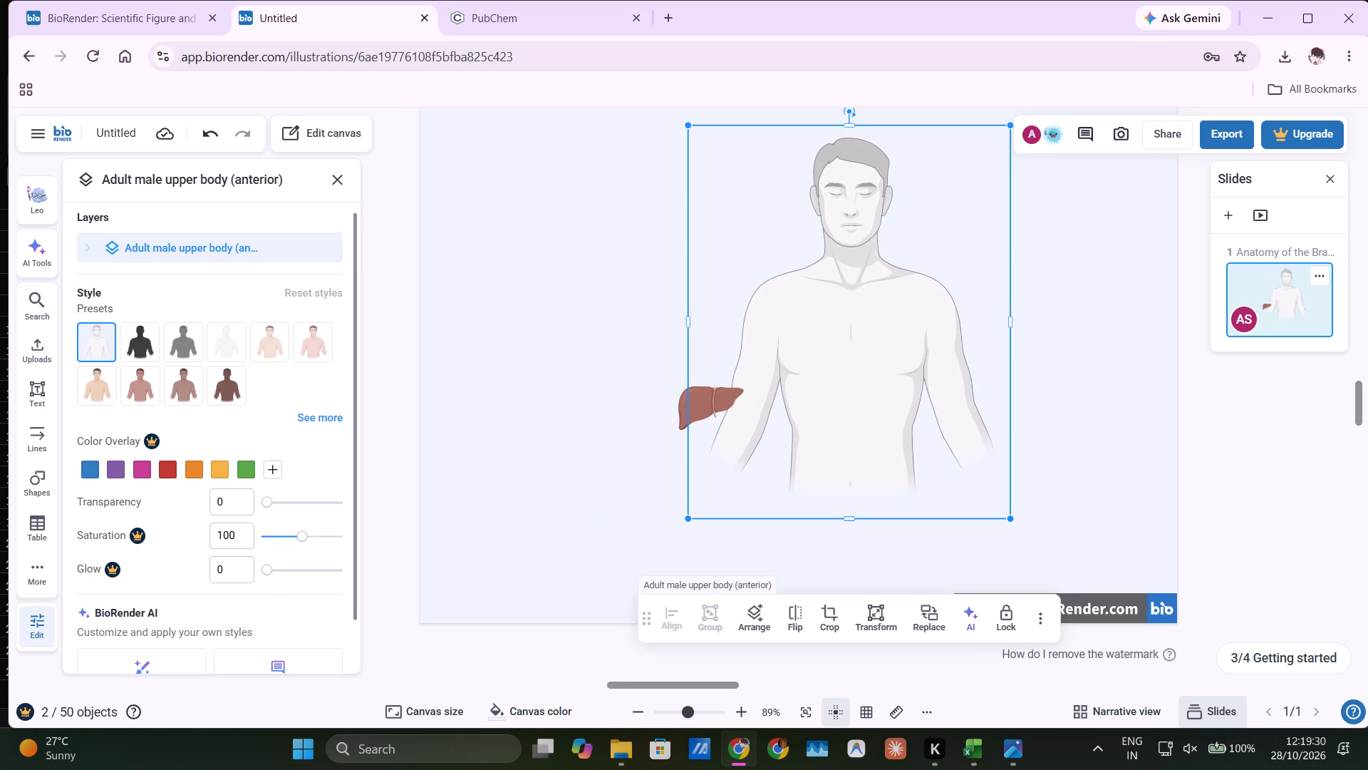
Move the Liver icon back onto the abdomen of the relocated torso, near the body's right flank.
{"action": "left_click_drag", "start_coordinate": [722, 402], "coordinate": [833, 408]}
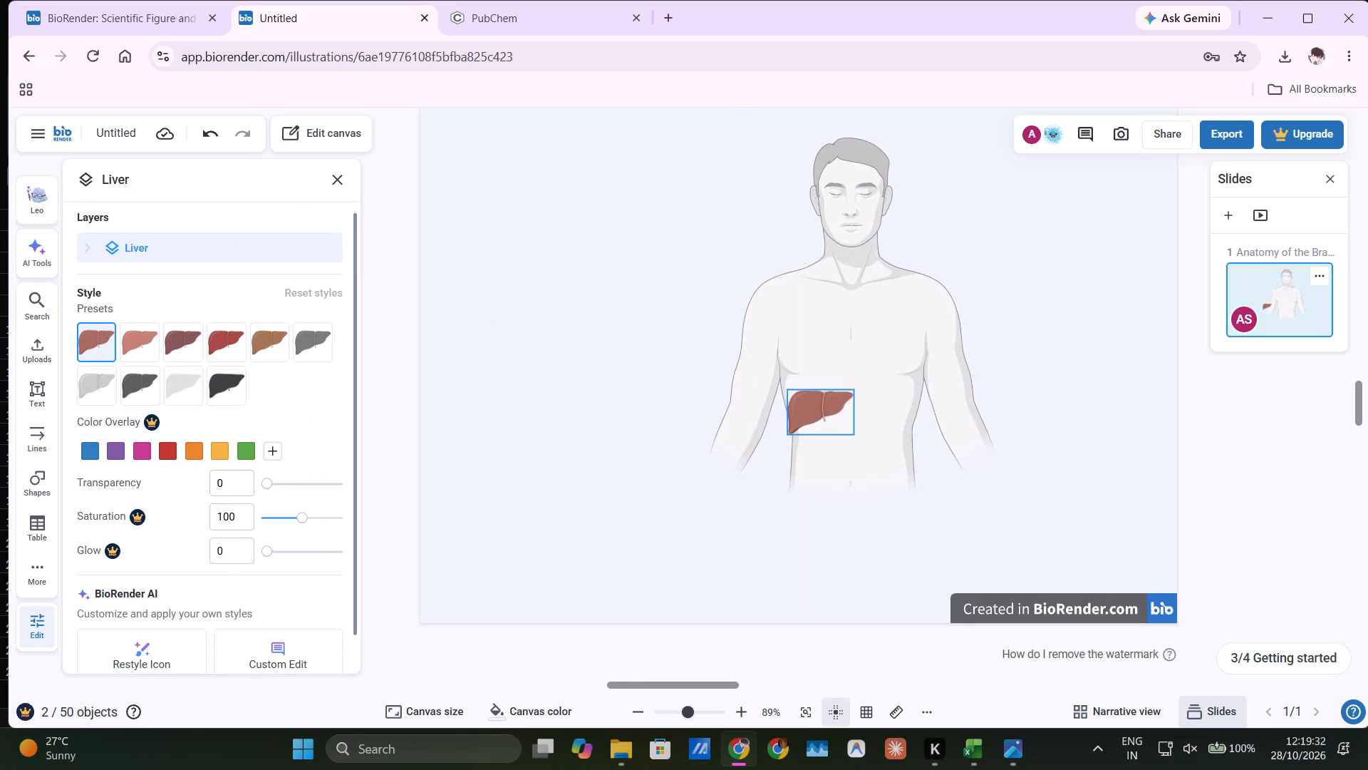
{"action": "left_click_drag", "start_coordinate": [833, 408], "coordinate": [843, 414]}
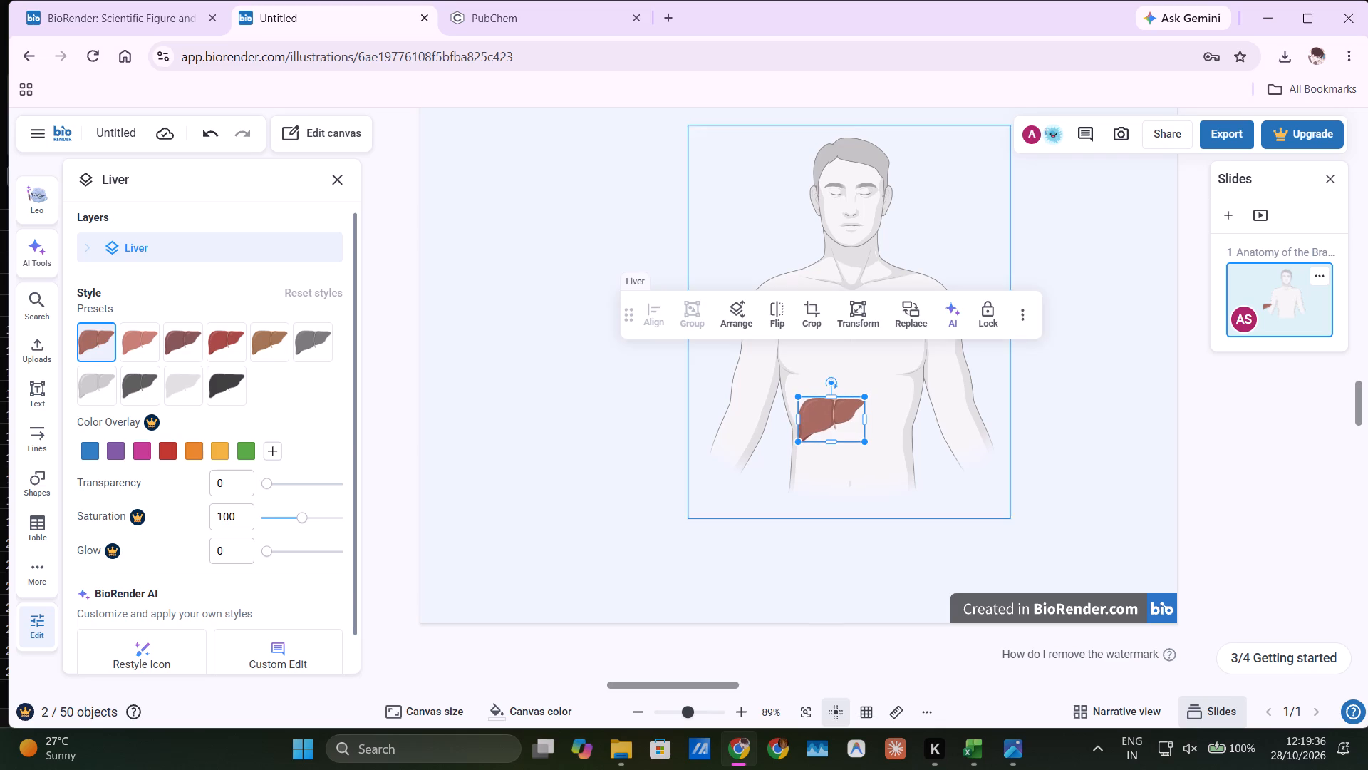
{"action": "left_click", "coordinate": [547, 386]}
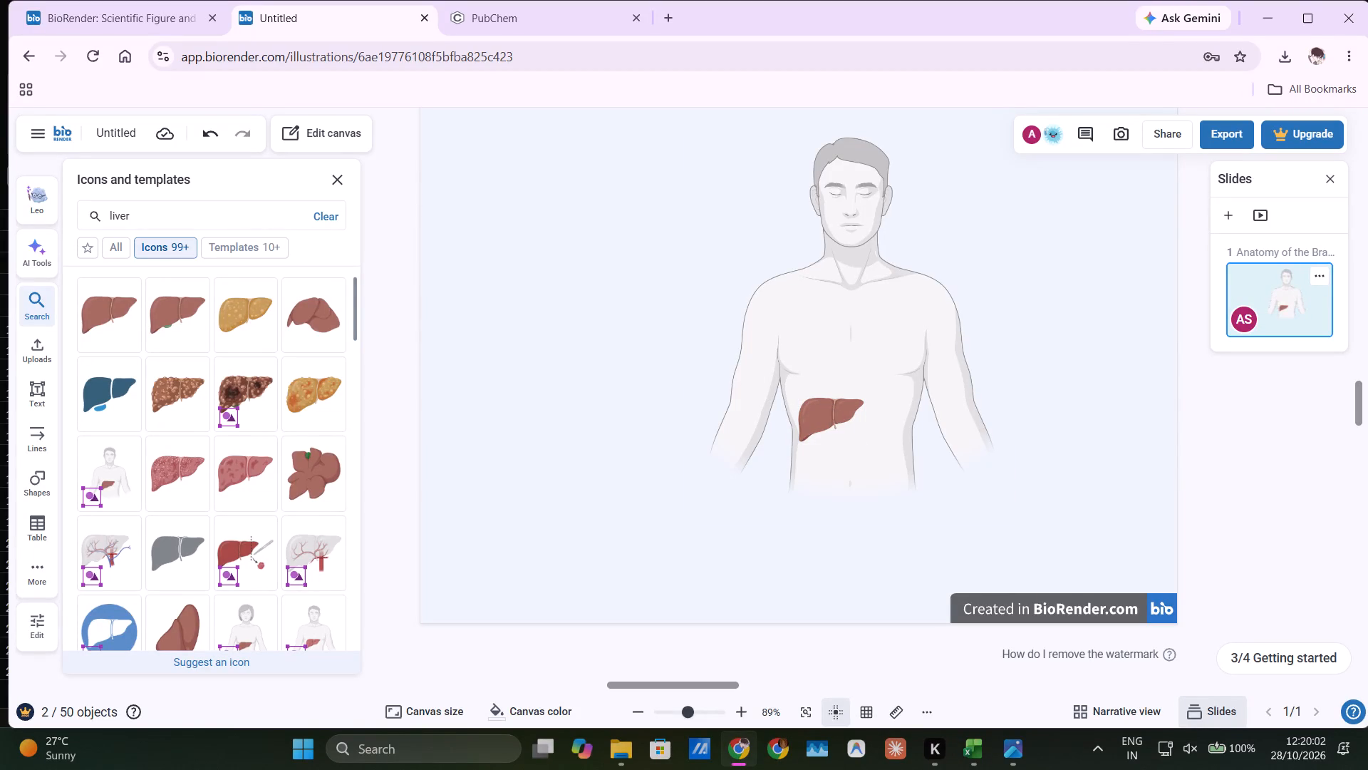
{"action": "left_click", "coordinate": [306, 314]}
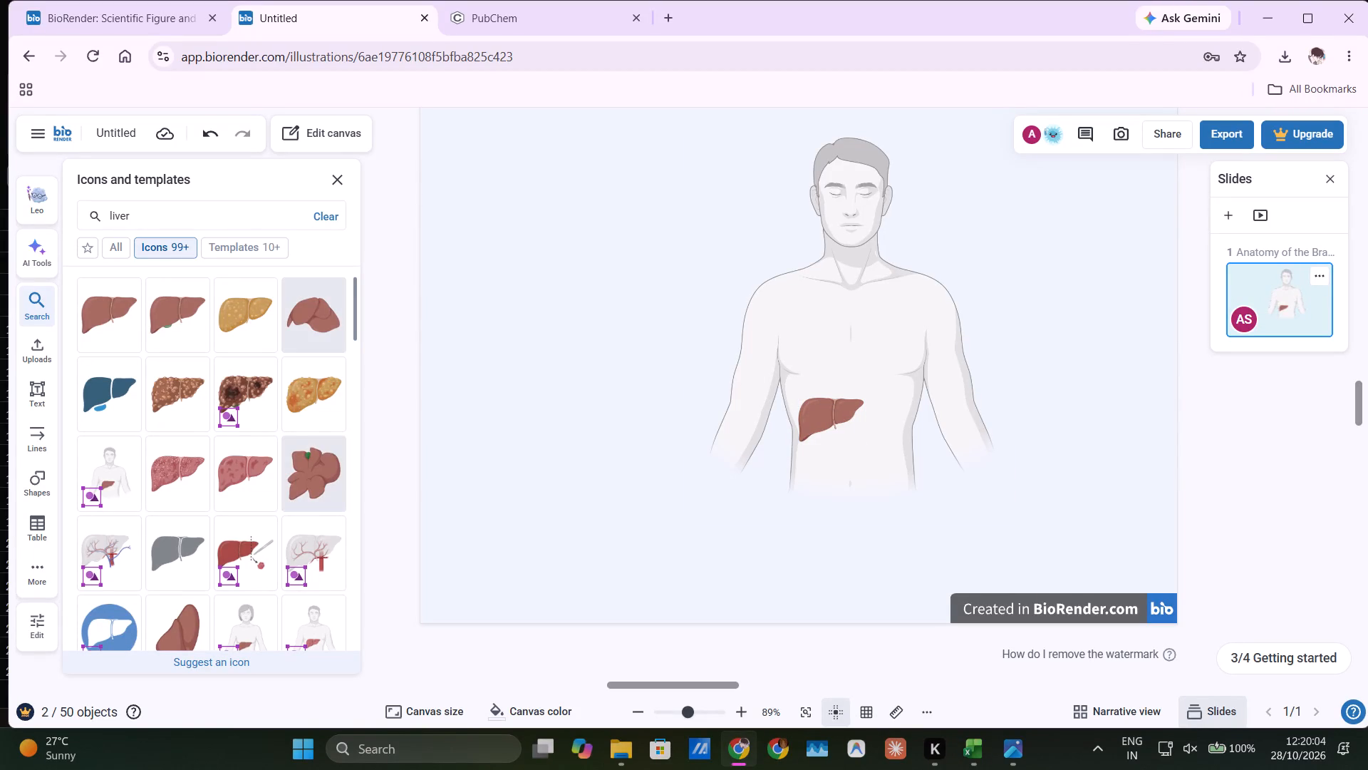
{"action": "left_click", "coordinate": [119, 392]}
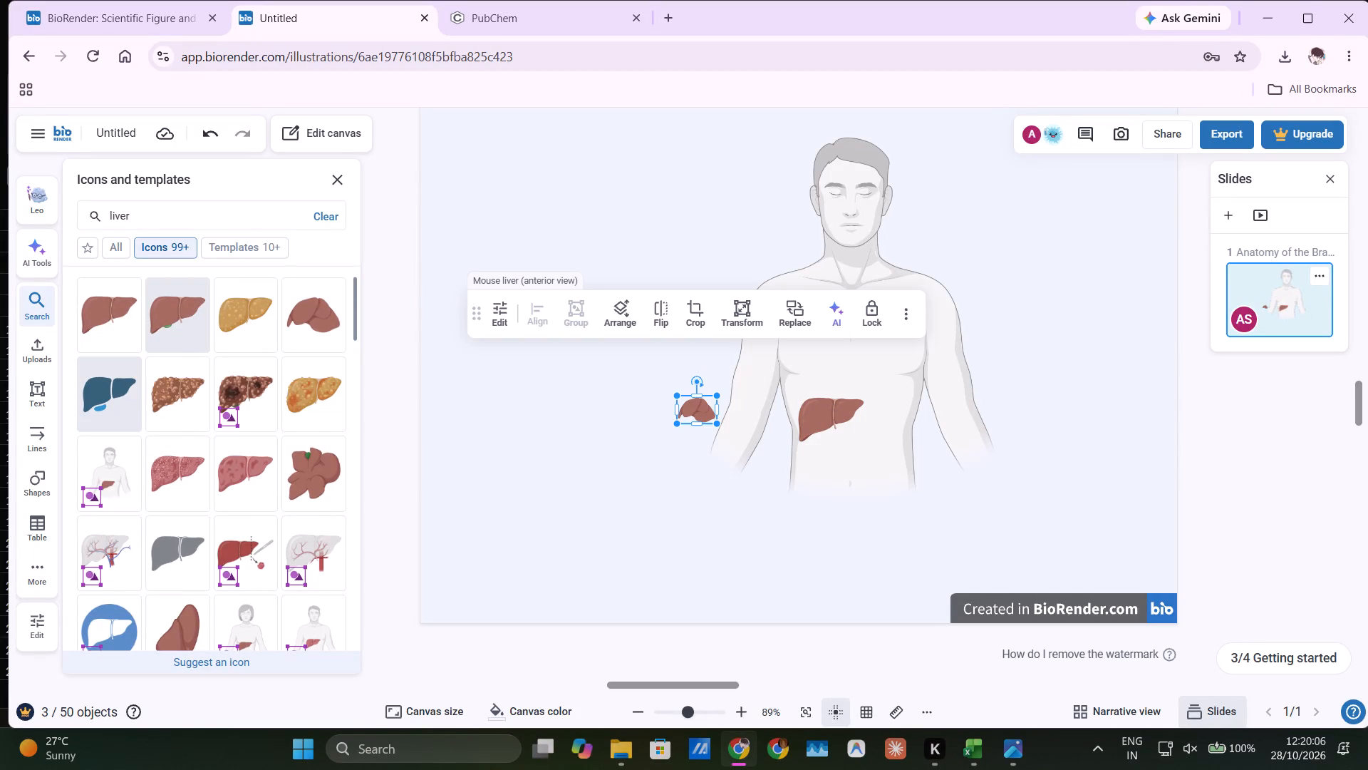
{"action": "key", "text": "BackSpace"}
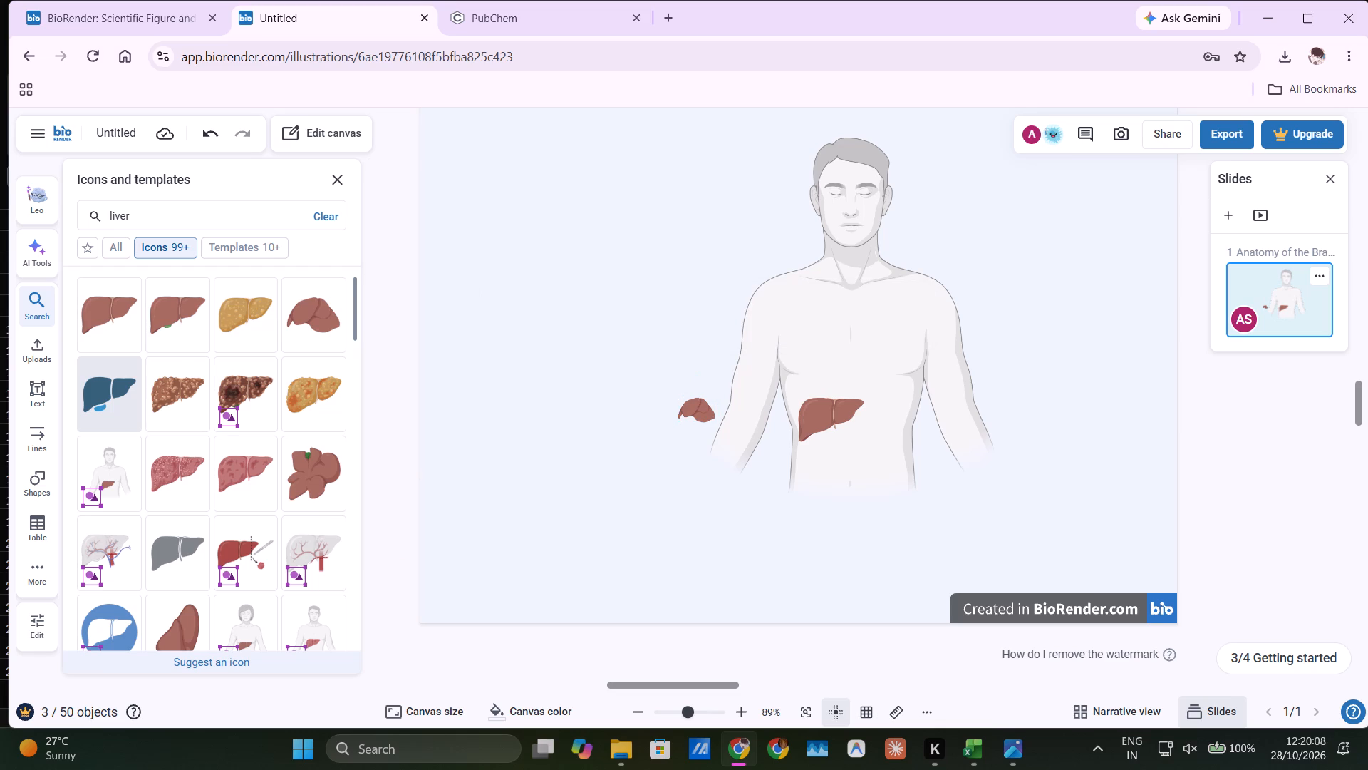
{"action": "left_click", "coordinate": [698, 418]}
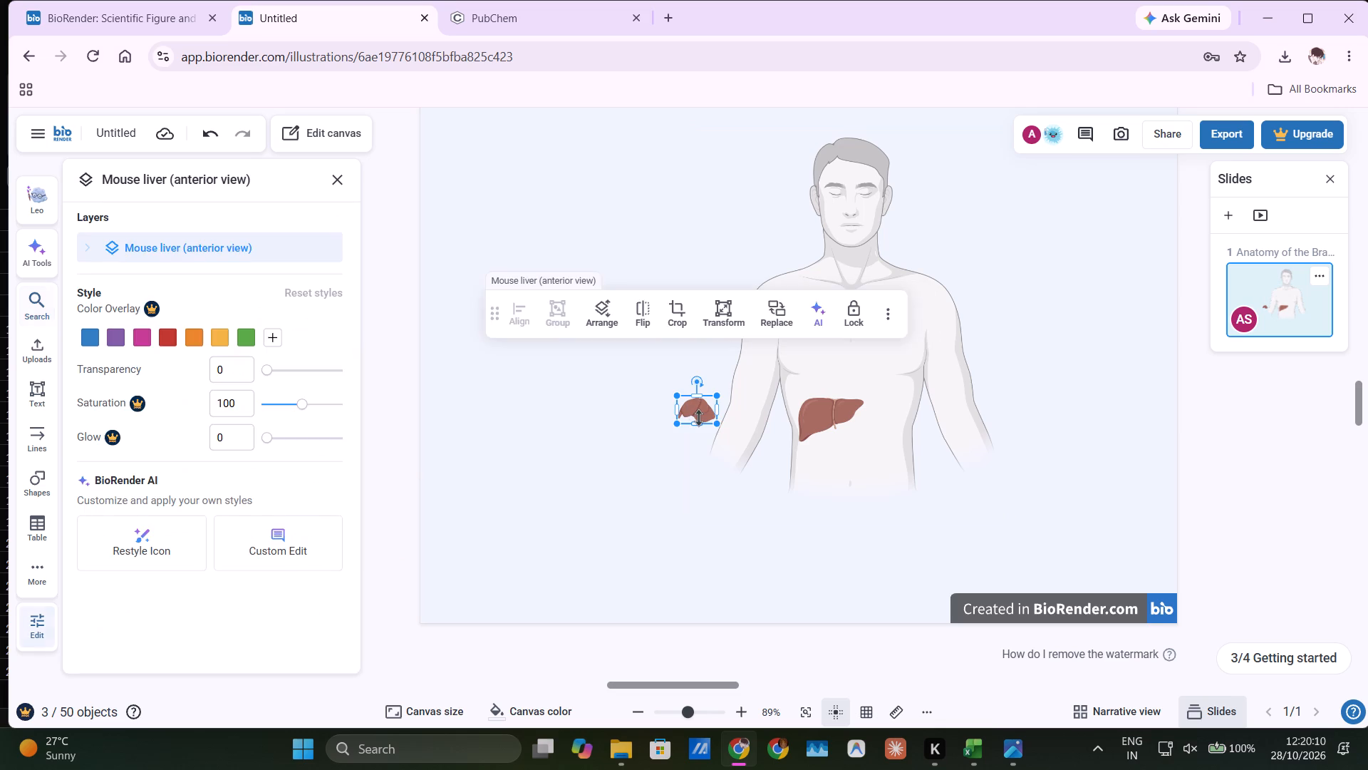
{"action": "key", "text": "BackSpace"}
Look through the liver icons for a more detailed liver and search the icon library for liver maleria.
{"action": "scroll", "coordinate": [238, 505], "scroll_direction": "down", "scroll_amount": 2}
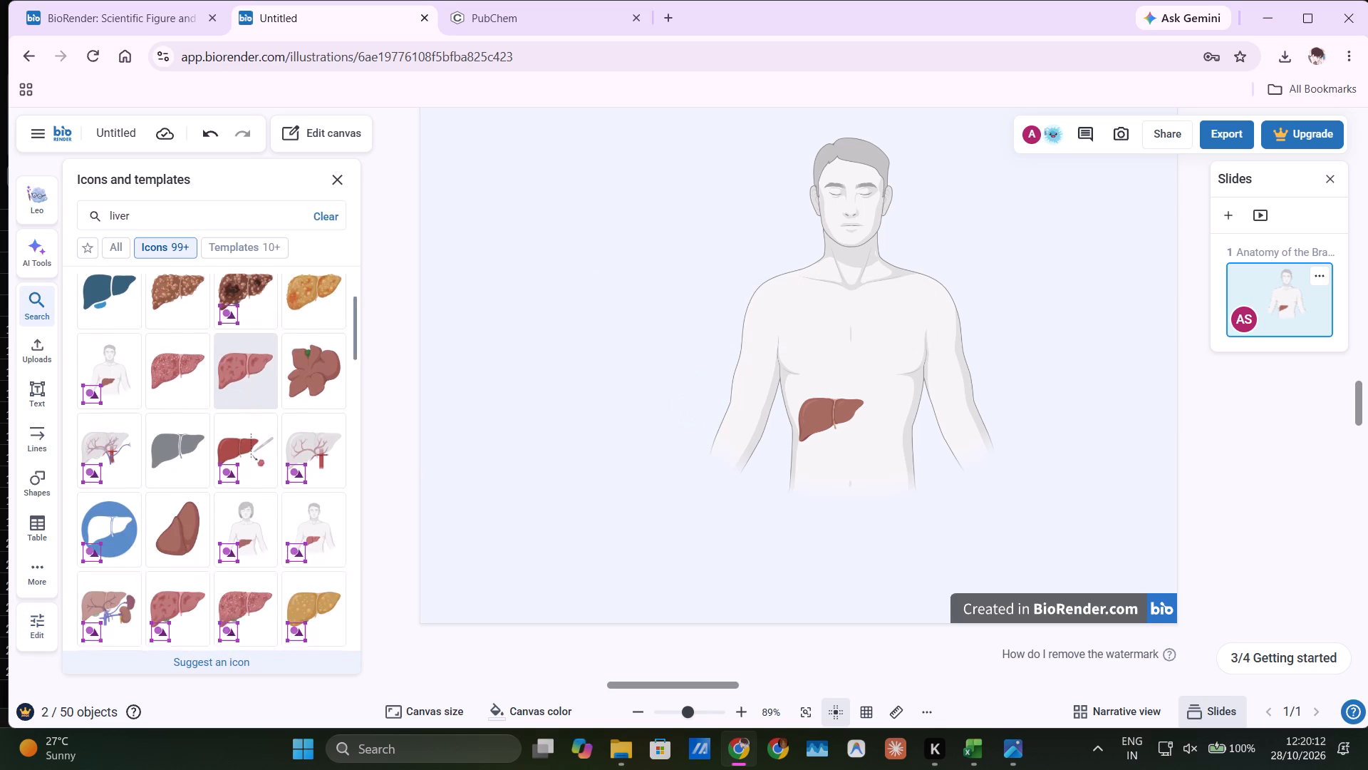
{"action": "scroll", "coordinate": [238, 505], "scroll_direction": "down", "scroll_amount": 2}
{"action": "scroll", "coordinate": [213, 449], "scroll_direction": "down", "scroll_amount": 1}
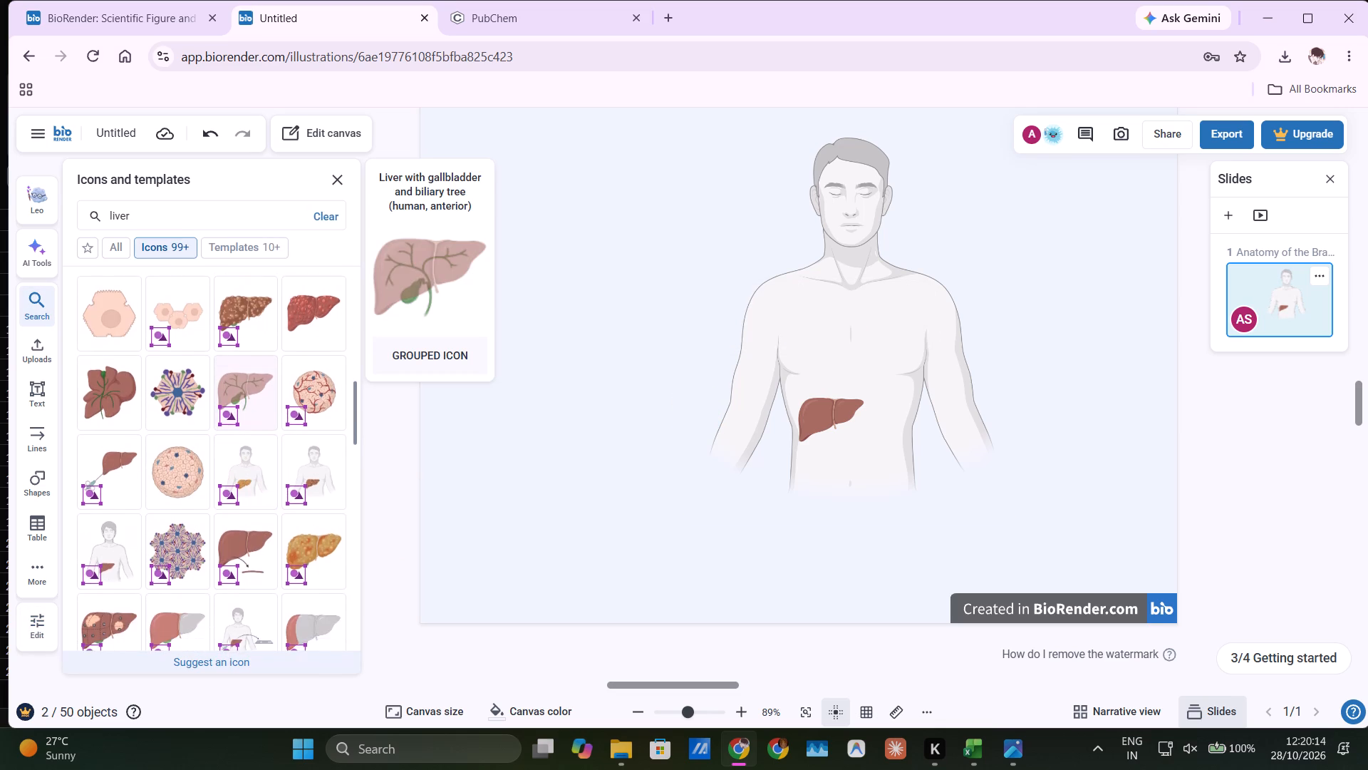
{"action": "scroll", "coordinate": [213, 449], "scroll_direction": "down", "scroll_amount": 3}
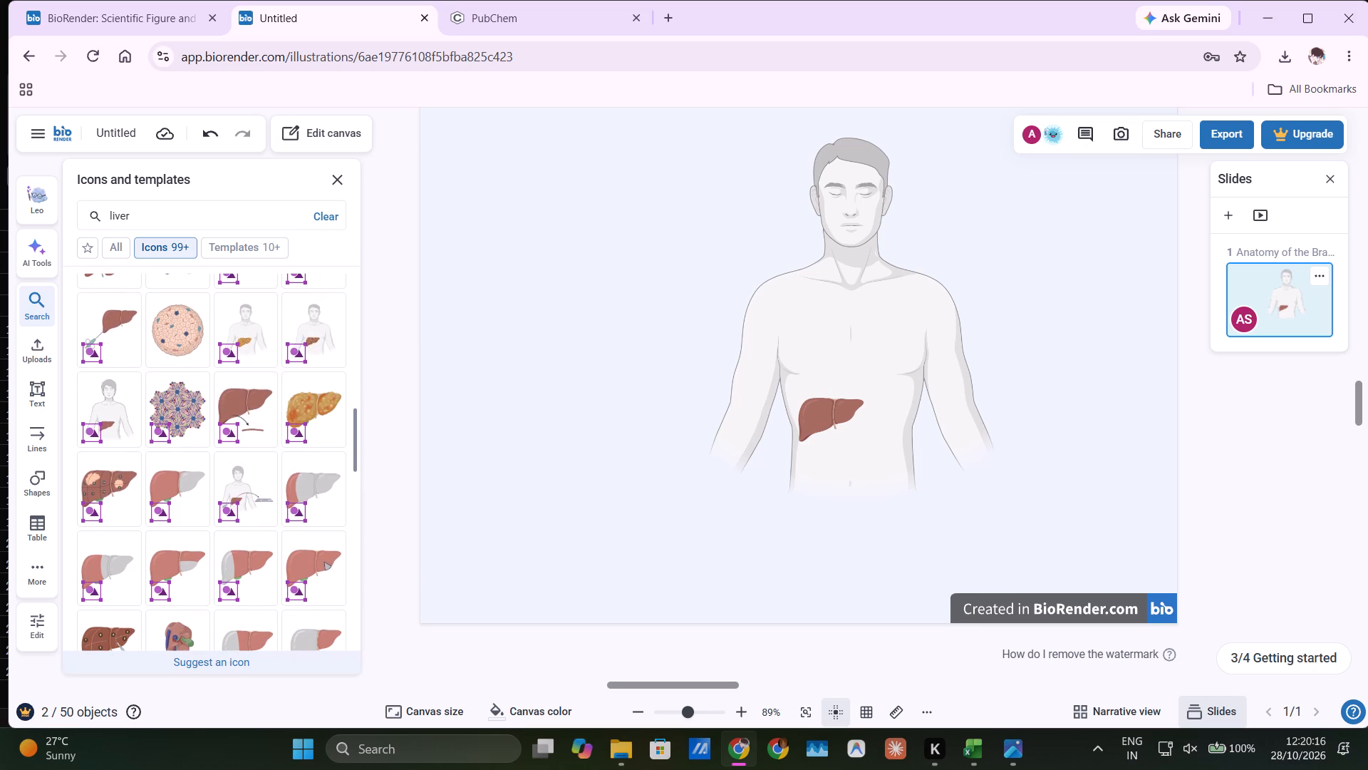
{"action": "left_click", "coordinate": [149, 216]}
{"action": "key", "text": "space"}
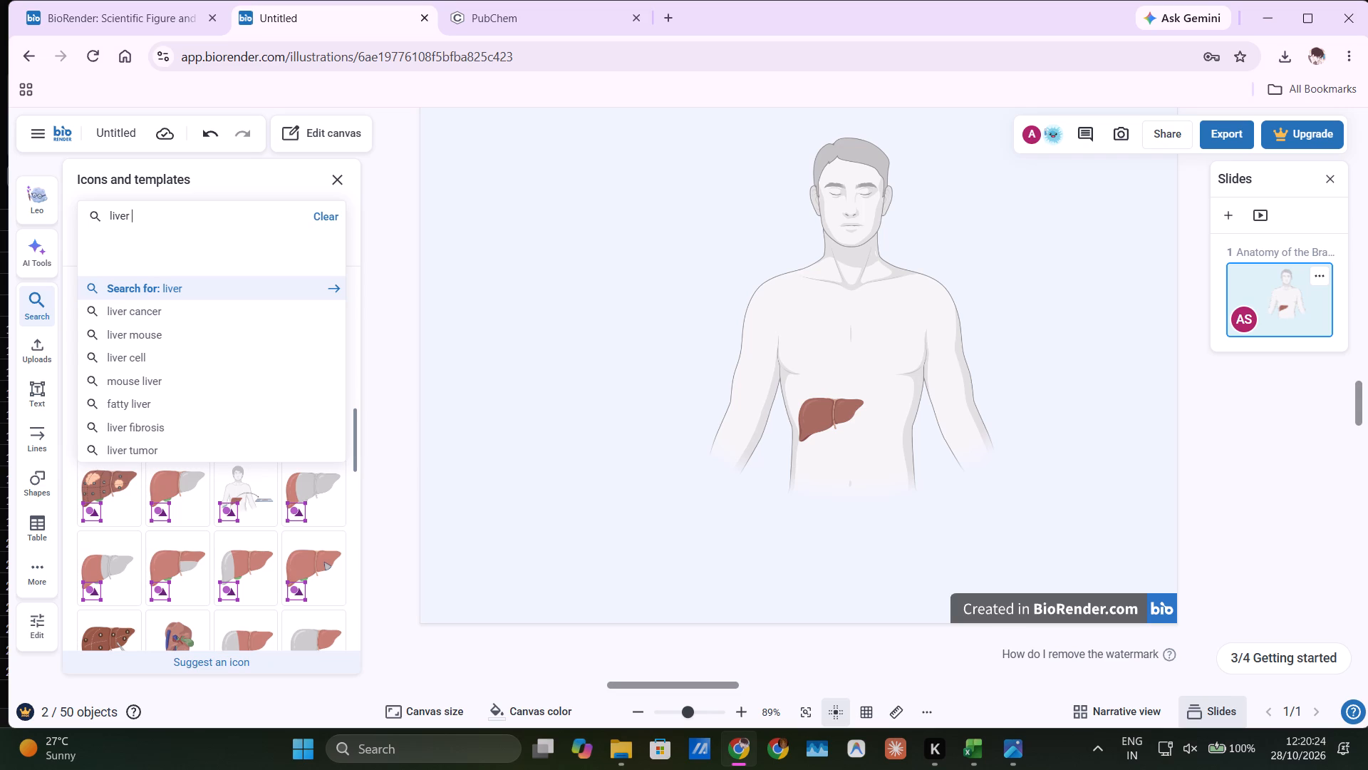
{"action": "type", "text": "ma"}
{"action": "key", "text": "l"}
{"action": "type", "text": "eria"}
{"action": "key", "text": "Return"}
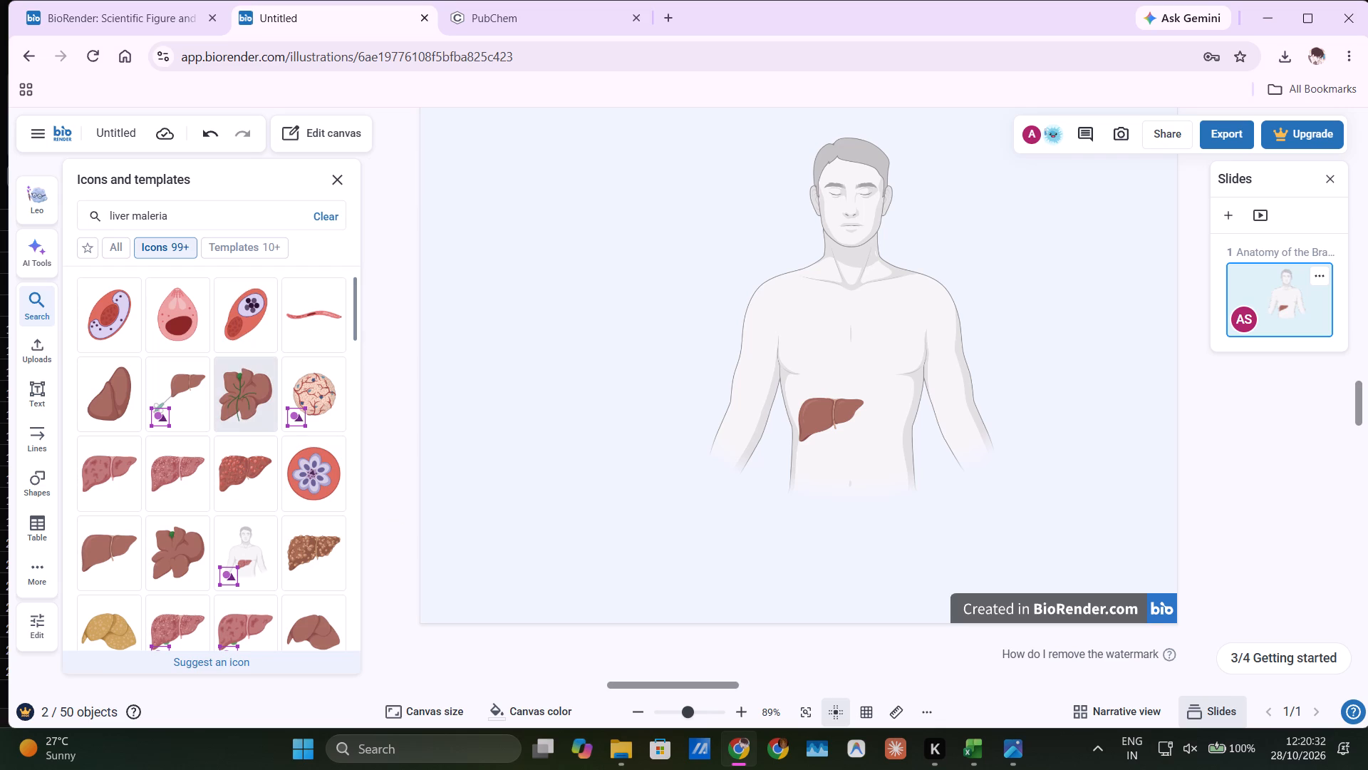
Insert the Liver (posterior) icon with gallbladder and vessels from the search results.
{"action": "scroll", "coordinate": [217, 438], "scroll_direction": "down", "scroll_amount": 1}
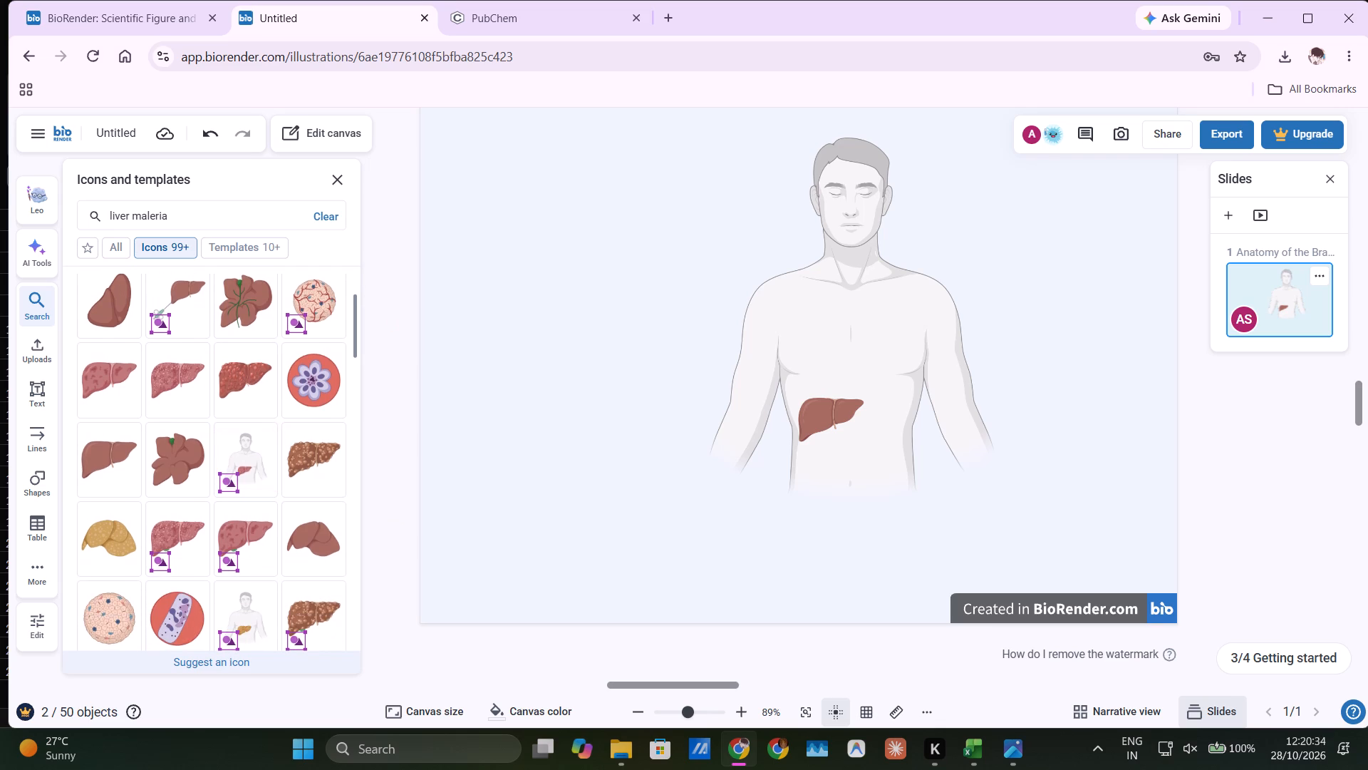
{"action": "scroll", "coordinate": [284, 504], "scroll_direction": "down", "scroll_amount": 1}
{"action": "scroll", "coordinate": [262, 571], "scroll_direction": "down", "scroll_amount": 1}
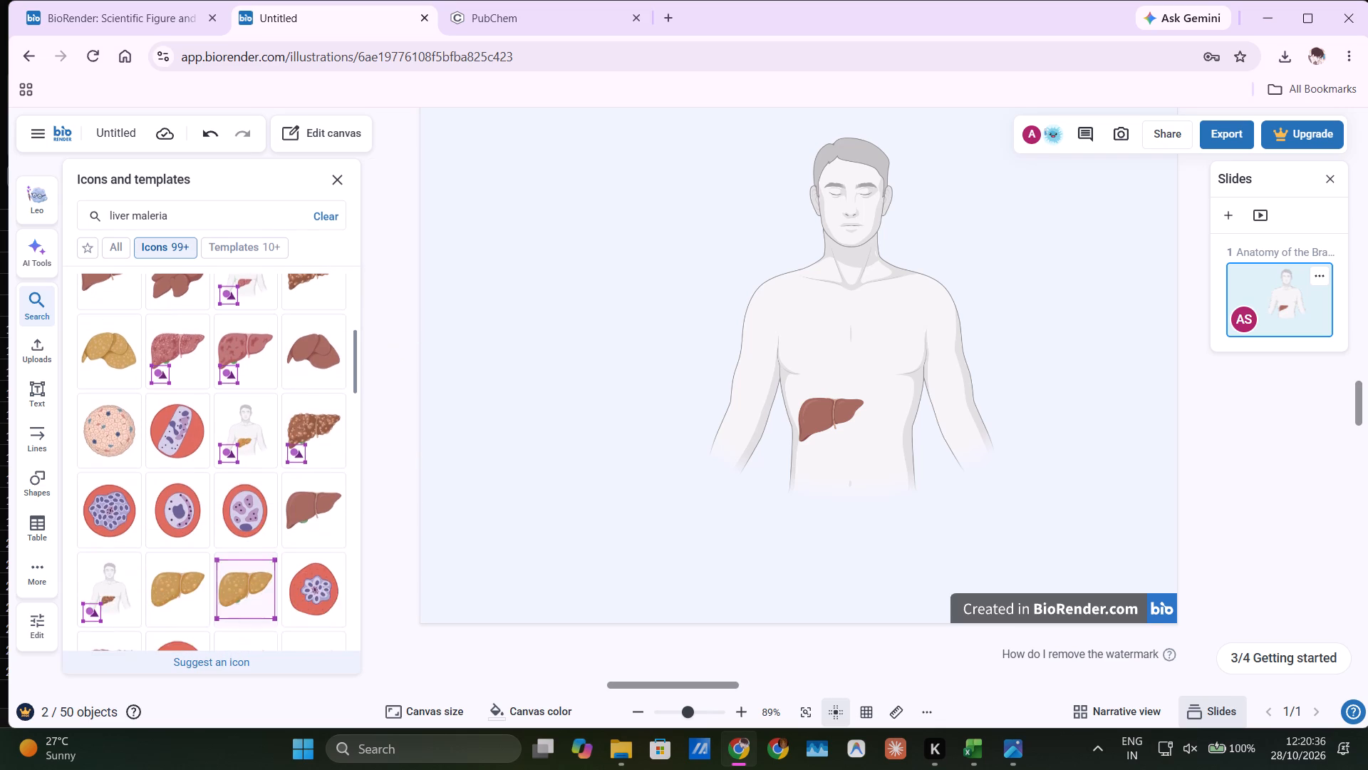
{"action": "scroll", "coordinate": [262, 571], "scroll_direction": "down", "scroll_amount": 1}
{"action": "scroll", "coordinate": [212, 502], "scroll_direction": "down", "scroll_amount": 1}
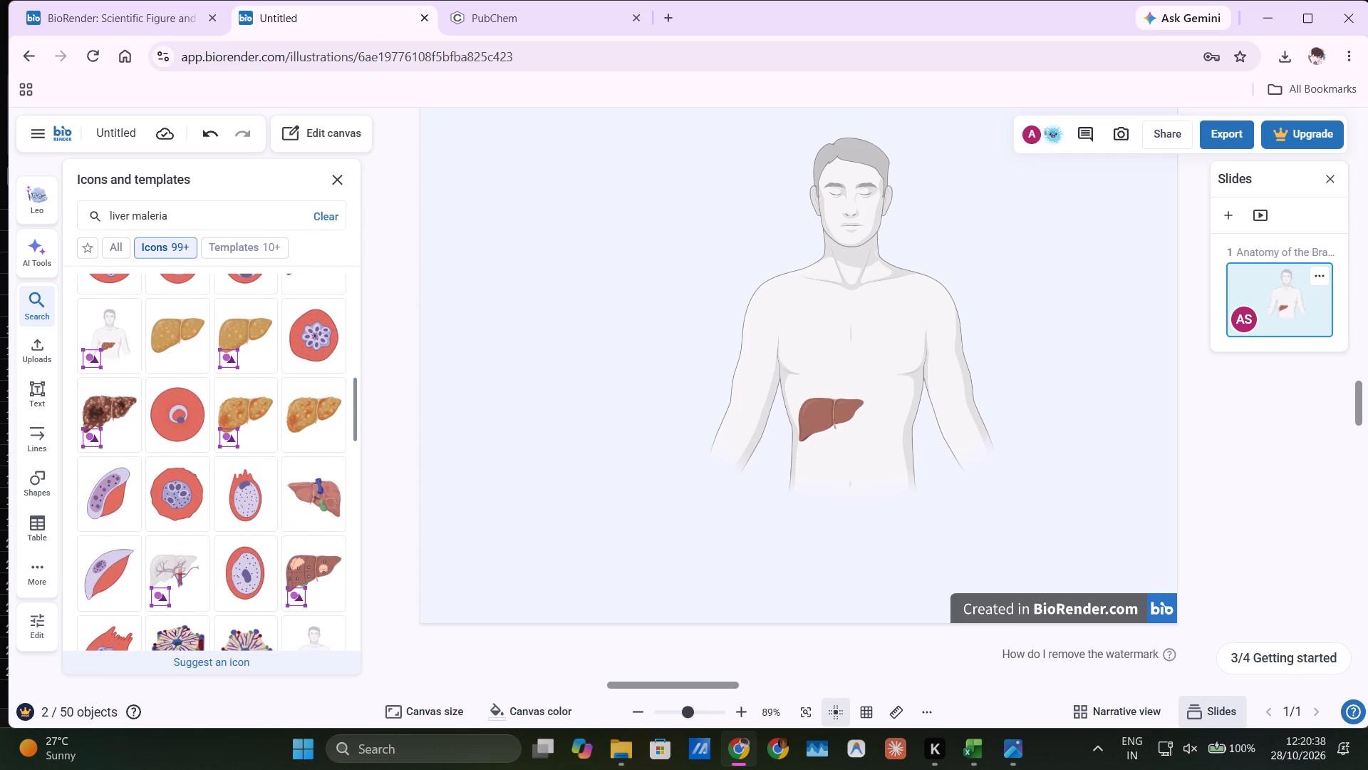
{"action": "left_click", "coordinate": [306, 483]}
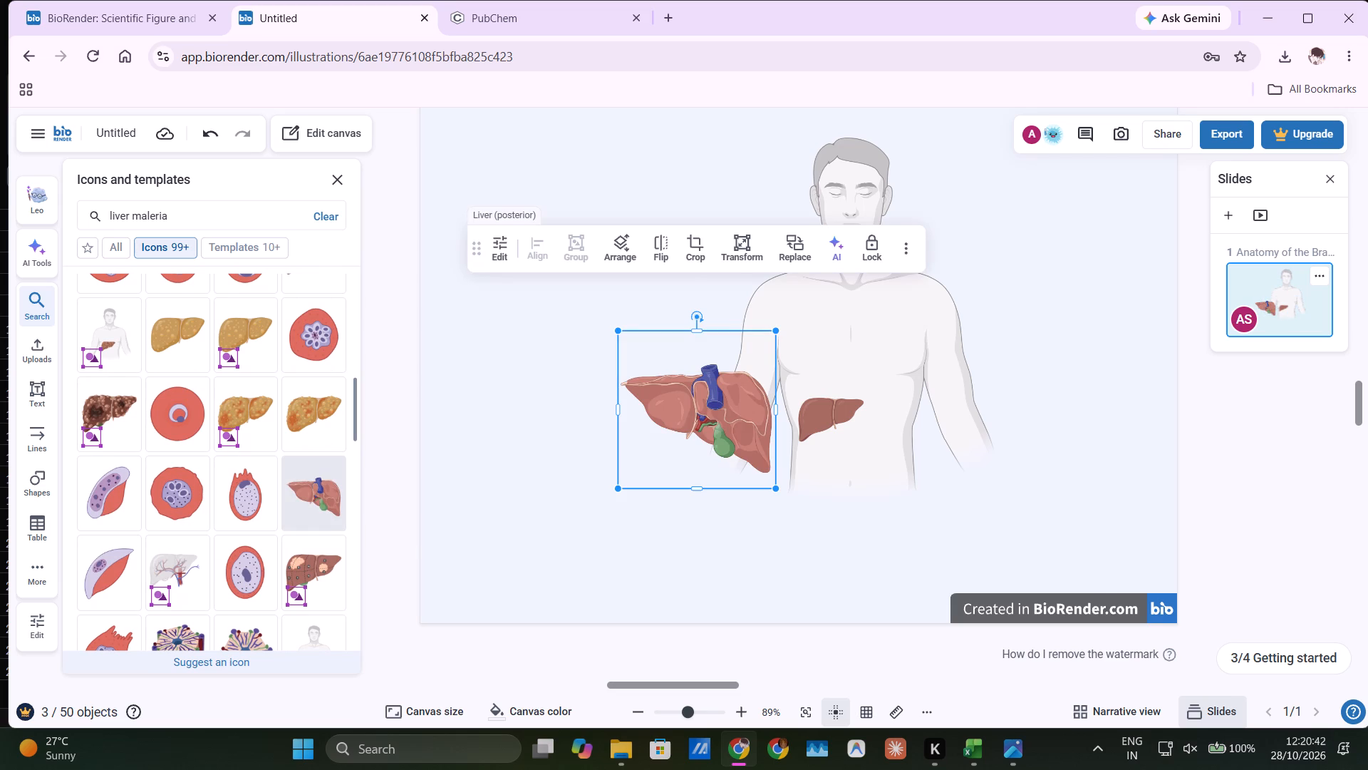
Delete the plain reddish-brown Liver icon from the torso.
{"action": "left_click", "coordinate": [831, 421]}
{"action": "key", "text": "BackSpace"}
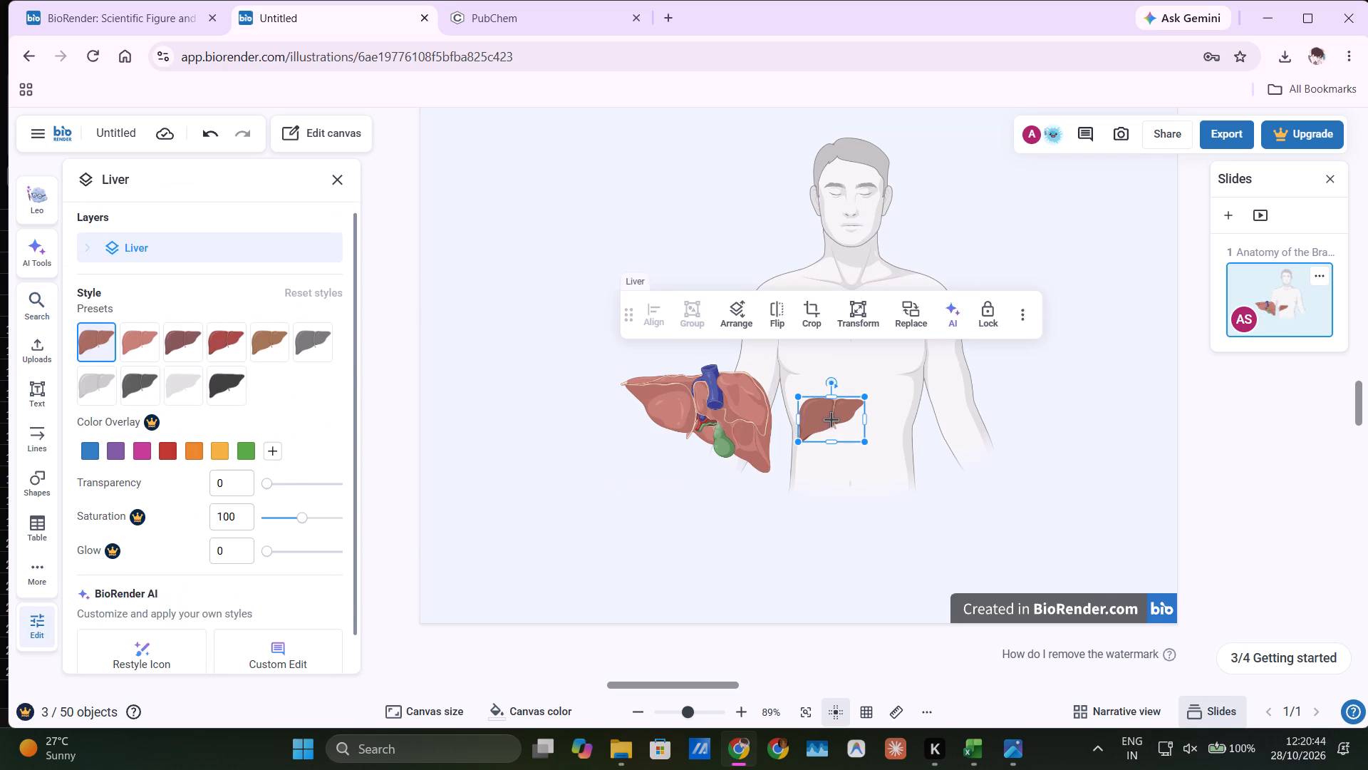
Shrink the Liver (posterior) icon to less than half its size and place it on the torso's abdomen, near the body's left flank.
{"action": "left_click", "coordinate": [712, 397]}
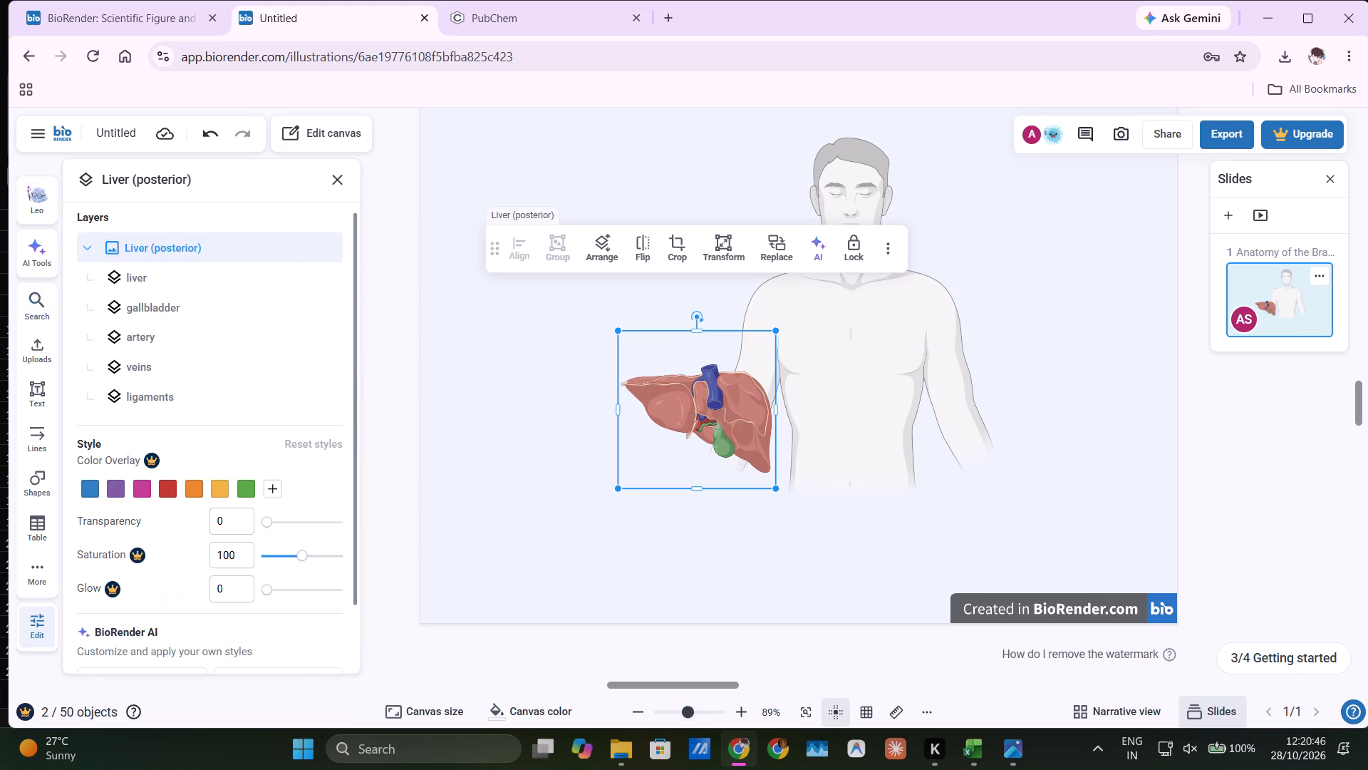
{"action": "left_click_drag", "start_coordinate": [620, 494], "coordinate": [689, 425]}
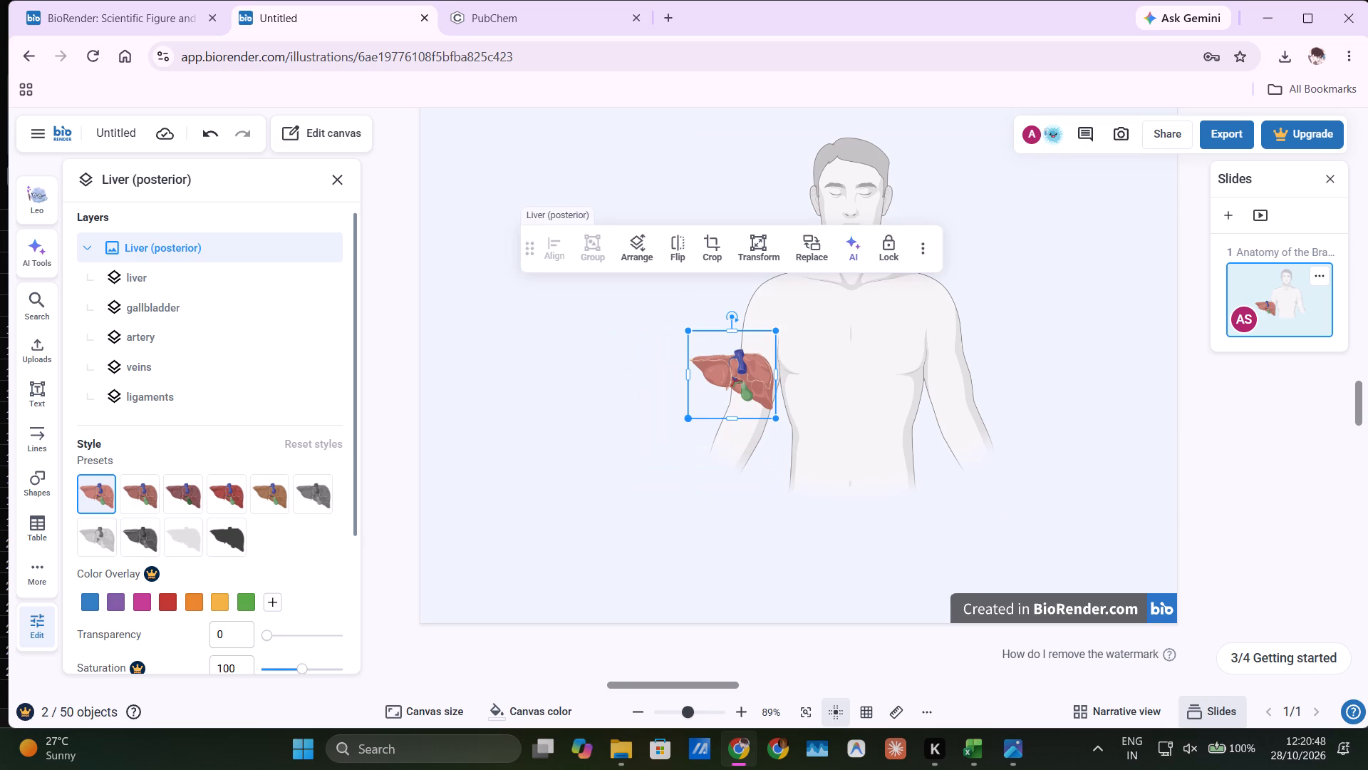
{"action": "left_click_drag", "start_coordinate": [742, 353], "coordinate": [869, 390]}
{"action": "left_click_drag", "start_coordinate": [814, 456], "coordinate": [822, 441]}
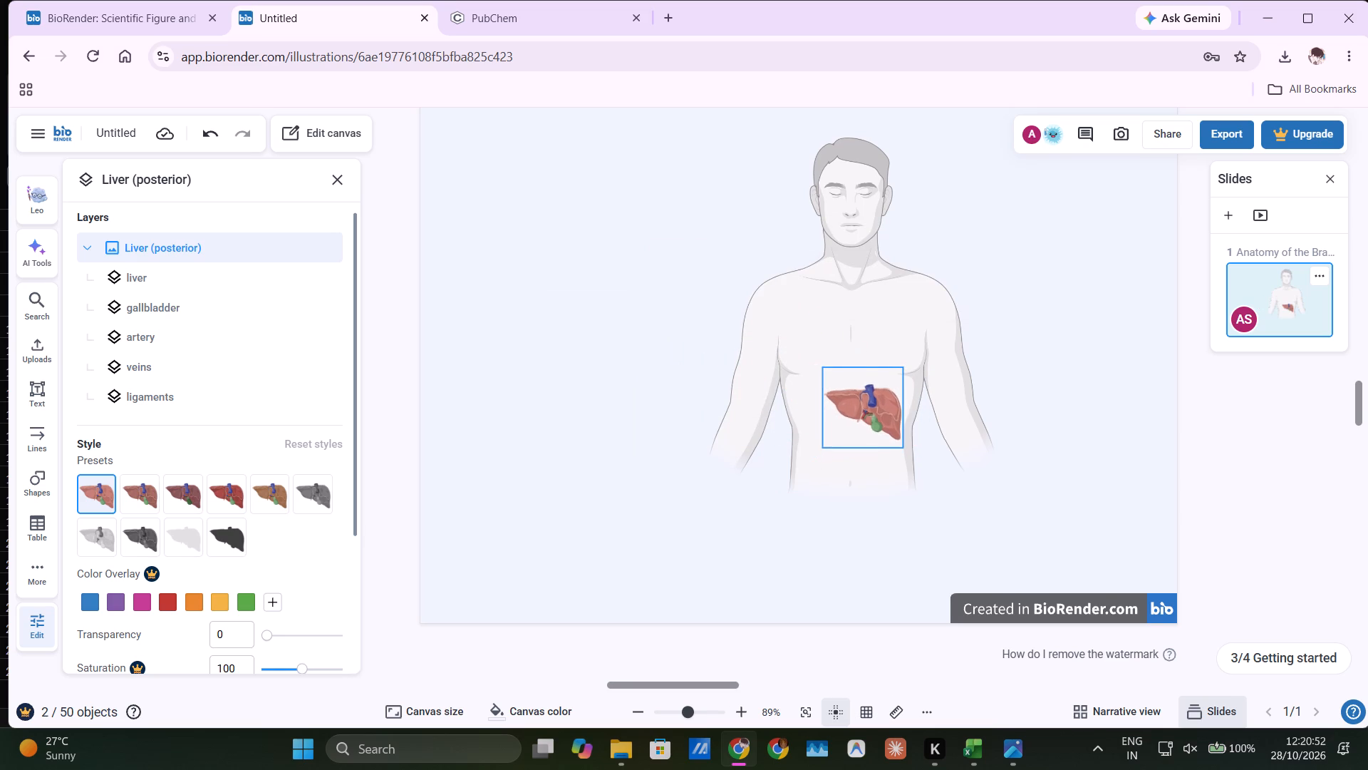
{"action": "left_click_drag", "start_coordinate": [822, 441], "coordinate": [839, 428]}
{"action": "left_click_drag", "start_coordinate": [888, 392], "coordinate": [891, 409]}
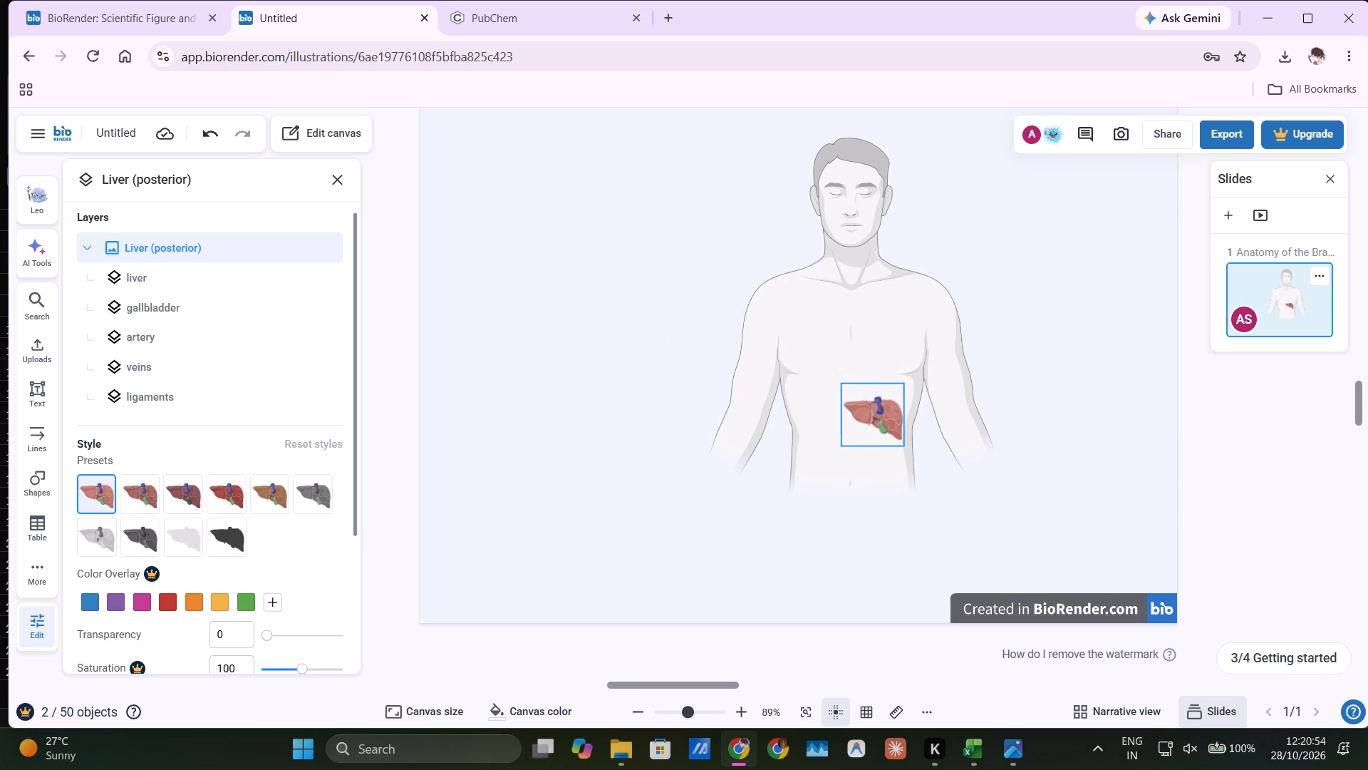
{"action": "left_click_drag", "start_coordinate": [891, 409], "coordinate": [888, 414]}
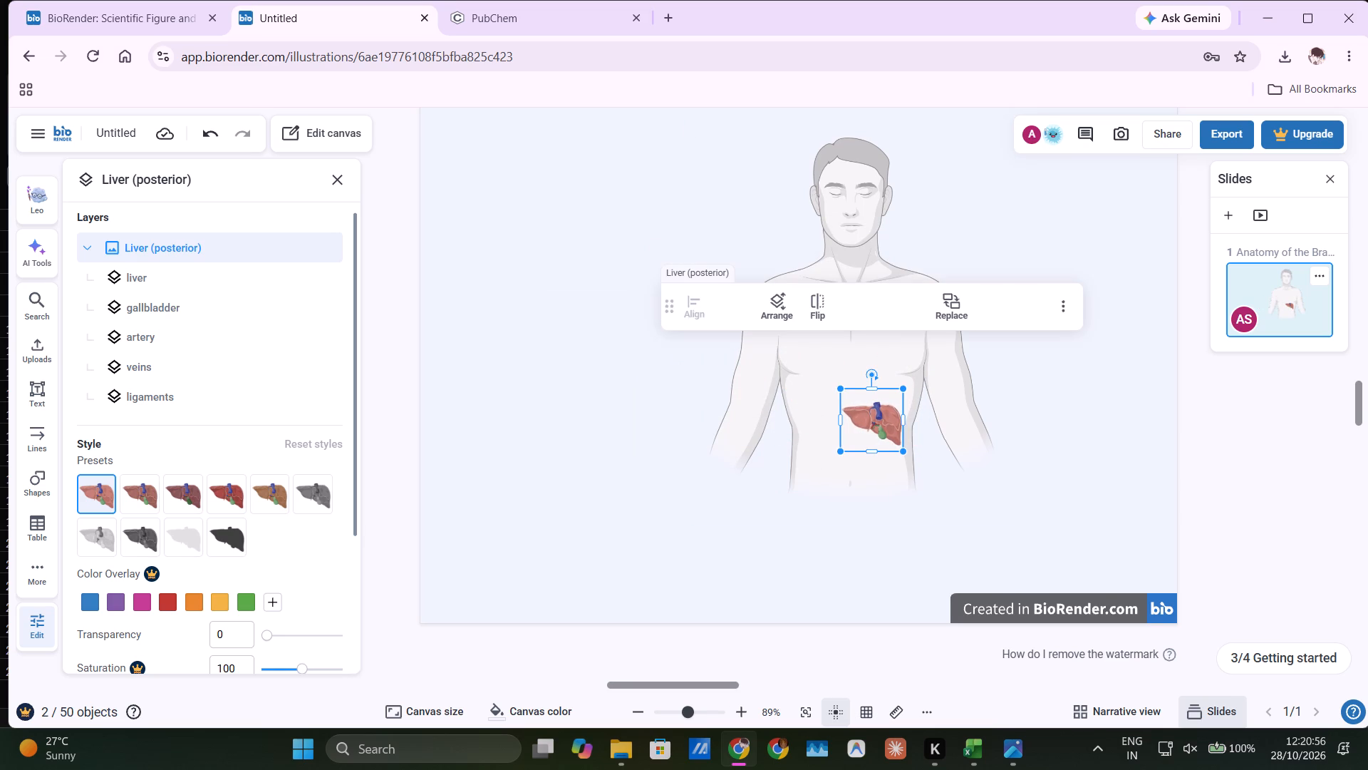
Enlarge the Liver (posterior) icon slightly in height and width on the abdomen and deselect it.
{"action": "left_click", "coordinate": [883, 331]}
{"action": "left_click", "coordinate": [893, 337]}
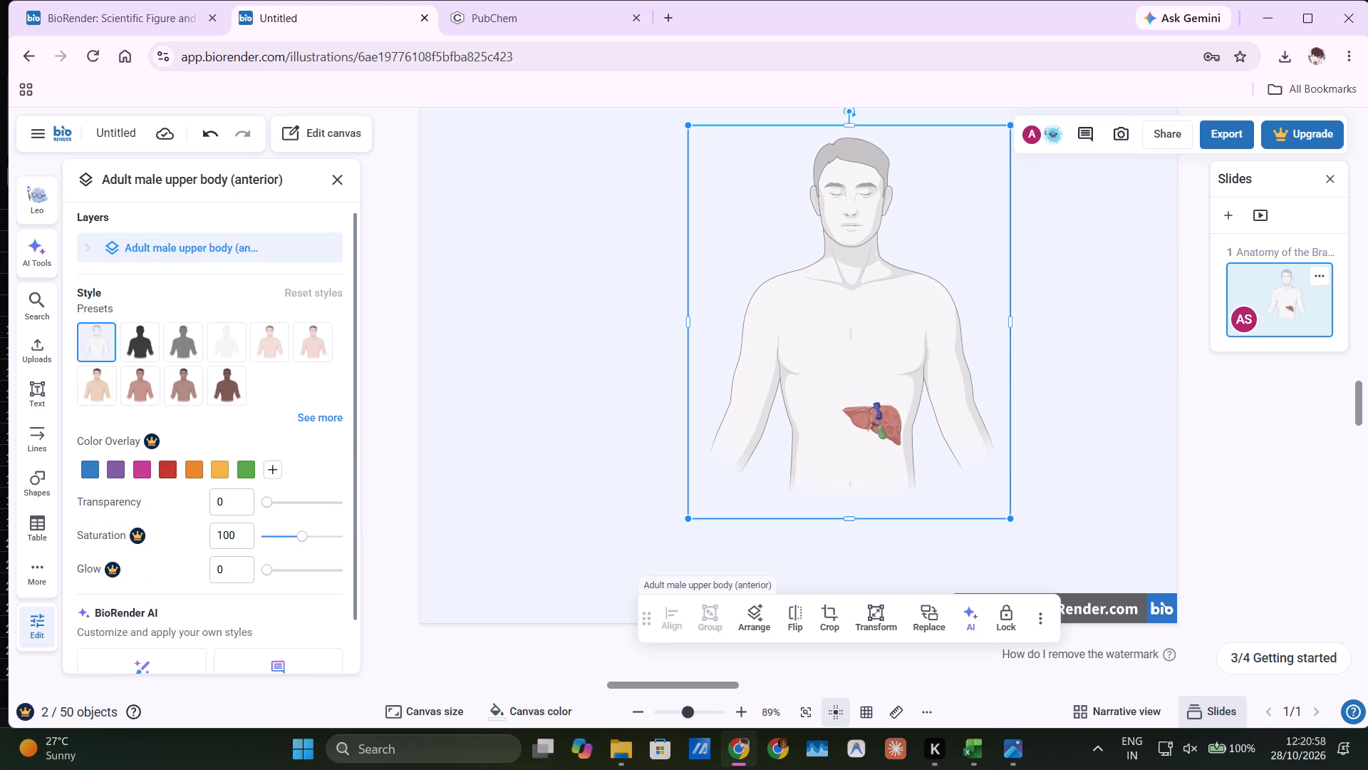
{"action": "left_click", "coordinate": [890, 417]}
{"action": "left_click_drag", "start_coordinate": [874, 392], "coordinate": [874, 391]}
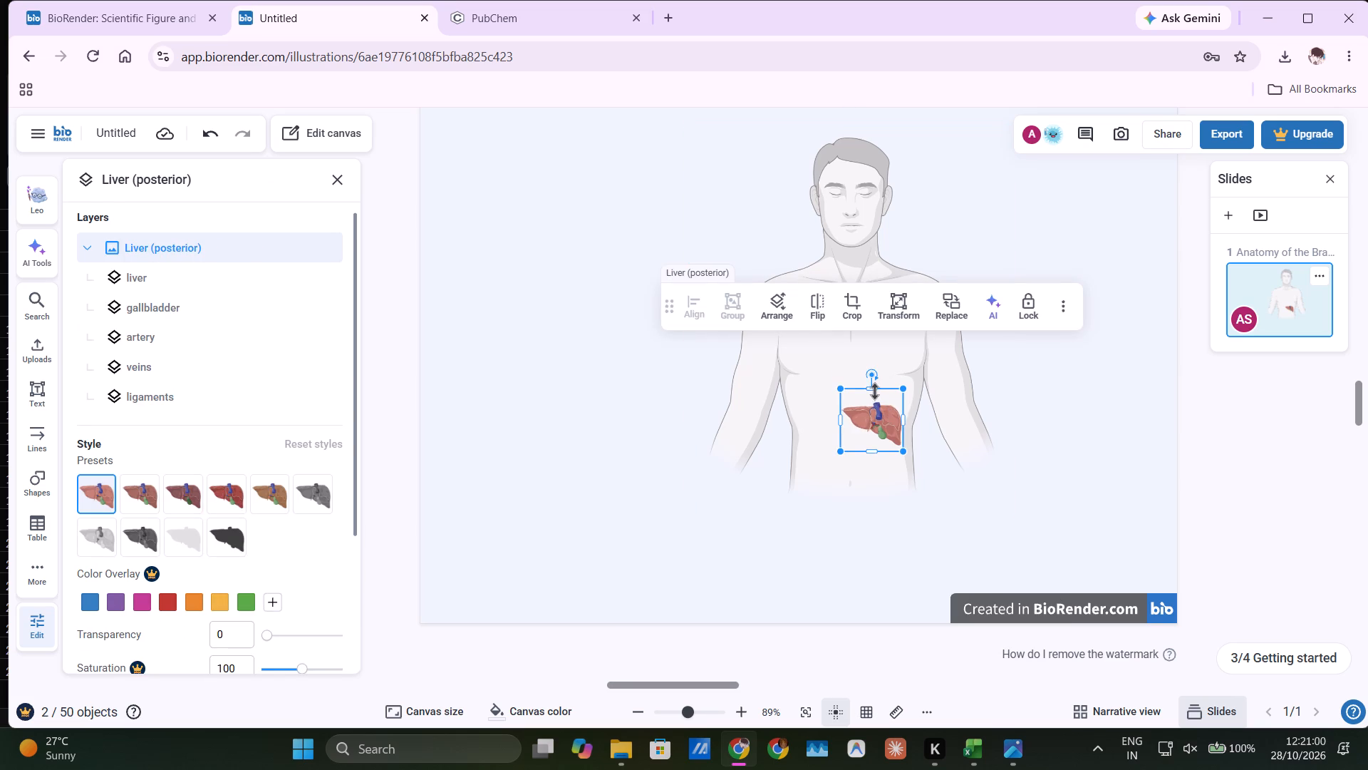
{"action": "left_click_drag", "start_coordinate": [874, 391], "coordinate": [877, 384]}
{"action": "left_click_drag", "start_coordinate": [841, 416], "coordinate": [829, 416]}
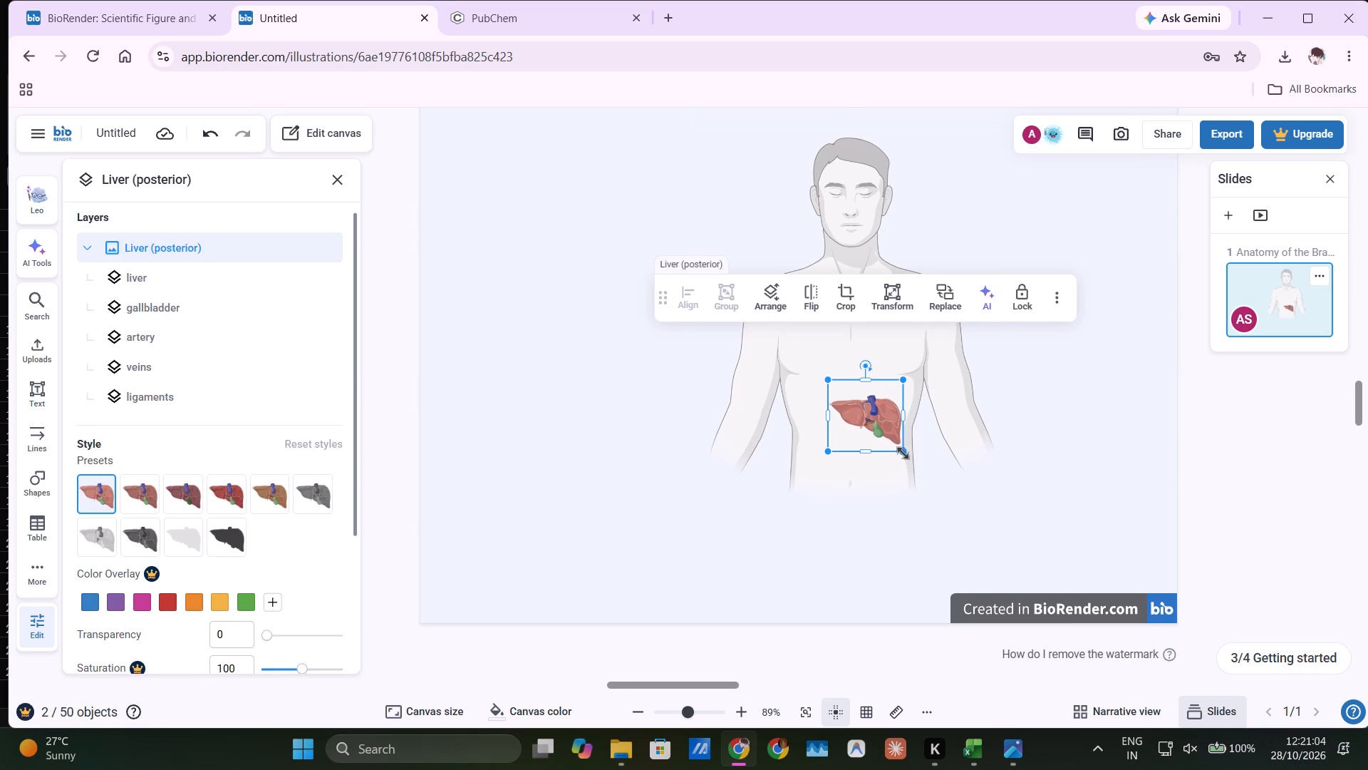
{"action": "left_click_drag", "start_coordinate": [903, 453], "coordinate": [906, 462]}
{"action": "left_click", "coordinate": [737, 397]}
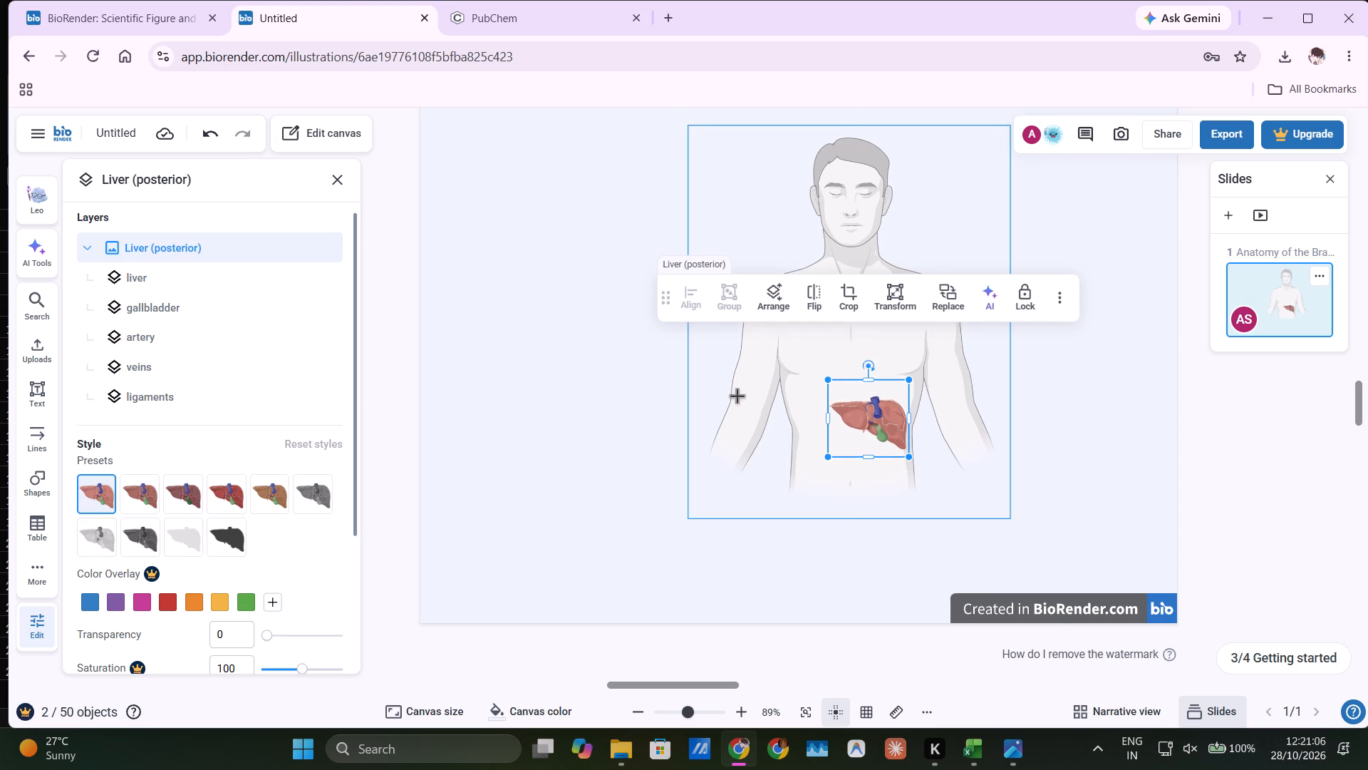
{"action": "left_click", "coordinate": [642, 391]}
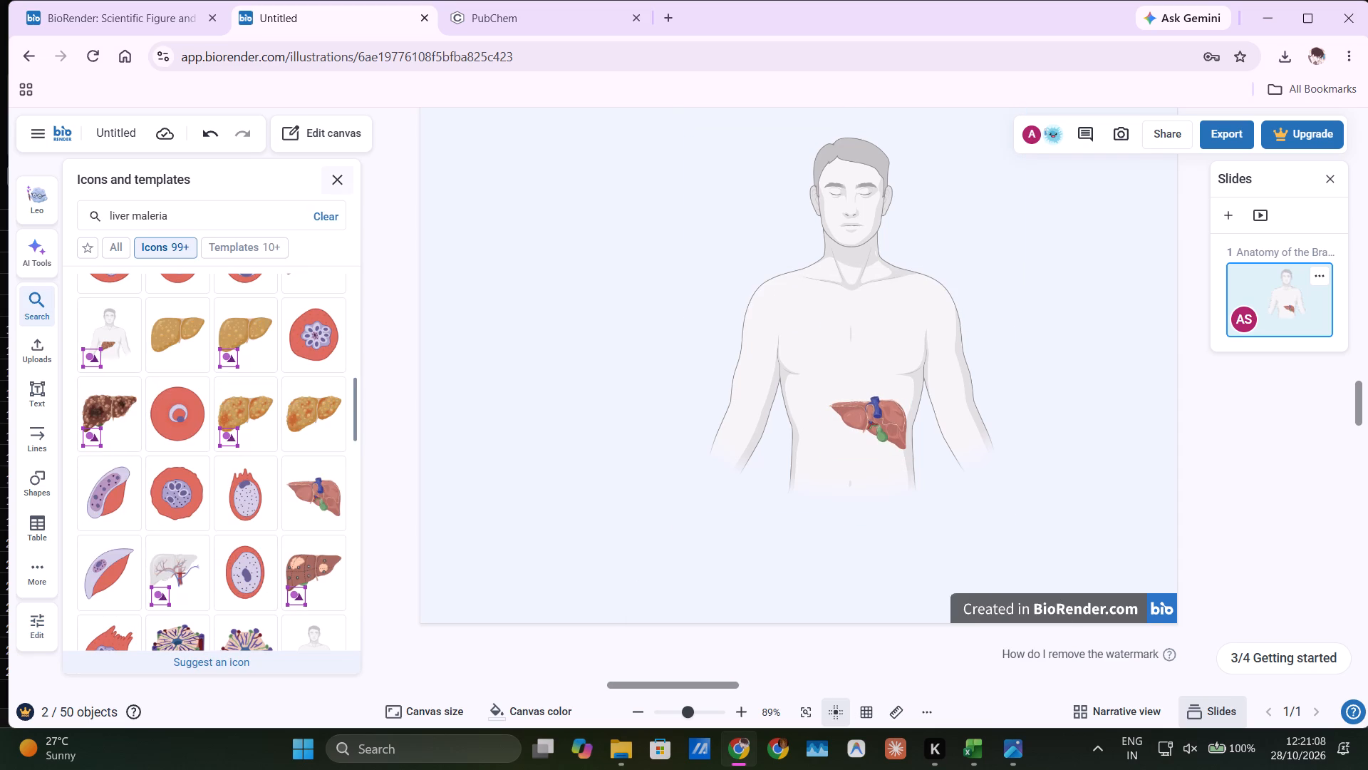
Search the icon library for "epithealum membran" in place of the liver search.
{"action": "left_click", "coordinate": [338, 179]}
{"action": "left_click_drag", "start_coordinate": [175, 180], "coordinate": [45, 335]}
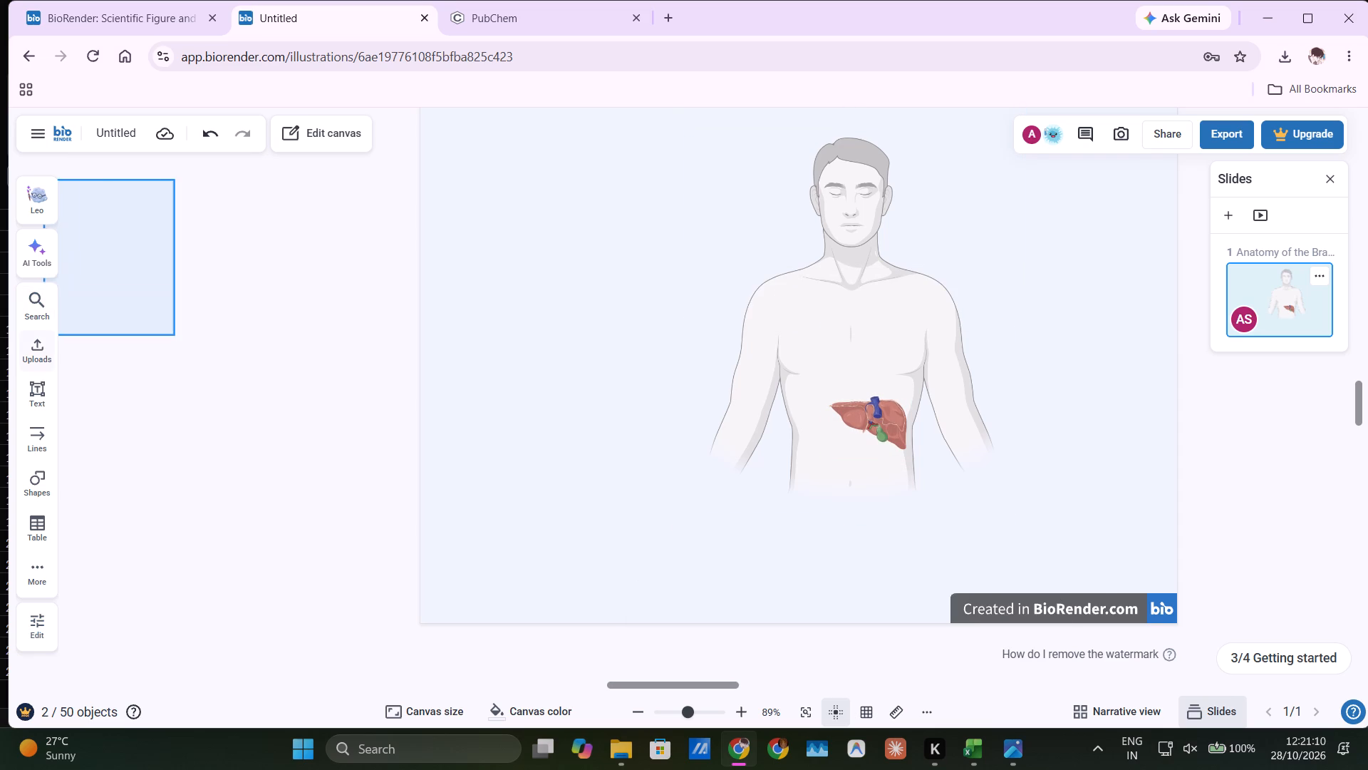
{"action": "left_click_drag", "start_coordinate": [45, 335], "coordinate": [73, 315]}
{"action": "left_click", "coordinate": [36, 307]}
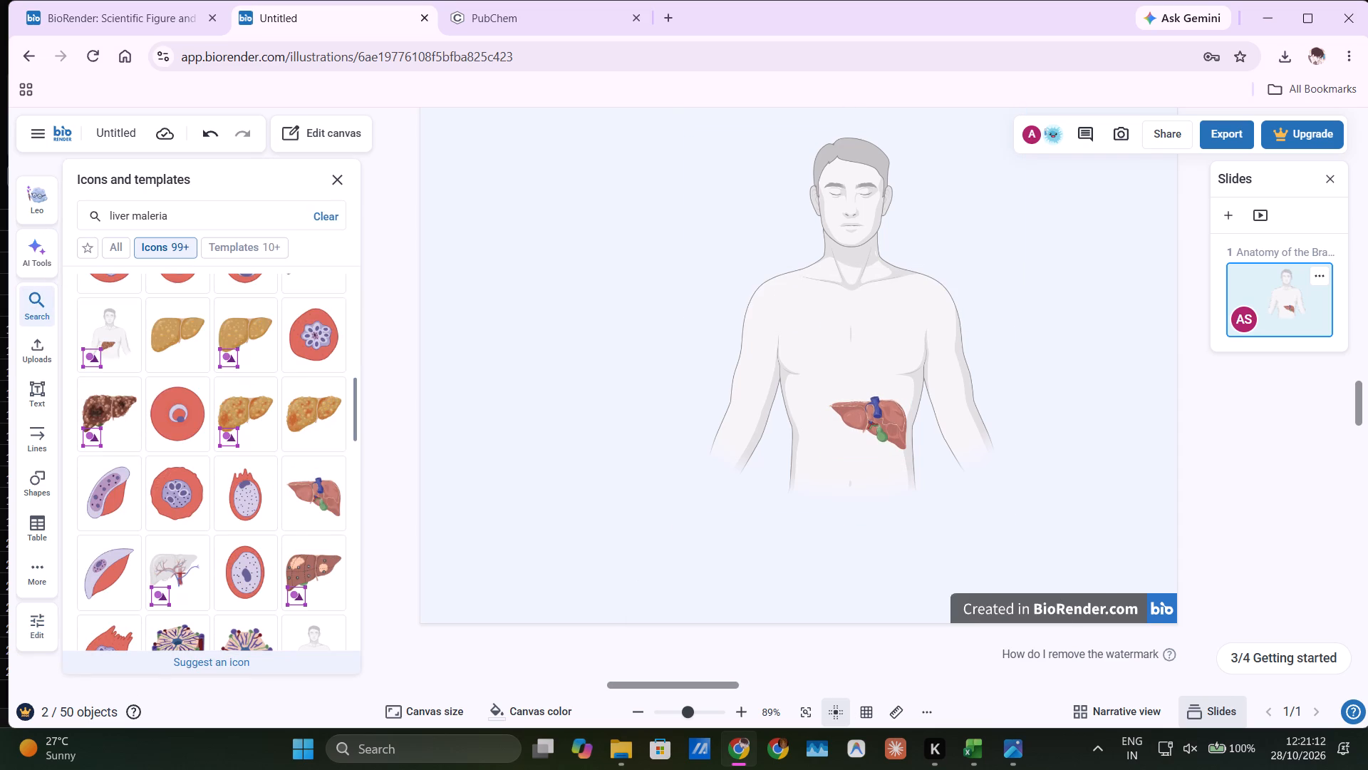
{"action": "left_click", "coordinate": [163, 216]}
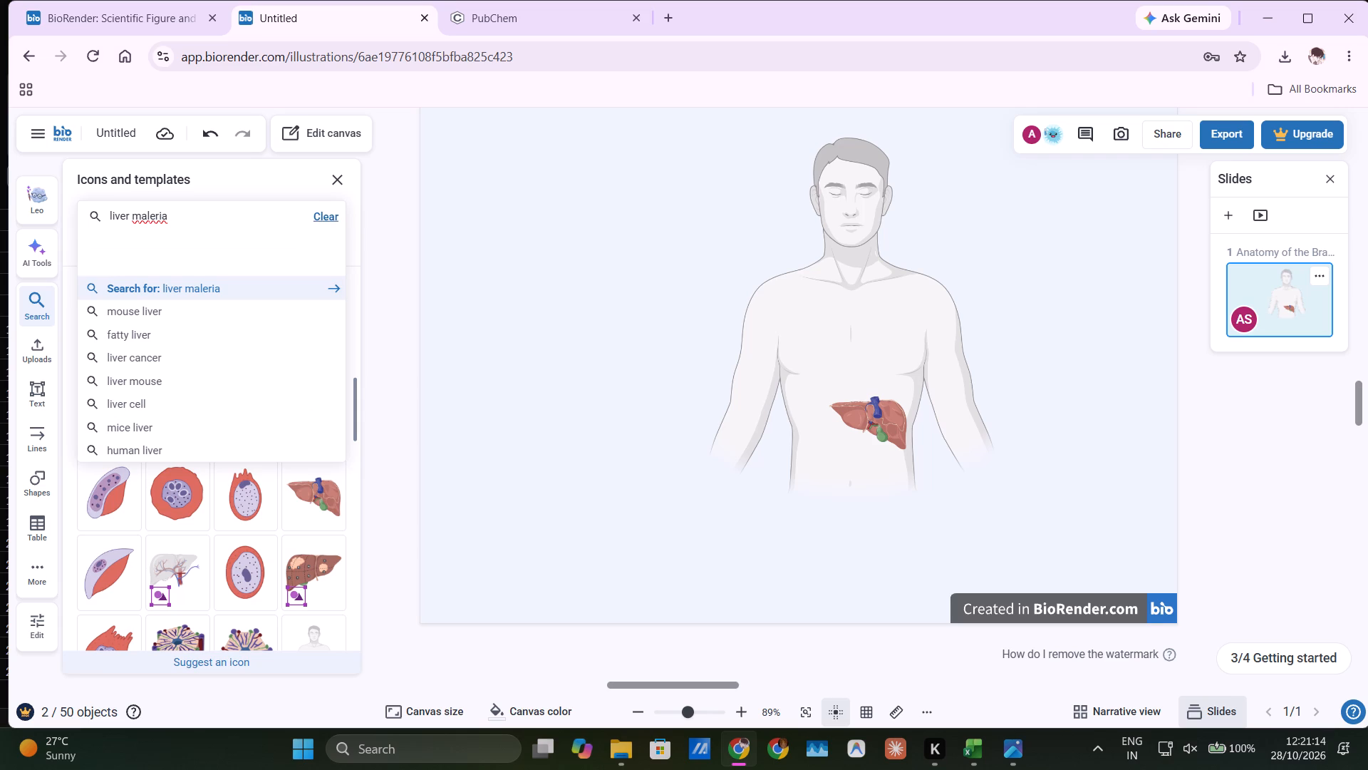
{"action": "left_click", "coordinate": [325, 210]}
{"action": "type", "text": "ep"}
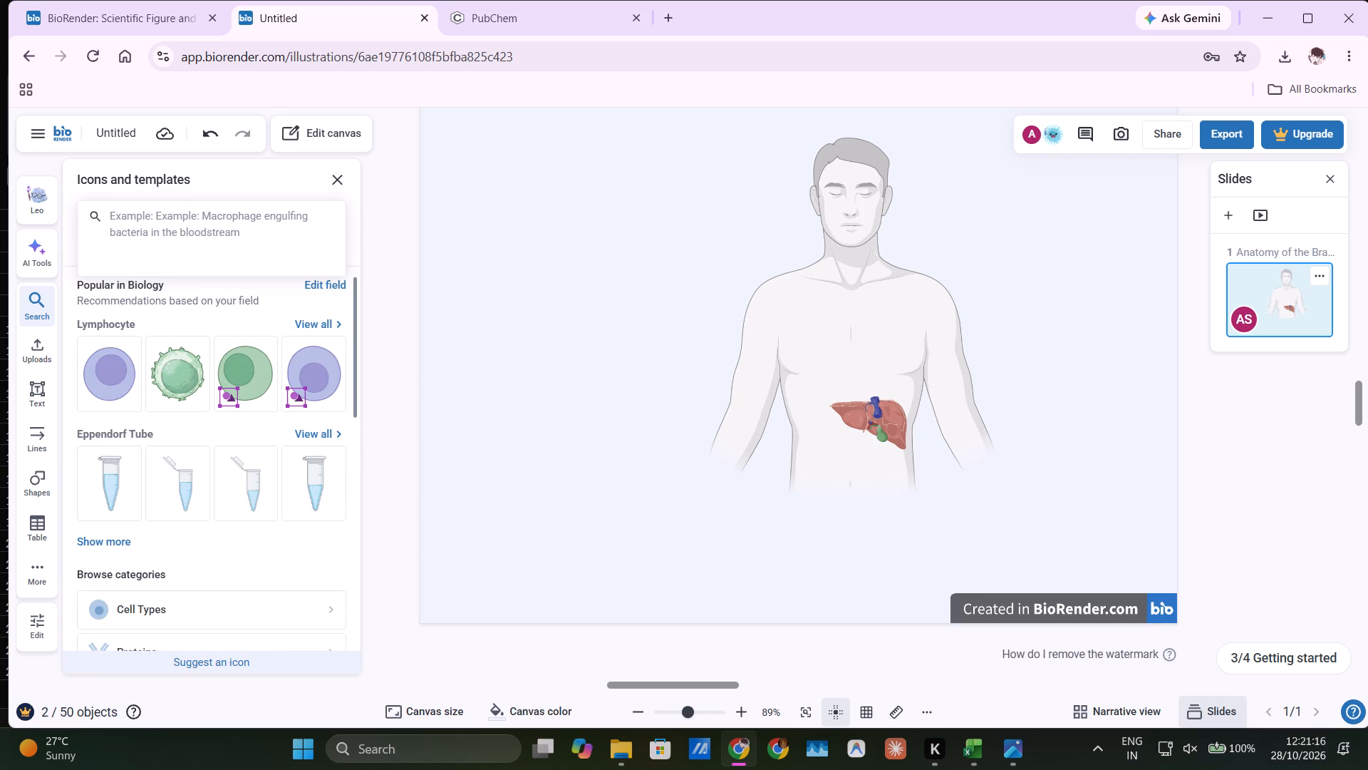
{"action": "left_click", "coordinate": [254, 209]}
{"action": "type", "text": "epithealum membran"}
{"action": "key", "text": "Return"}
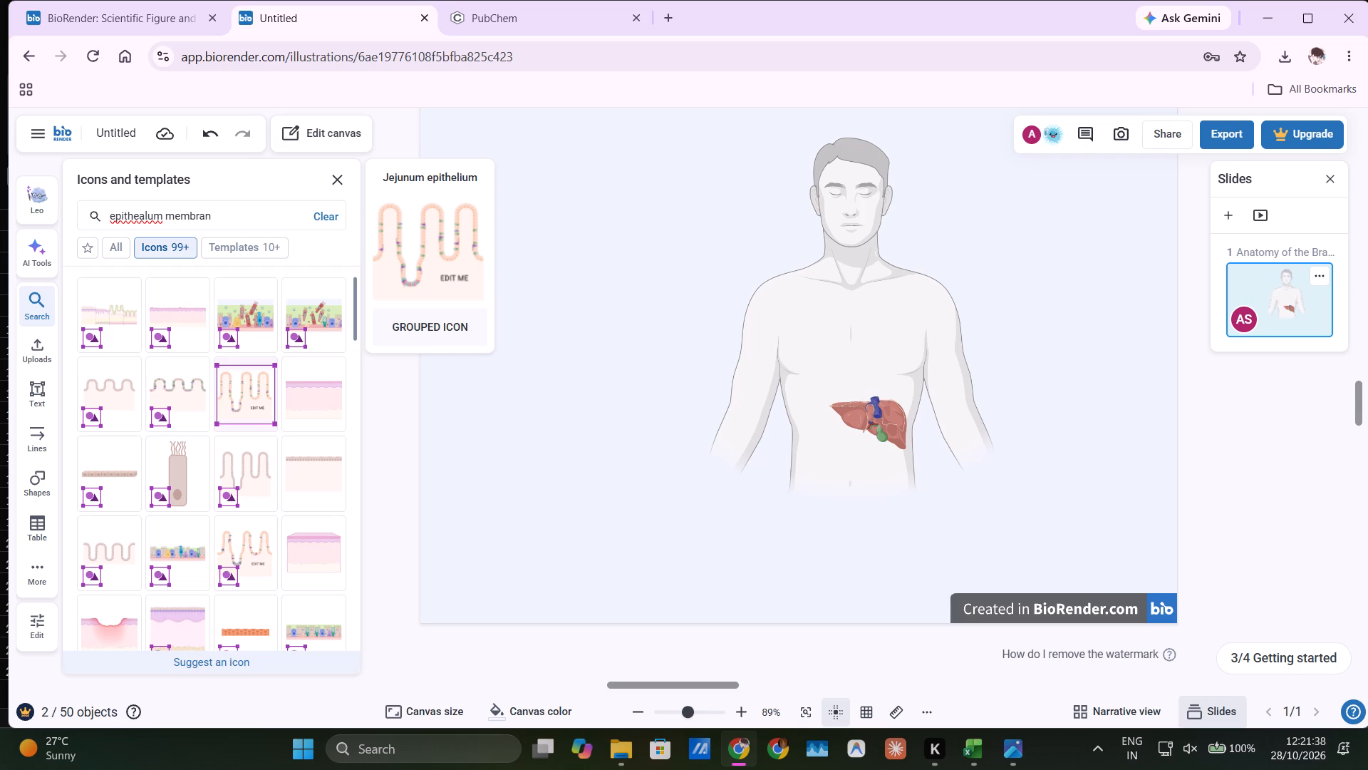
Look through the epithelium icons and insert the flat, layered Skin epithelium icon.
{"action": "scroll", "coordinate": [247, 428], "scroll_direction": "down", "scroll_amount": 2}
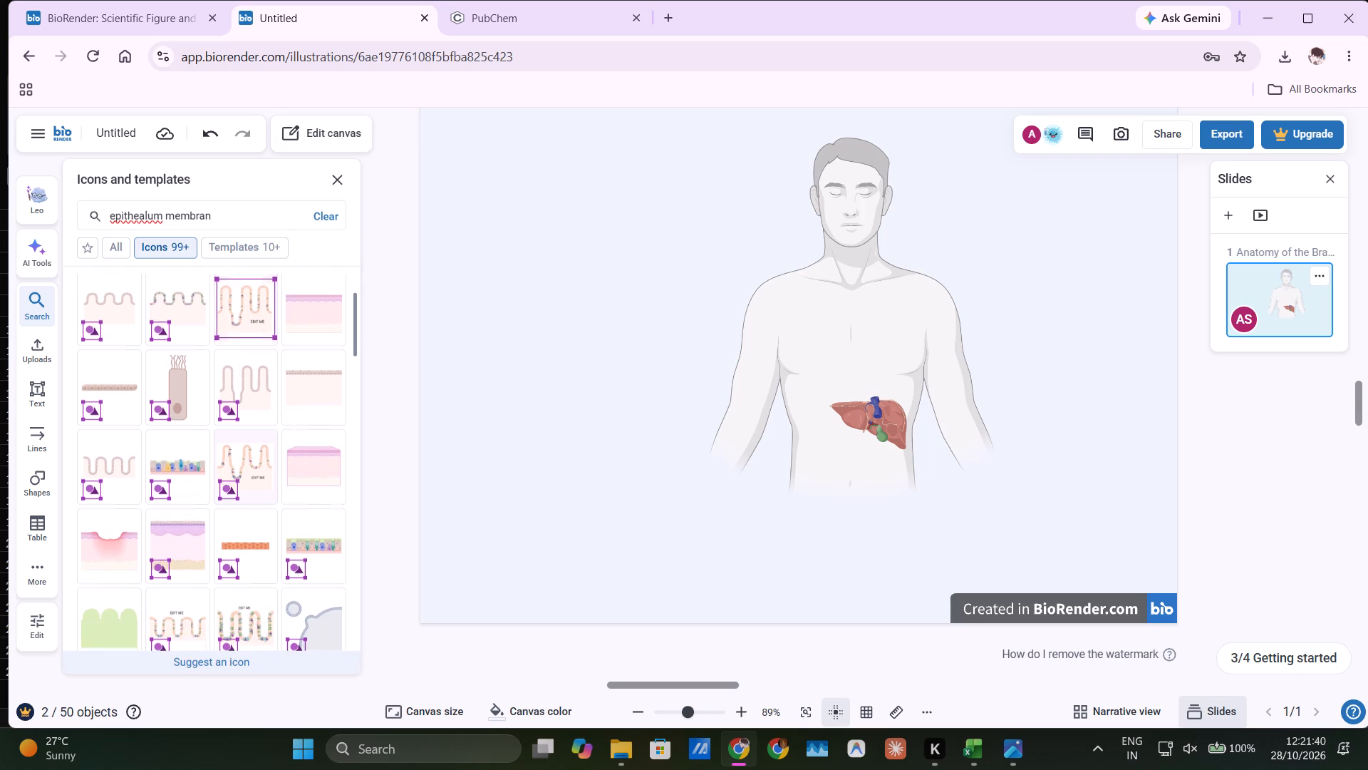
{"action": "scroll", "coordinate": [247, 428], "scroll_direction": "down", "scroll_amount": 2}
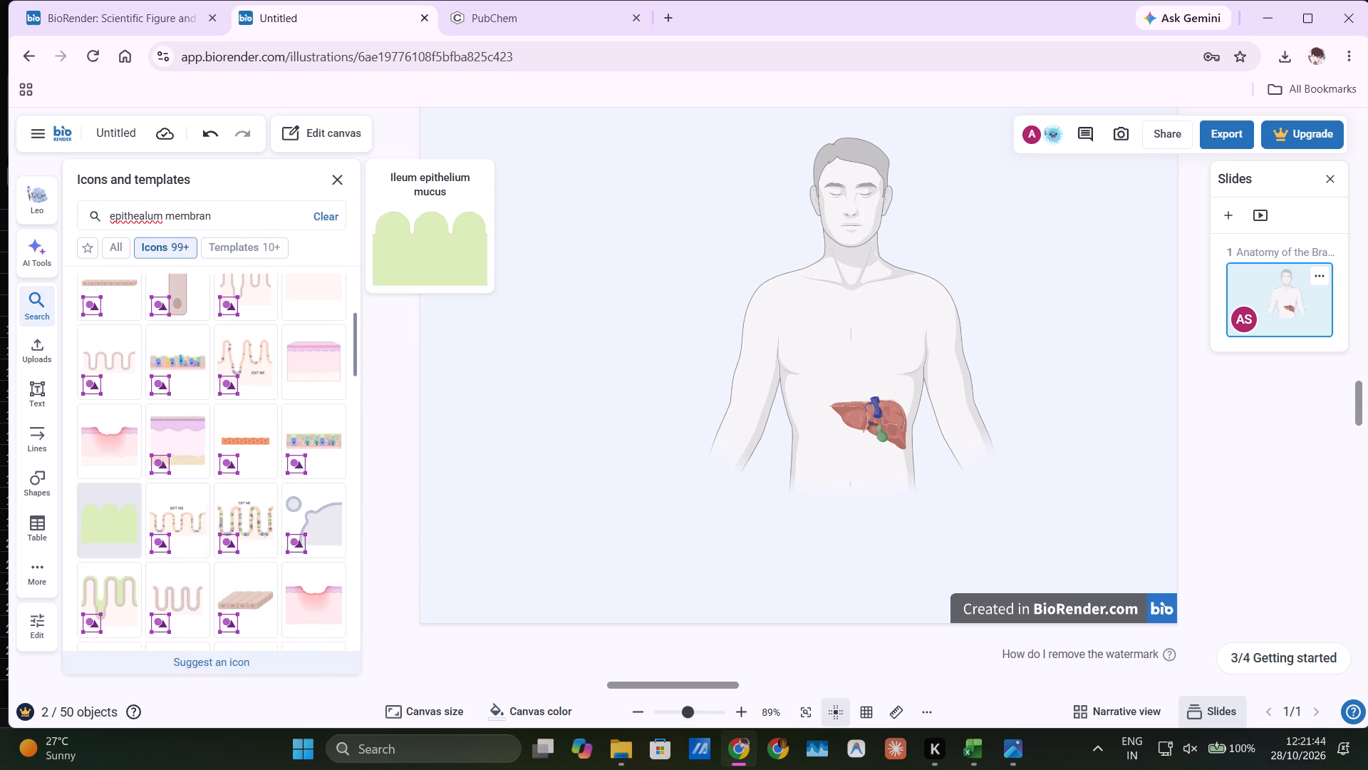
{"action": "scroll", "coordinate": [234, 553], "scroll_direction": "down", "scroll_amount": 5}
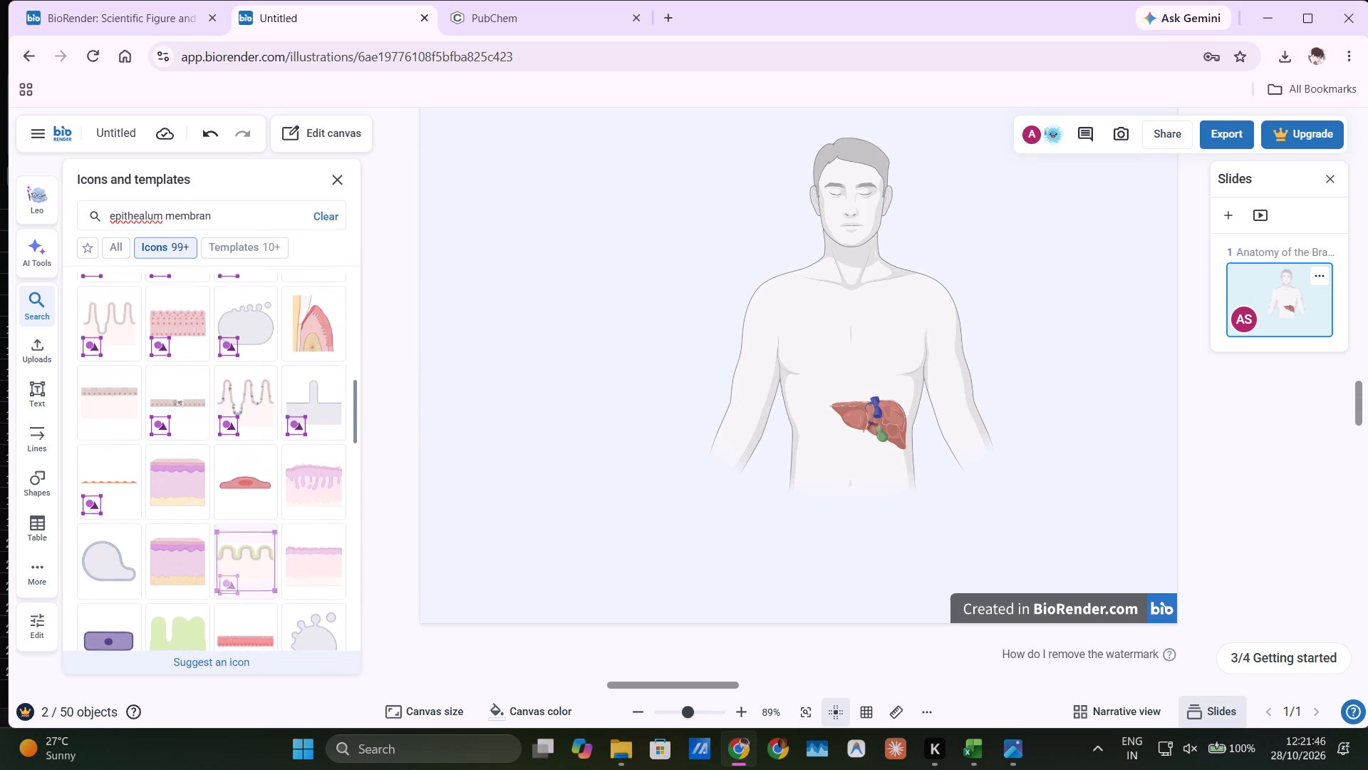
{"action": "scroll", "coordinate": [201, 543], "scroll_direction": "down", "scroll_amount": 2}
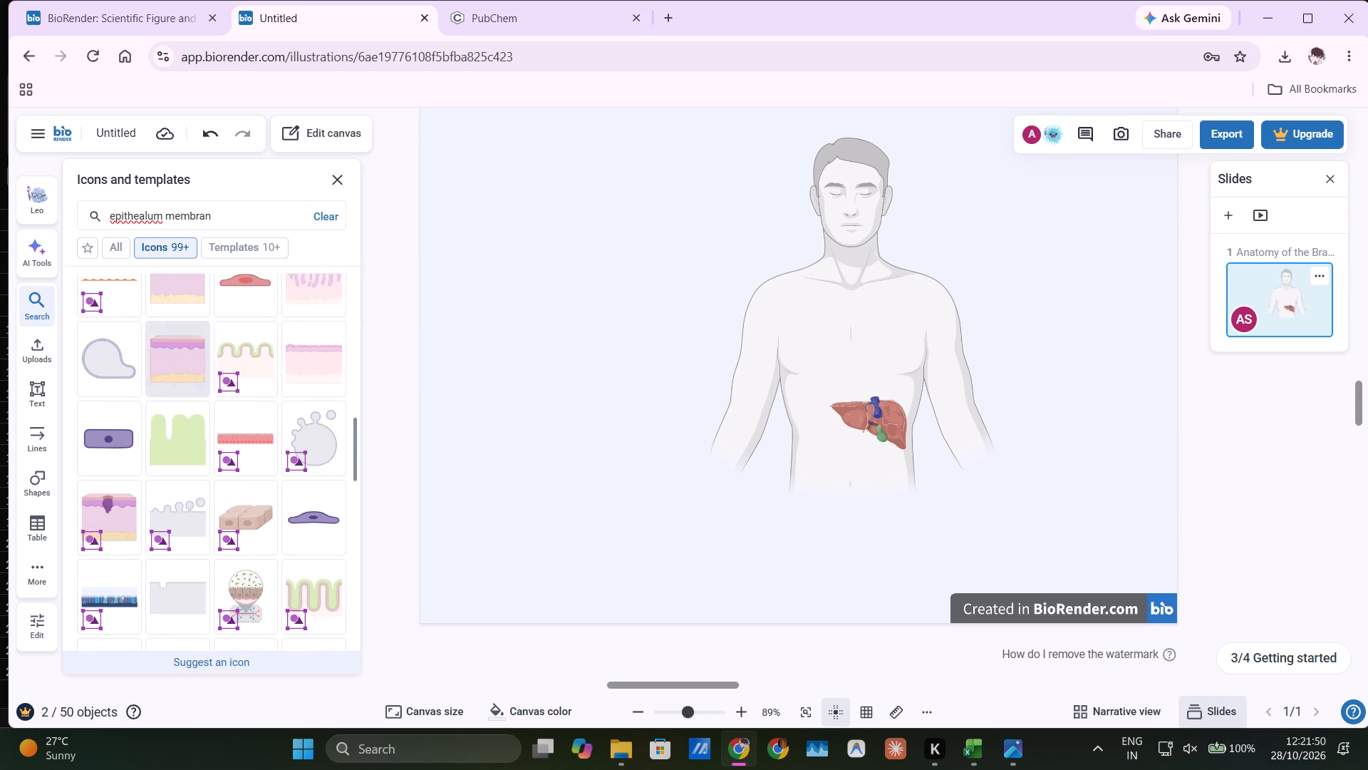
{"action": "scroll", "coordinate": [322, 371], "scroll_direction": "up", "scroll_amount": 8}
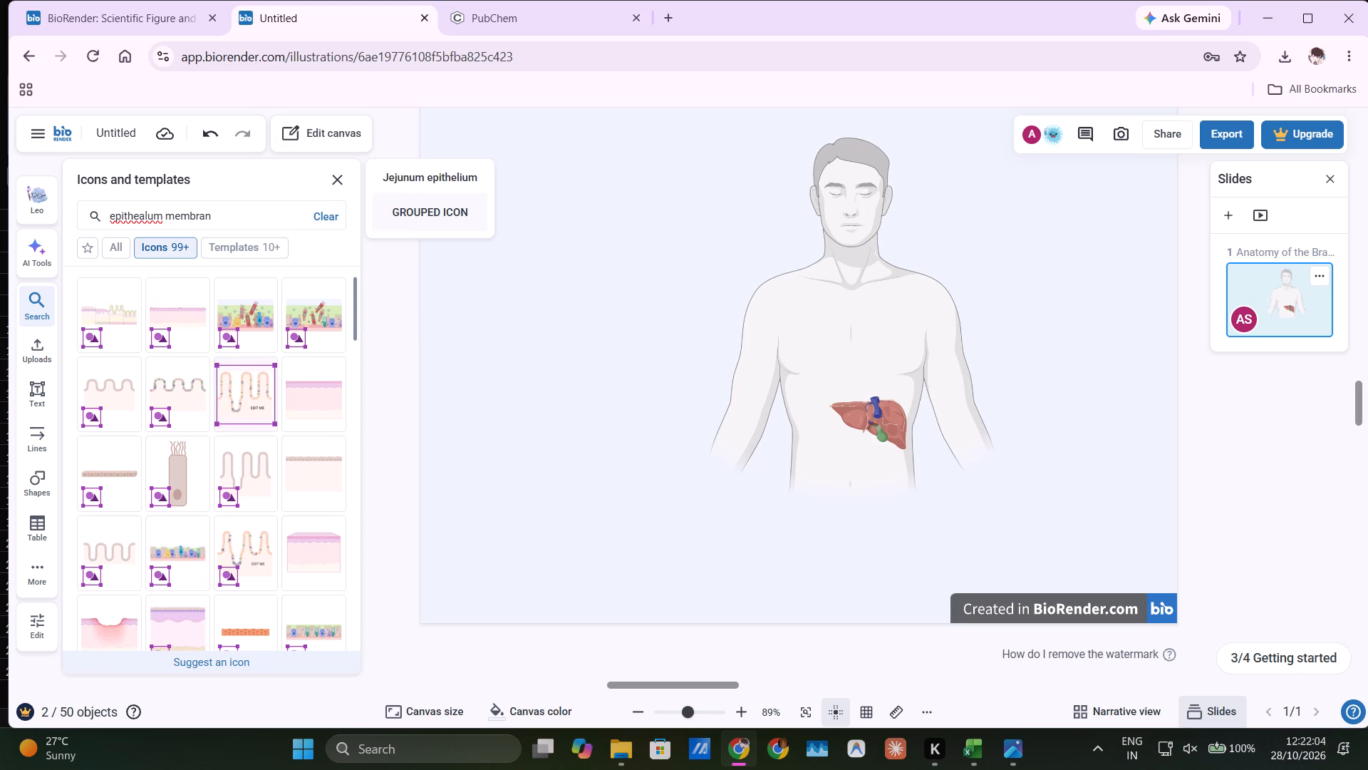
{"action": "left_click", "coordinate": [333, 393]}
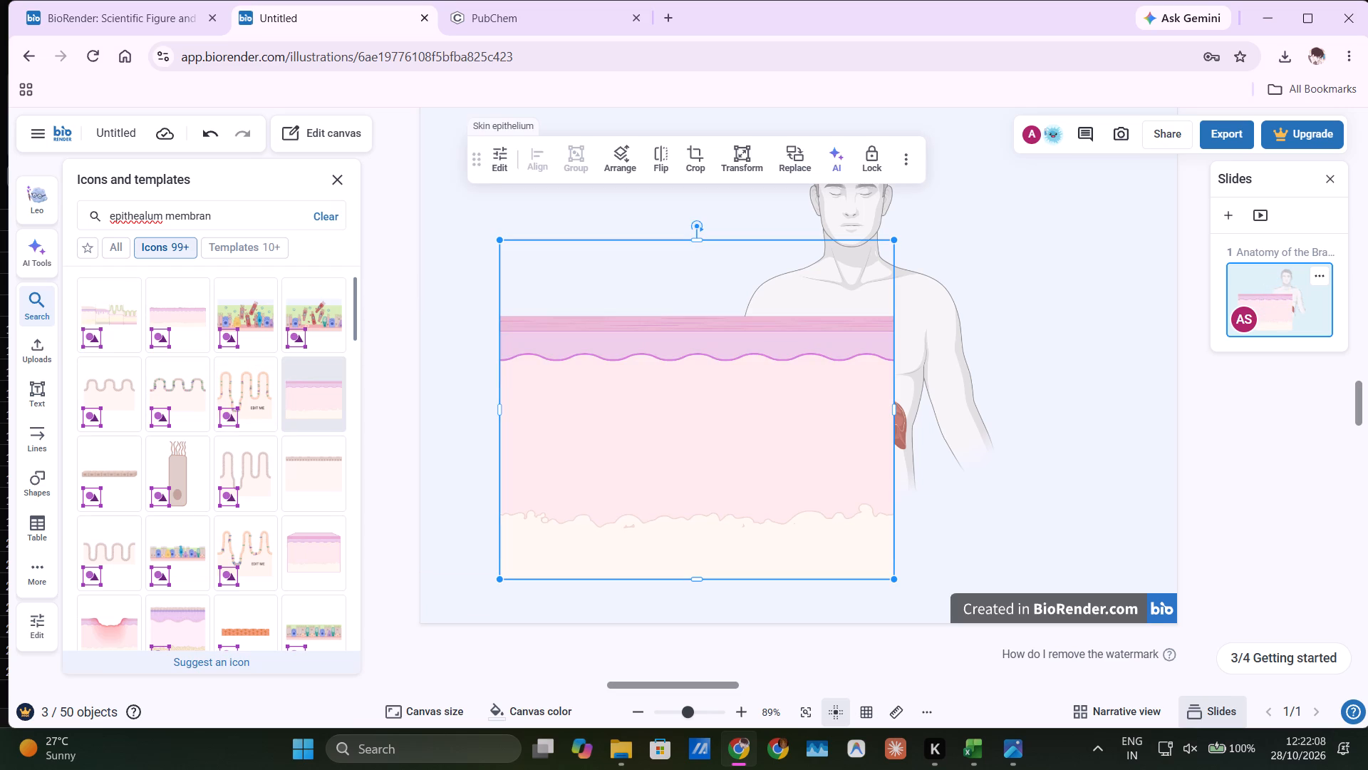
Shrink the Skin epithelium icon to about 60% of its size and place it beside the torso, next to the body's right arm.
{"action": "left_click_drag", "start_coordinate": [897, 579], "coordinate": [756, 503]}
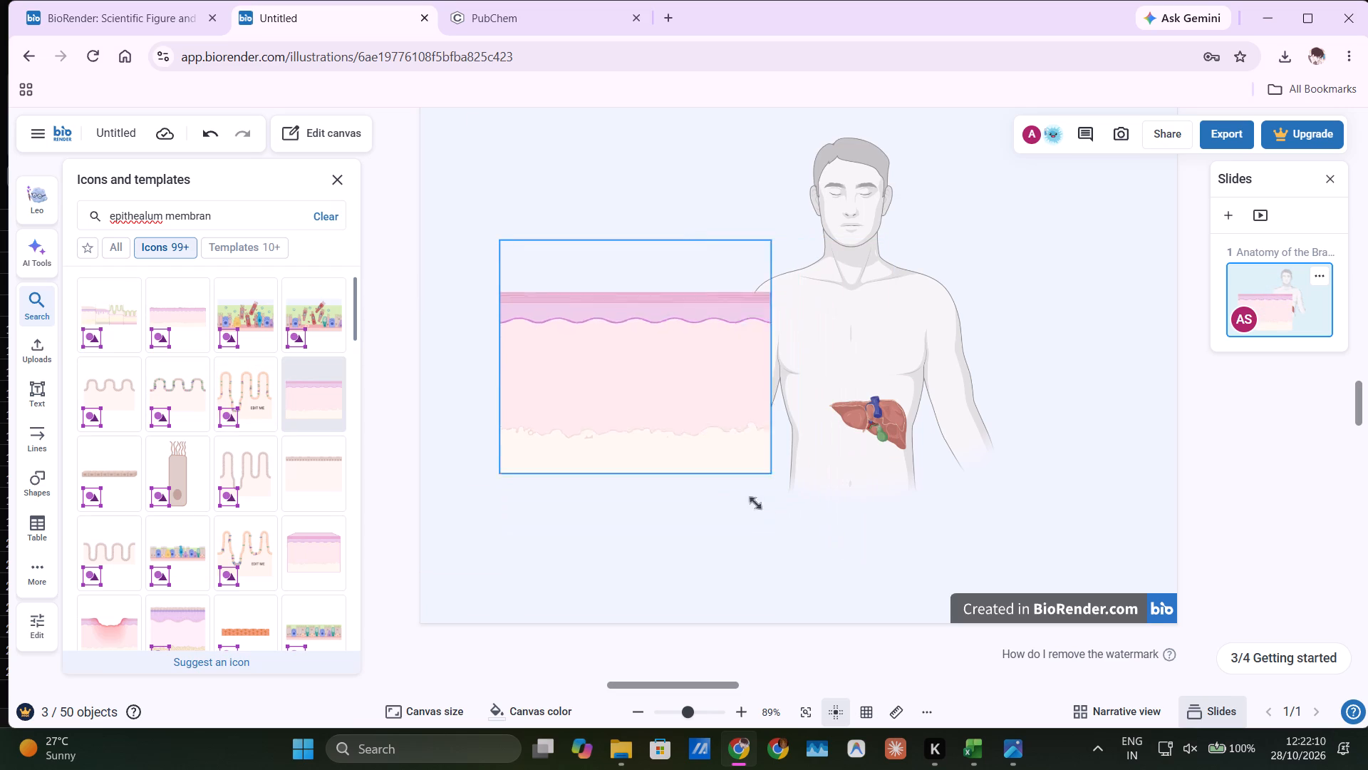
{"action": "left_click_drag", "start_coordinate": [756, 503], "coordinate": [735, 487]}
{"action": "left_click_drag", "start_coordinate": [646, 342], "coordinate": [652, 396]}
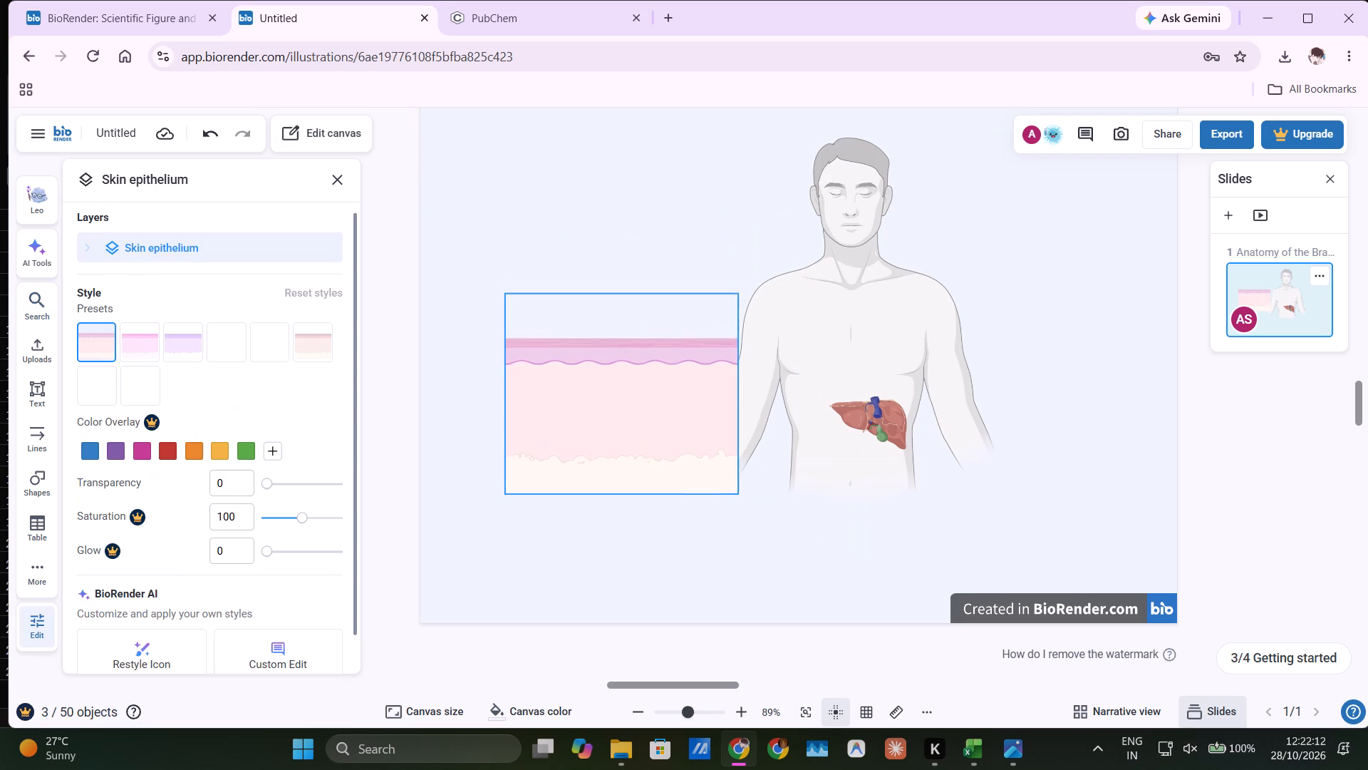
{"action": "left_click_drag", "start_coordinate": [652, 396], "coordinate": [652, 401]}
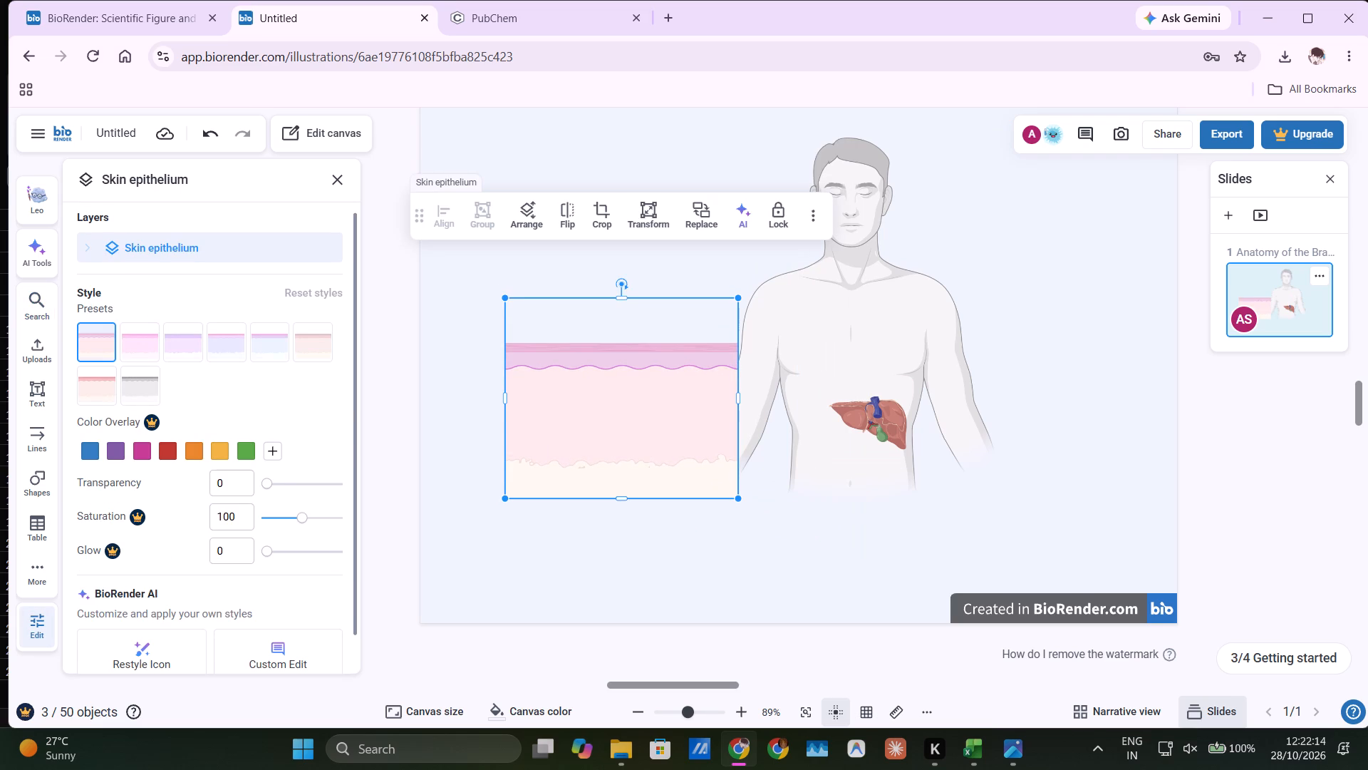
{"action": "left_click_drag", "start_coordinate": [626, 397], "coordinate": [602, 404]}
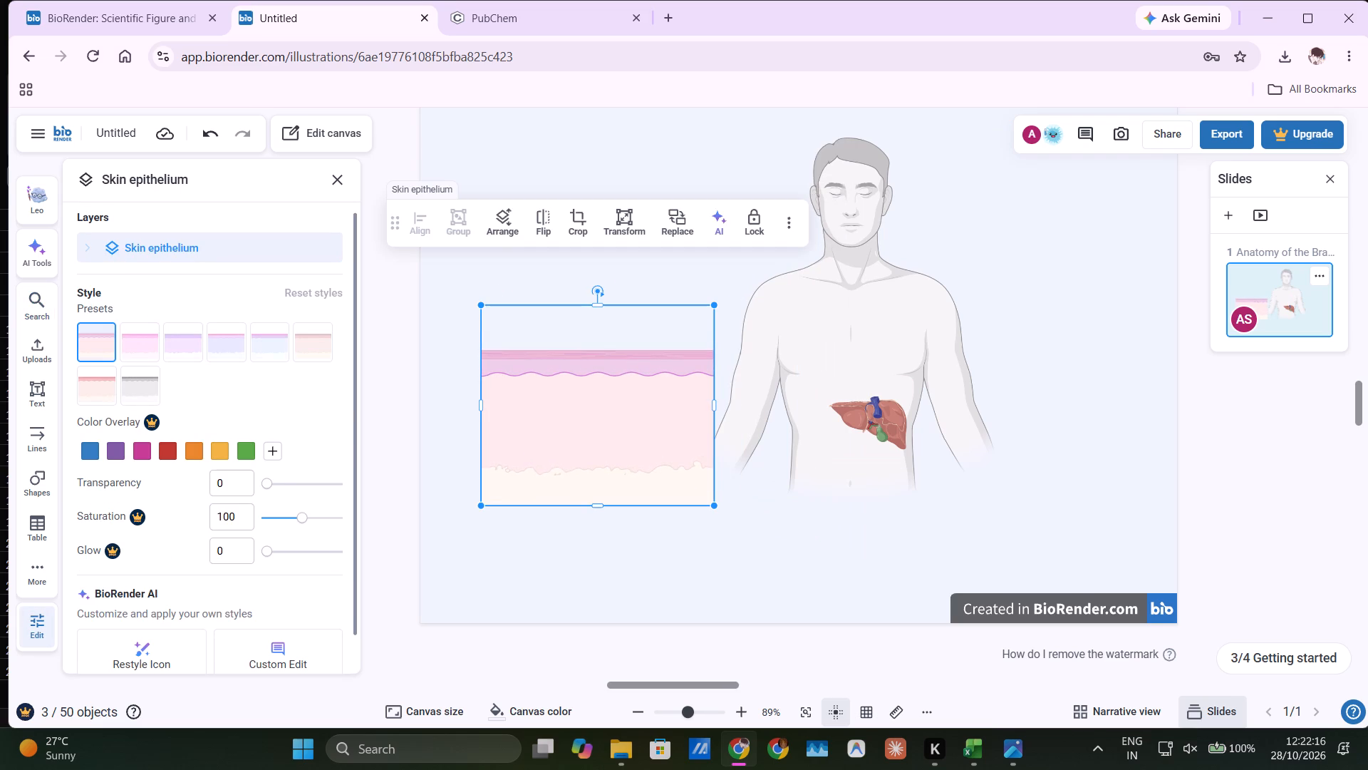
{"action": "left_click", "coordinate": [337, 184]}
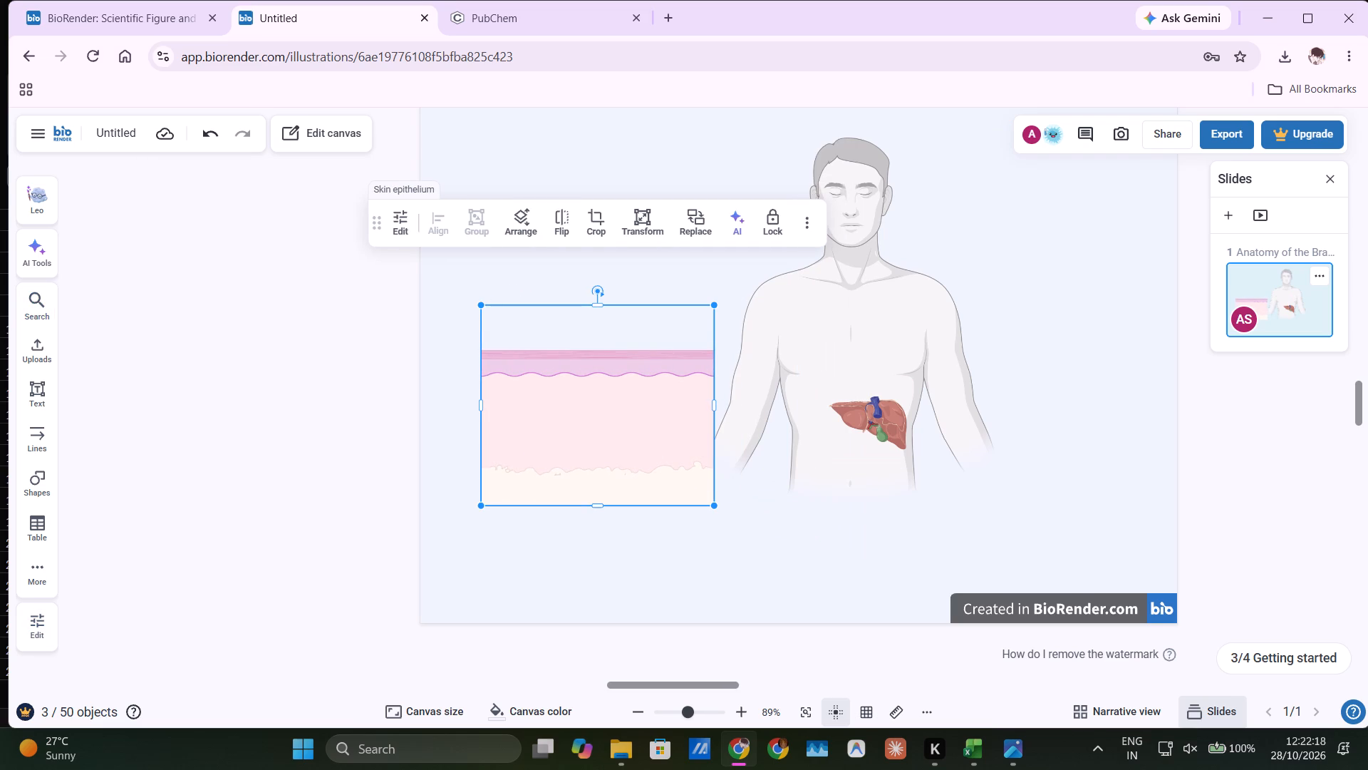
Search the icon library for "mosquito" and insert the brown Mosquito icon standing on long, bent dark legs.
{"action": "left_click", "coordinate": [30, 309]}
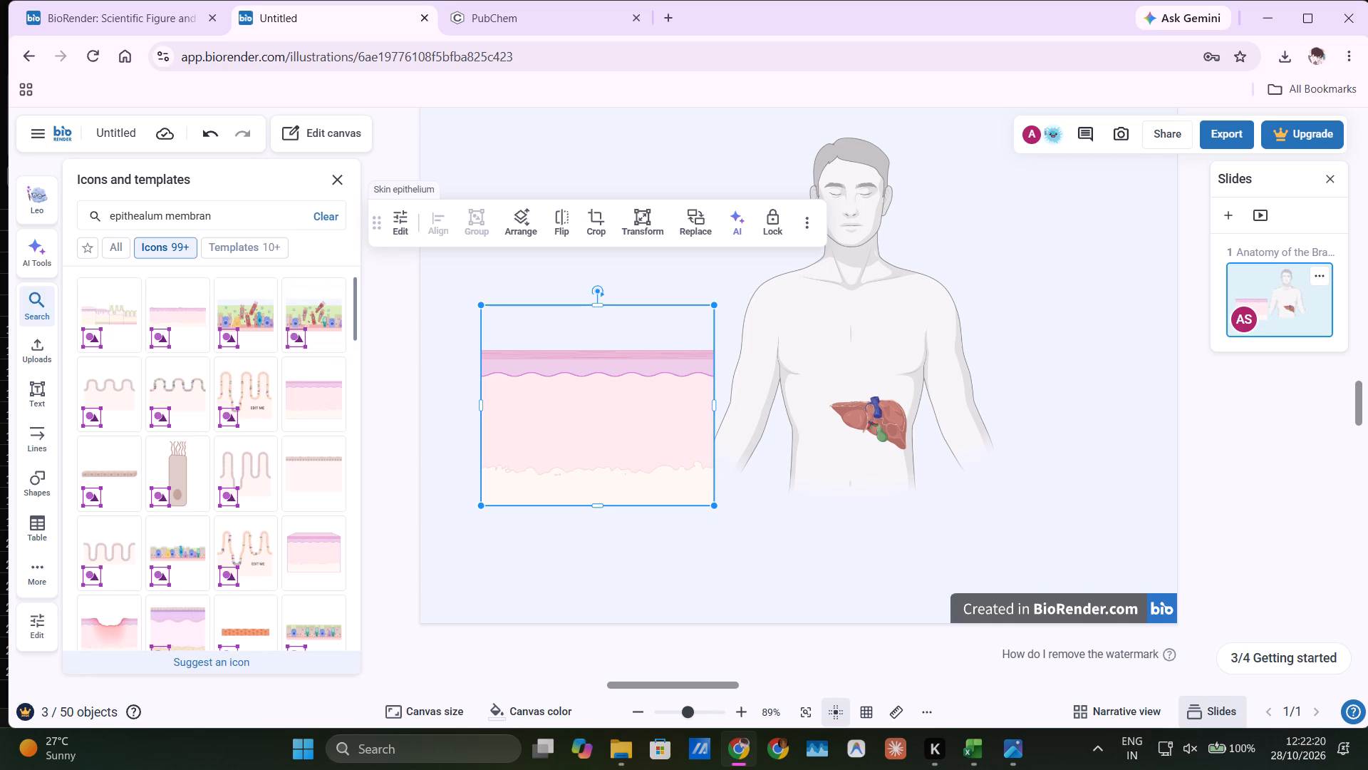
{"action": "left_click", "coordinate": [250, 208]}
{"action": "key", "text": "BackSpace"}
{"action": "key", "text": "BackSpace"}
{"action": "key", "text": "BackSpace"}
{"action": "key", "text": "BackSpace"}
{"action": "key", "text": "BackSpace"}
{"action": "key", "text": "BackSpace"}
{"action": "key", "text": "BackSpace"}
{"action": "key", "text": "BackSpace"}
{"action": "key", "text": "BackSpace"}
{"action": "key", "text": "BackSpace"}
{"action": "key", "text": "BackSpace"}
{"action": "key", "text": "BackSpace"}
{"action": "key", "text": "BackSpace"}
{"action": "key", "text": "BackSpace"}
{"action": "key", "text": "BackSpace"}
{"action": "key", "text": "BackSpace"}
{"action": "key", "text": "BackSpace"}
{"action": "key", "text": "BackSpace"}
{"action": "key", "text": "BackSpace"}
{"action": "key", "text": "BackSpace"}
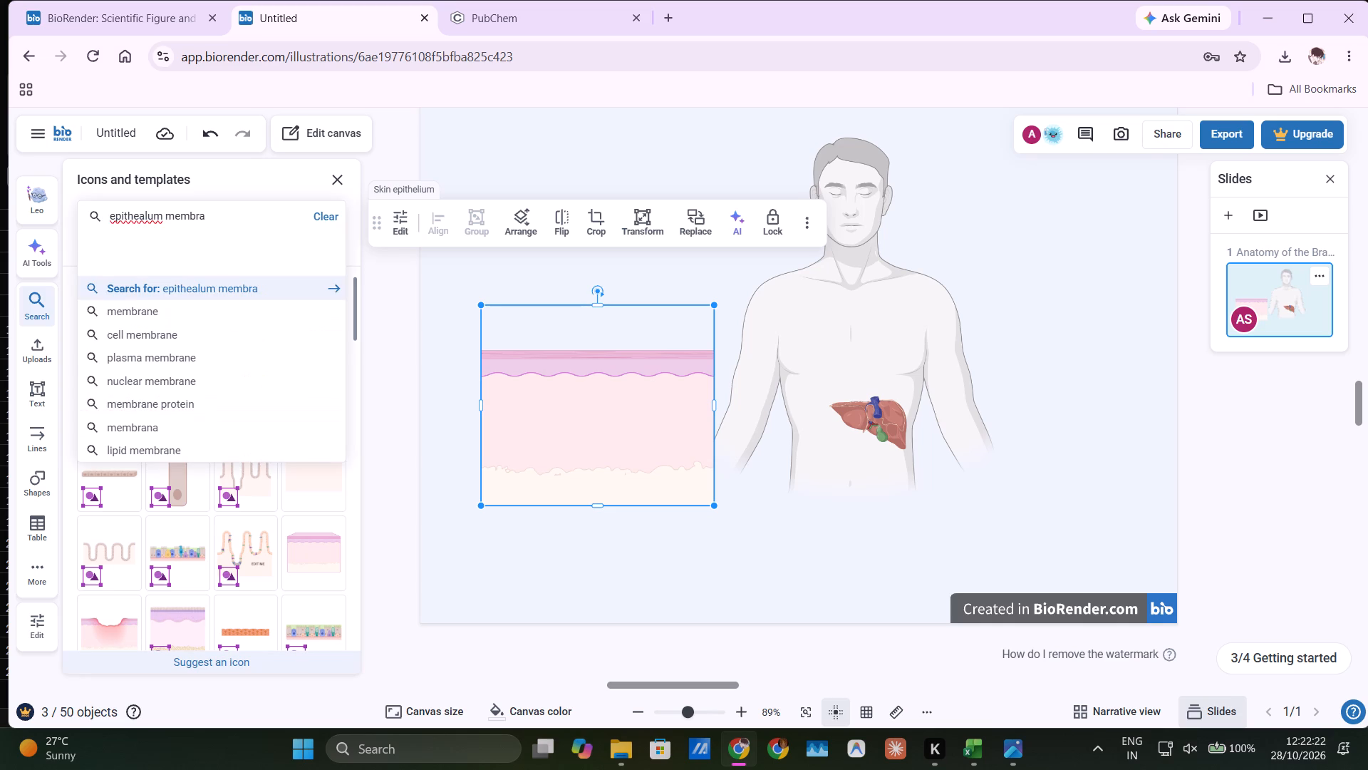
{"action": "type", "text": "mosqui"}
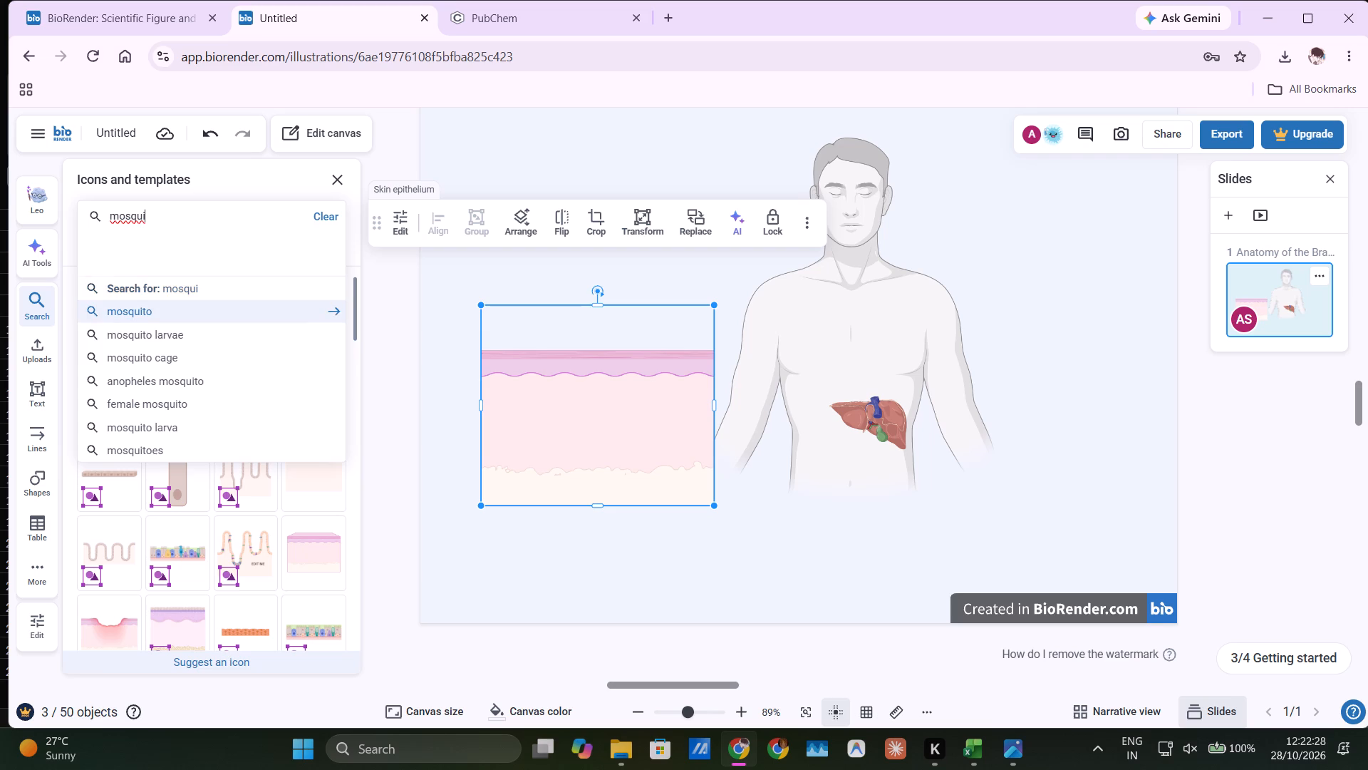
{"action": "left_click", "coordinate": [157, 316]}
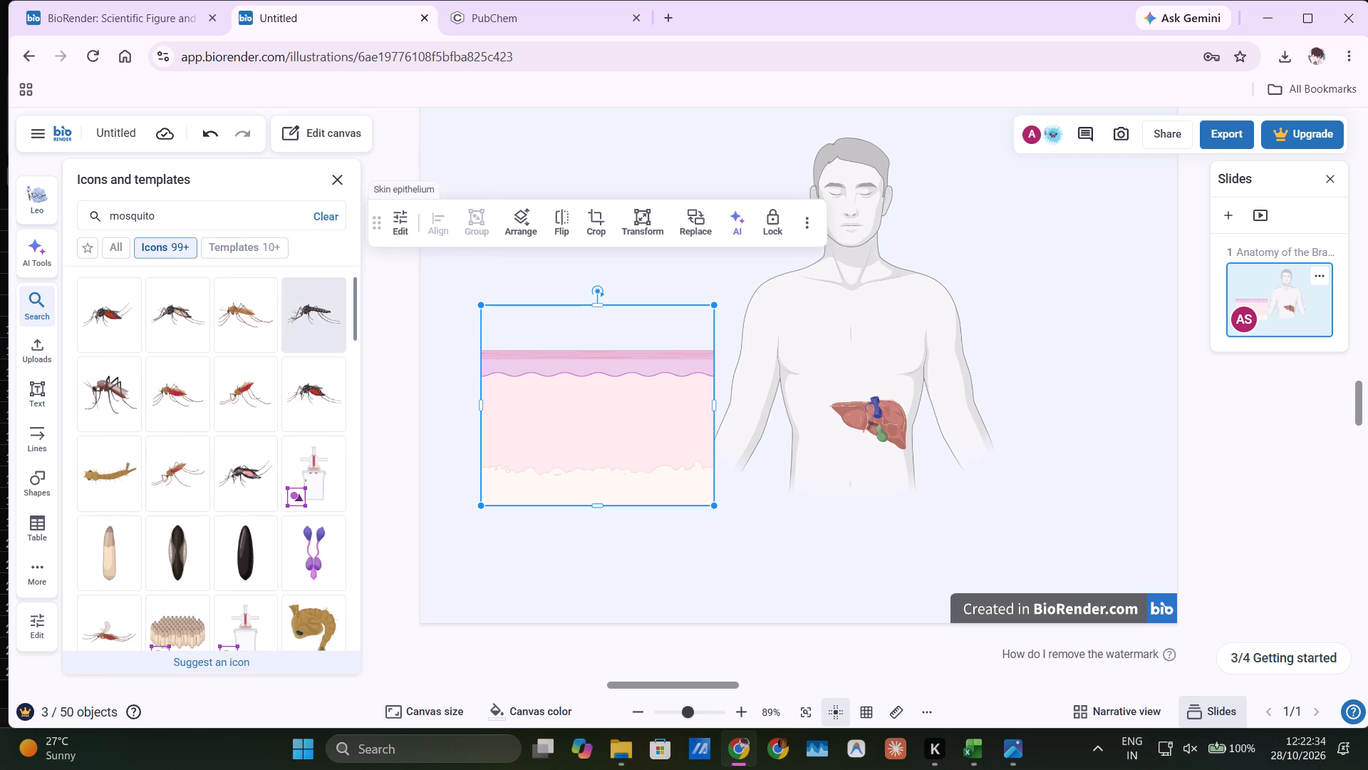
{"action": "left_click", "coordinate": [99, 383]}
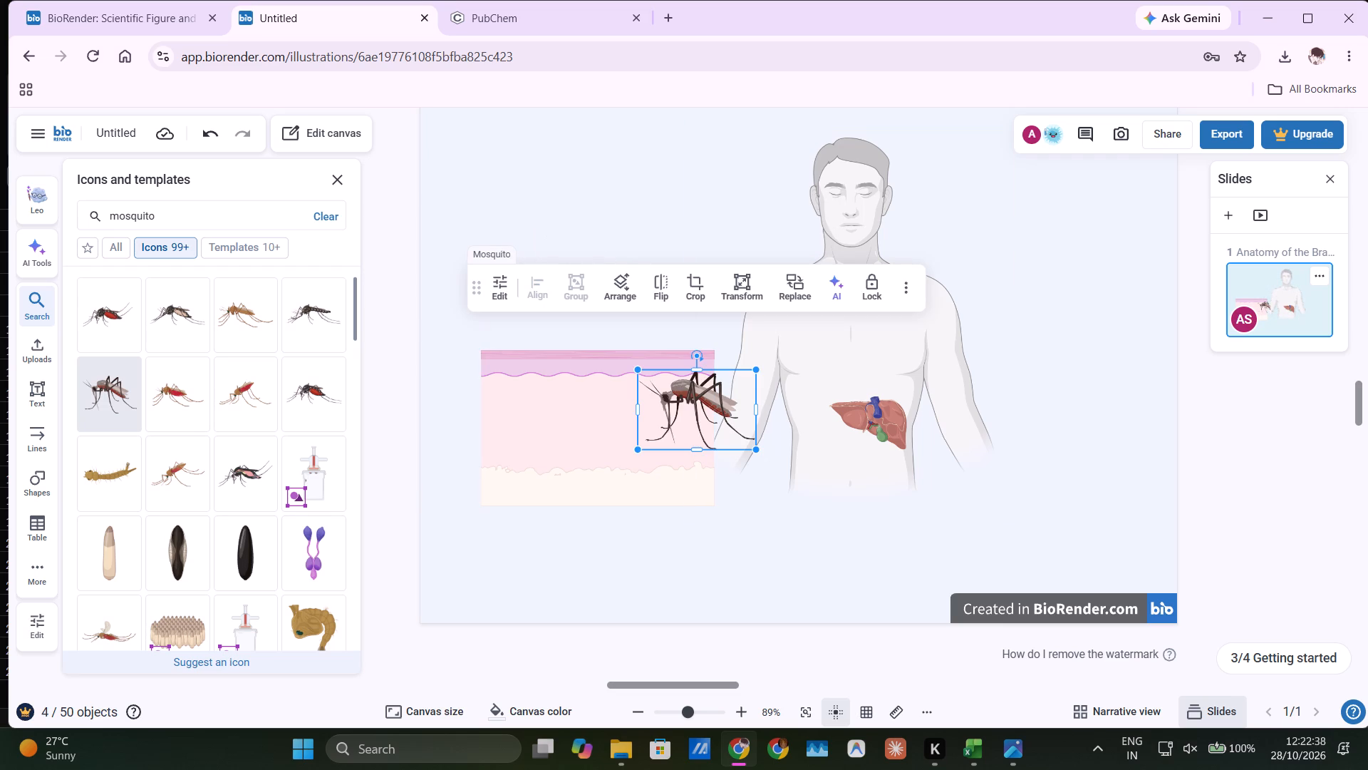
Shrink the Mosquito icon to about two-thirds of its size, stand it on the skin's upper surface slightly off-centre, away from the torso, and deselect it.
{"action": "left_click_drag", "start_coordinate": [755, 449], "coordinate": [716, 429]}
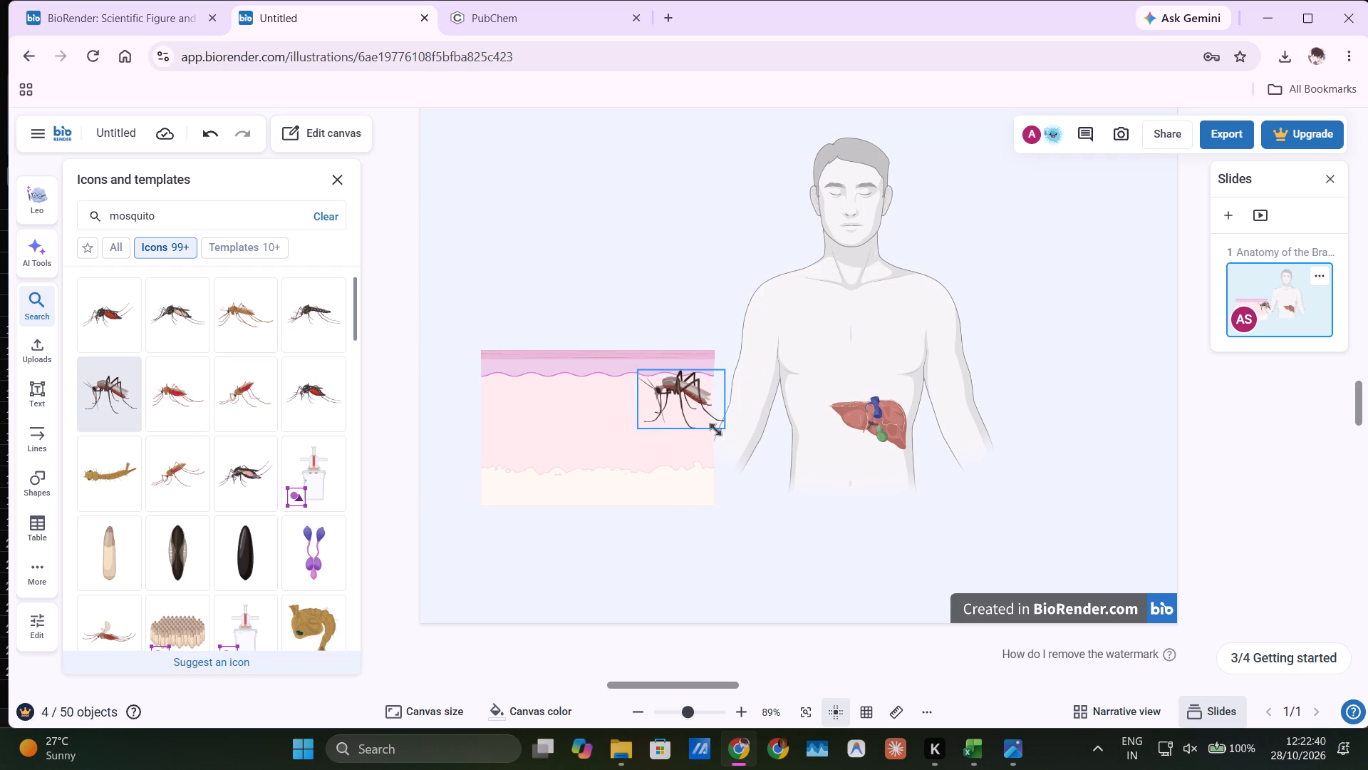
{"action": "left_click_drag", "start_coordinate": [716, 429], "coordinate": [713, 427]}
{"action": "left_click_drag", "start_coordinate": [668, 394], "coordinate": [606, 335]}
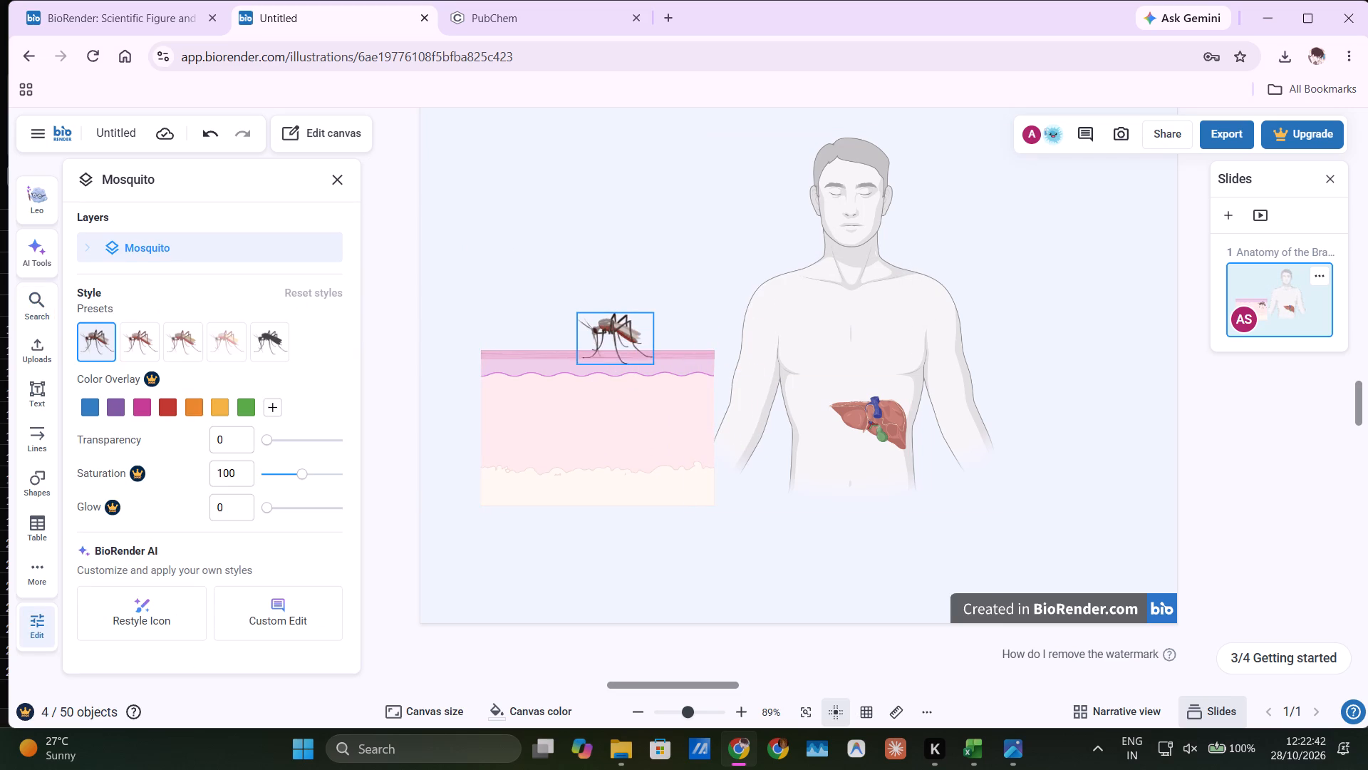
{"action": "left_click_drag", "start_coordinate": [606, 335], "coordinate": [603, 330]}
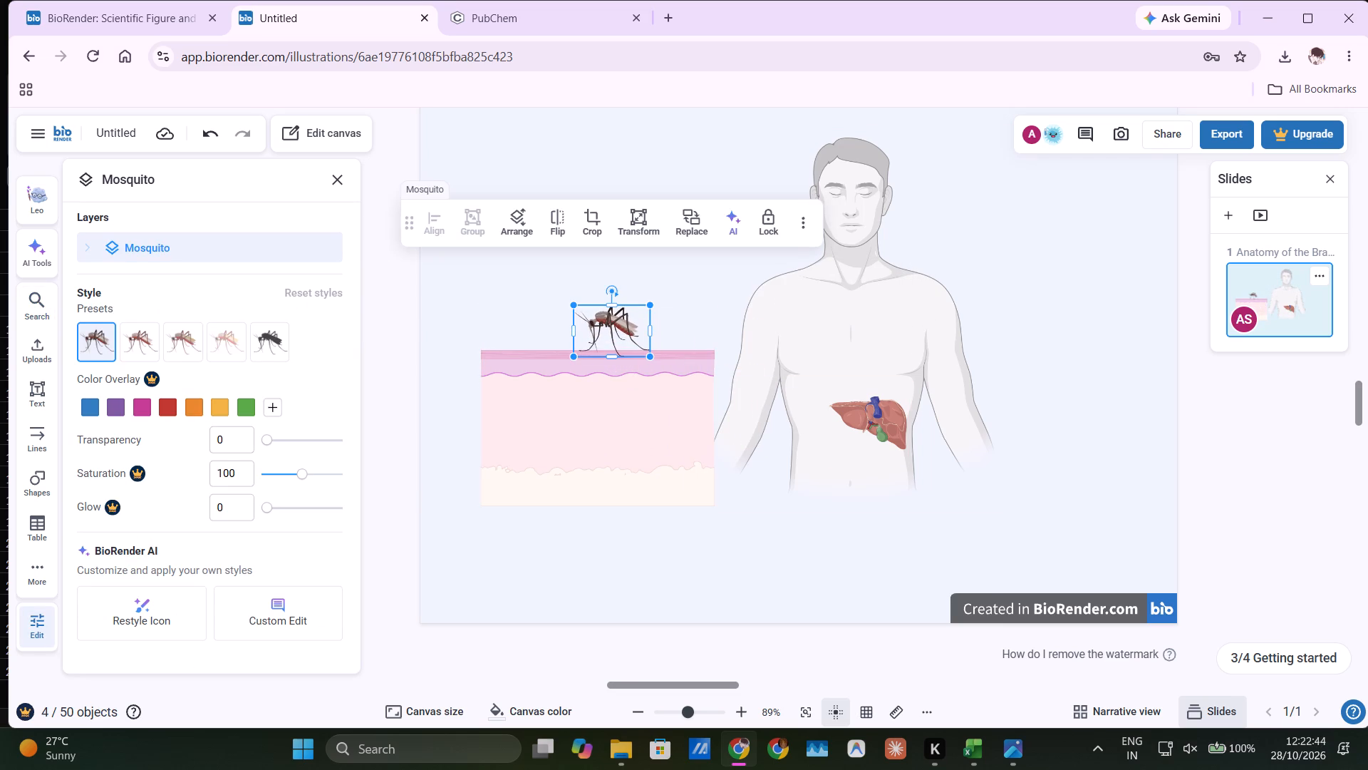
{"action": "left_click_drag", "start_coordinate": [603, 330], "coordinate": [567, 329]}
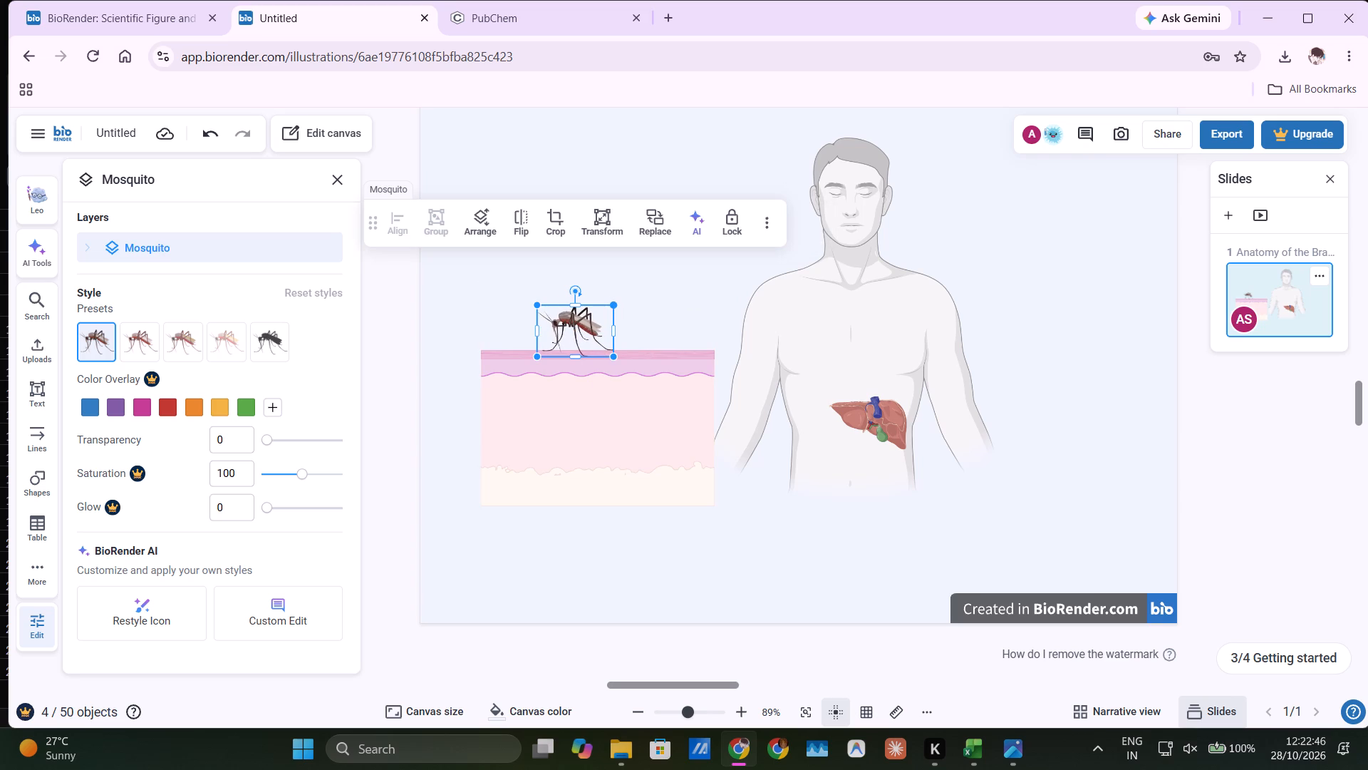
{"action": "left_click", "coordinate": [716, 274]}
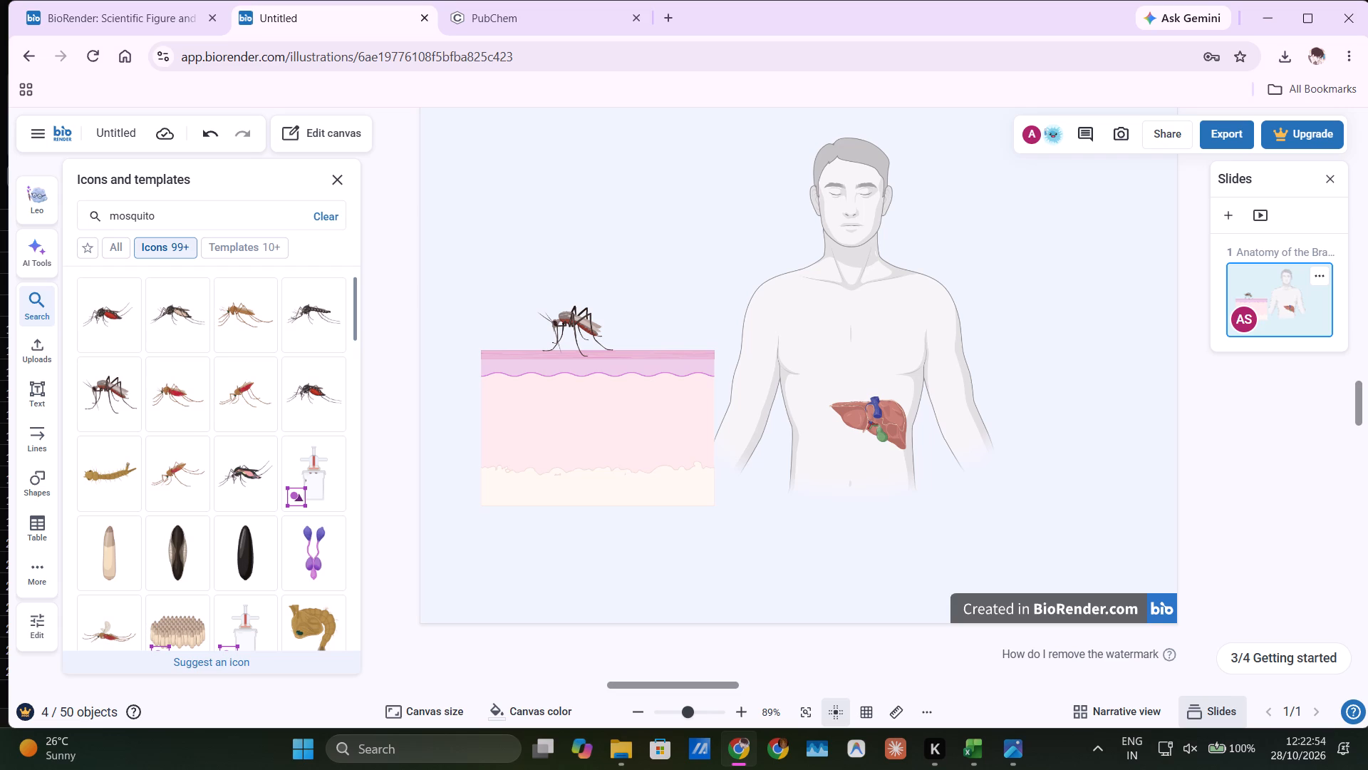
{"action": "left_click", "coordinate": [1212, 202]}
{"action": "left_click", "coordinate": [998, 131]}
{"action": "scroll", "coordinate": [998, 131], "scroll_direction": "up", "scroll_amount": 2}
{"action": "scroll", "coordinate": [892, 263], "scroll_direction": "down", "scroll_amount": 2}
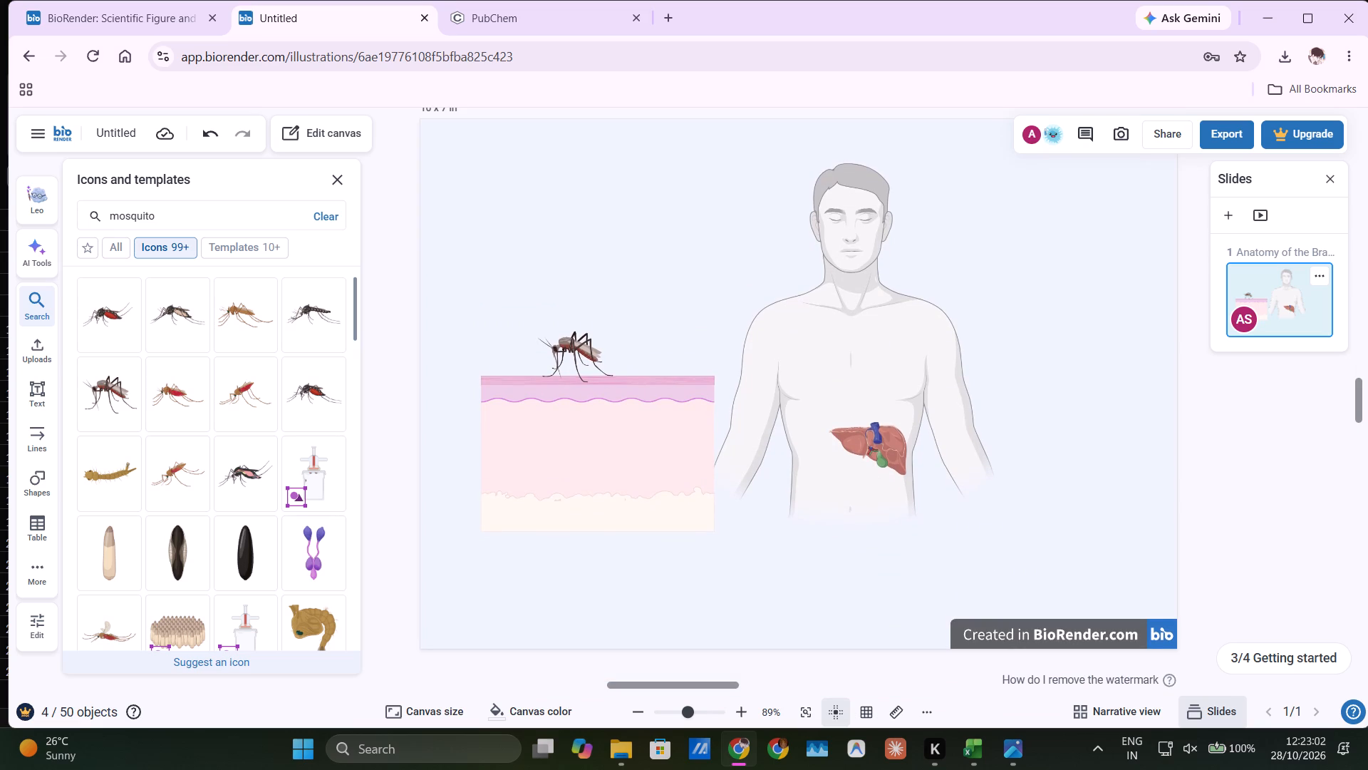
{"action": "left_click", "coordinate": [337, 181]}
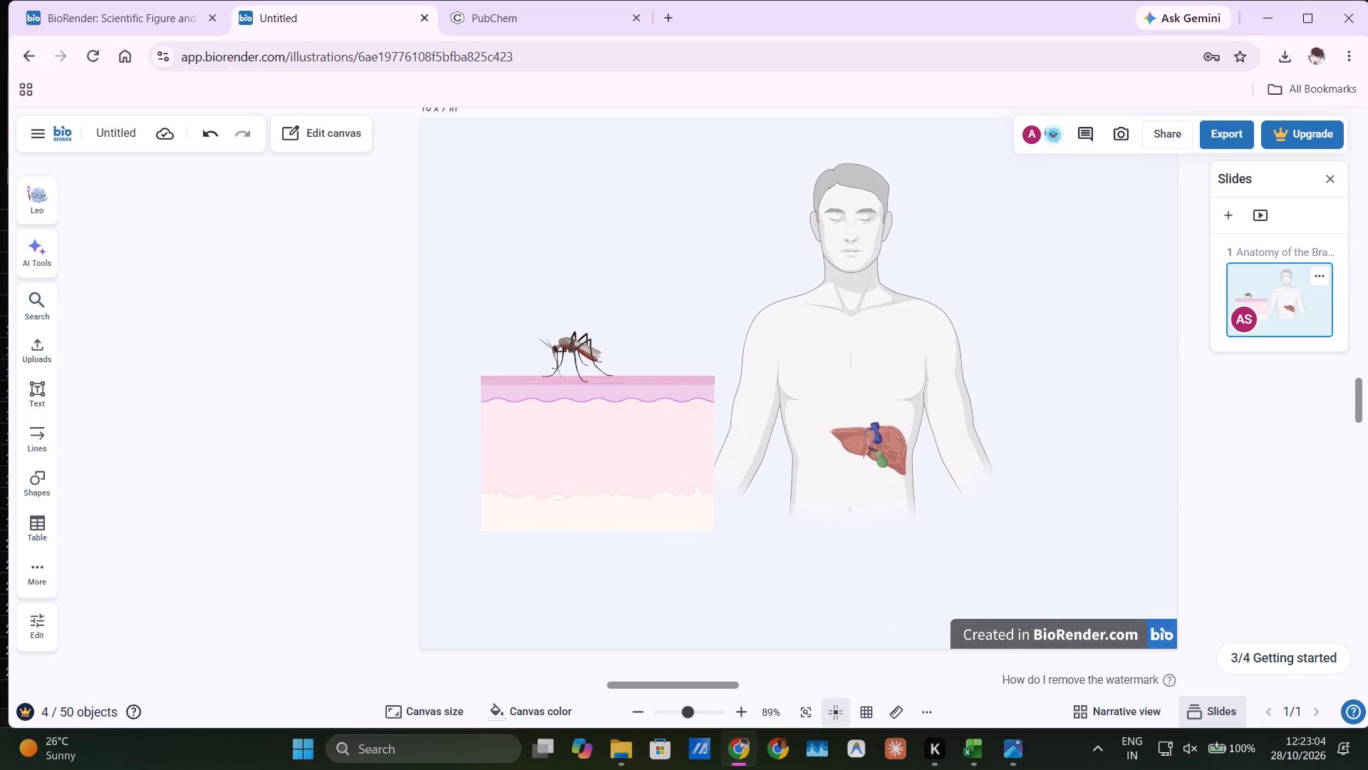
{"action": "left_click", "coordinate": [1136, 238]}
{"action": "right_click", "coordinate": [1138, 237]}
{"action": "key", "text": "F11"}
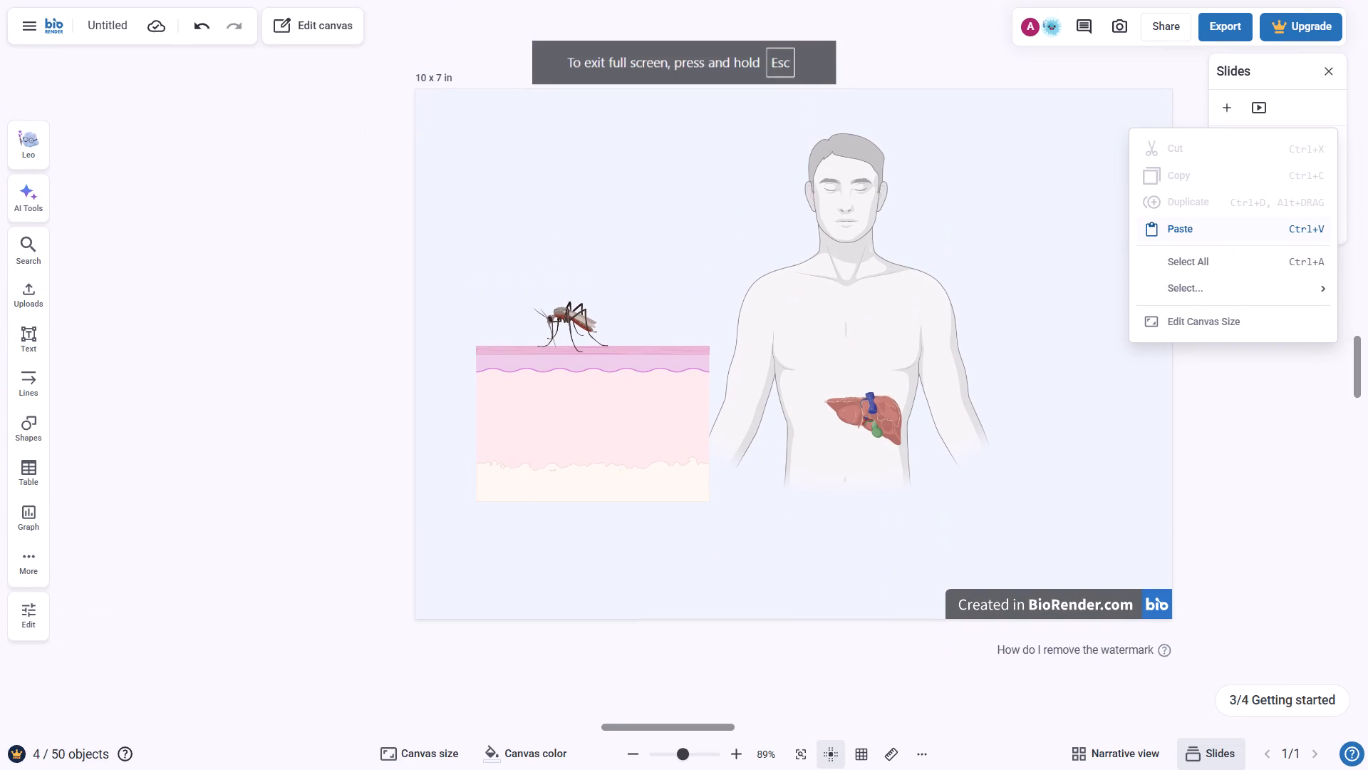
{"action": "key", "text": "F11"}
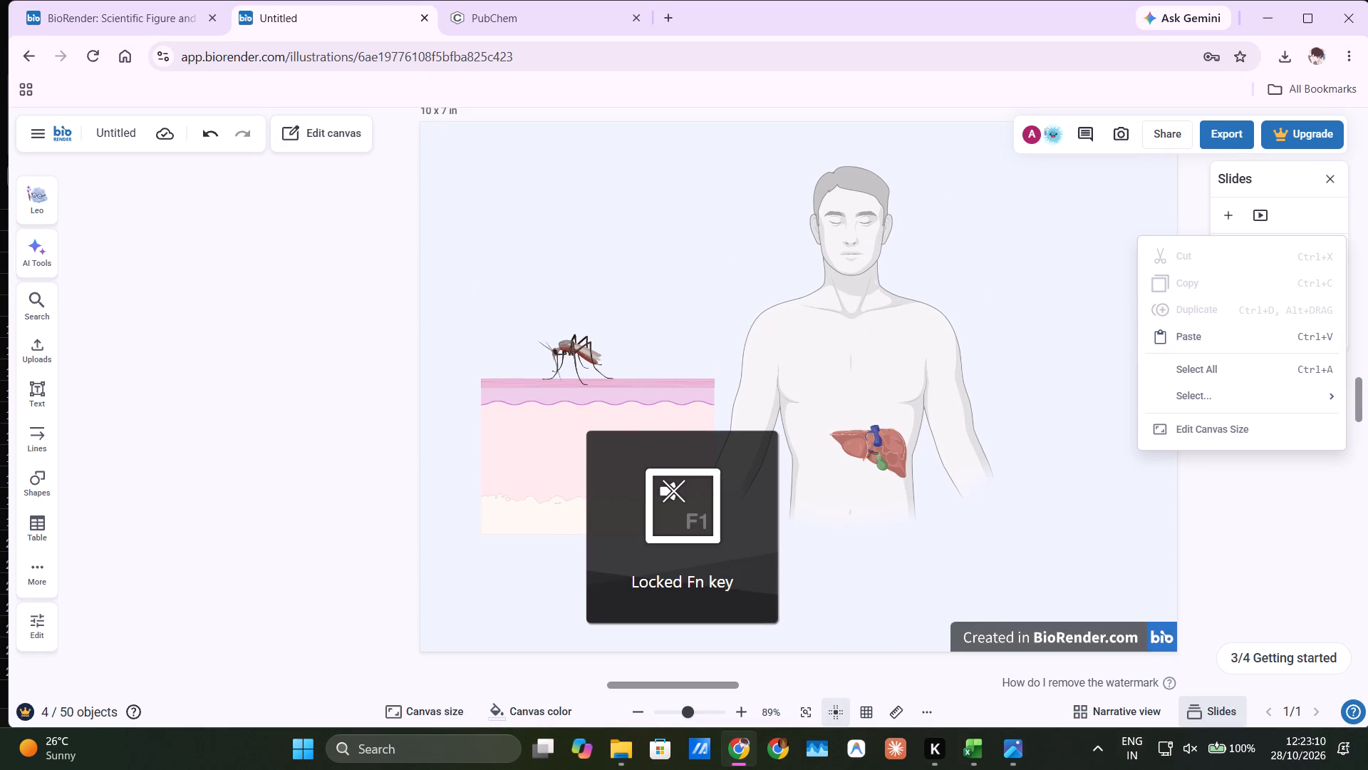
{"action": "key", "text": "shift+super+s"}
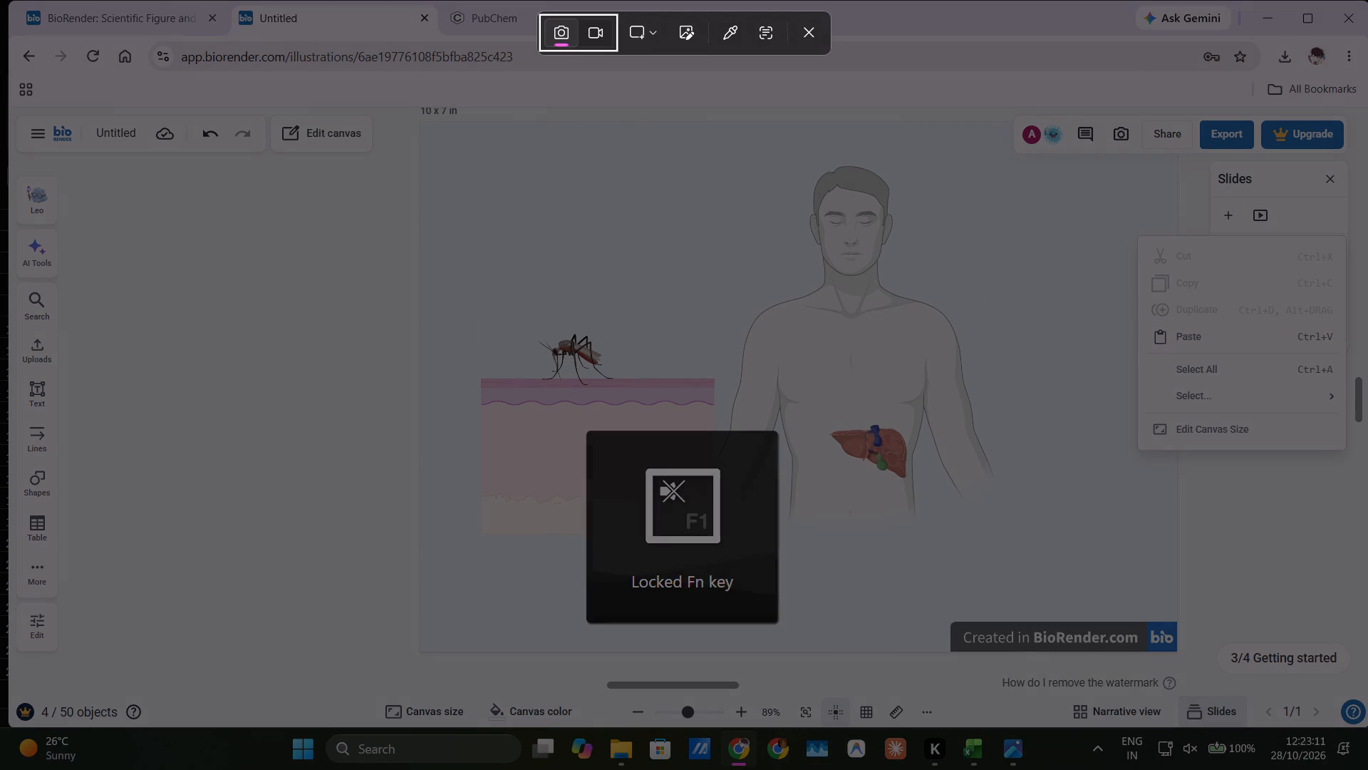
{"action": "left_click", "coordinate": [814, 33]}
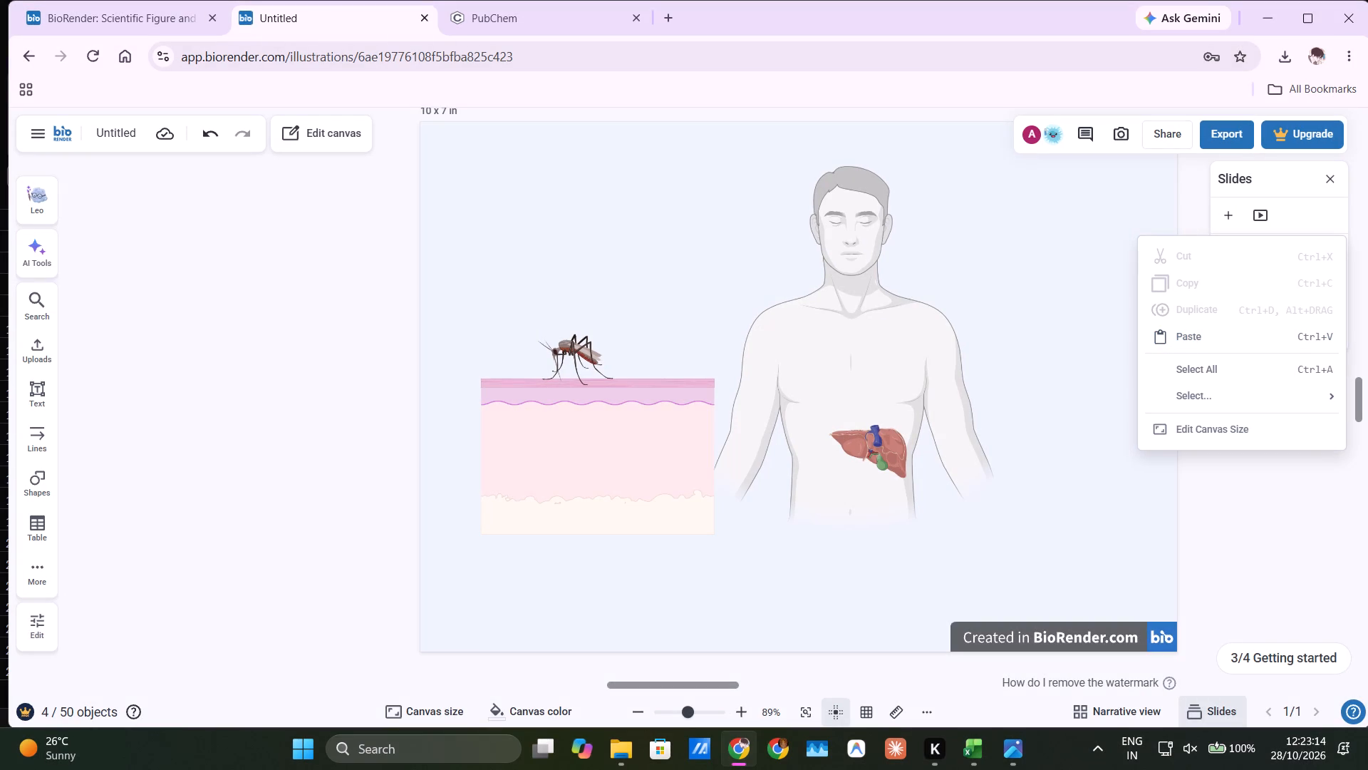
Capture the canvas area with the mosquito, skin and torso as a screenshot, view it in Snipping Tool, and close it.
{"action": "key", "text": "shift+super+s"}
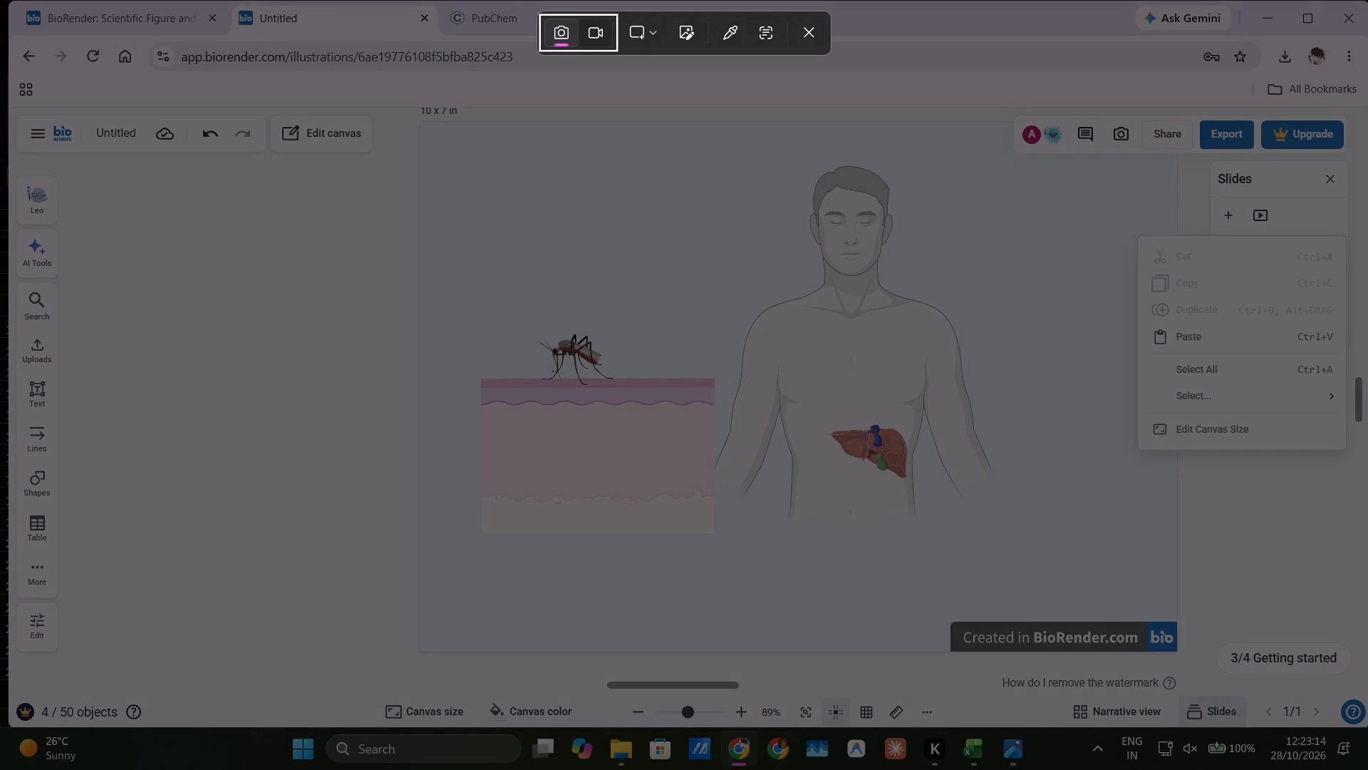
{"action": "left_click_drag", "start_coordinate": [425, 123], "coordinate": [1226, 602]}
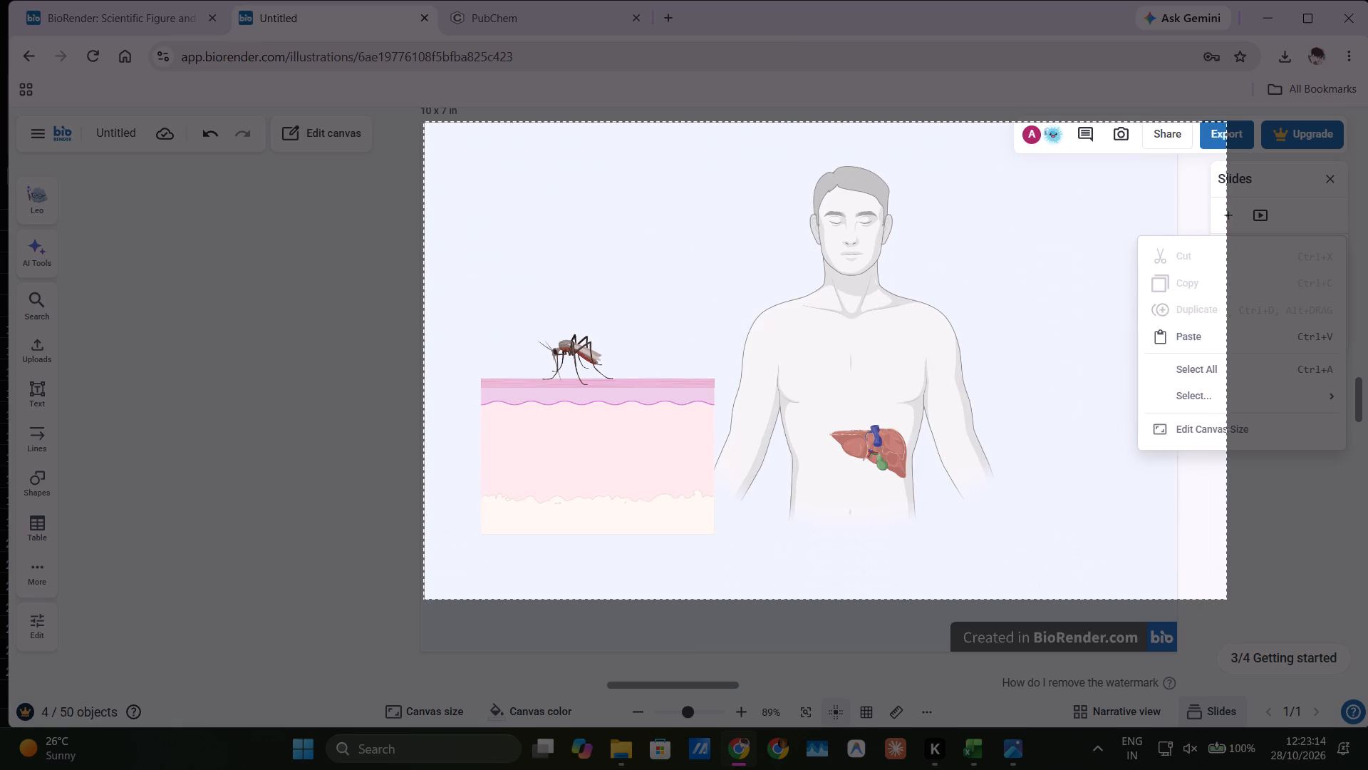
{"action": "left_click_drag", "start_coordinate": [1226, 602], "coordinate": [1104, 624]}
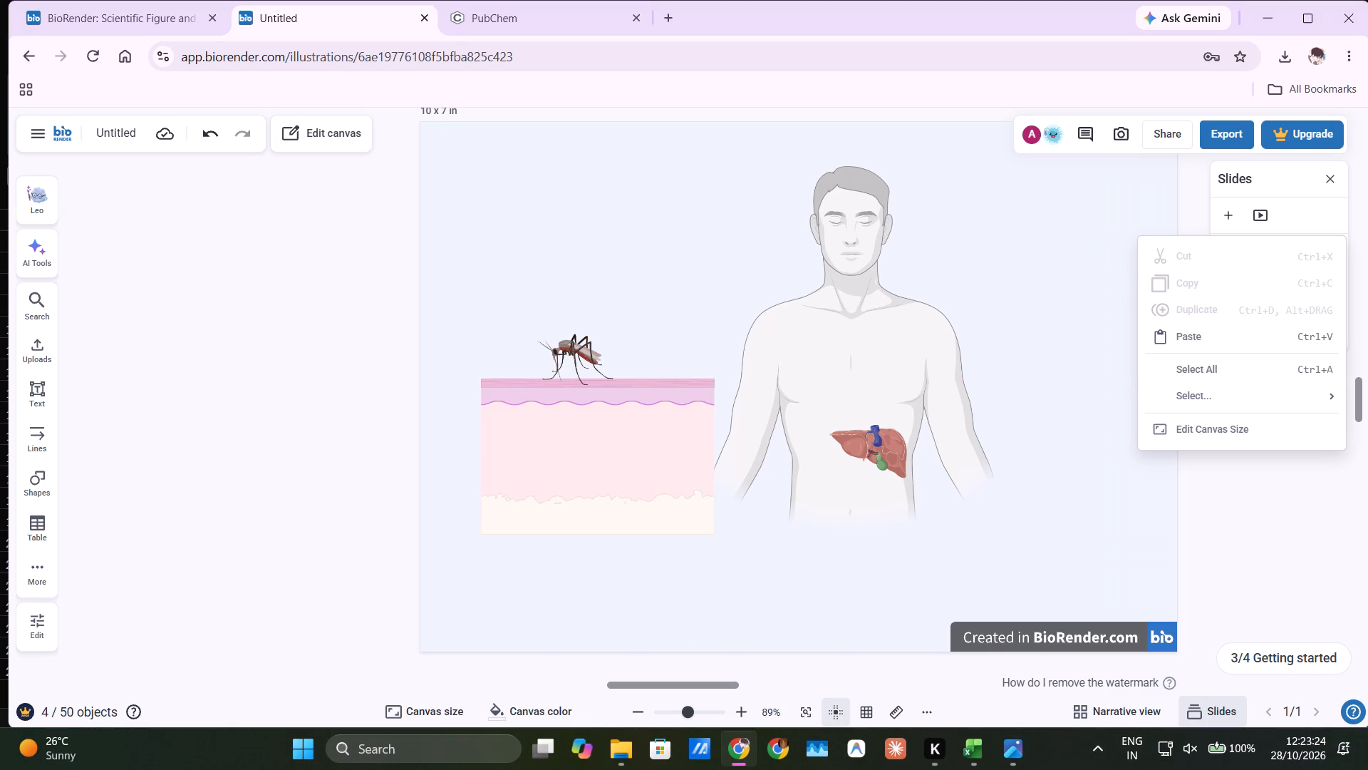
{"action": "left_click", "coordinate": [1292, 540]}
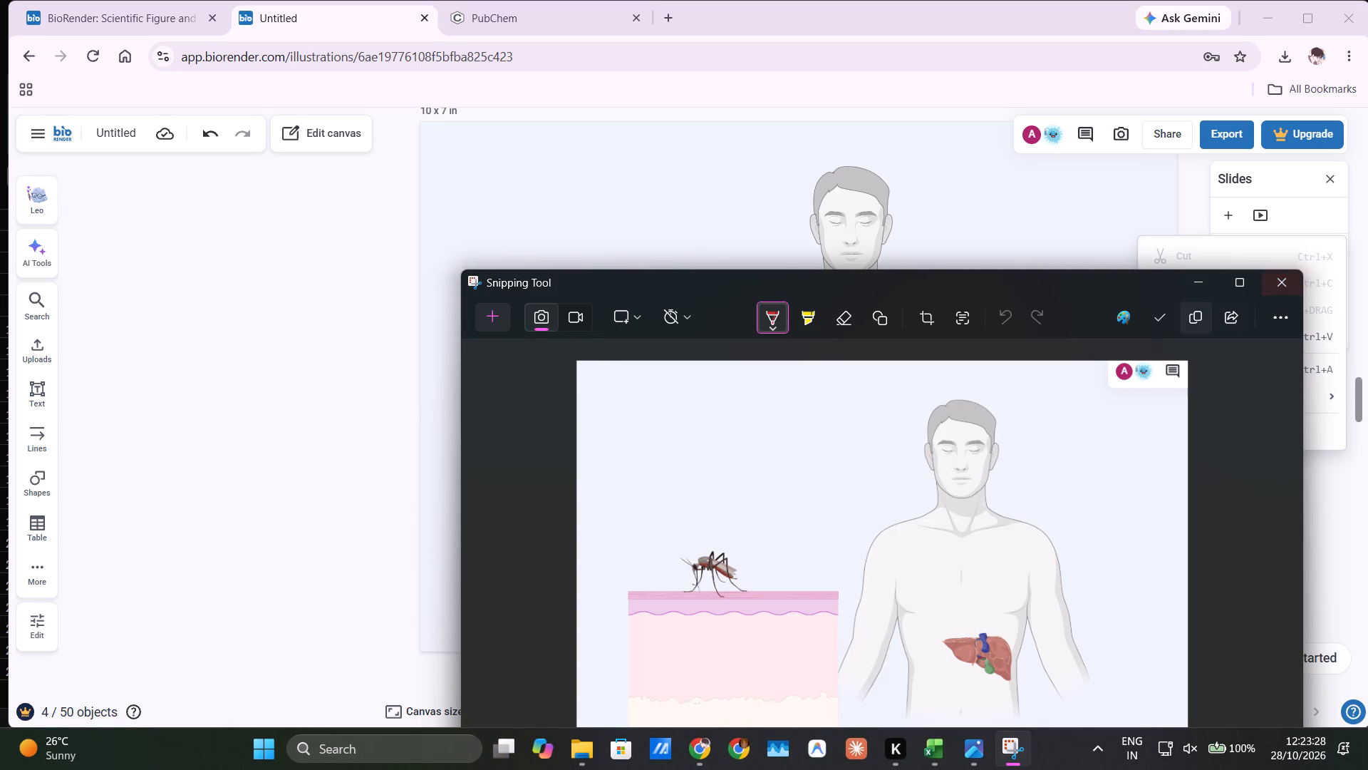
{"action": "left_click", "coordinate": [1273, 287]}
Switch to File Explorer and look through the Screenshots folder in Pictures for the new capture, closing the open line plot picture.
{"action": "left_click", "coordinate": [618, 769]}
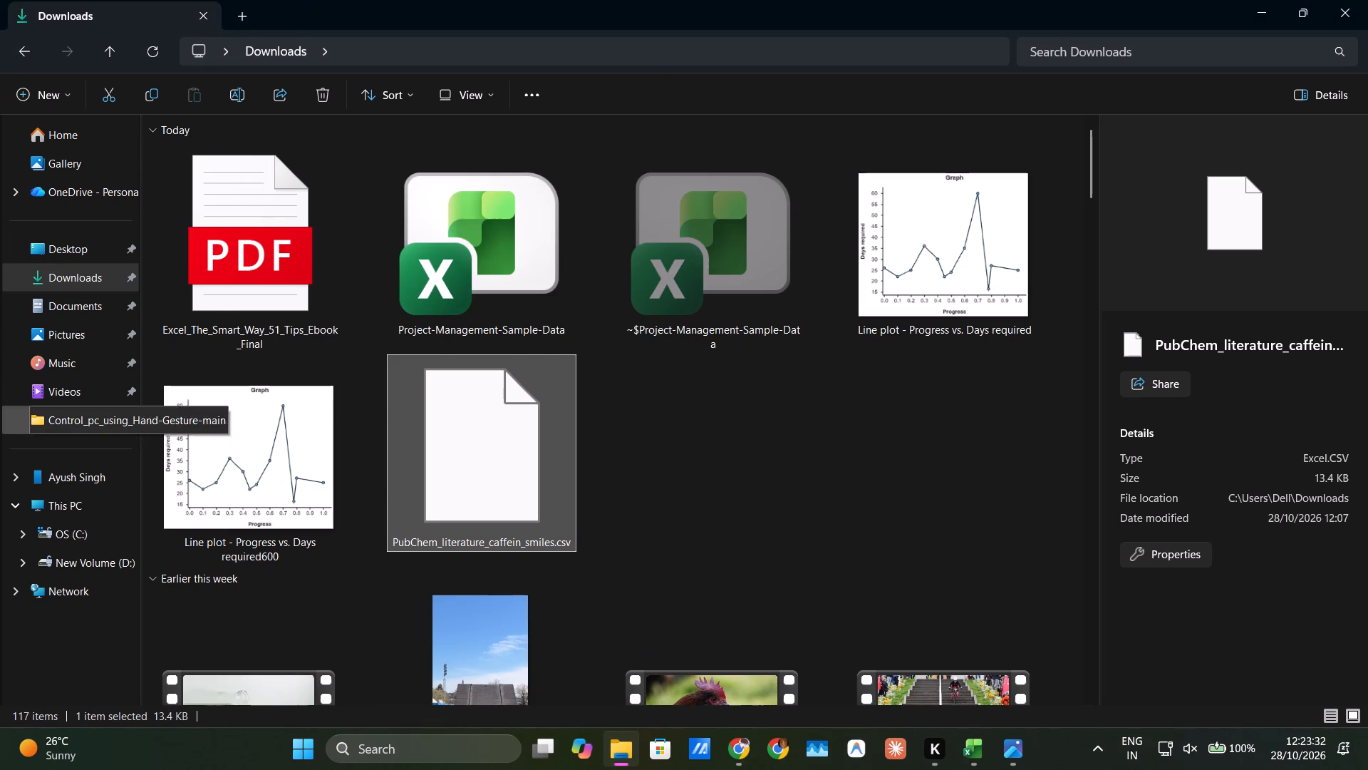
{"action": "left_click", "coordinate": [90, 323]}
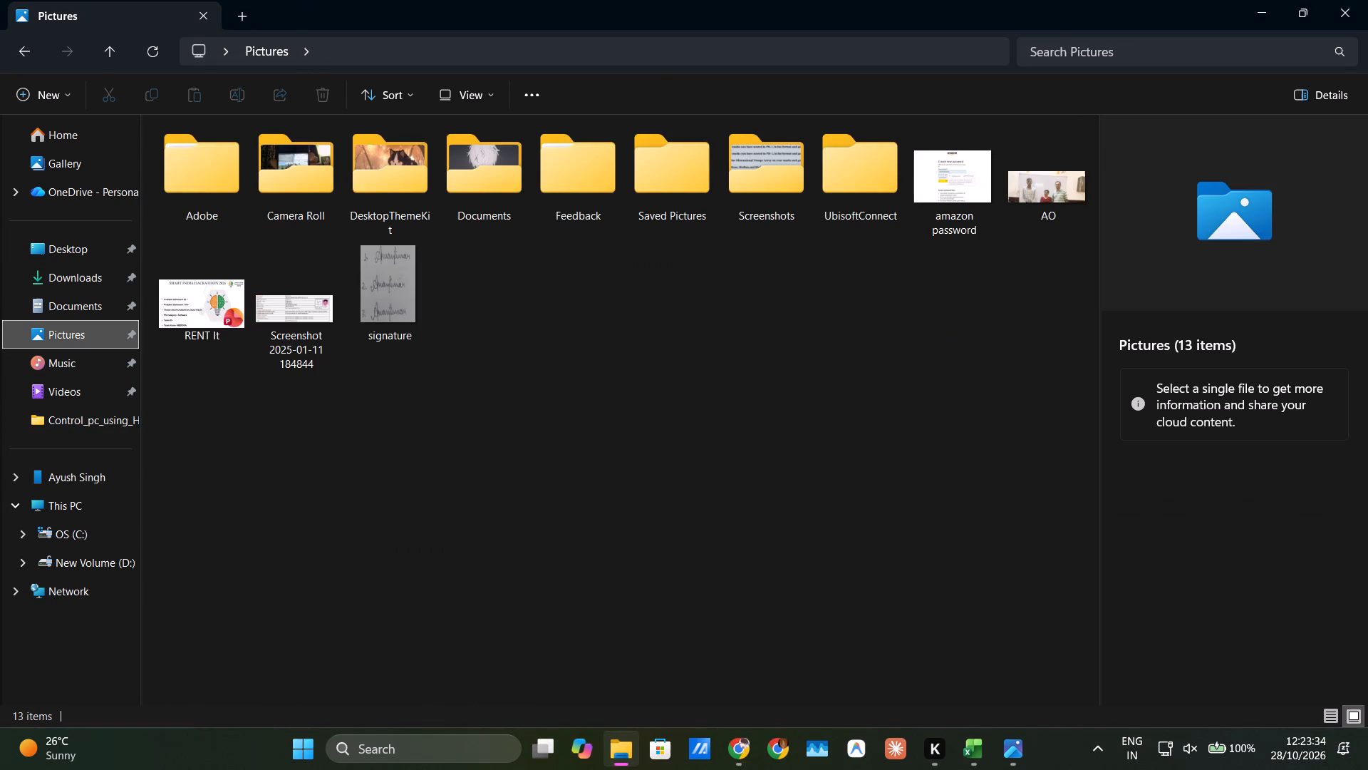
{"action": "double_click", "coordinate": [759, 223]}
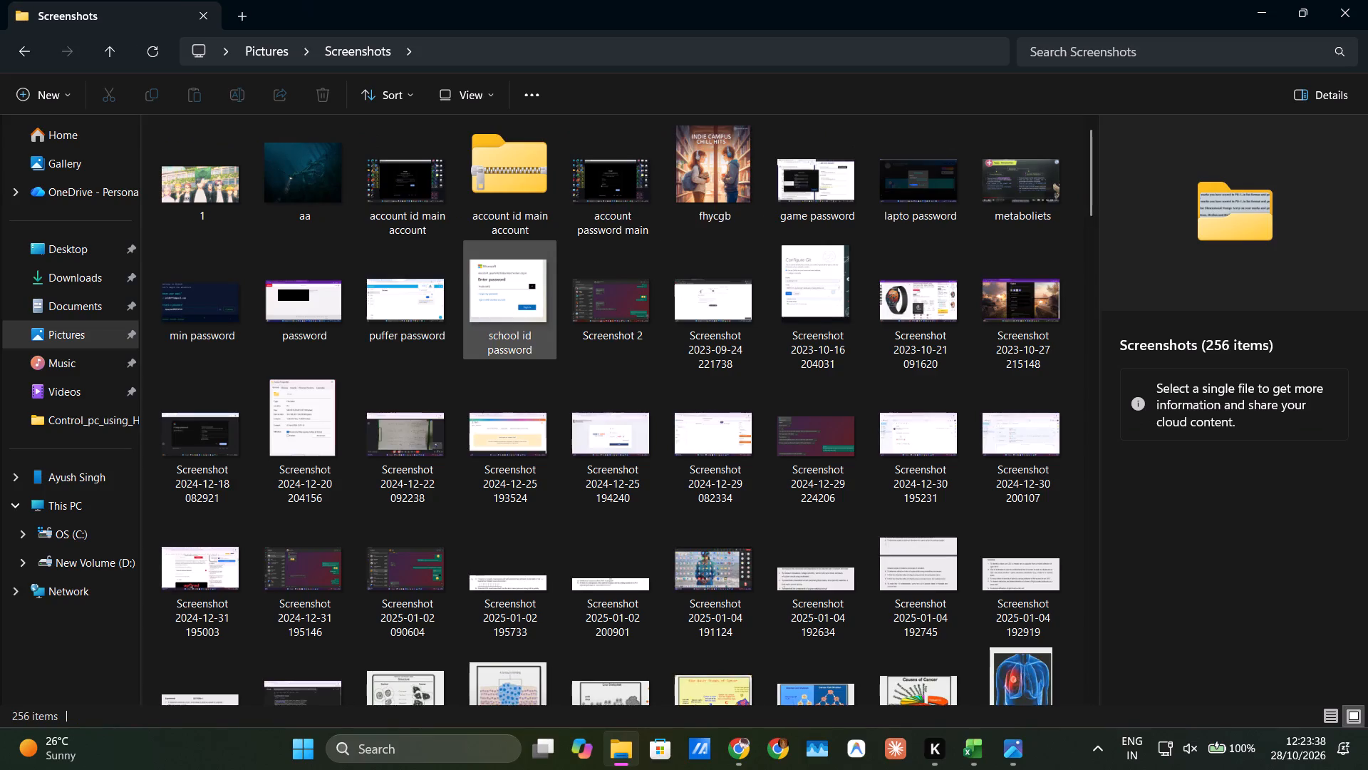
{"action": "scroll", "coordinate": [500, 247], "scroll_direction": "down", "scroll_amount": 6}
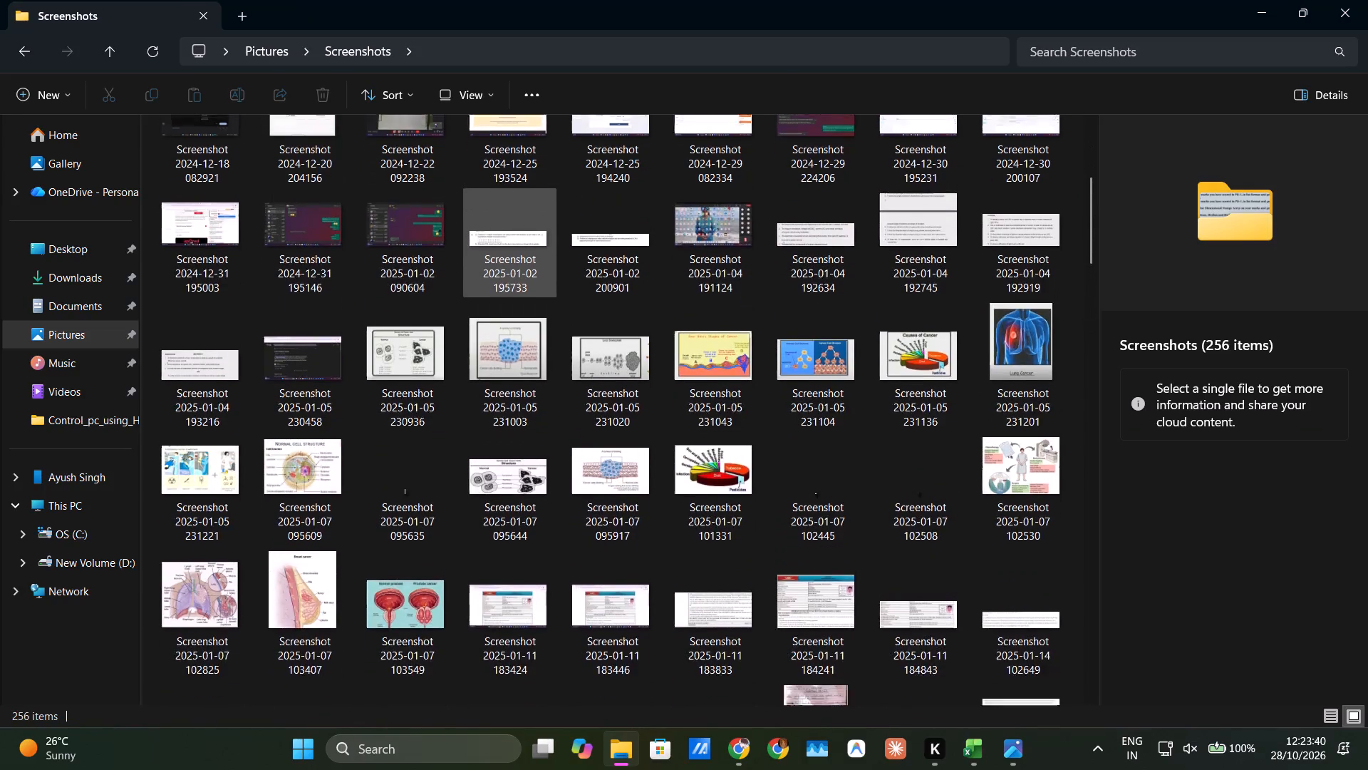
{"action": "scroll", "coordinate": [500, 247], "scroll_direction": "down", "scroll_amount": 4}
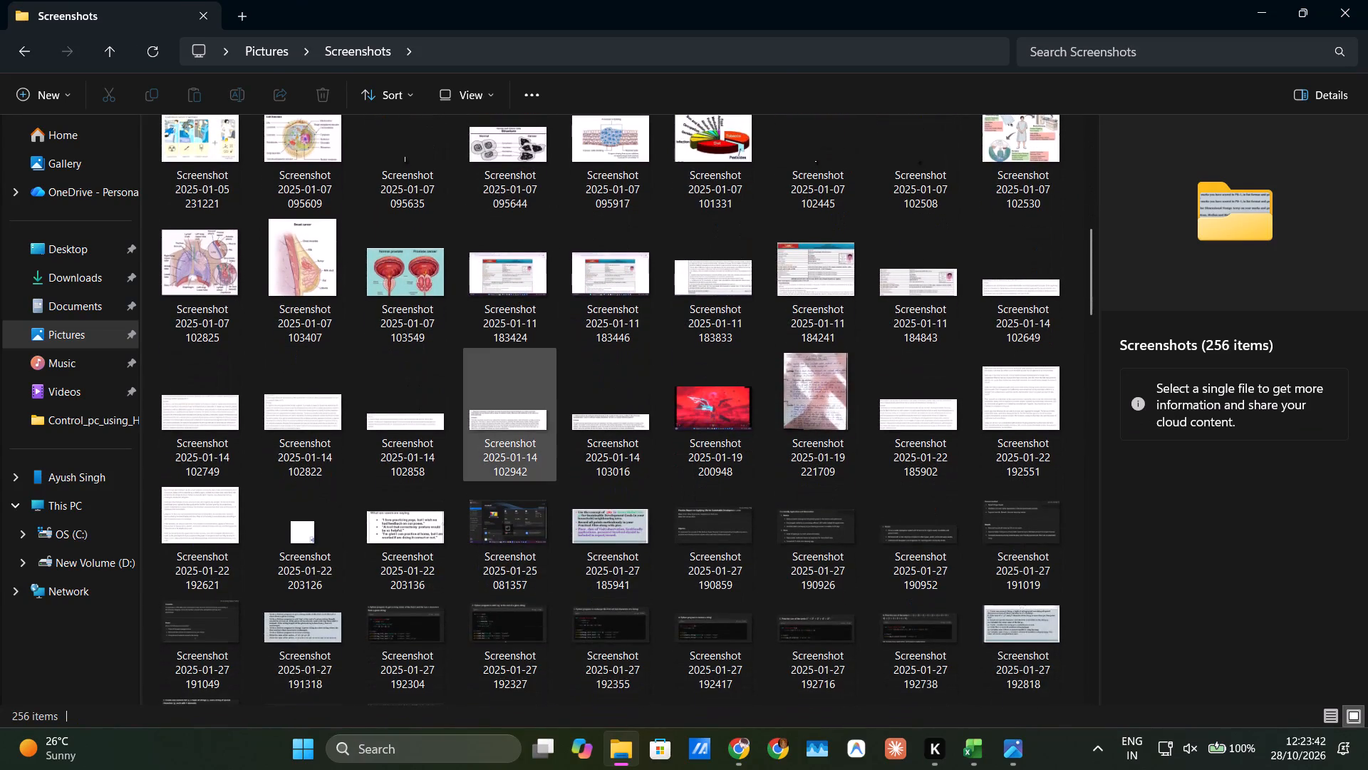
{"action": "scroll", "coordinate": [545, 361], "scroll_direction": "down", "scroll_amount": 1}
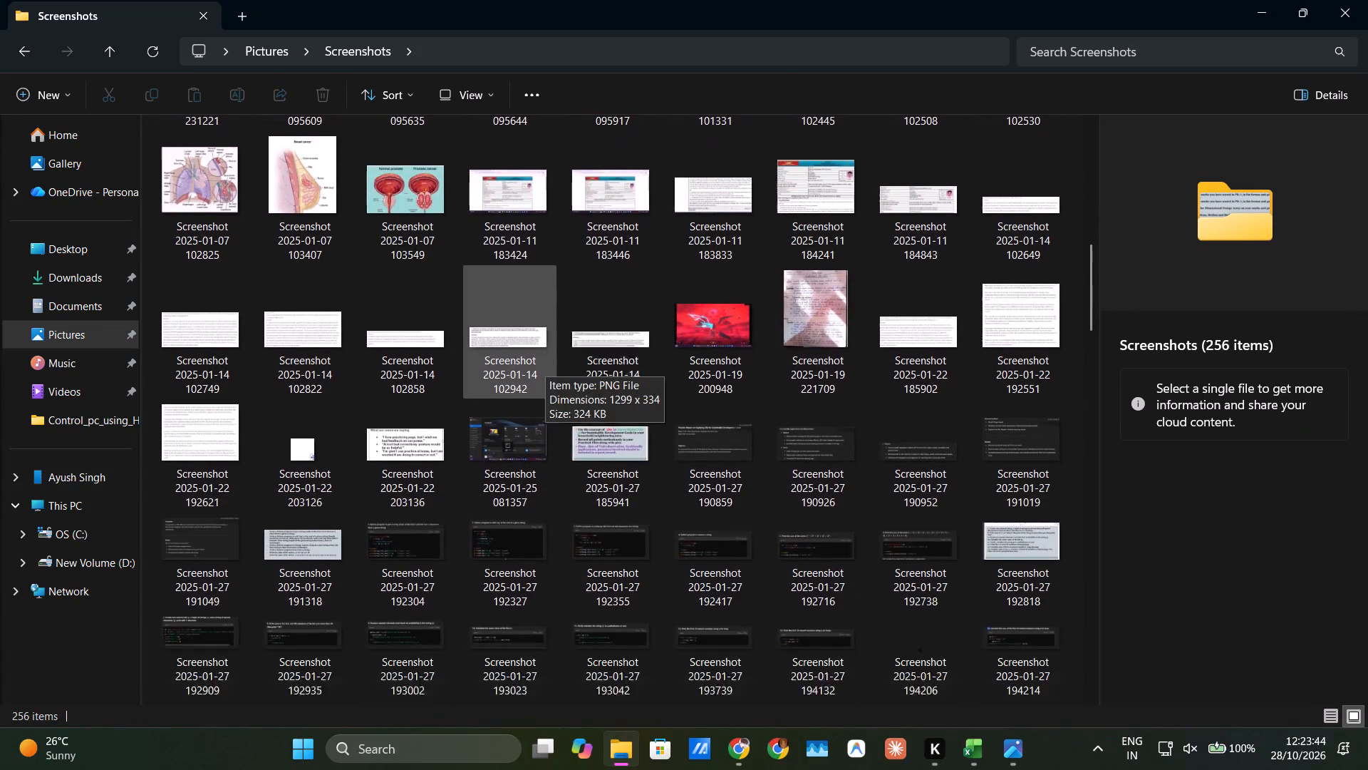
{"action": "scroll", "coordinate": [545, 361], "scroll_direction": "down", "scroll_amount": 2}
{"action": "left_click", "coordinate": [1017, 755]}
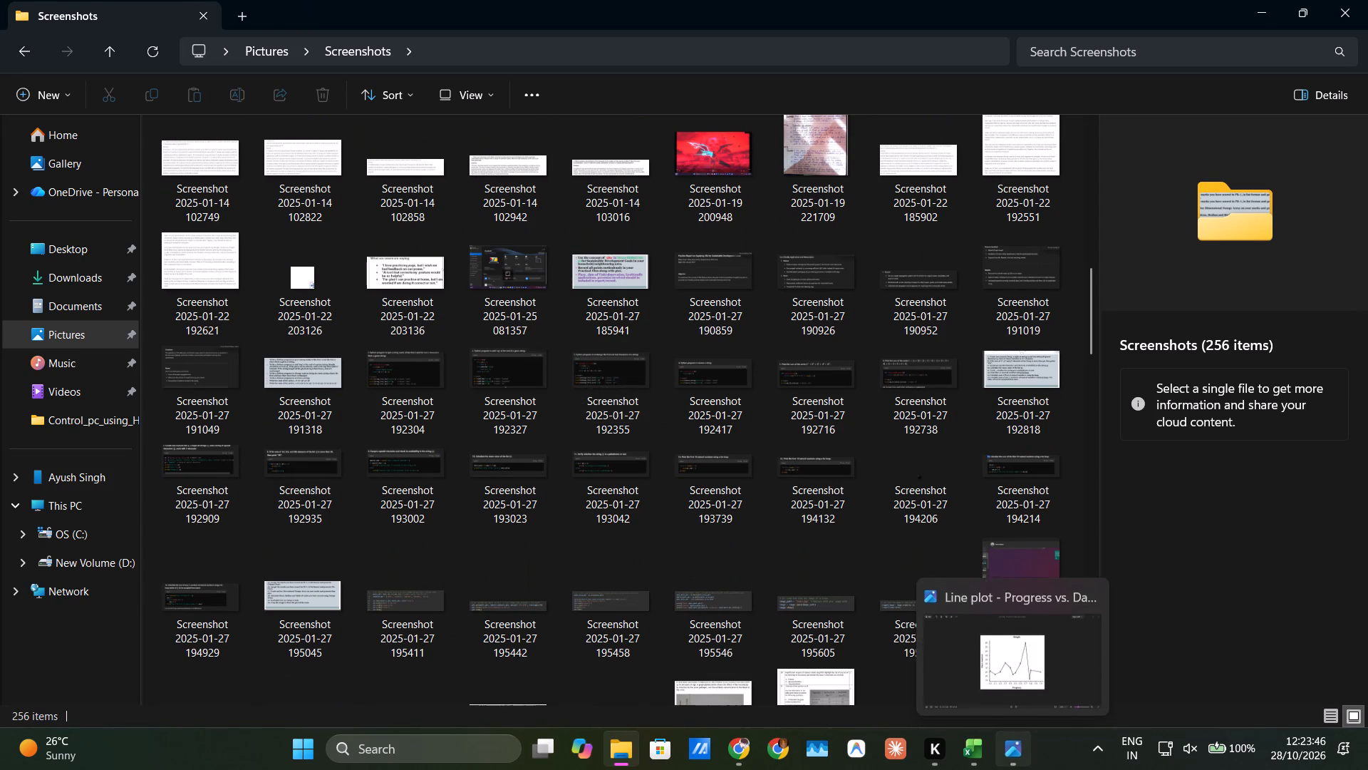
{"action": "left_click", "coordinate": [1337, 0]}
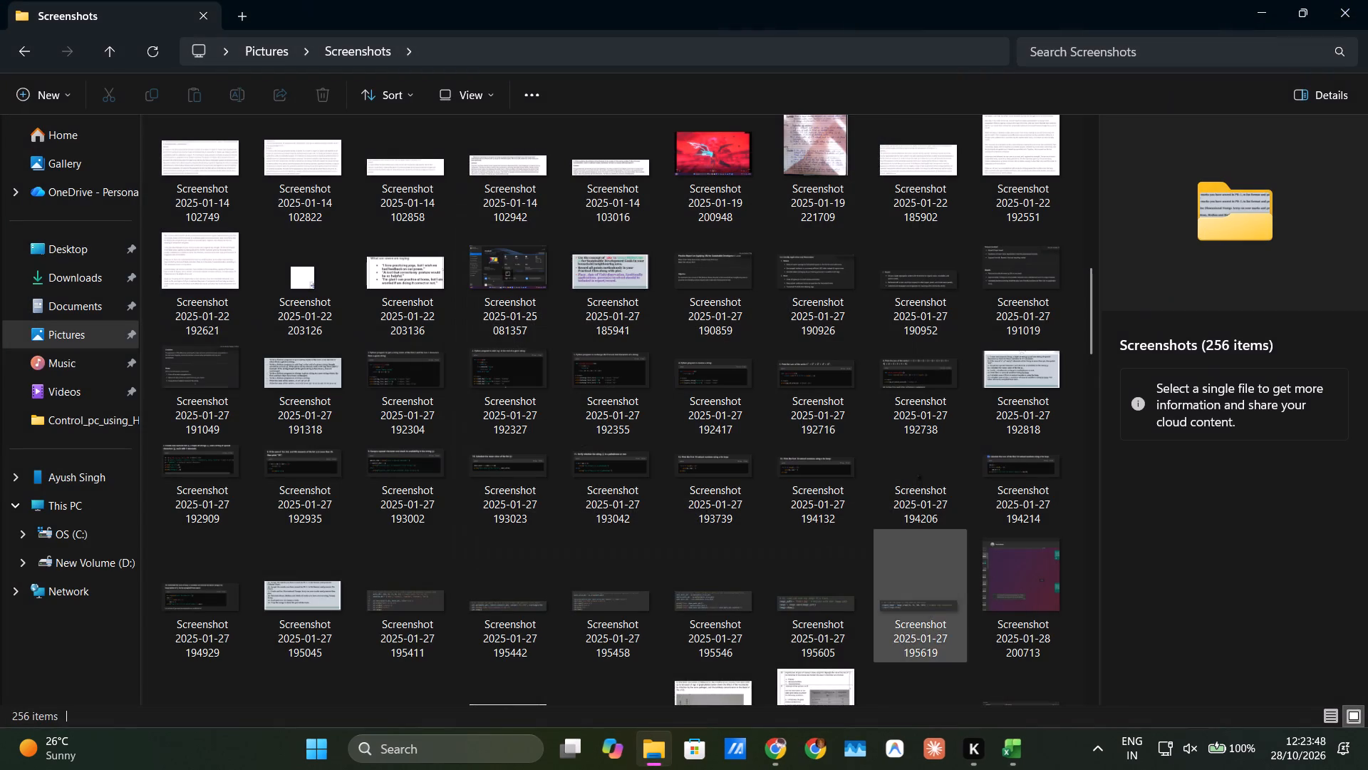
{"action": "scroll", "coordinate": [841, 611], "scroll_direction": "down", "scroll_amount": 3}
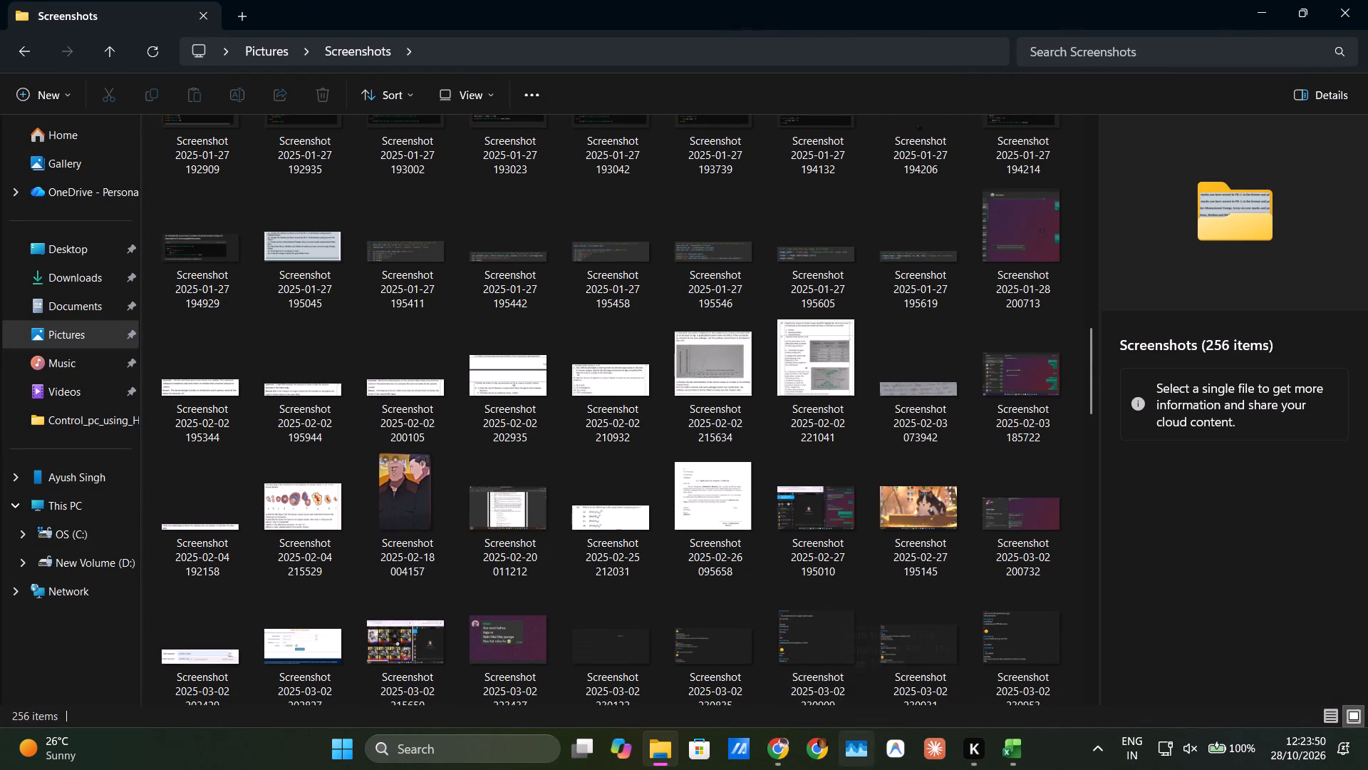
{"action": "left_click", "coordinate": [787, 766]}
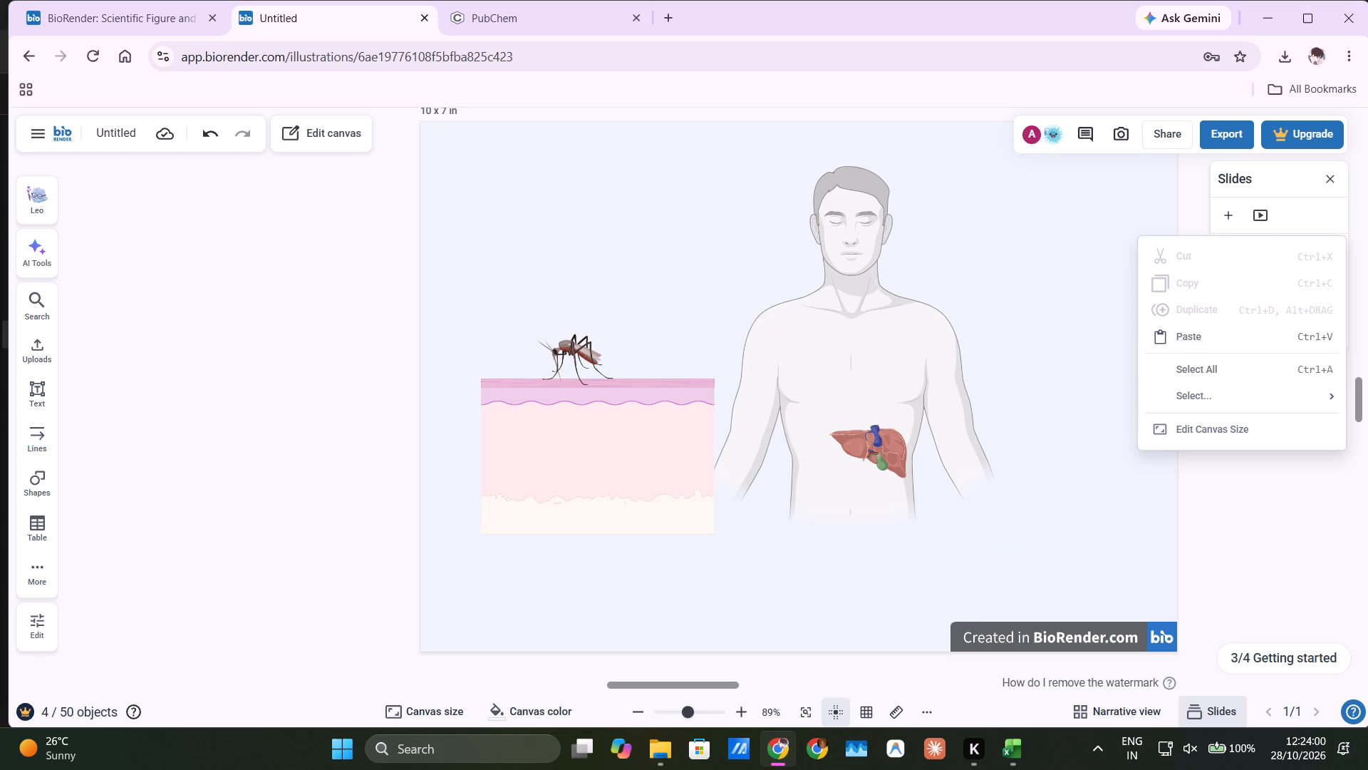
Back in the browser, search the icon library for "salivary gland" and insert the purple, three-lobed Submucosal gland icon.
{"action": "left_click", "coordinate": [38, 298]}
{"action": "left_click", "coordinate": [192, 222]}
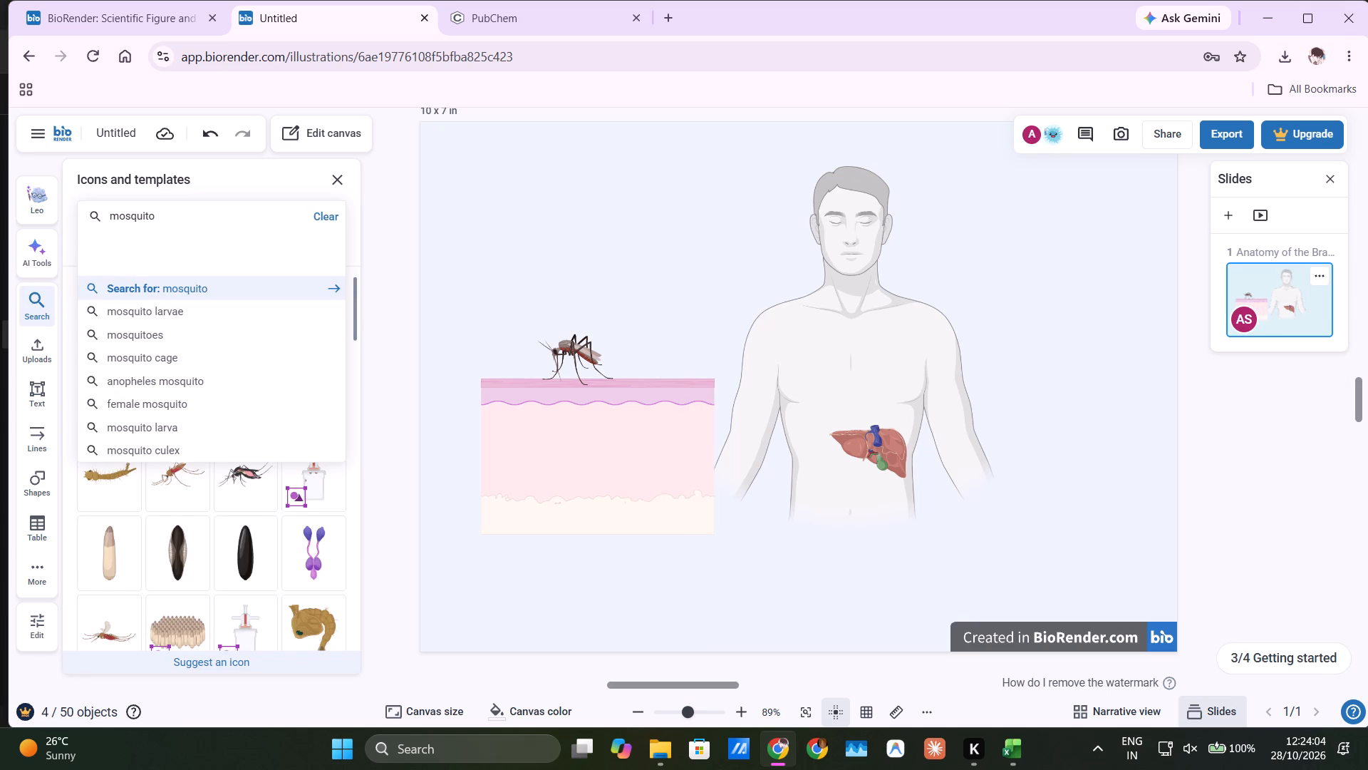
{"action": "key", "text": "BackSpace"}
{"action": "key", "text": "BackSpace"}
{"action": "key", "text": "BackSpace"}
{"action": "key", "text": "BackSpace"}
{"action": "key", "text": "BackSpace"}
{"action": "key", "text": "BackSpace"}
{"action": "key", "text": "BackSpace"}
{"action": "key", "text": "BackSpace"}
{"action": "key", "text": "BackSpace"}
{"action": "key", "text": "BackSpace"}
{"action": "key", "text": "BackSpace"}
{"action": "key", "text": "BackSpace"}
{"action": "key", "text": "BackSpace"}
{"action": "key", "text": "BackSpace"}
{"action": "key", "text": "BackSpace"}
{"action": "key", "text": "BackSpace"}
{"action": "key", "text": "BackSpace"}
{"action": "key", "text": "BackSpace"}
{"action": "key", "text": "BackSpace"}
{"action": "key", "text": "BackSpace"}
{"action": "type", "text": "slivary"}
{"action": "key", "text": "space"}
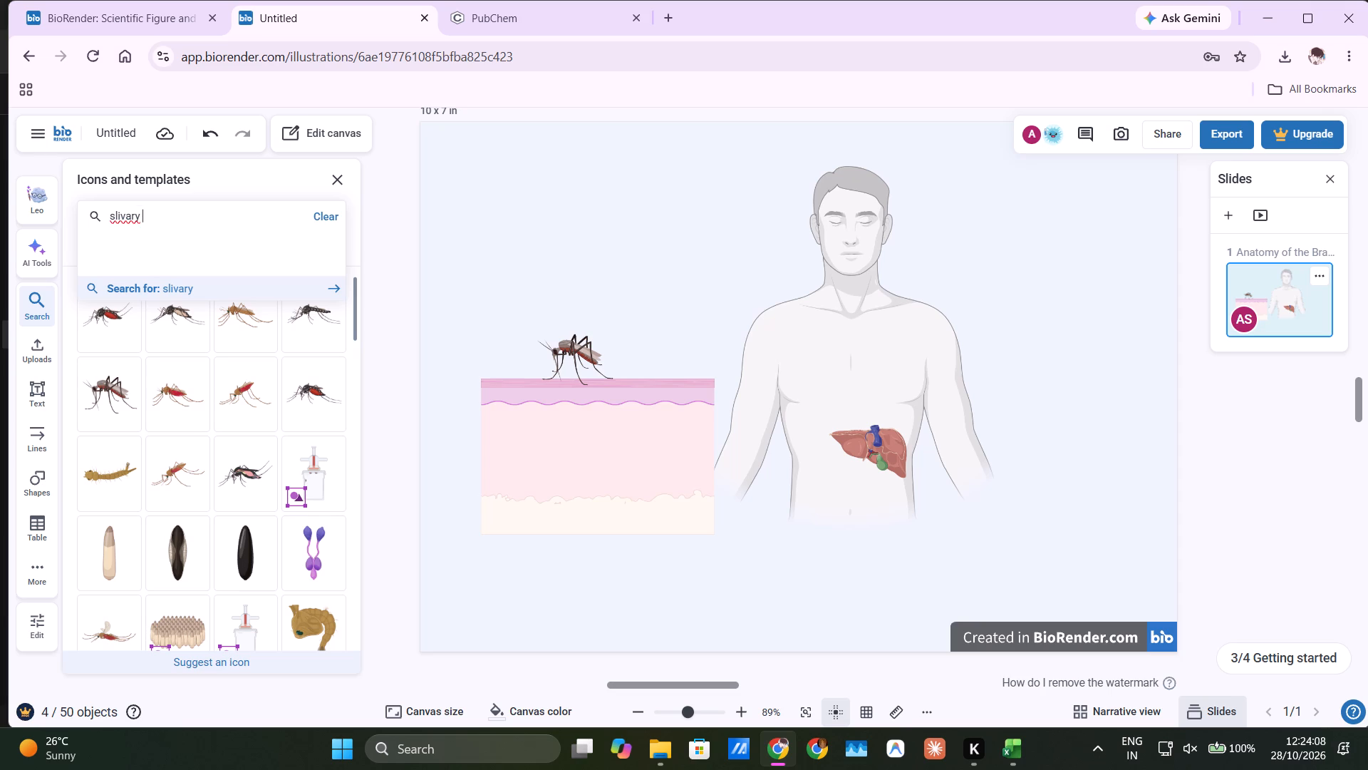
{"action": "key", "text": "BackSpace"}
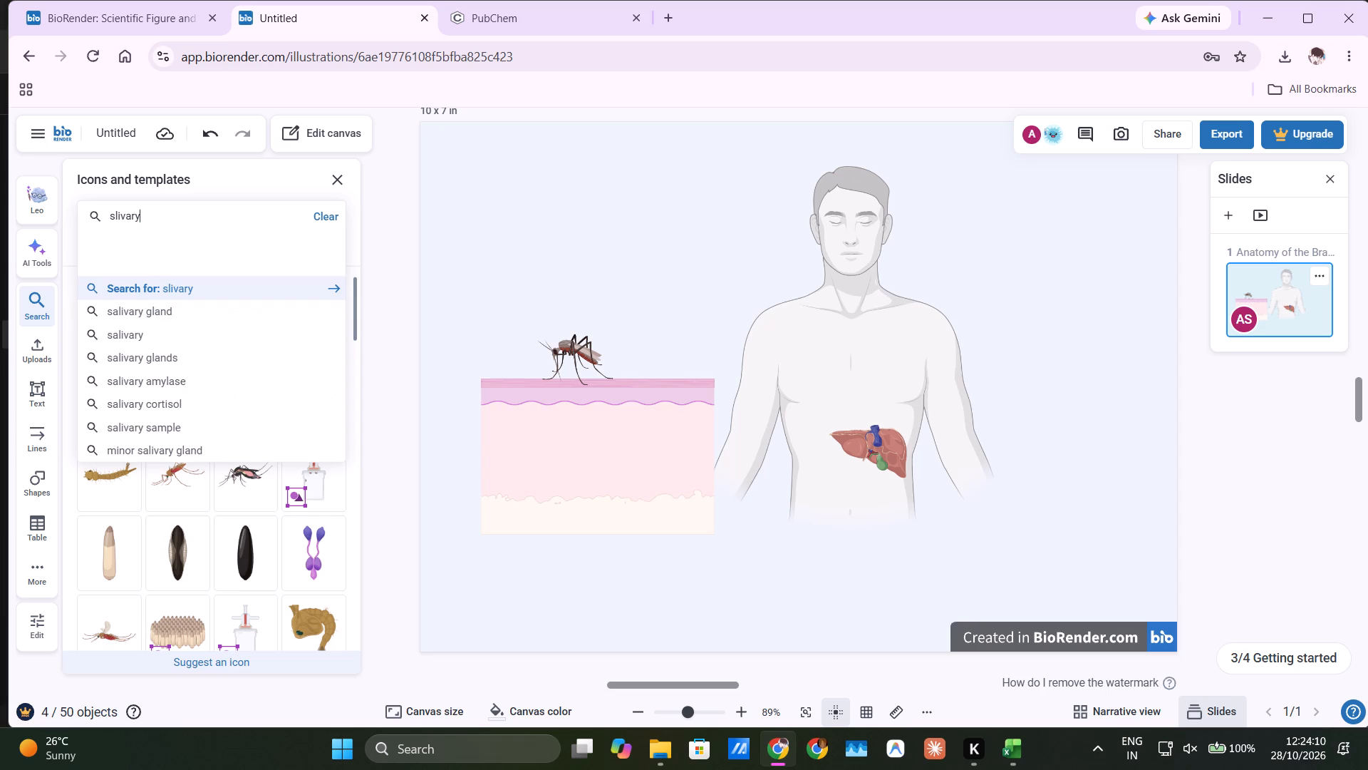
{"action": "left_click", "coordinate": [168, 307]}
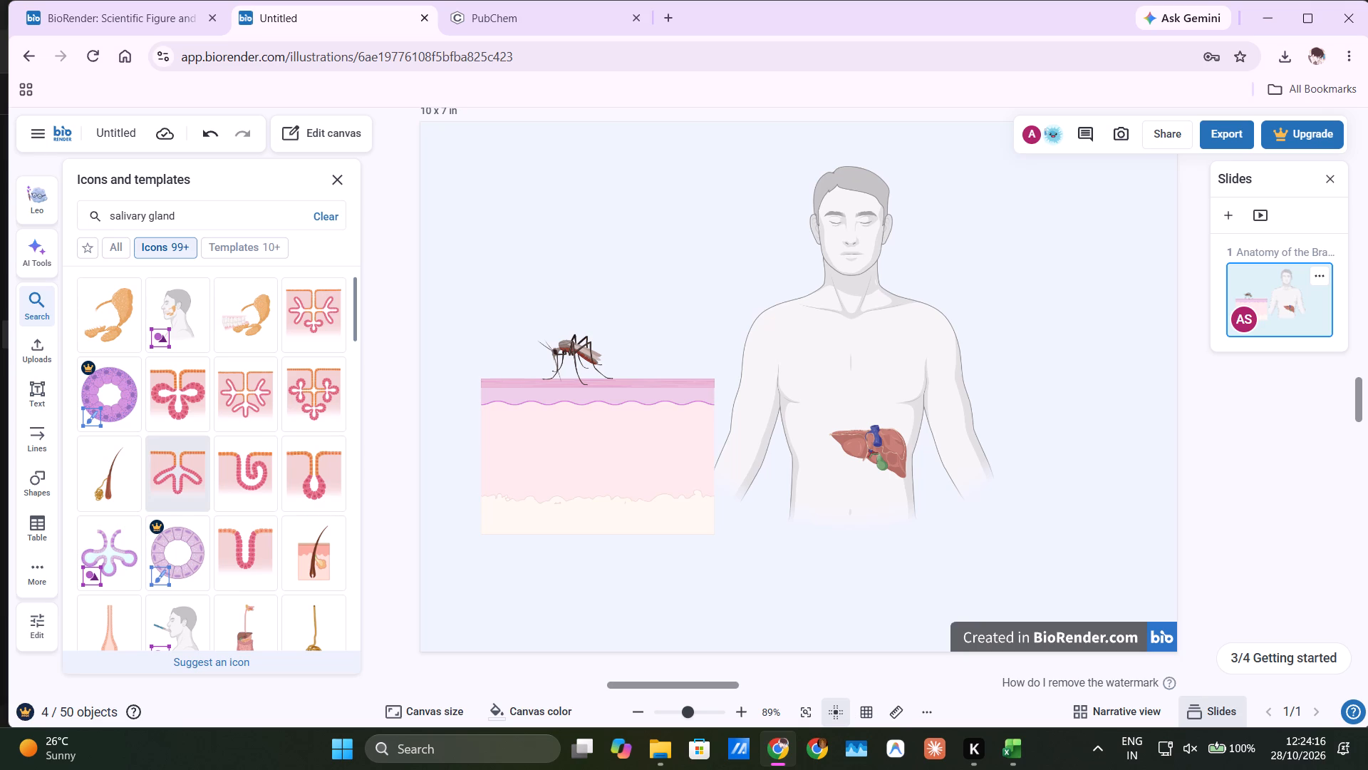
{"action": "left_click", "coordinate": [120, 560]}
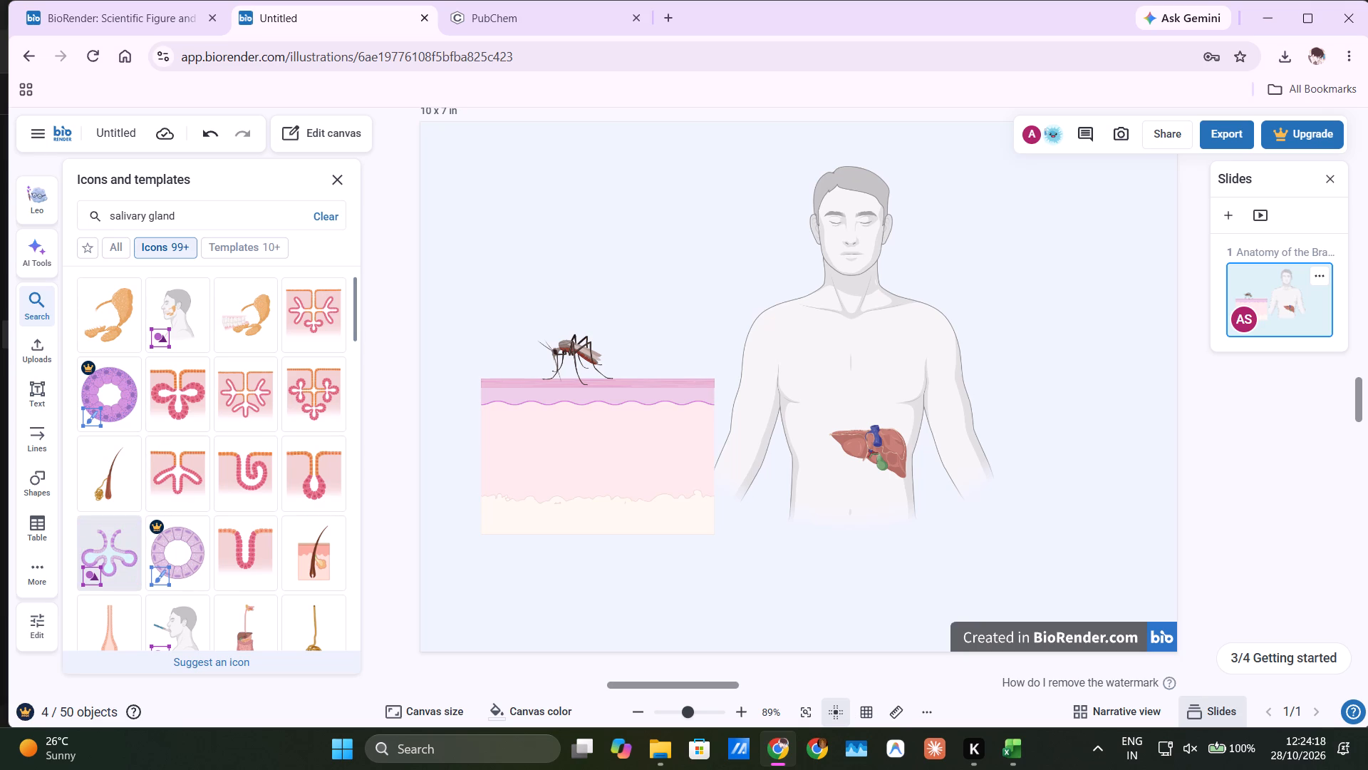
{"action": "double_click", "coordinate": [109, 548]}
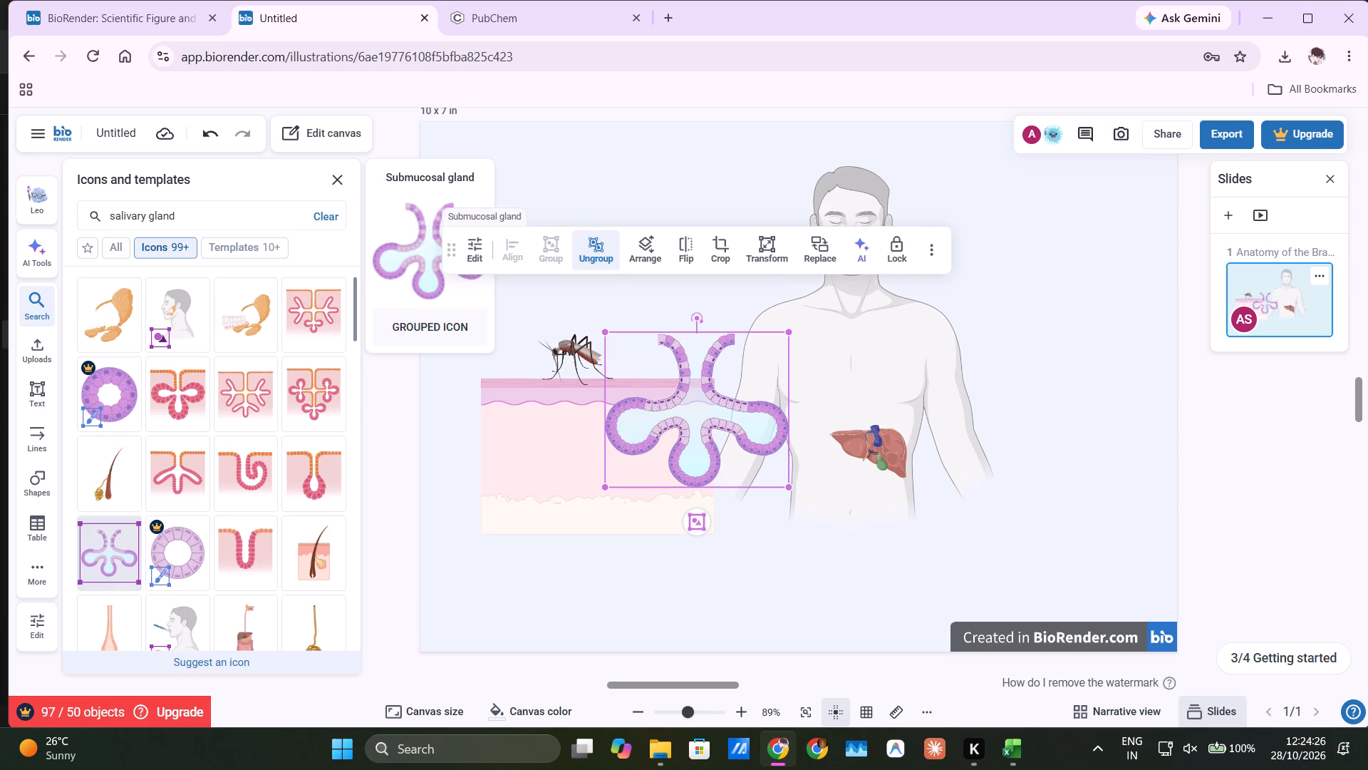
{"action": "left_click", "coordinate": [105, 550]}
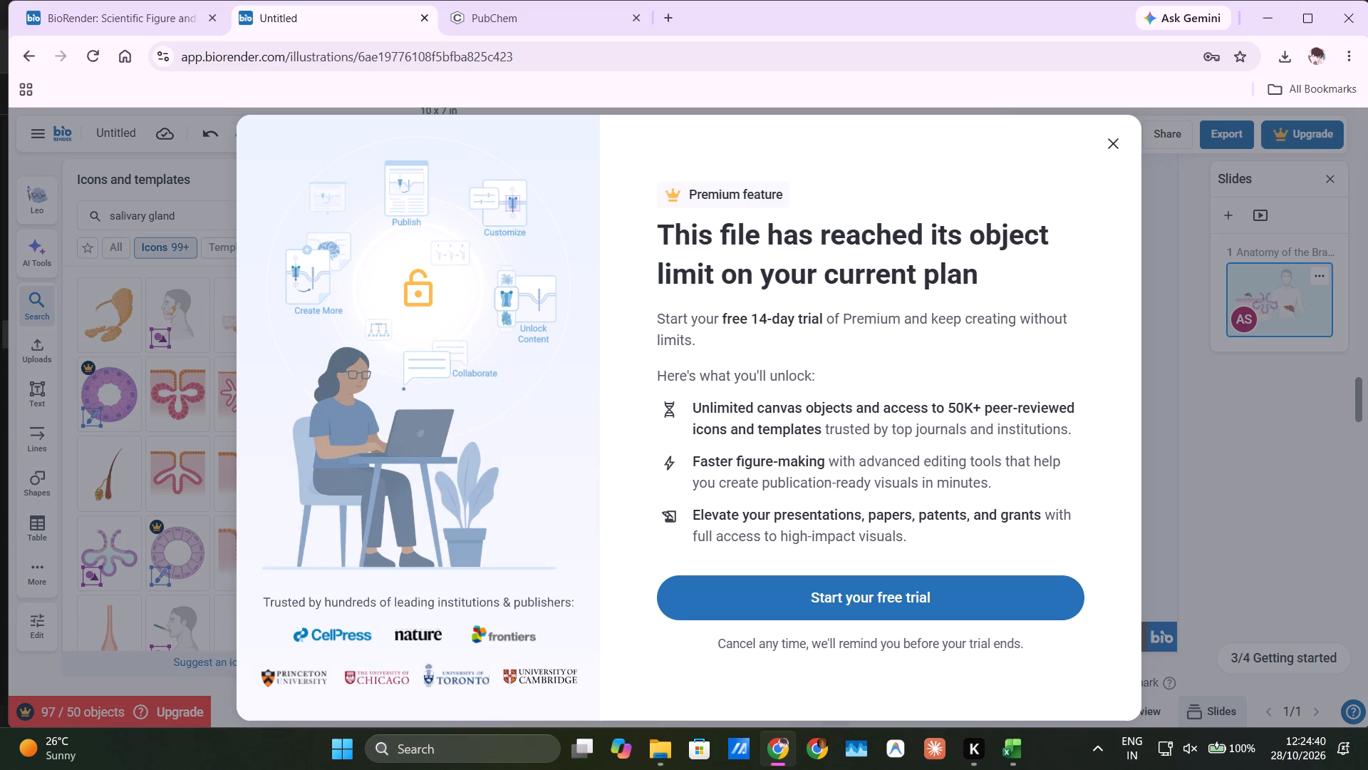
{"action": "left_click", "coordinate": [1114, 135]}
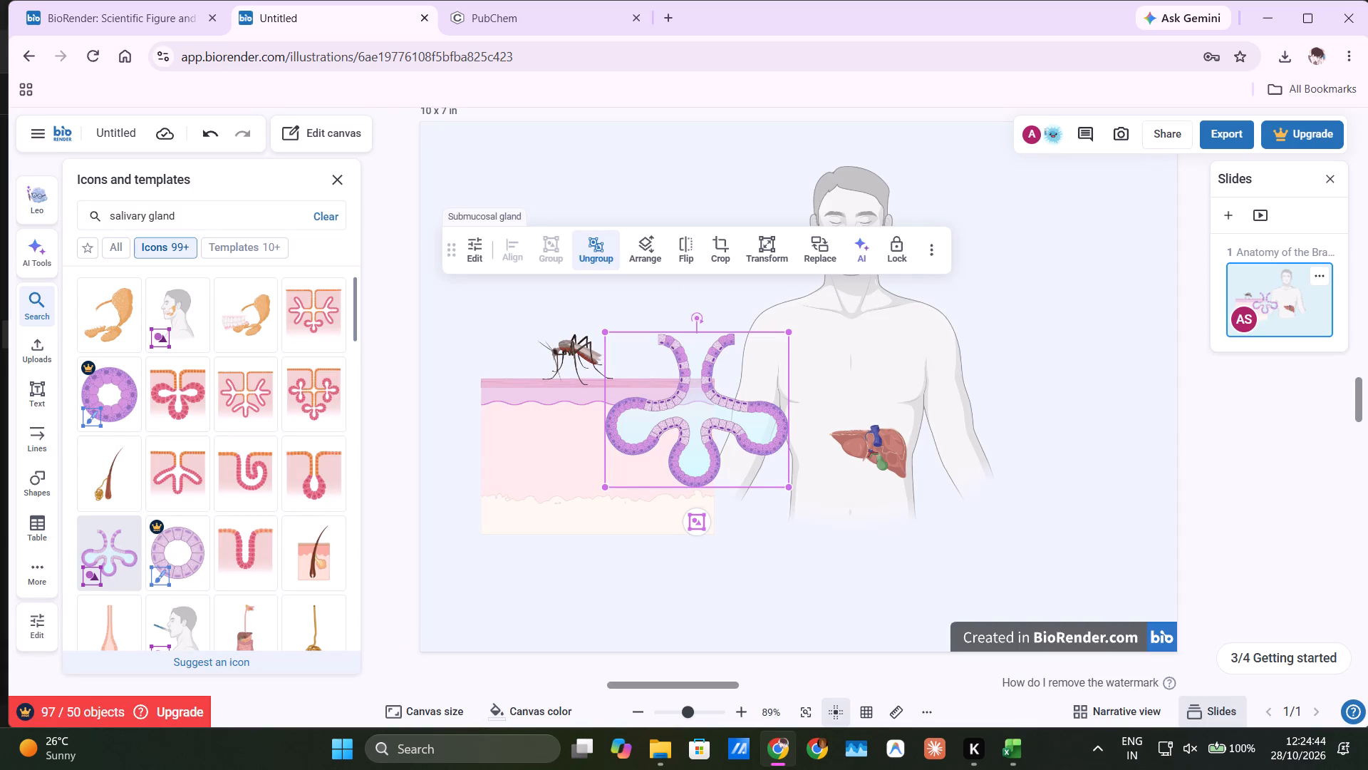
Shrink the Submucosal gland icon to about 60% of its size, place it above the skin beside the man's head, and deselect it.
{"action": "left_click_drag", "start_coordinate": [608, 488], "coordinate": [671, 420]}
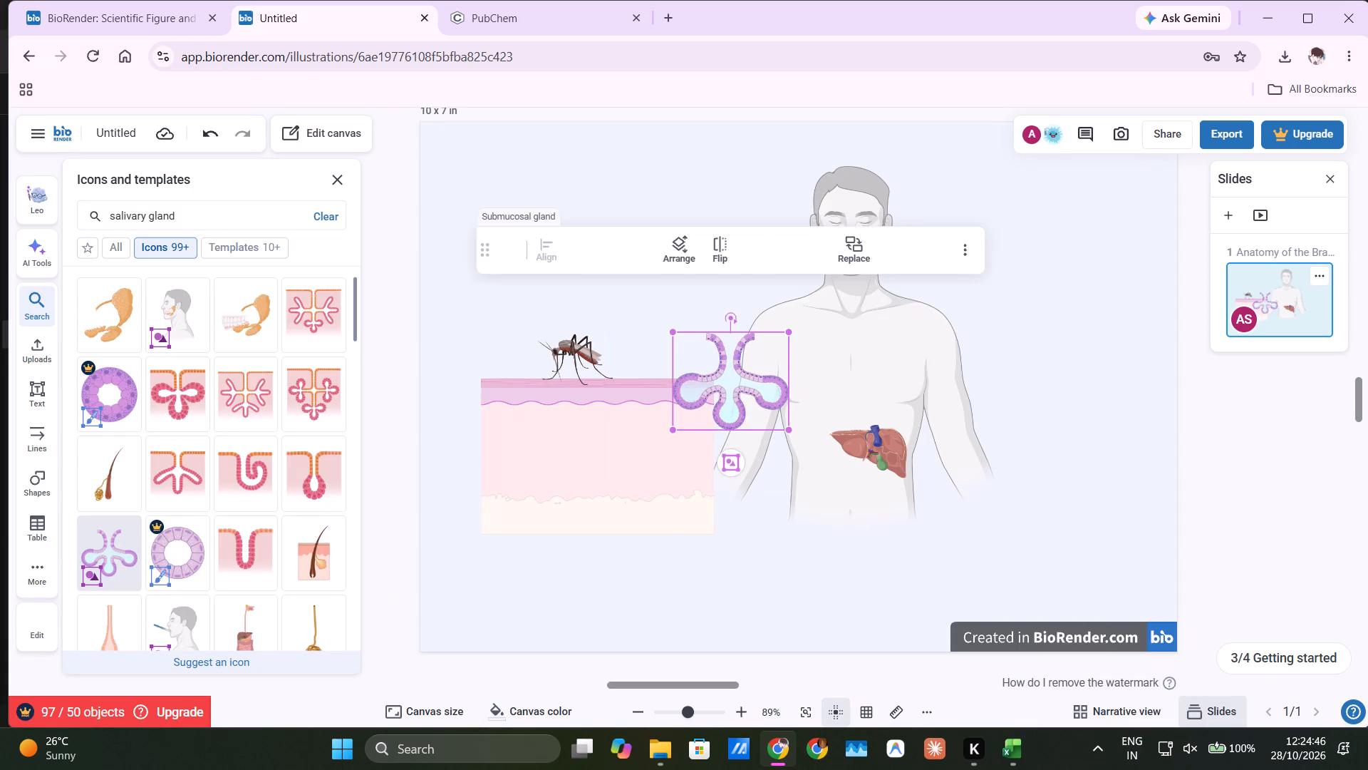
{"action": "left_click_drag", "start_coordinate": [740, 395], "coordinate": [661, 260]}
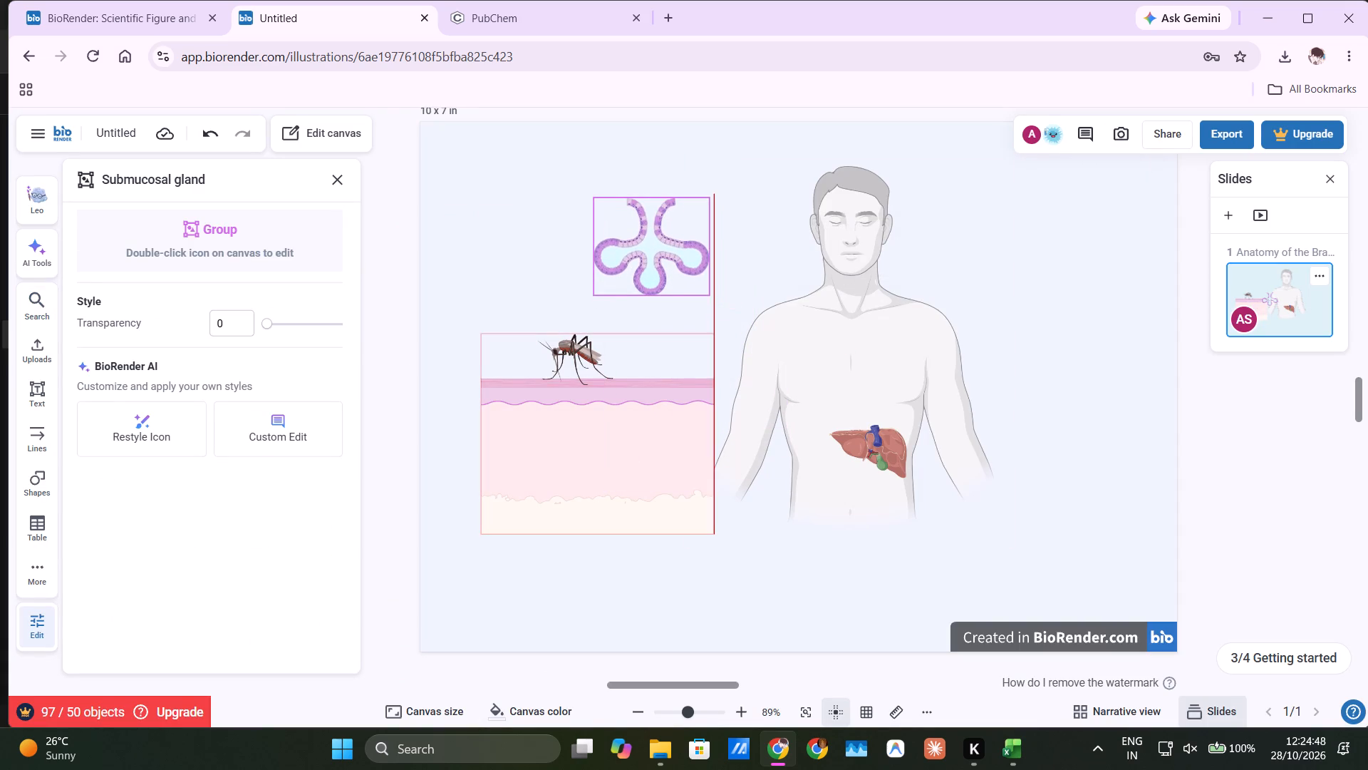
{"action": "left_click_drag", "start_coordinate": [661, 260], "coordinate": [651, 240]}
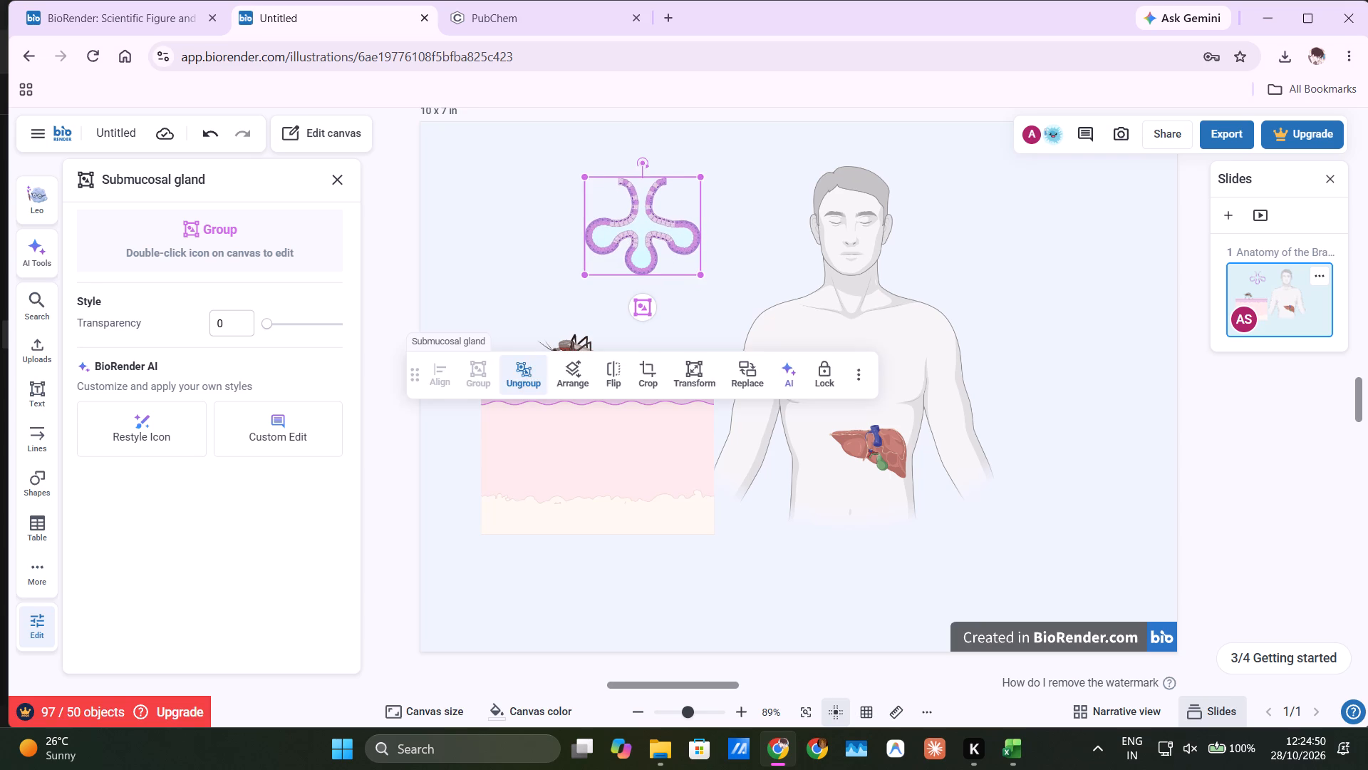
{"action": "left_click_drag", "start_coordinate": [653, 241], "coordinate": [719, 242]}
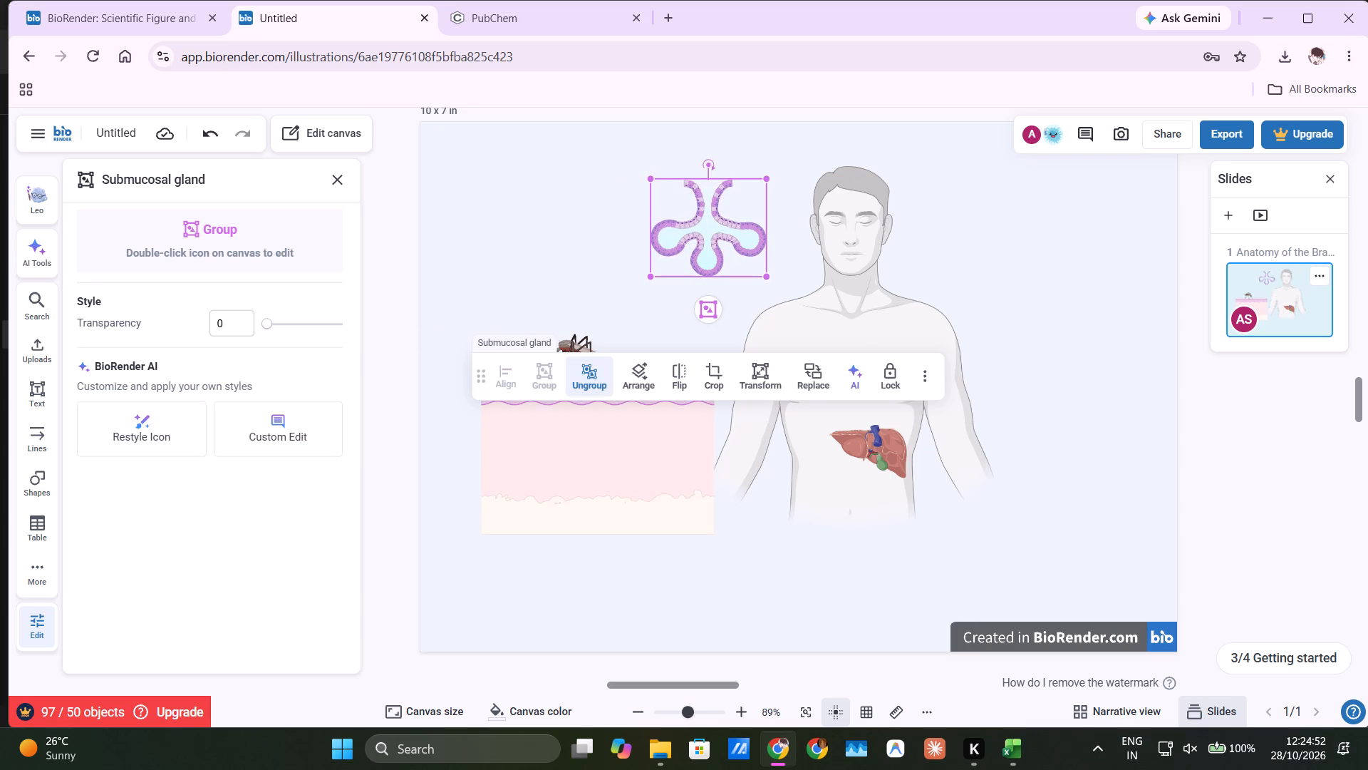
{"action": "left_click", "coordinate": [1138, 194]}
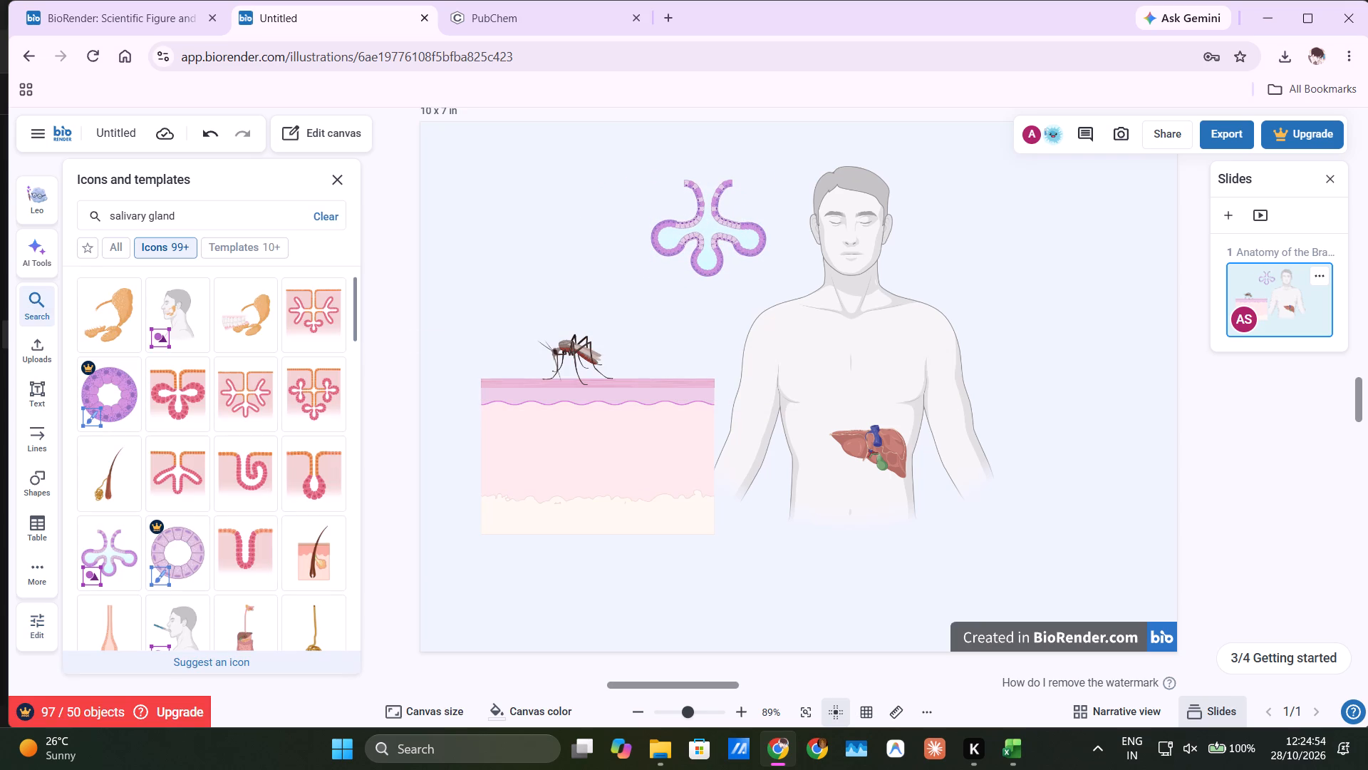
{"action": "left_click_drag", "start_coordinate": [1017, 132], "coordinate": [1066, 159]}
Capture the canvas with the gland, mosquito, skin and torso as a screenshot and open the capture in Snipping Tool.
{"action": "scroll", "coordinate": [995, 228], "scroll_direction": "up", "scroll_amount": 1}
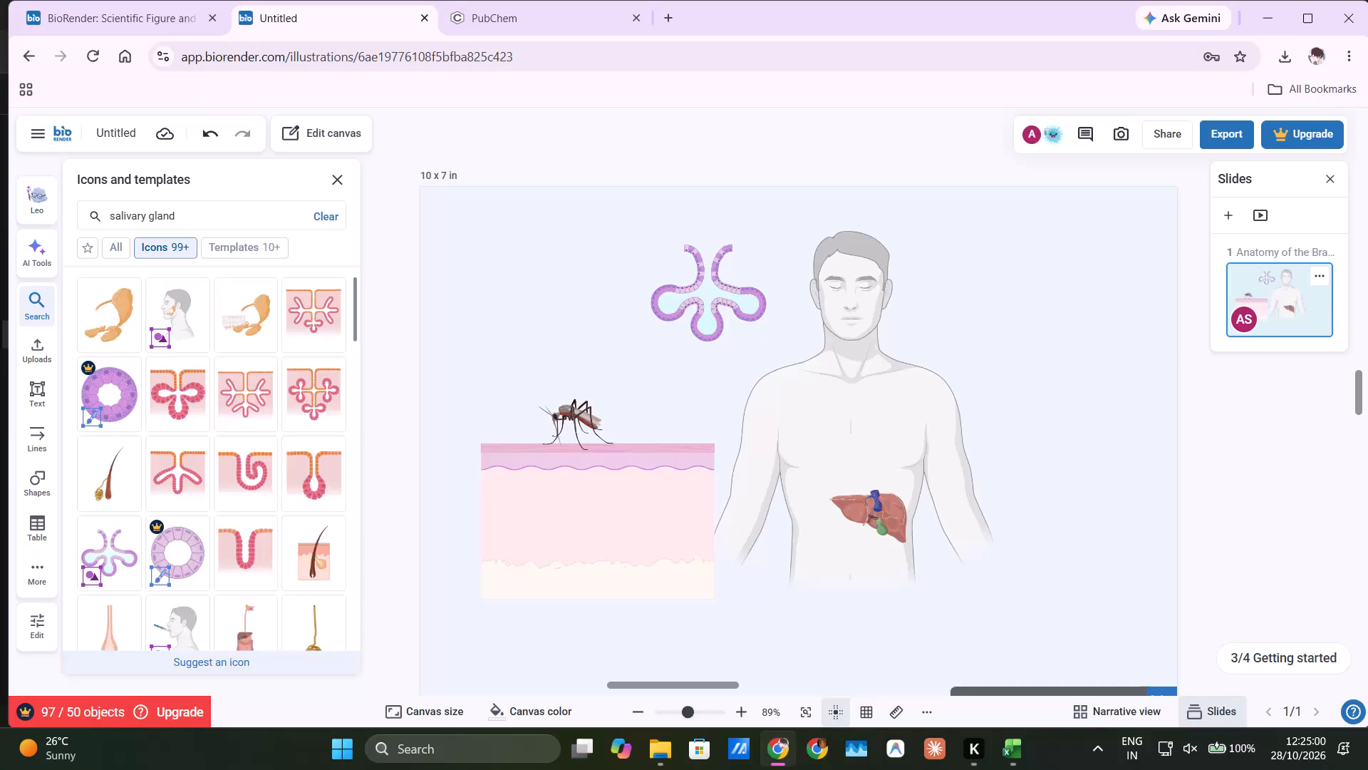
{"action": "key", "text": "shift+super+s"}
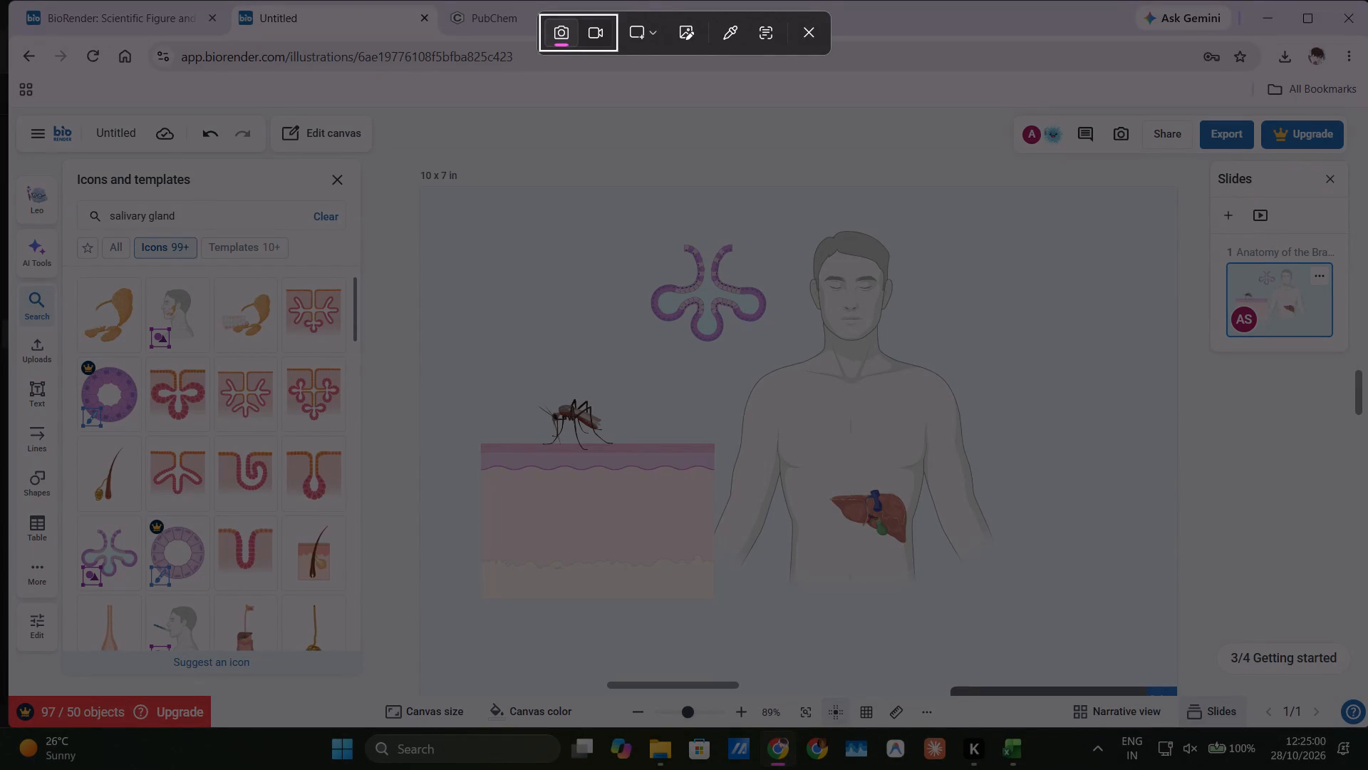
{"action": "left_click_drag", "start_coordinate": [416, 186], "coordinate": [1122, 649]}
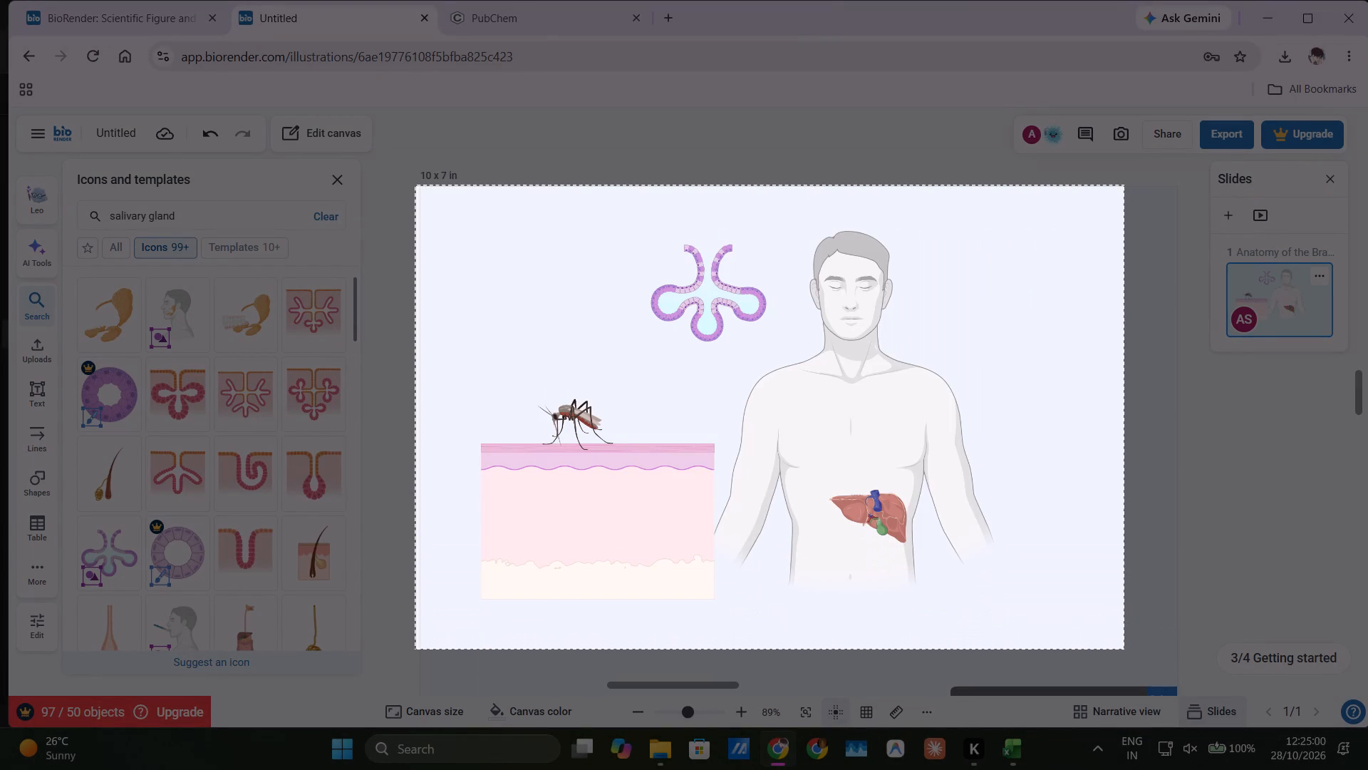
{"action": "left_click_drag", "start_coordinate": [1122, 649], "coordinate": [1124, 664]}
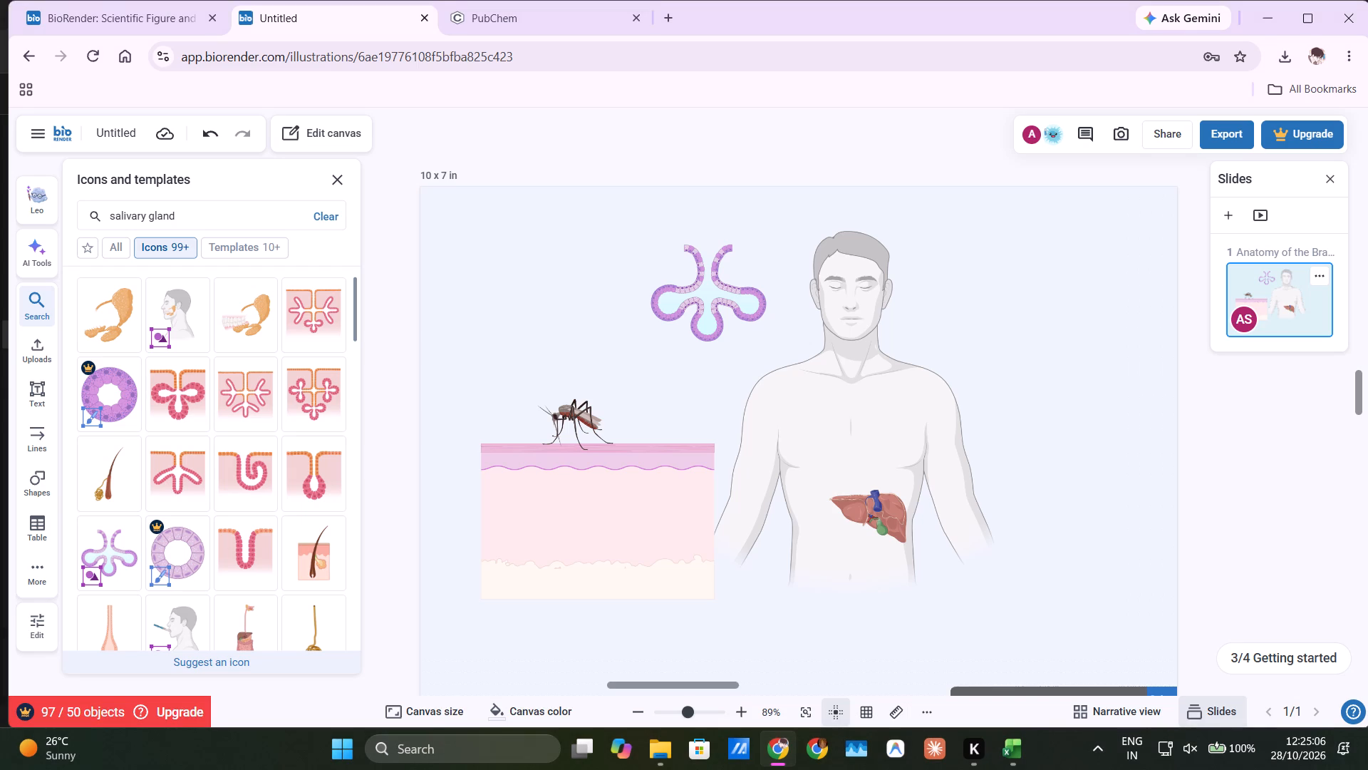
{"action": "left_click", "coordinate": [1260, 528]}
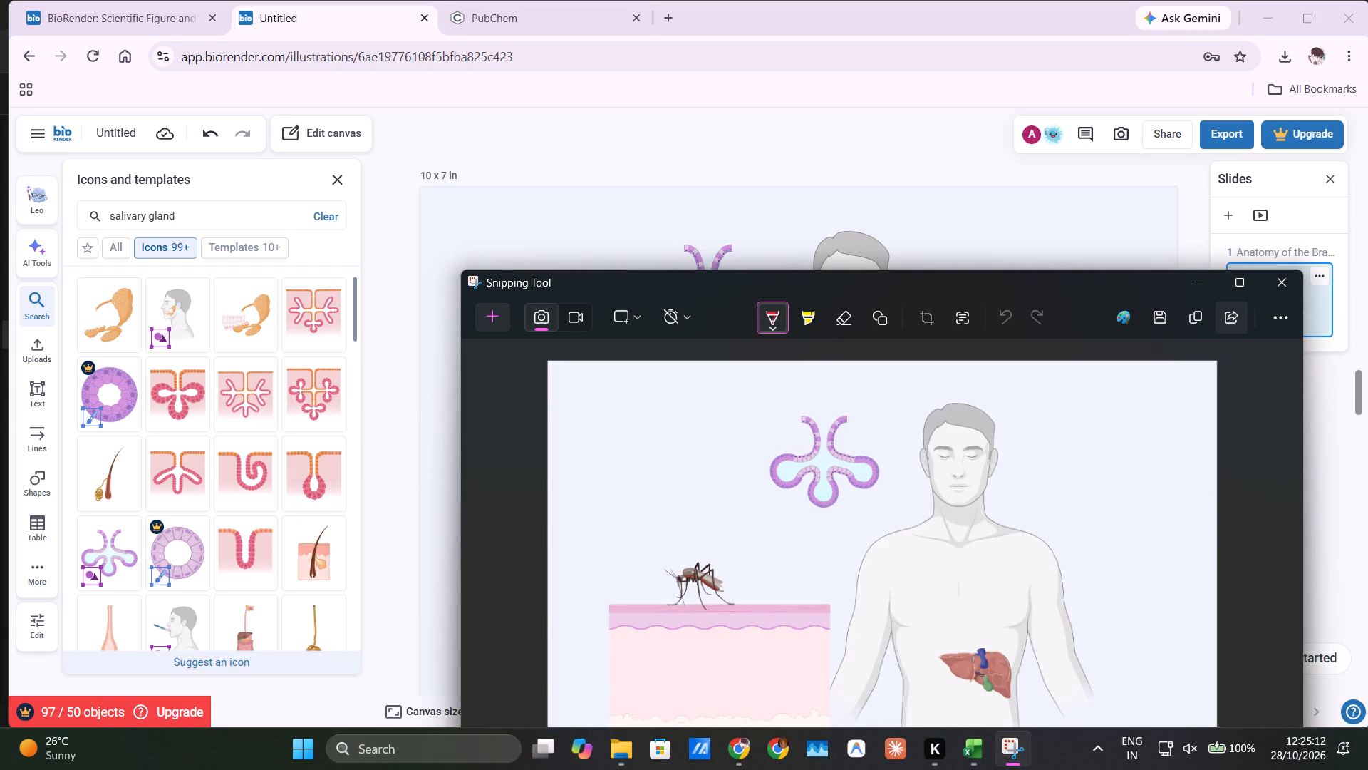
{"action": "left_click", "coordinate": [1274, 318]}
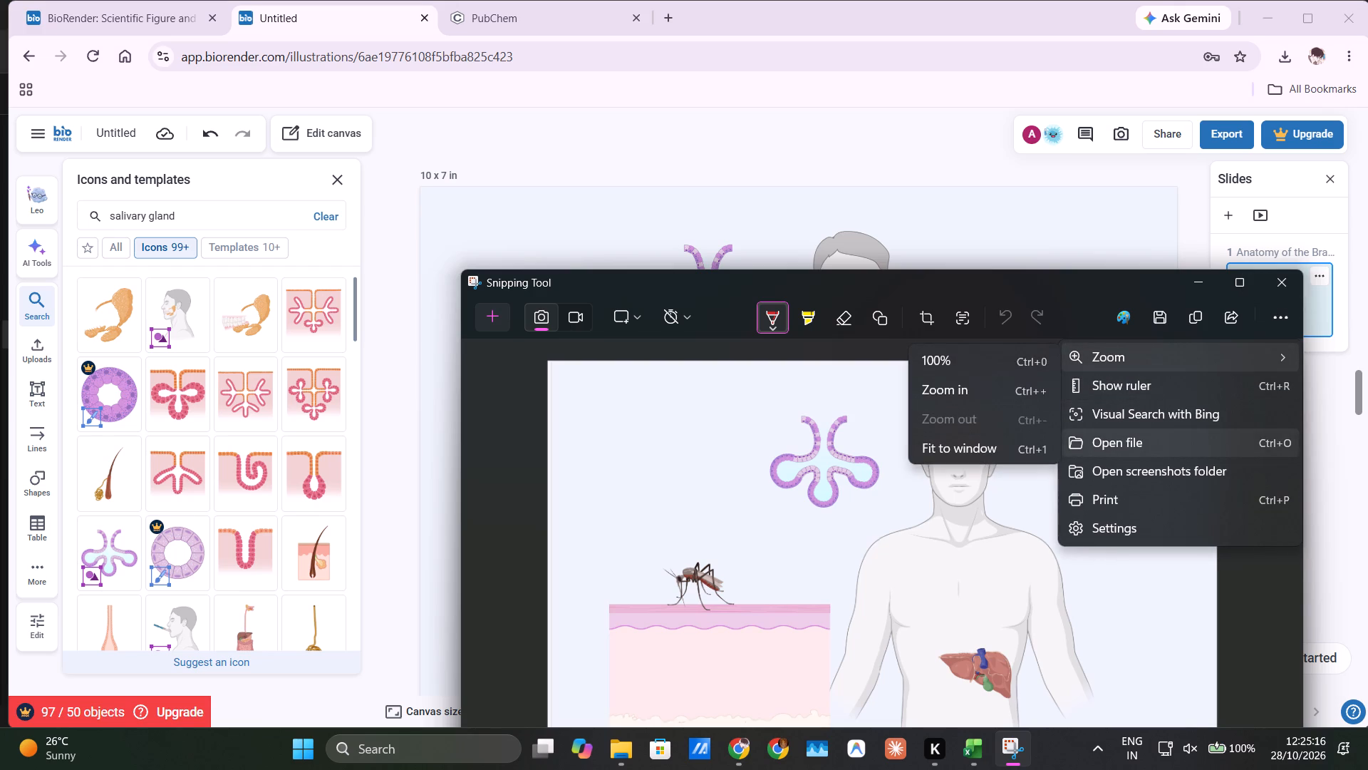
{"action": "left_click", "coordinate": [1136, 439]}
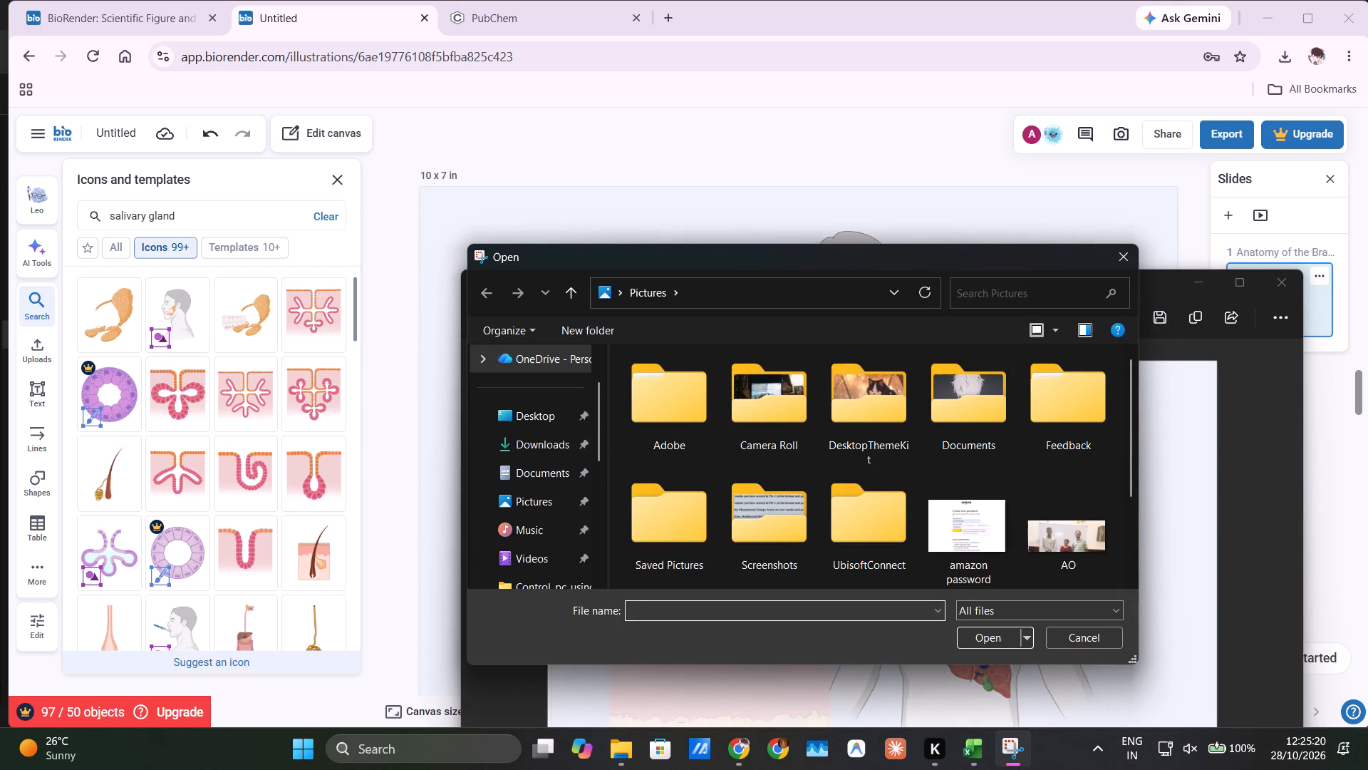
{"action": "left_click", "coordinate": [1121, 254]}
Save the capture as a PNG in the Downloads folder, keeping the suggested file name.
{"action": "left_click", "coordinate": [1159, 305]}
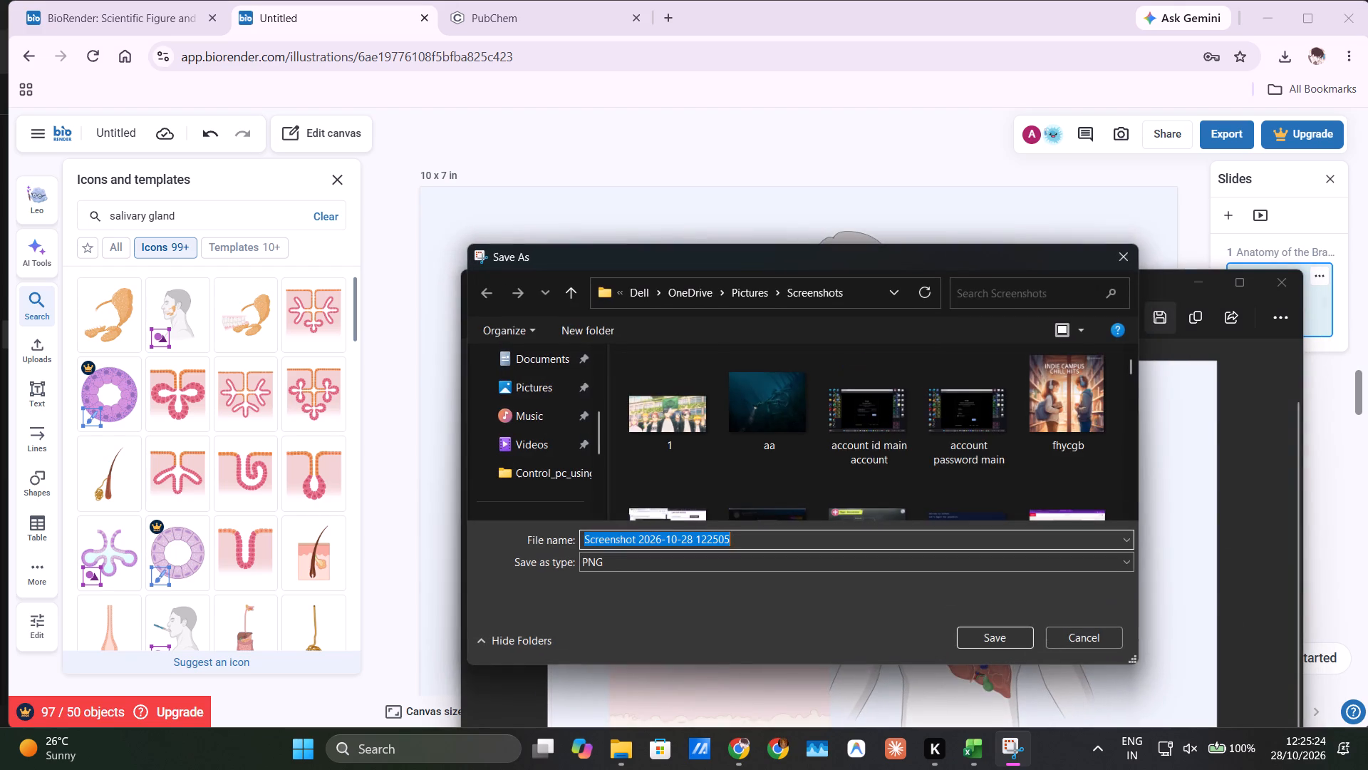
{"action": "scroll", "coordinate": [510, 434], "scroll_direction": "up", "scroll_amount": 3}
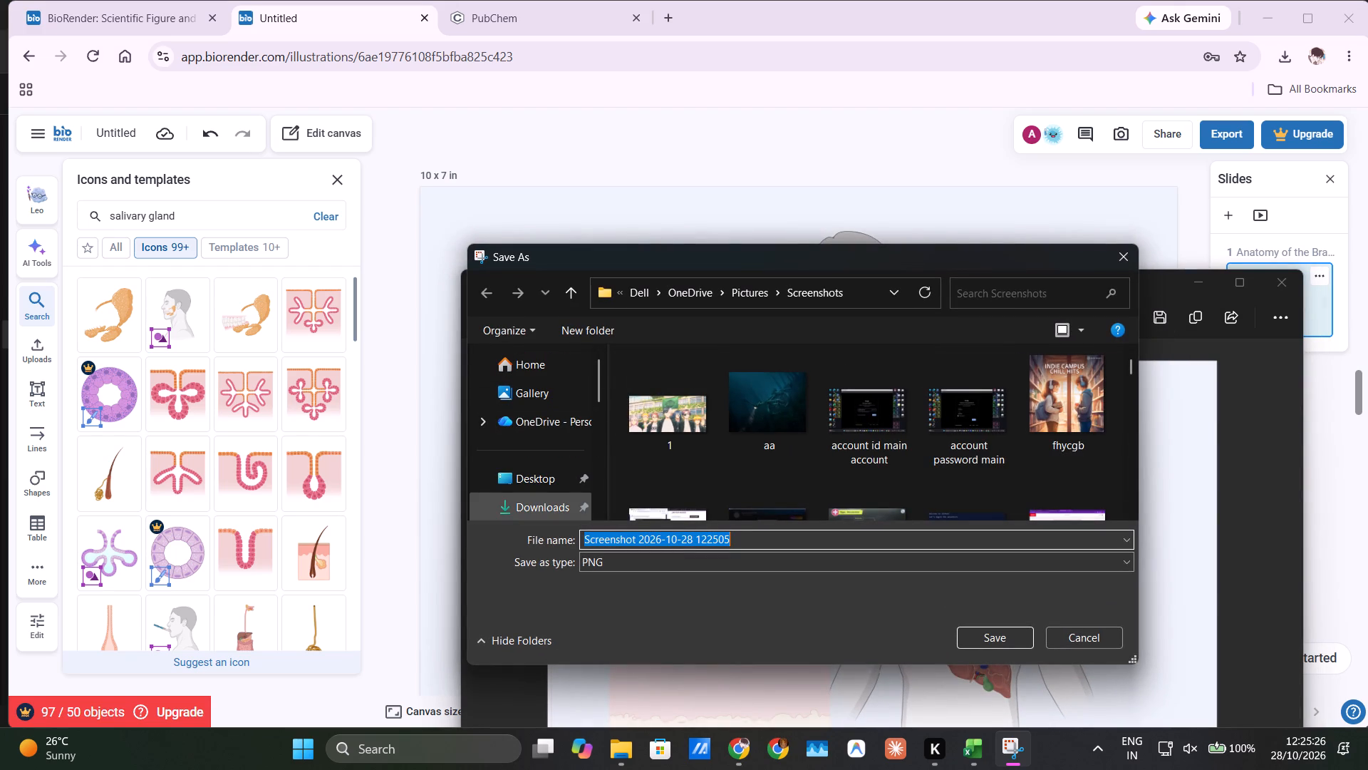
{"action": "left_click", "coordinate": [518, 511]}
{"action": "left_click", "coordinate": [1002, 638]}
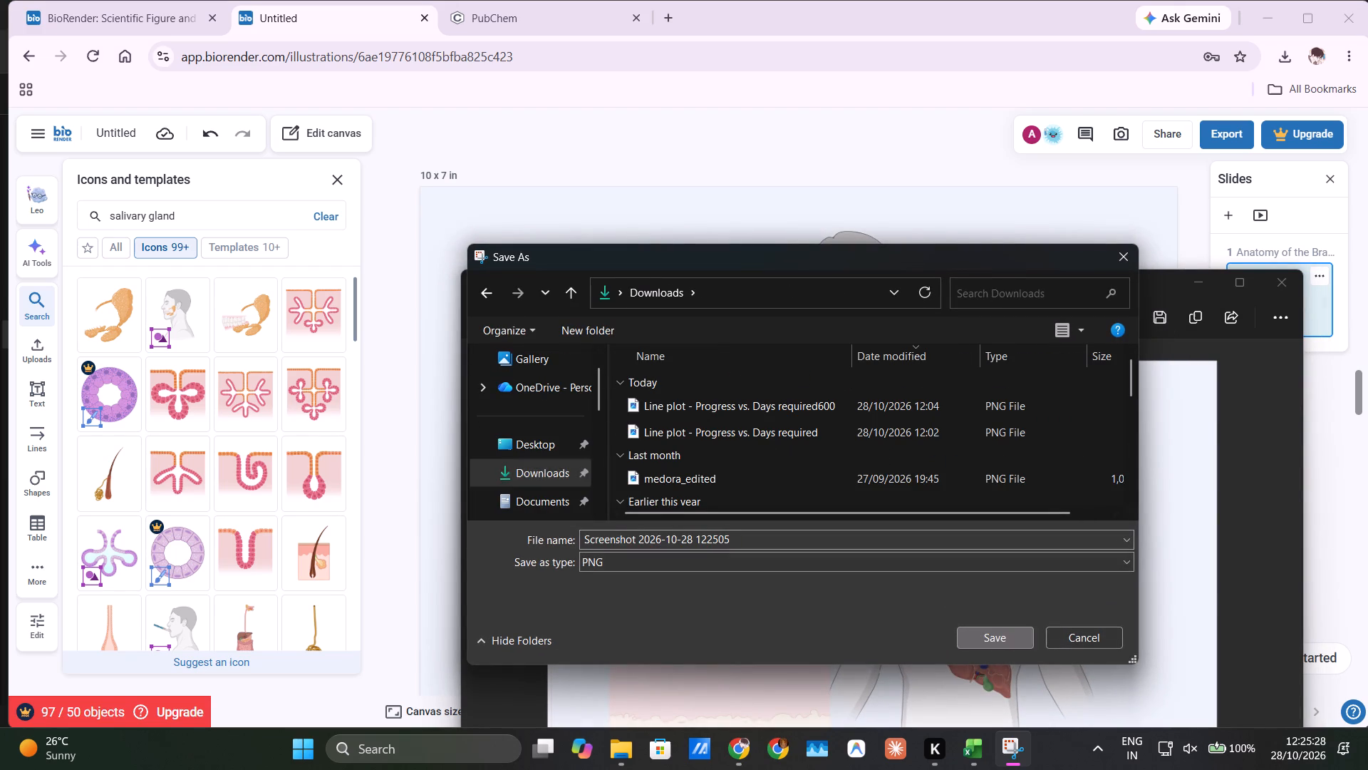
Switch to File Explorer, find the saved capture in Downloads and look through the apps that can open it, without choosing one.
{"action": "left_click", "coordinate": [623, 764]}
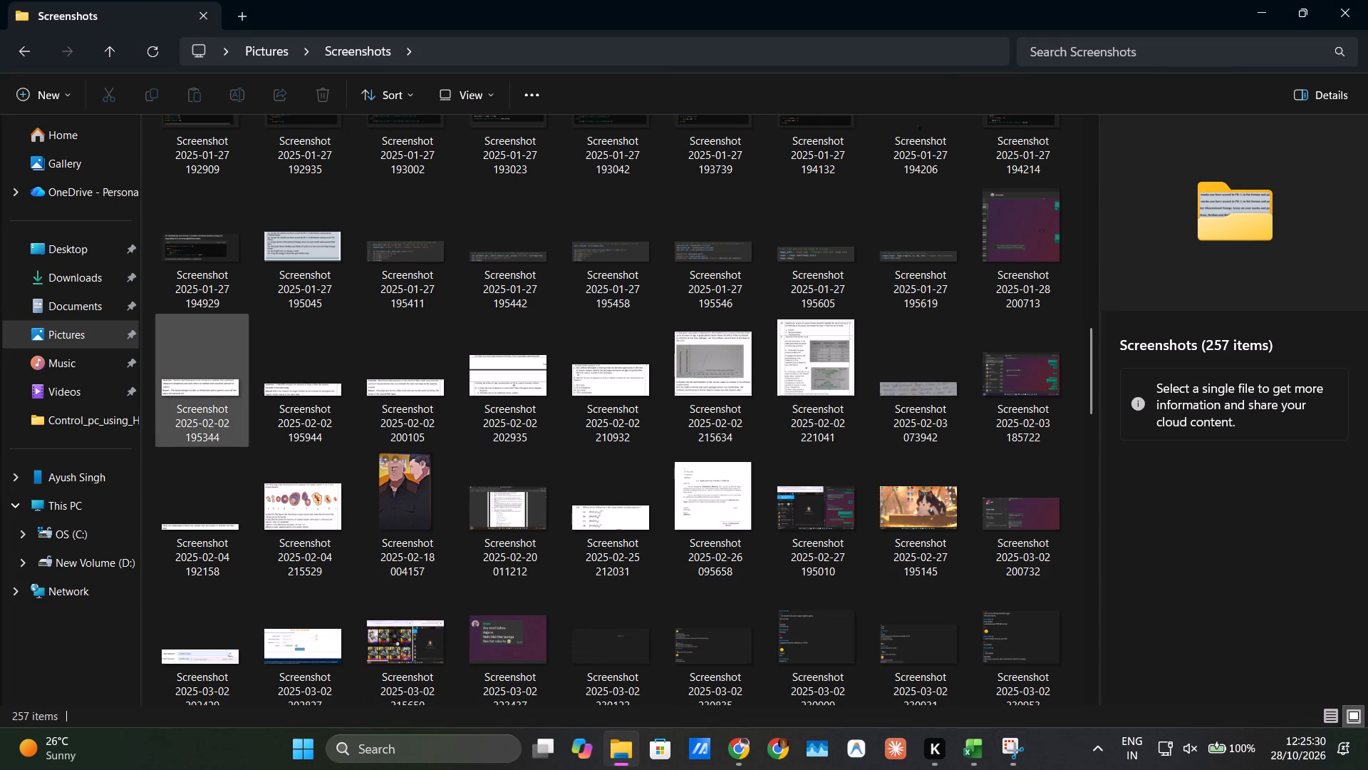
{"action": "left_click", "coordinate": [80, 293]}
{"action": "left_click", "coordinate": [78, 287]}
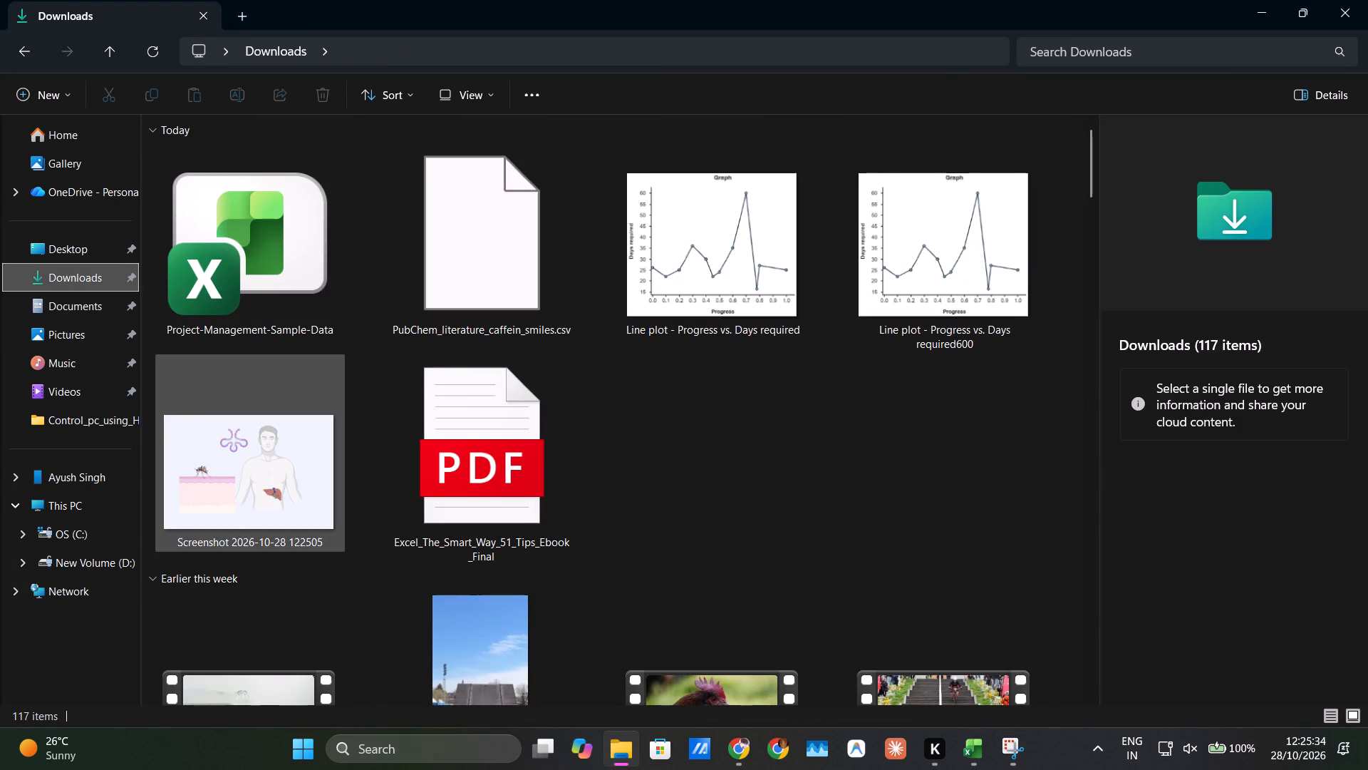
{"action": "right_click", "coordinate": [234, 472]}
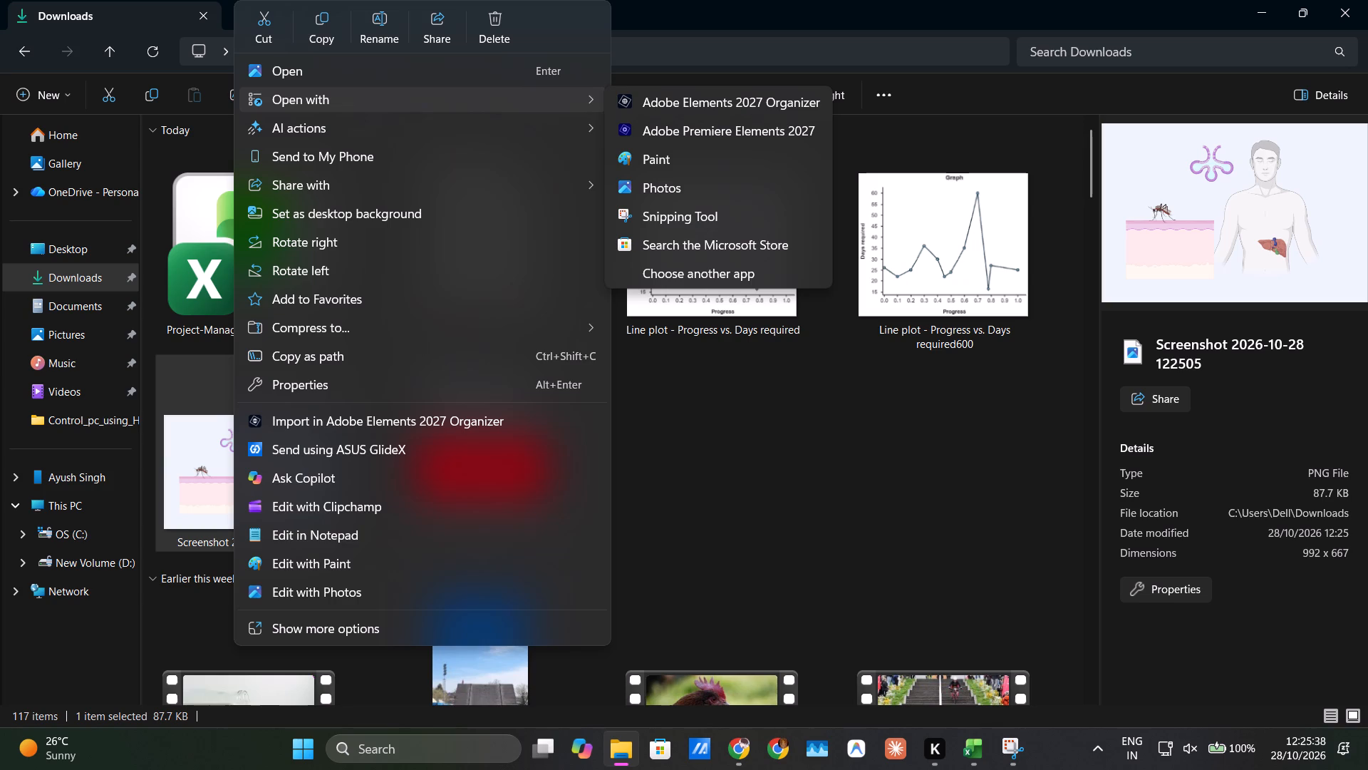
{"action": "left_click", "coordinate": [693, 272]}
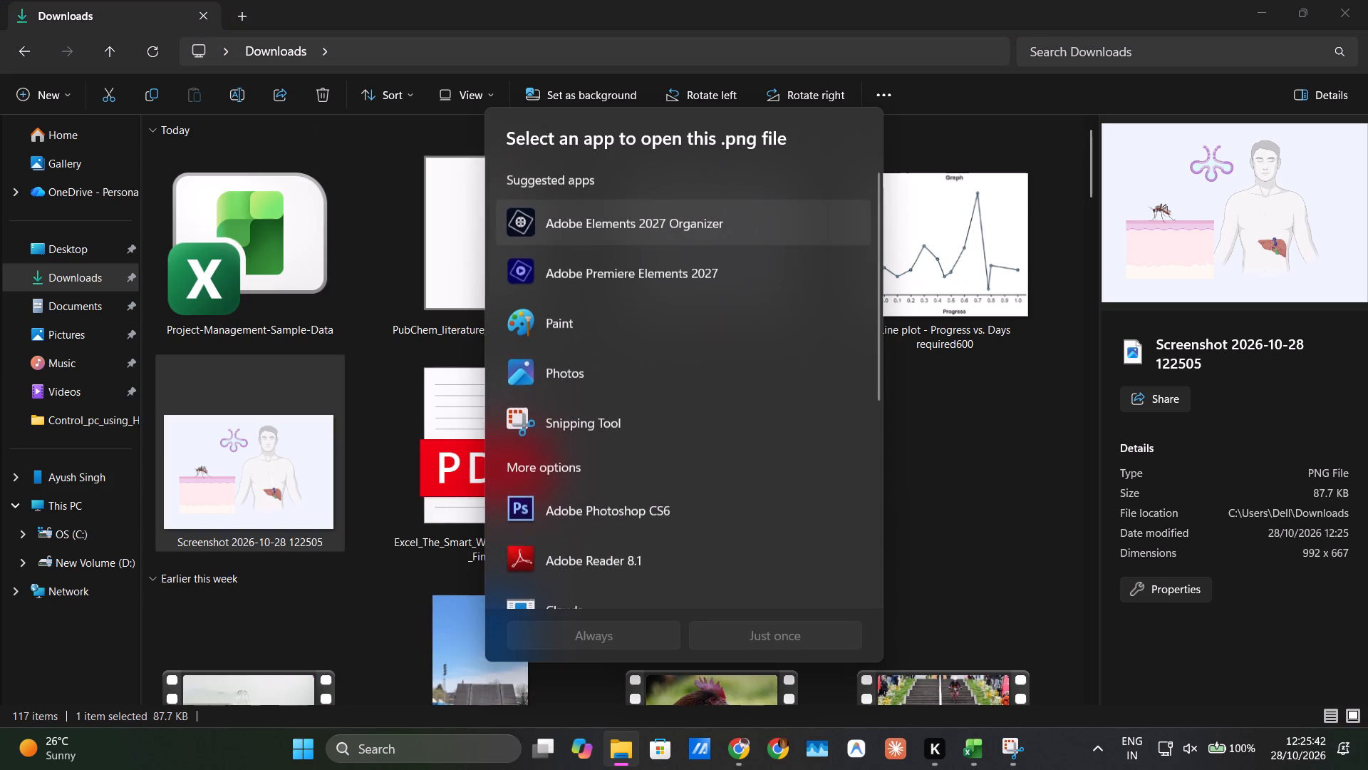
{"action": "scroll", "coordinate": [647, 374], "scroll_direction": "down", "scroll_amount": 2}
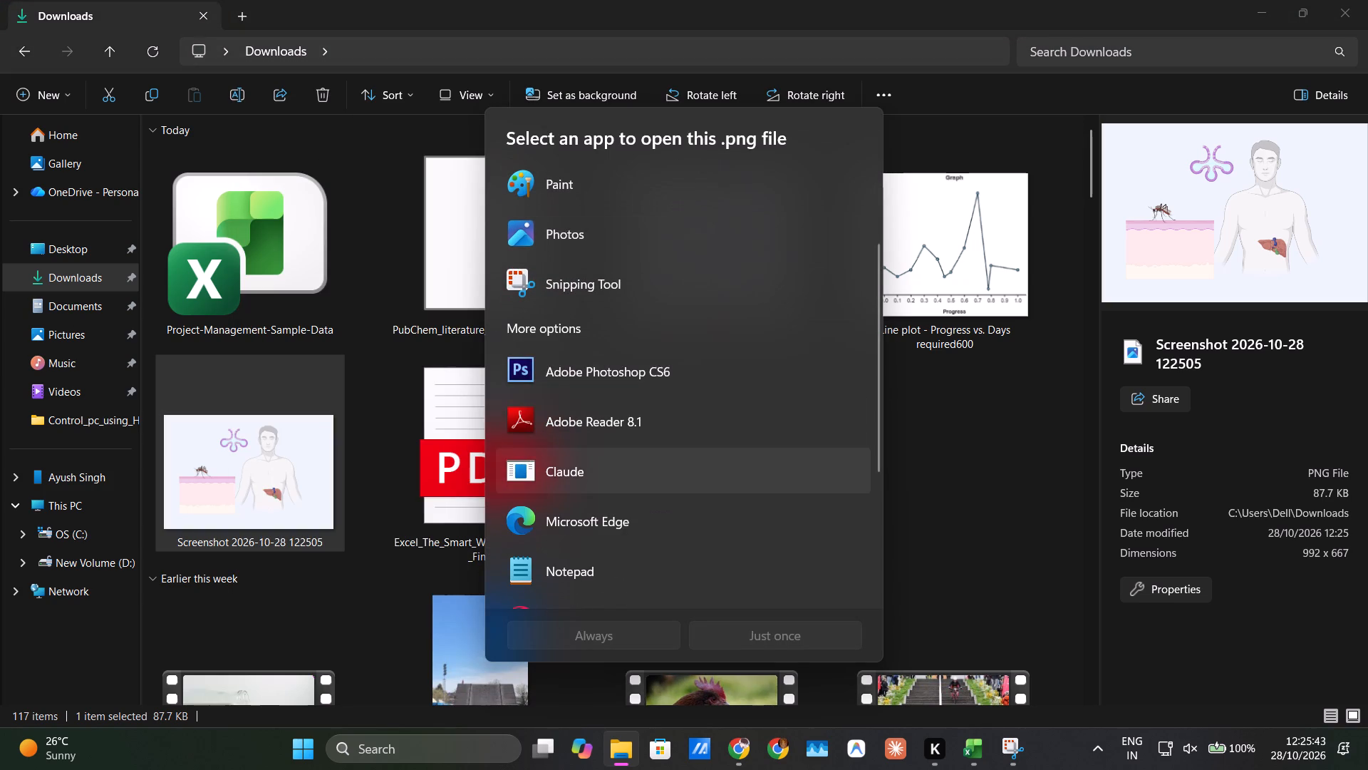
{"action": "scroll", "coordinate": [636, 468], "scroll_direction": "down", "scroll_amount": 3}
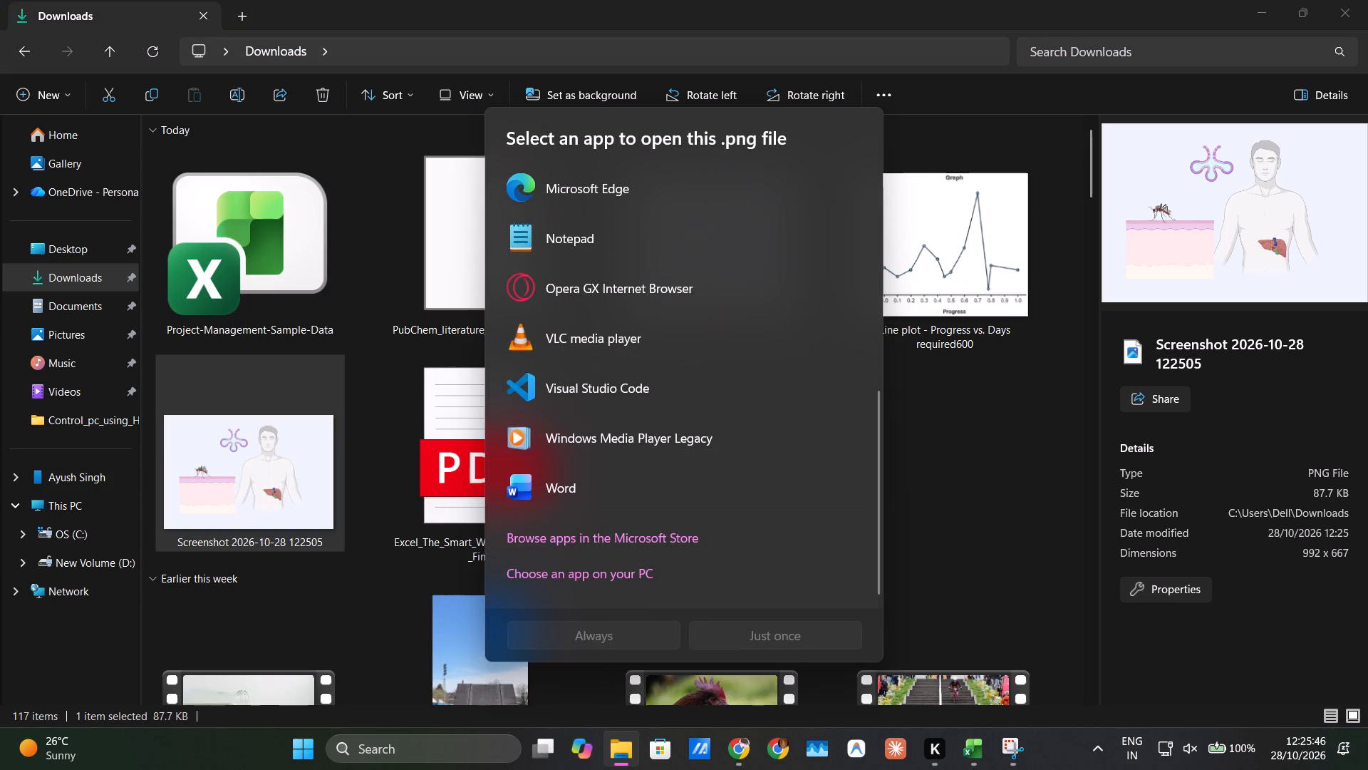
{"action": "left_click", "coordinate": [1021, 501]}
Launch PowerPoint through a system search for "power" and create a blank presentation.
{"action": "left_click", "coordinate": [401, 754]}
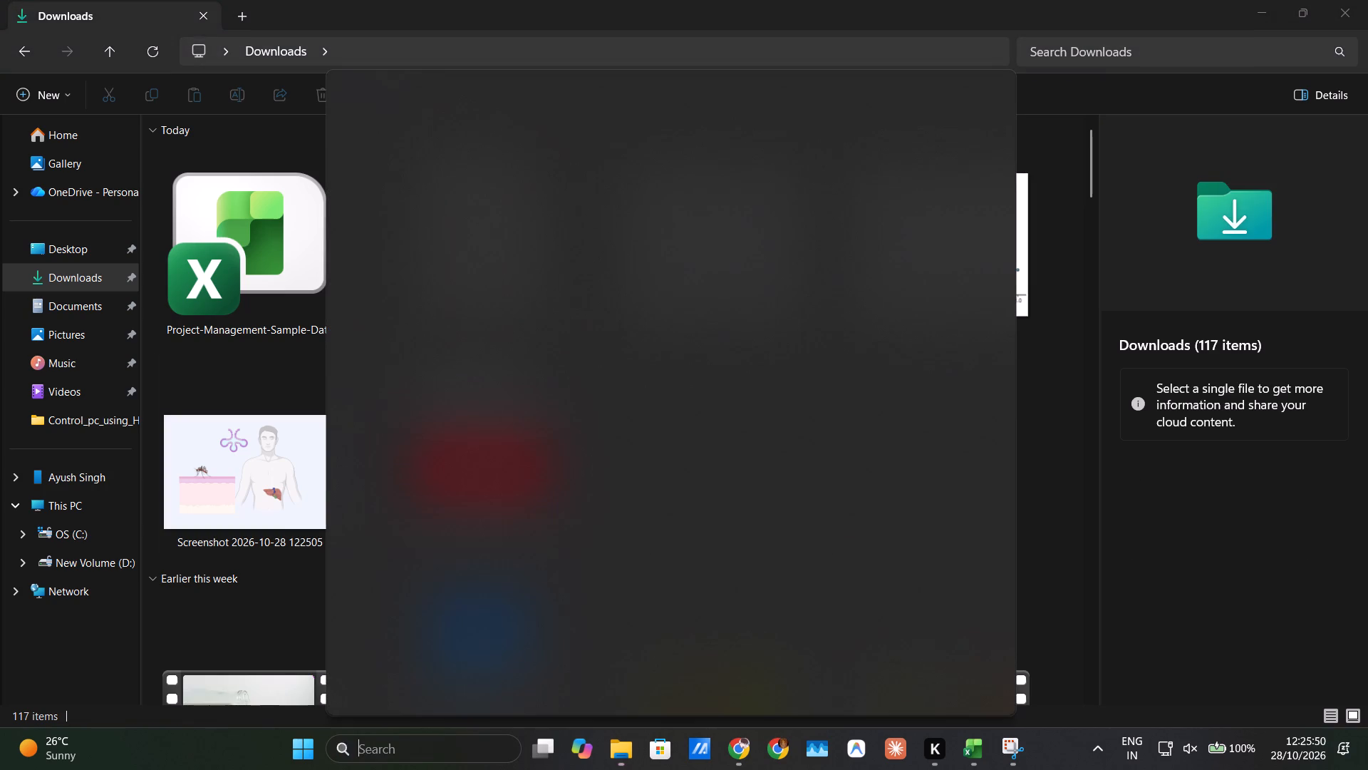
{"action": "type", "text": "power"}
{"action": "left_click", "coordinate": [733, 325]}
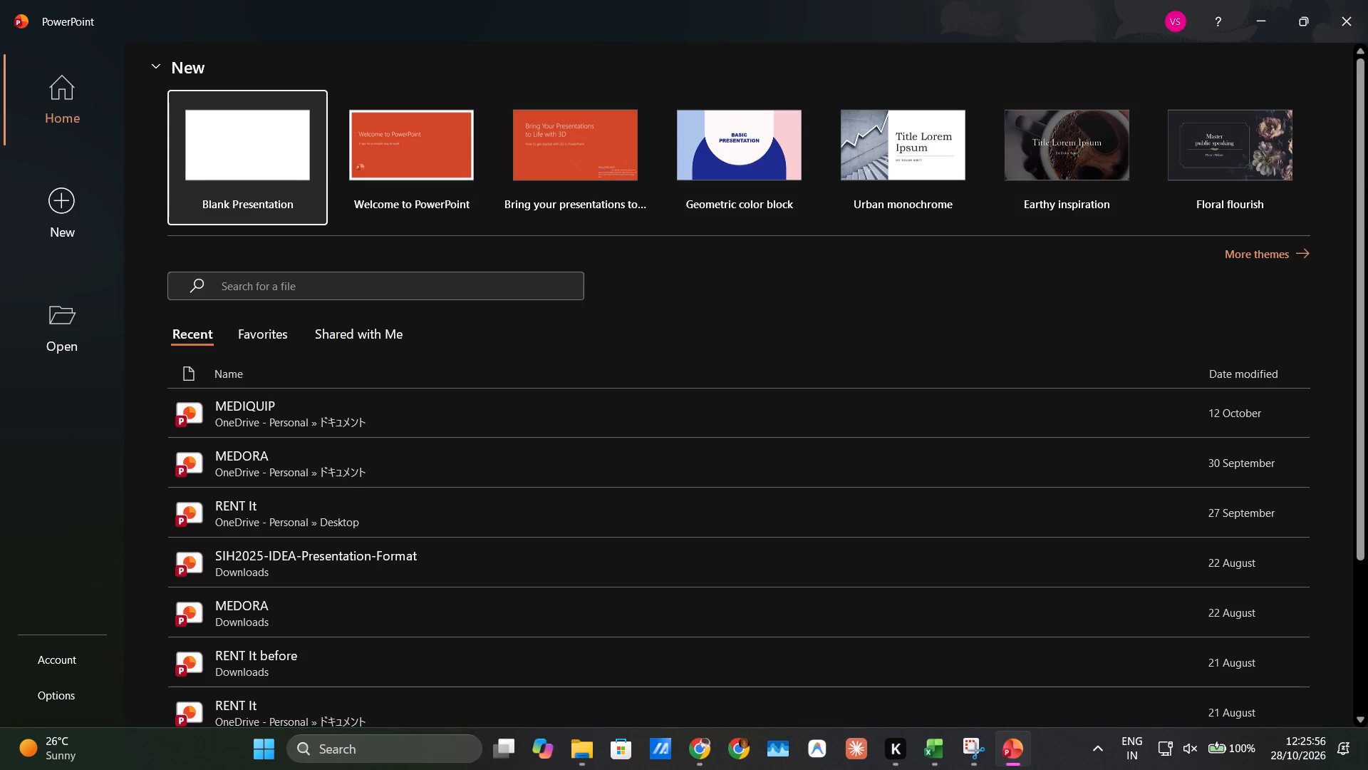
{"action": "double_click", "coordinate": [232, 134]}
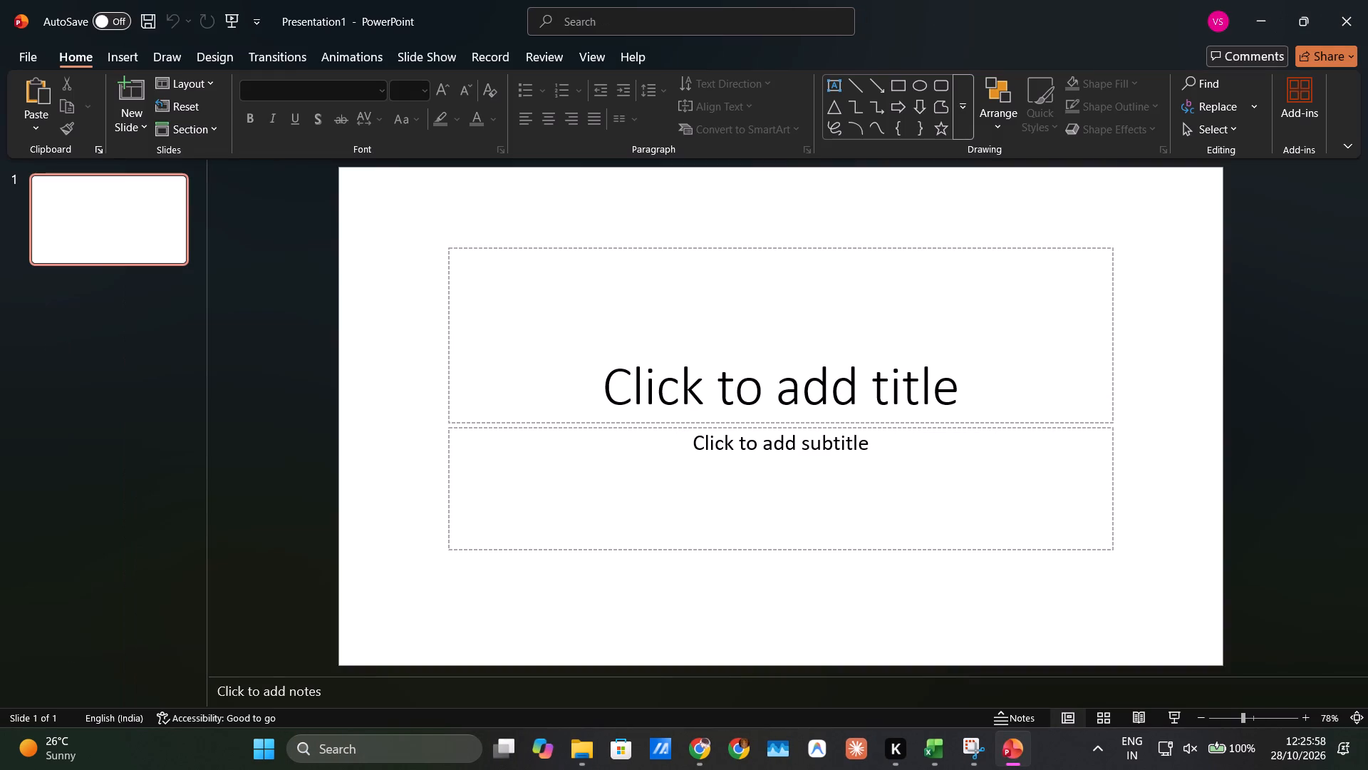
Delete the empty title and subtitle placeholders from the first slide.
{"action": "left_click", "coordinate": [715, 330]}
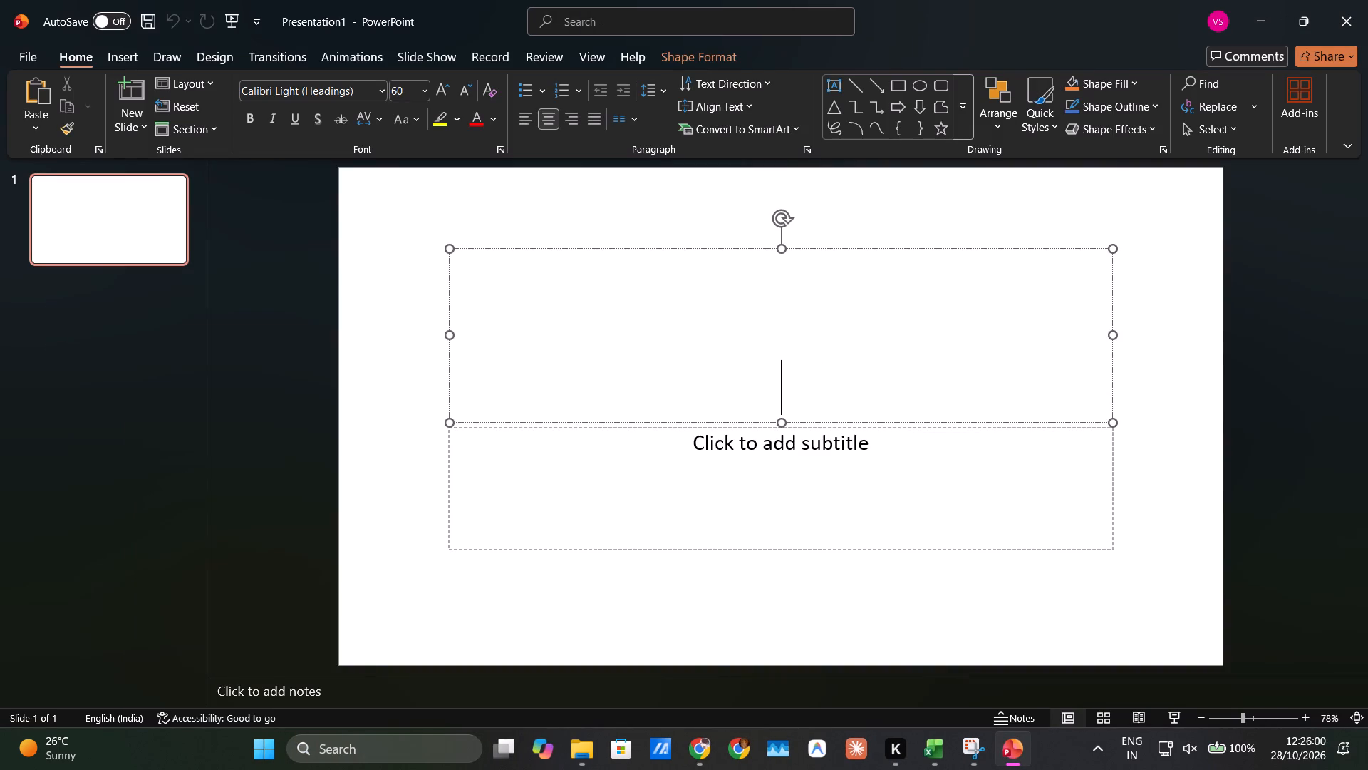
{"action": "right_click", "coordinate": [715, 330]}
{"action": "left_click", "coordinate": [601, 307]}
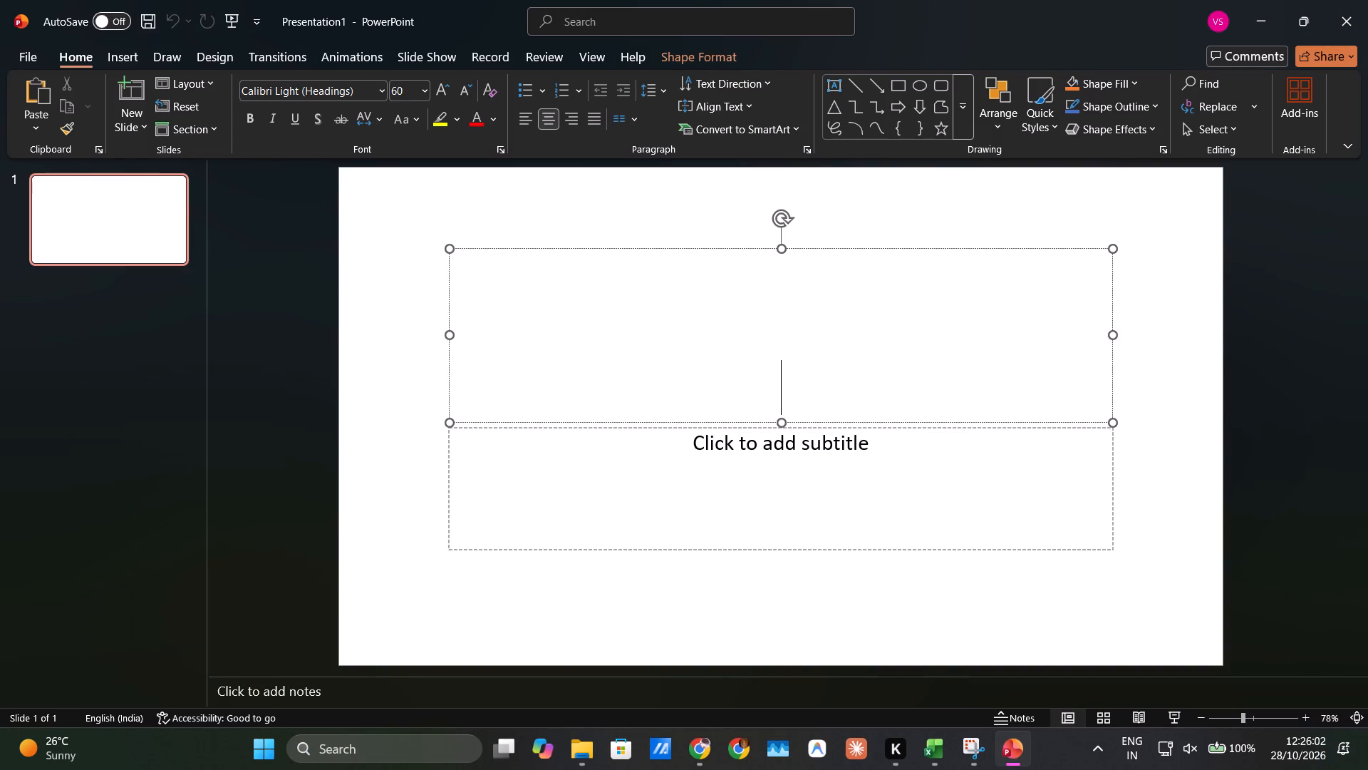
{"action": "left_click", "coordinate": [810, 330]}
{"action": "key", "text": "BackSpace"}
{"action": "key", "text": "BackSpace"}
{"action": "key", "text": "BackSpace"}
{"action": "left_click", "coordinate": [359, 321]}
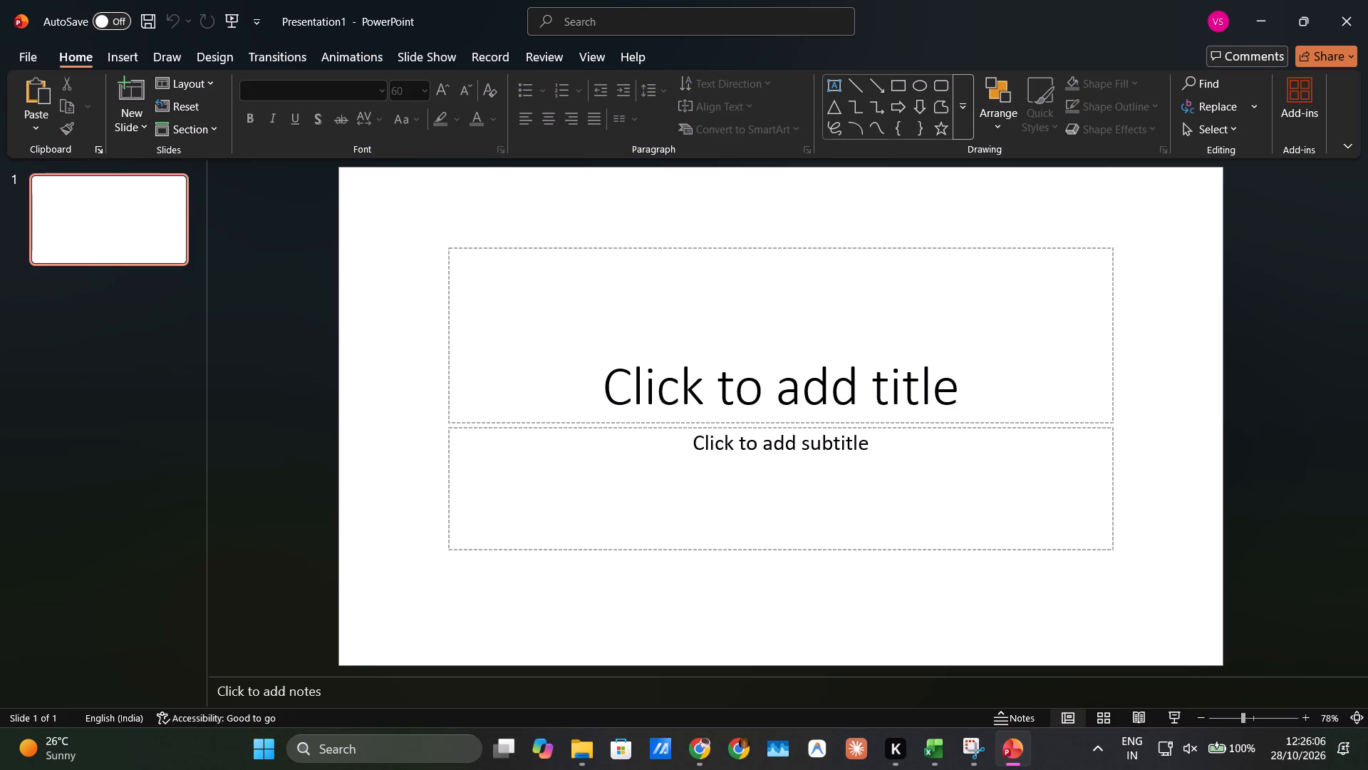
{"action": "left_click", "coordinate": [450, 245]}
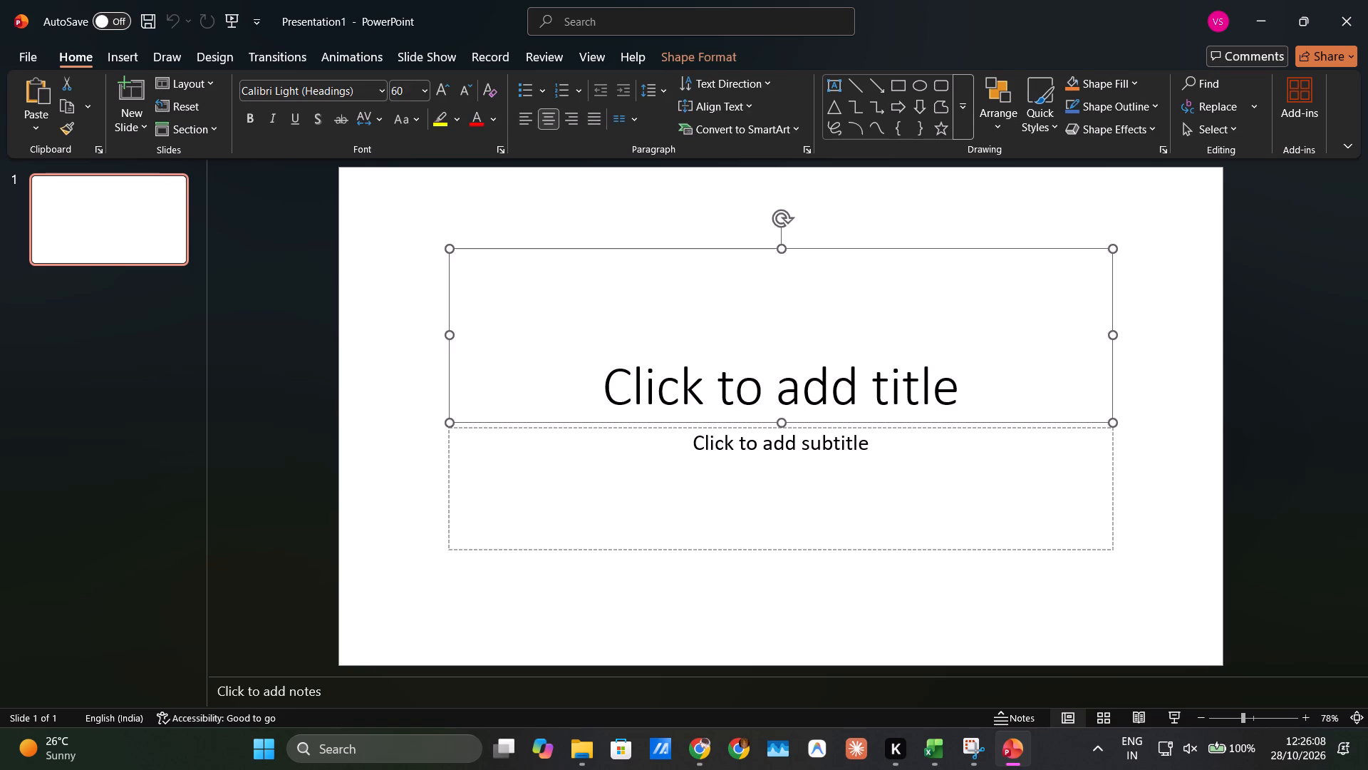
{"action": "key", "text": "BackSpace"}
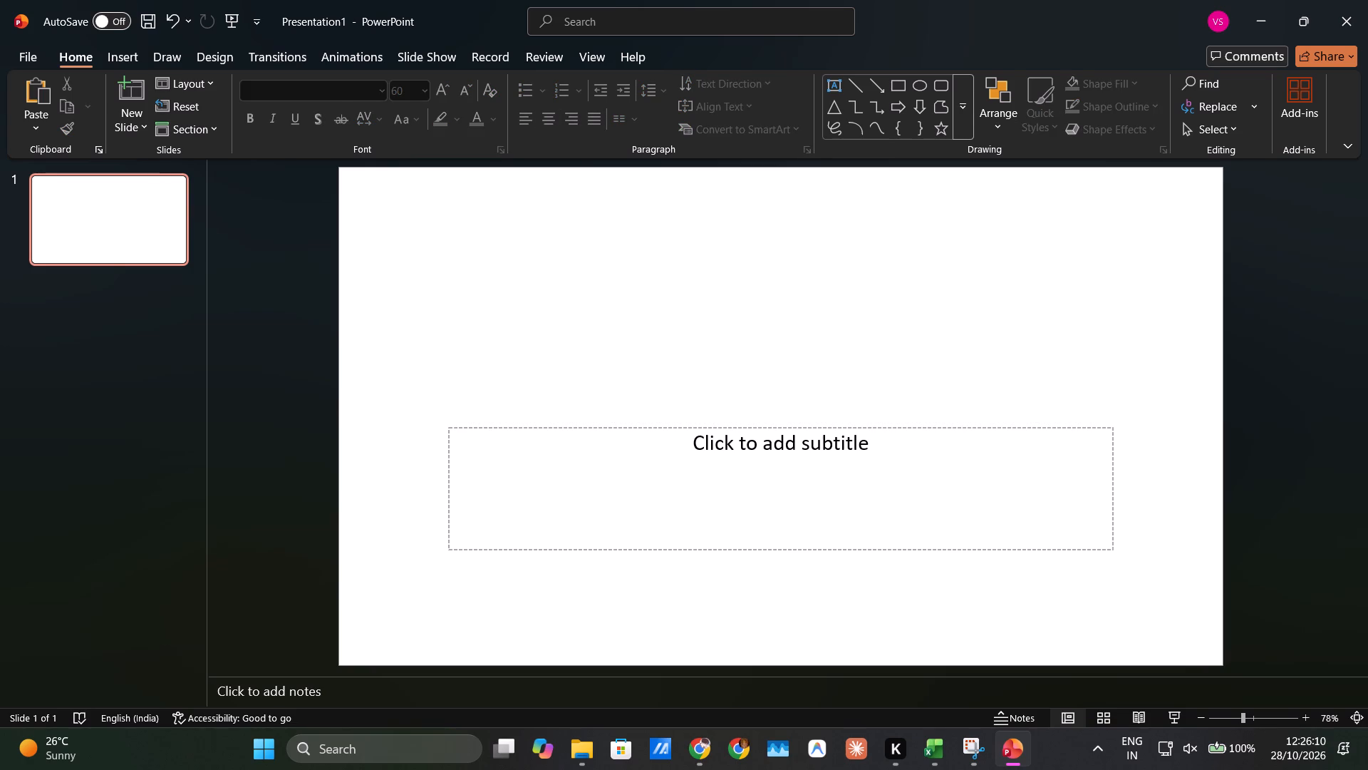
{"action": "left_click", "coordinate": [448, 425]}
{"action": "key", "text": "BackSpace"}
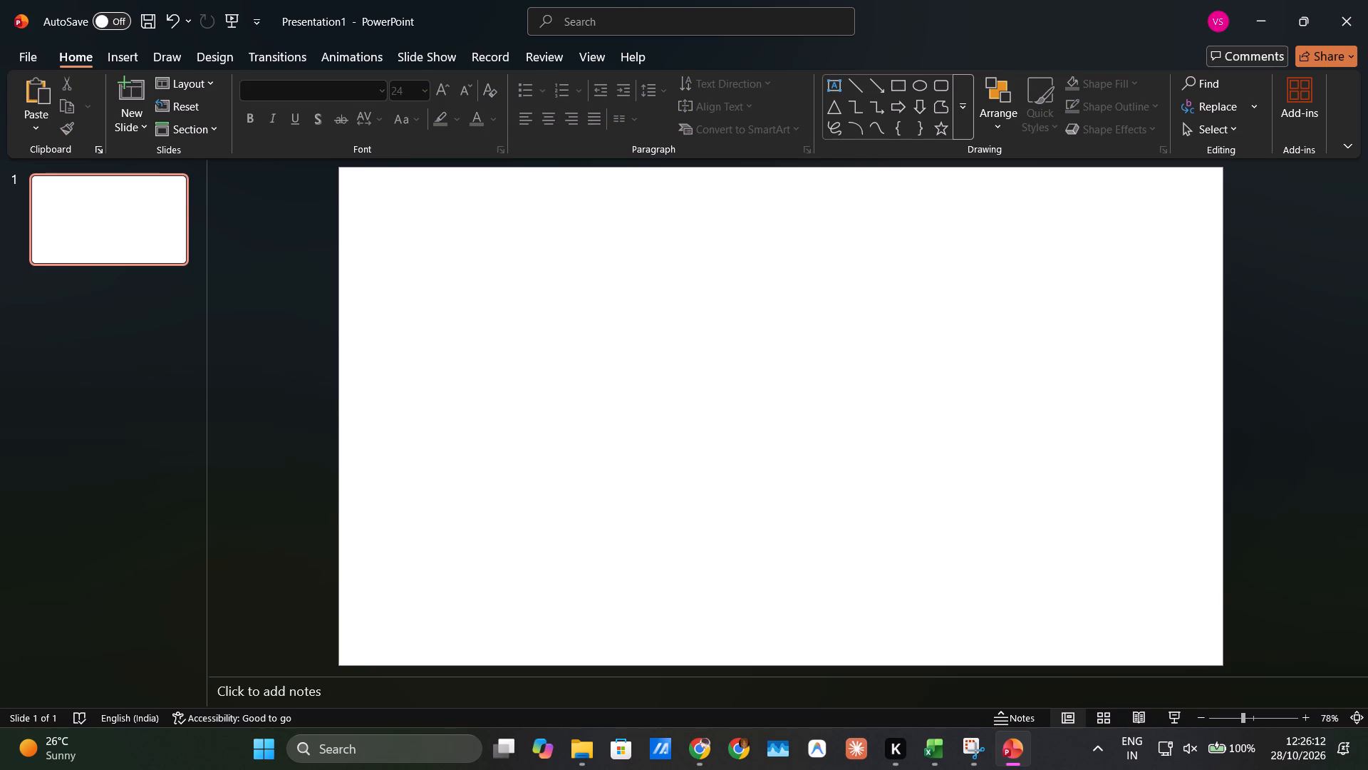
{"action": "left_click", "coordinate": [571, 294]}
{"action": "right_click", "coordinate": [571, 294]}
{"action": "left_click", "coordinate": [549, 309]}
{"action": "left_click", "coordinate": [132, 61]}
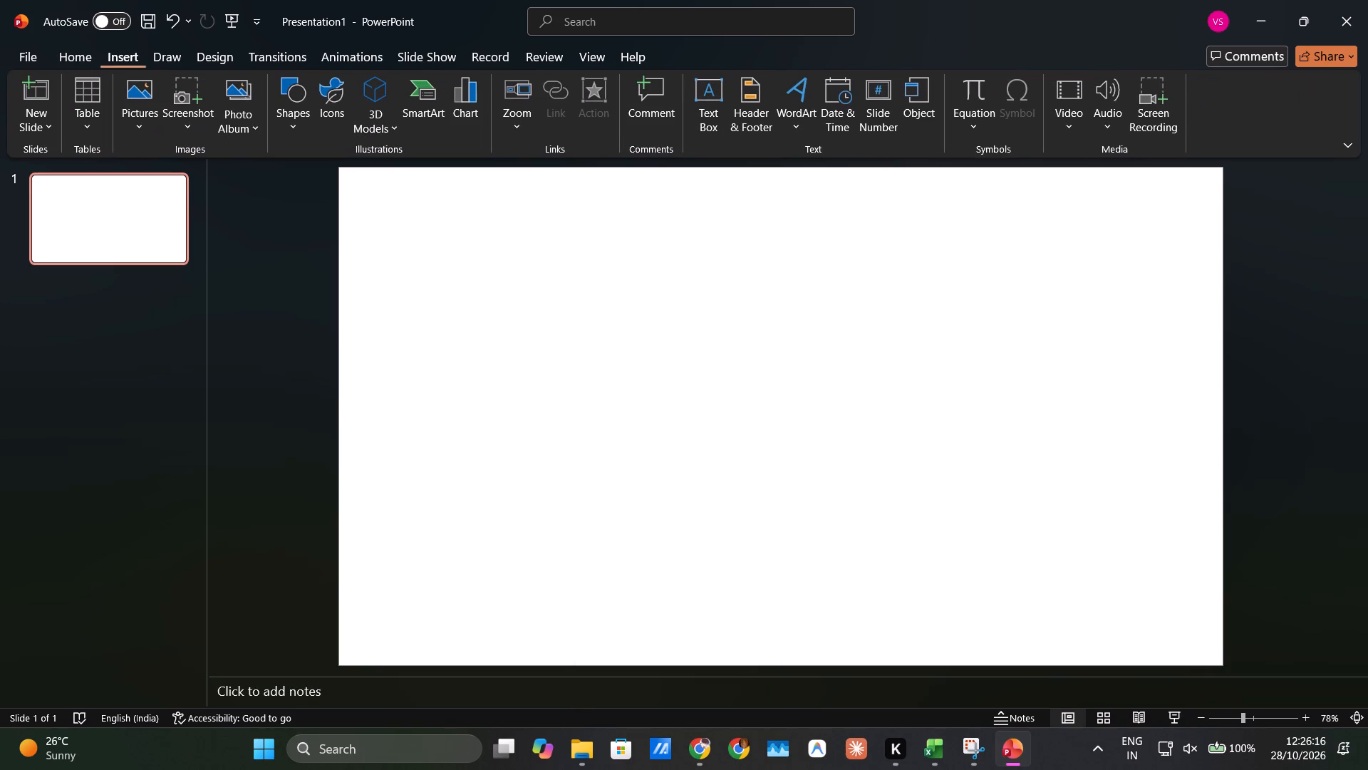
{"action": "left_click", "coordinate": [132, 115]}
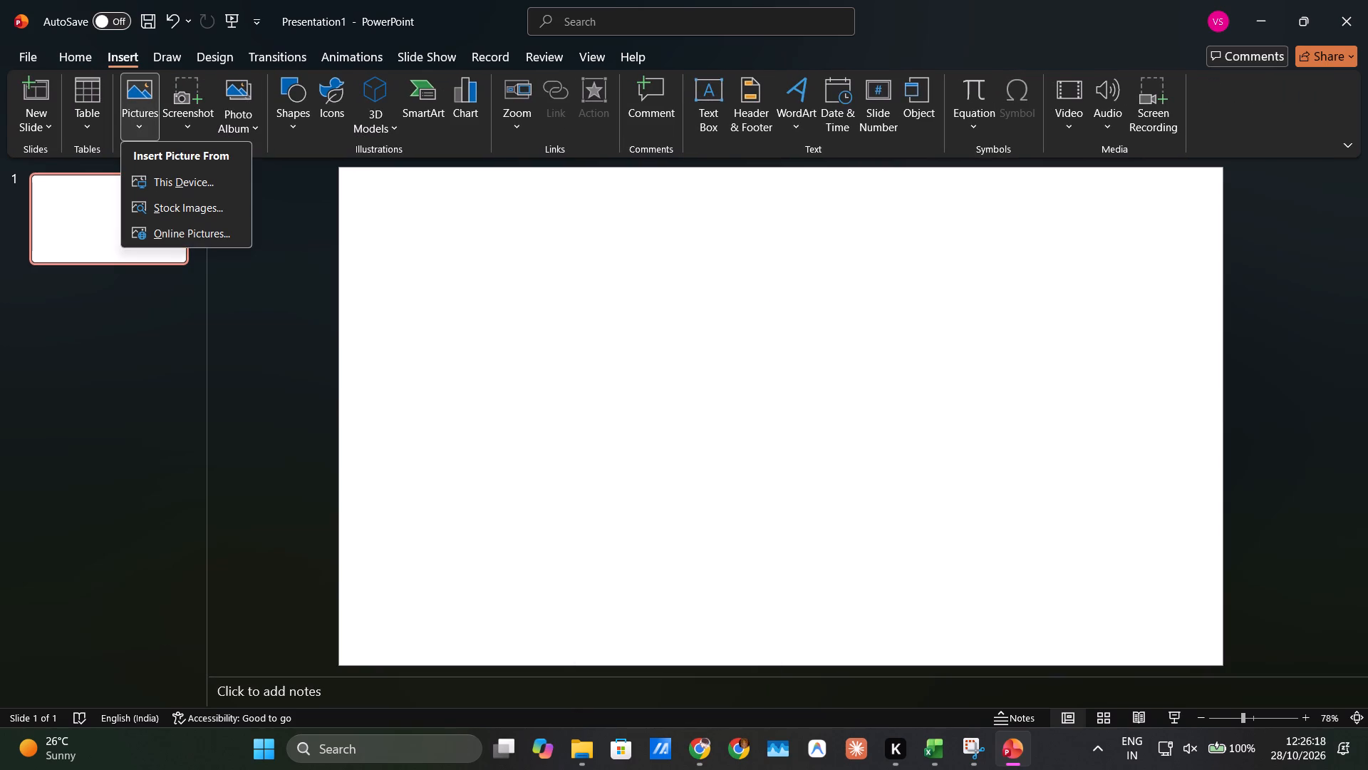
{"action": "left_click", "coordinate": [170, 176]}
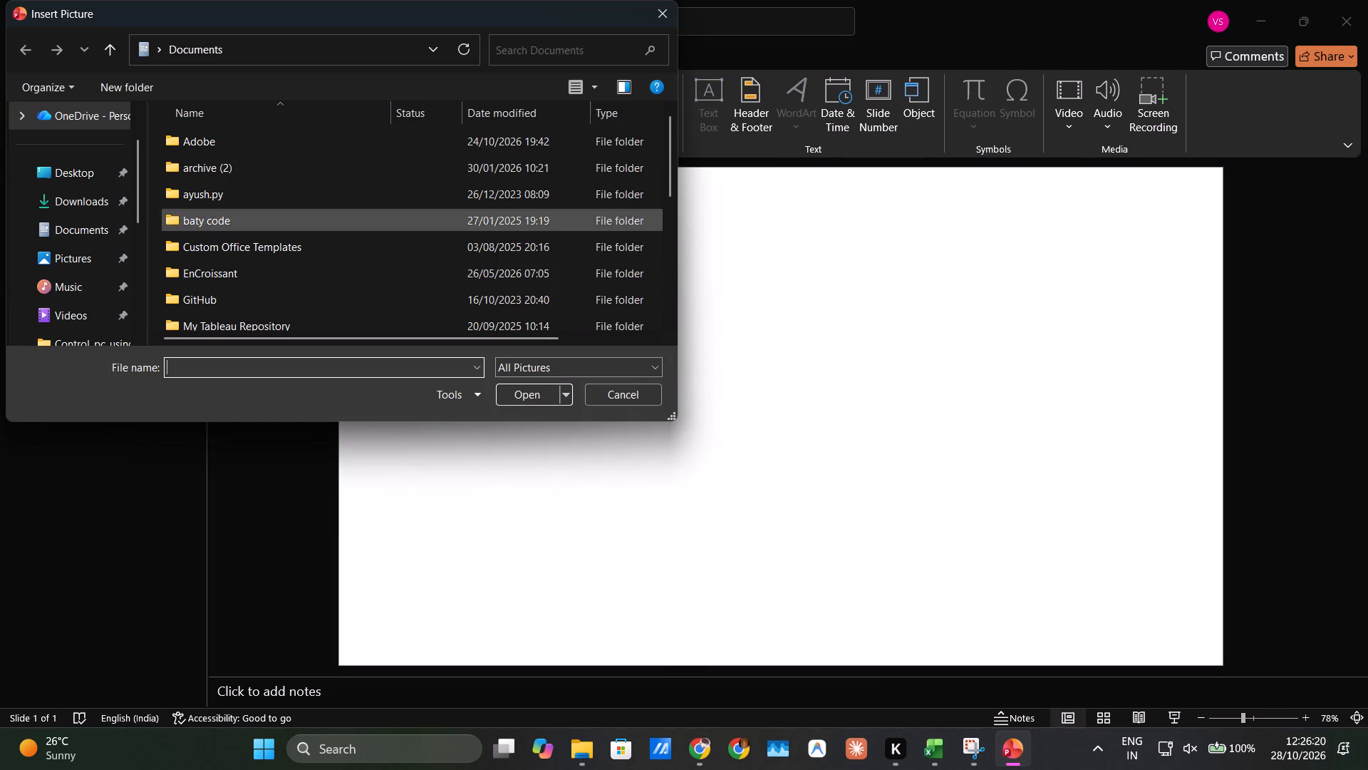
{"action": "left_click", "coordinate": [85, 197]}
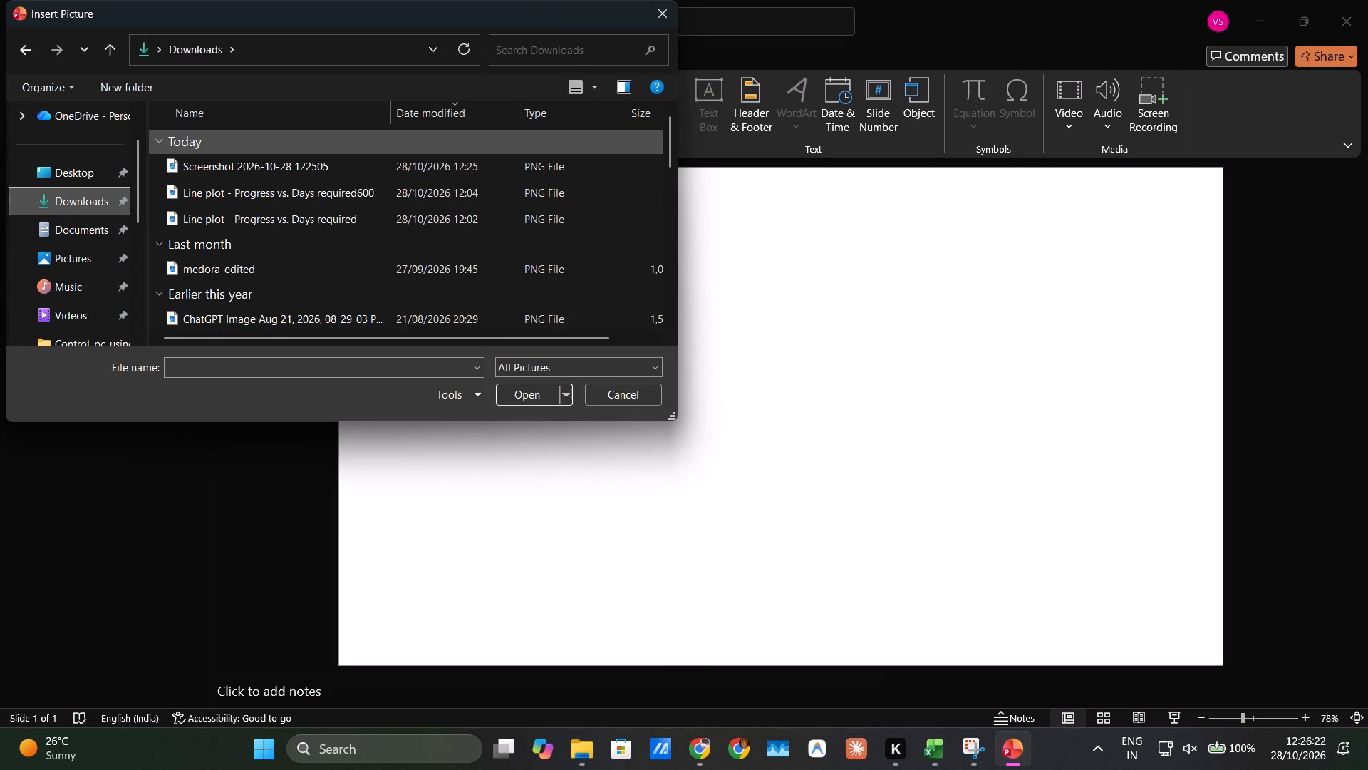
{"action": "left_click", "coordinate": [284, 165]}
{"action": "left_click", "coordinate": [532, 394]}
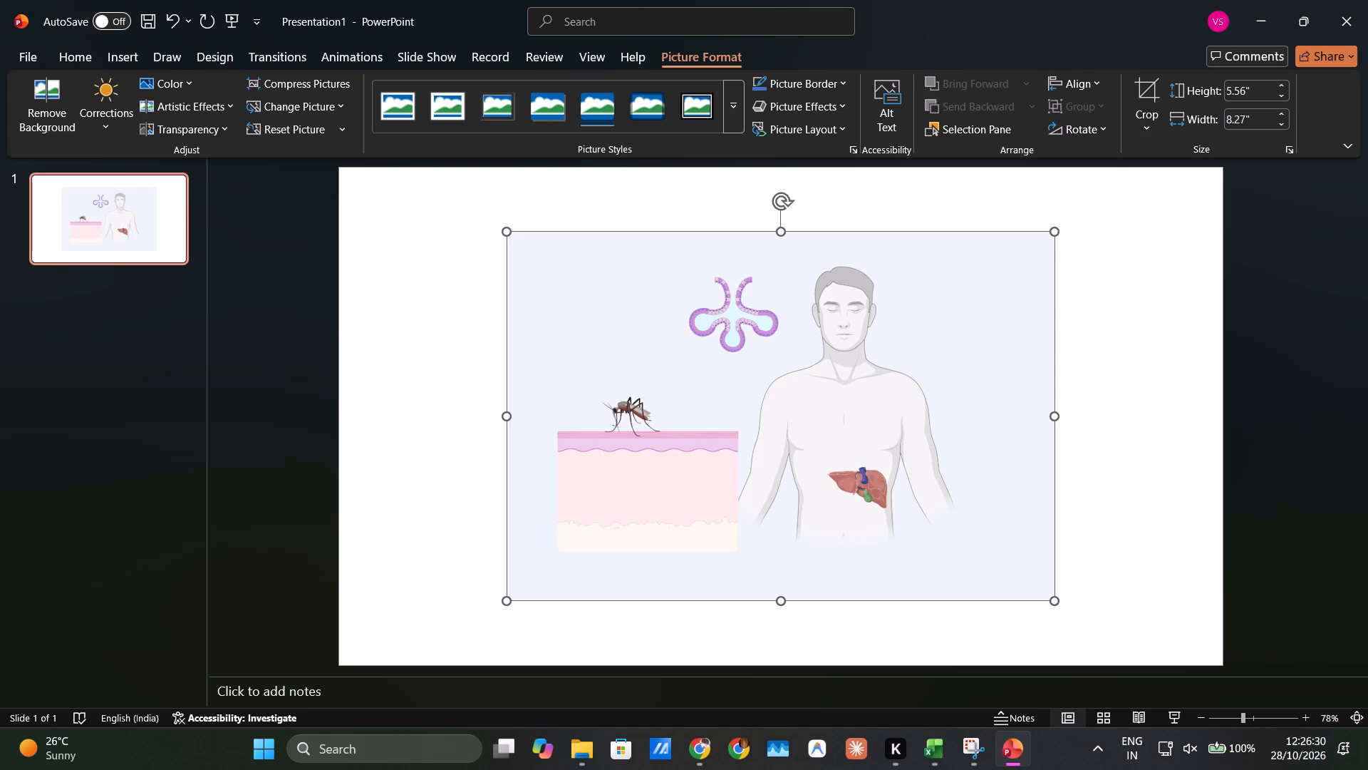
{"action": "left_click", "coordinate": [1166, 355]}
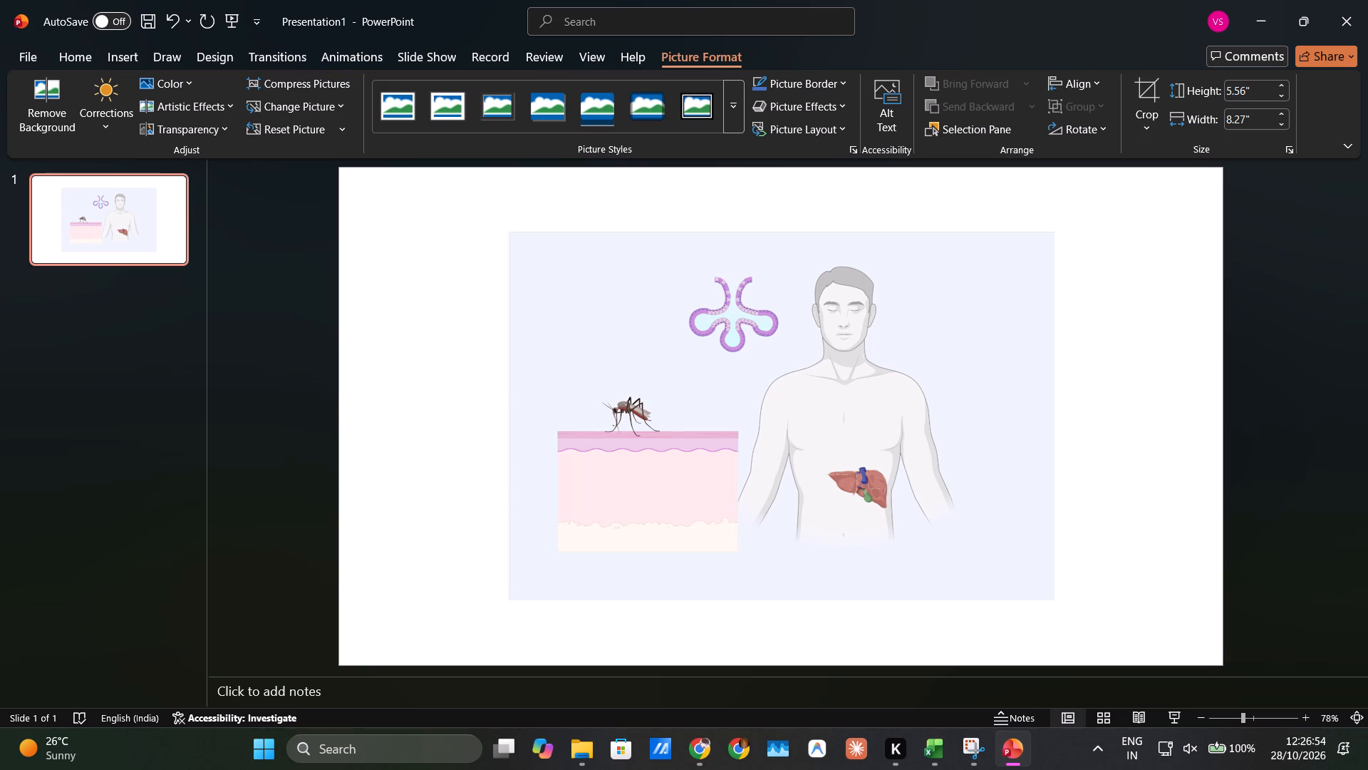
Enlarge and stretch the inserted picture to cover the whole slide, about 7.52" high by 13.33" wide.
{"action": "left_click", "coordinate": [953, 364]}
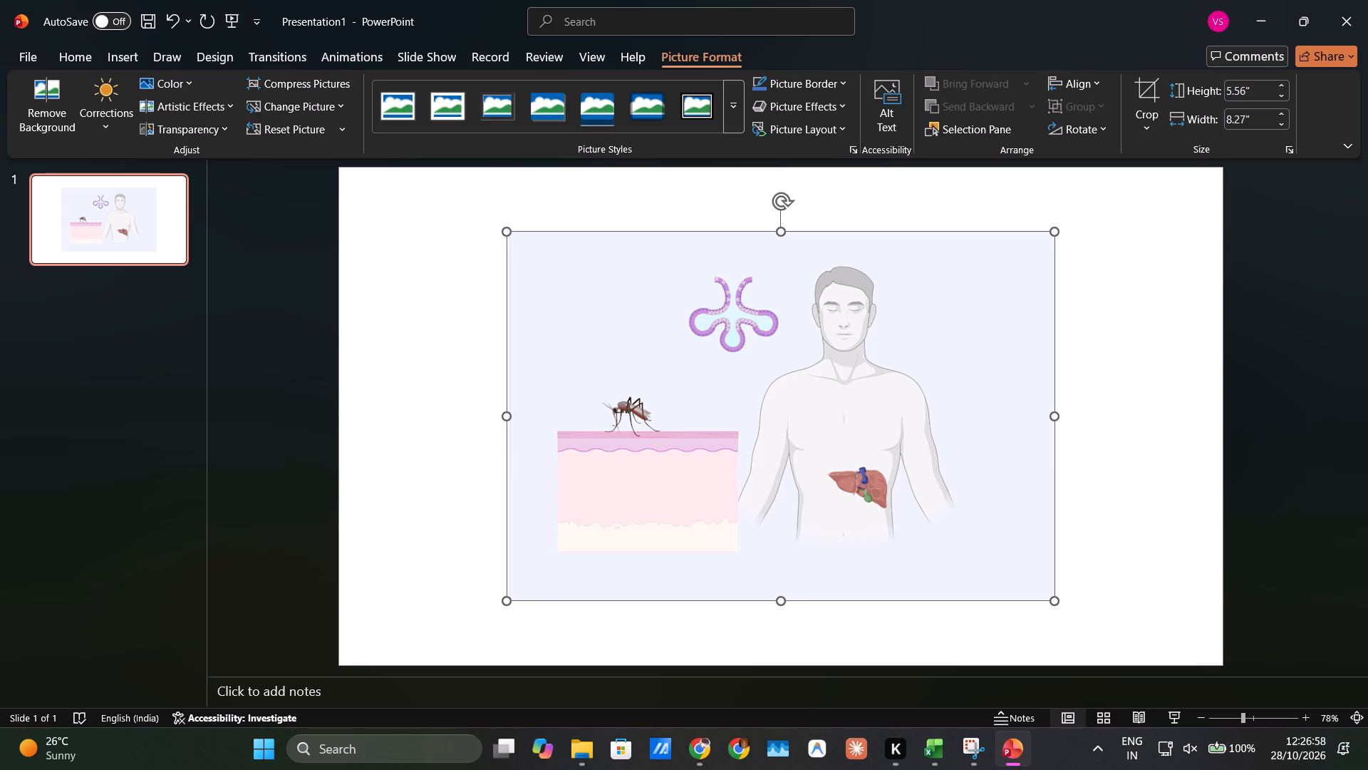
{"action": "left_click_drag", "start_coordinate": [1052, 231], "coordinate": [1187, 232]}
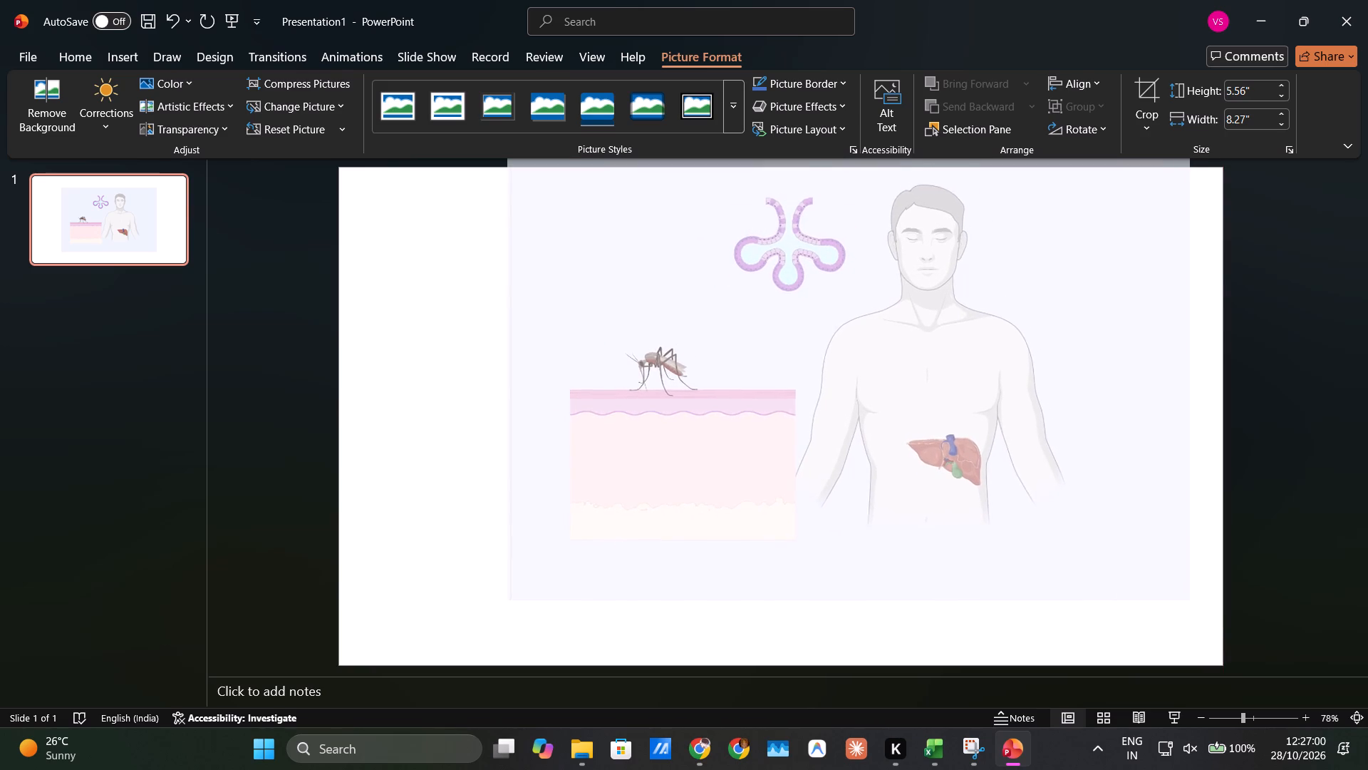
{"action": "left_click_drag", "start_coordinate": [1187, 232], "coordinate": [1152, 252]}
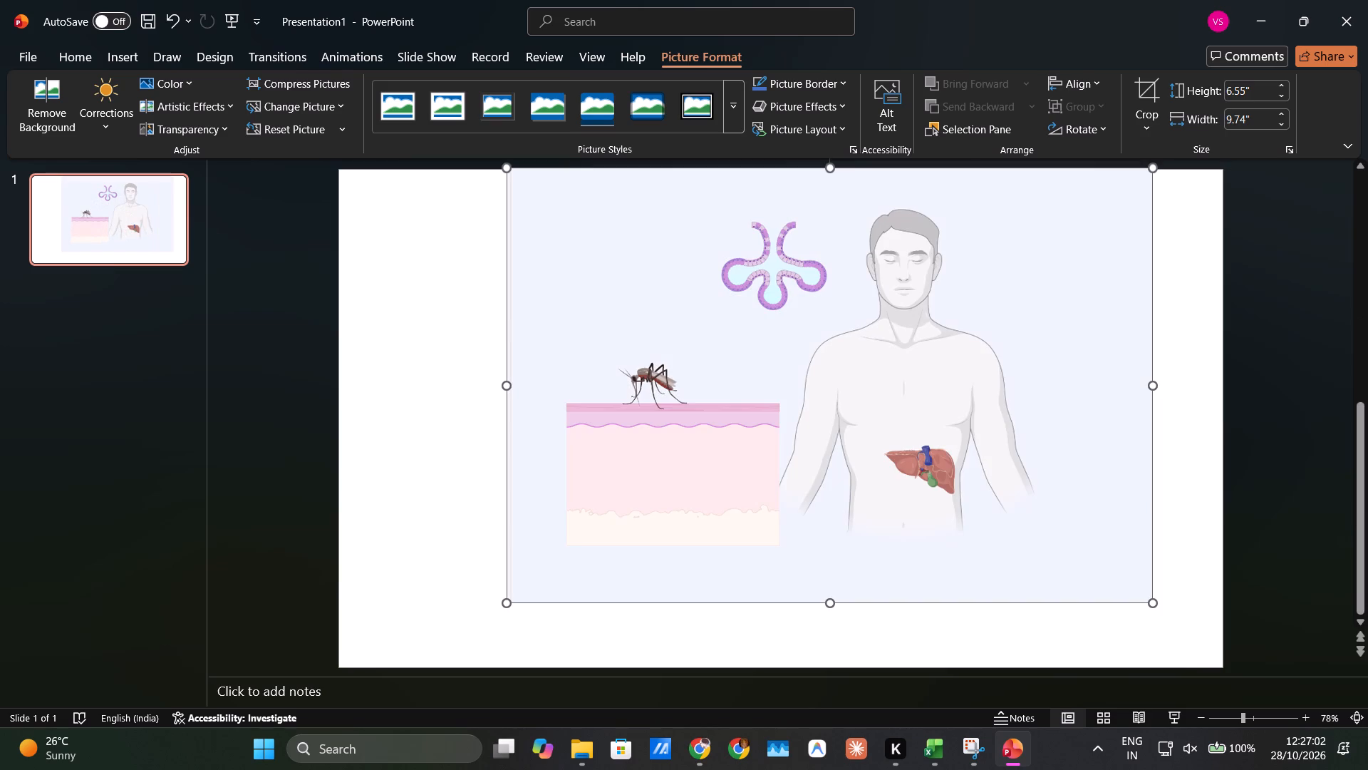
{"action": "left_click_drag", "start_coordinate": [1157, 389], "coordinate": [1223, 387]}
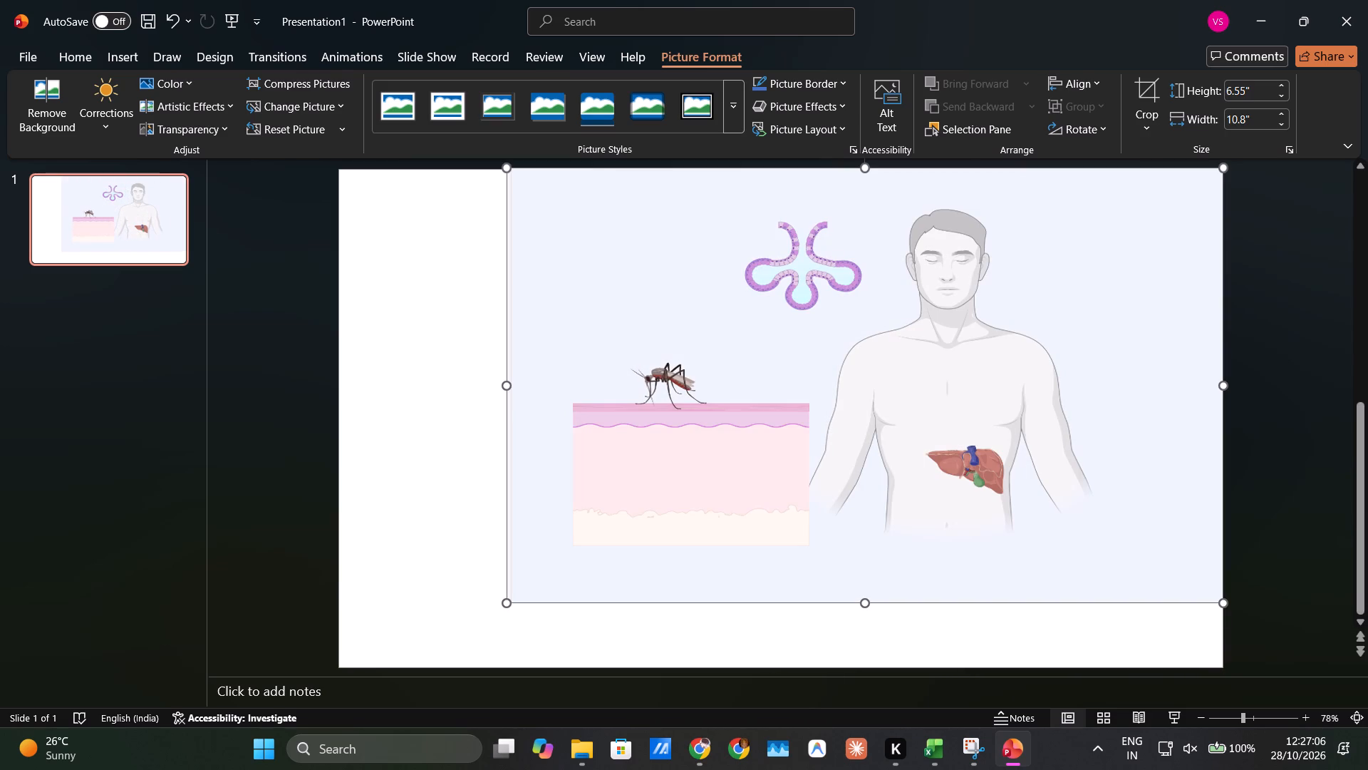
{"action": "left_click_drag", "start_coordinate": [509, 602], "coordinate": [418, 622]}
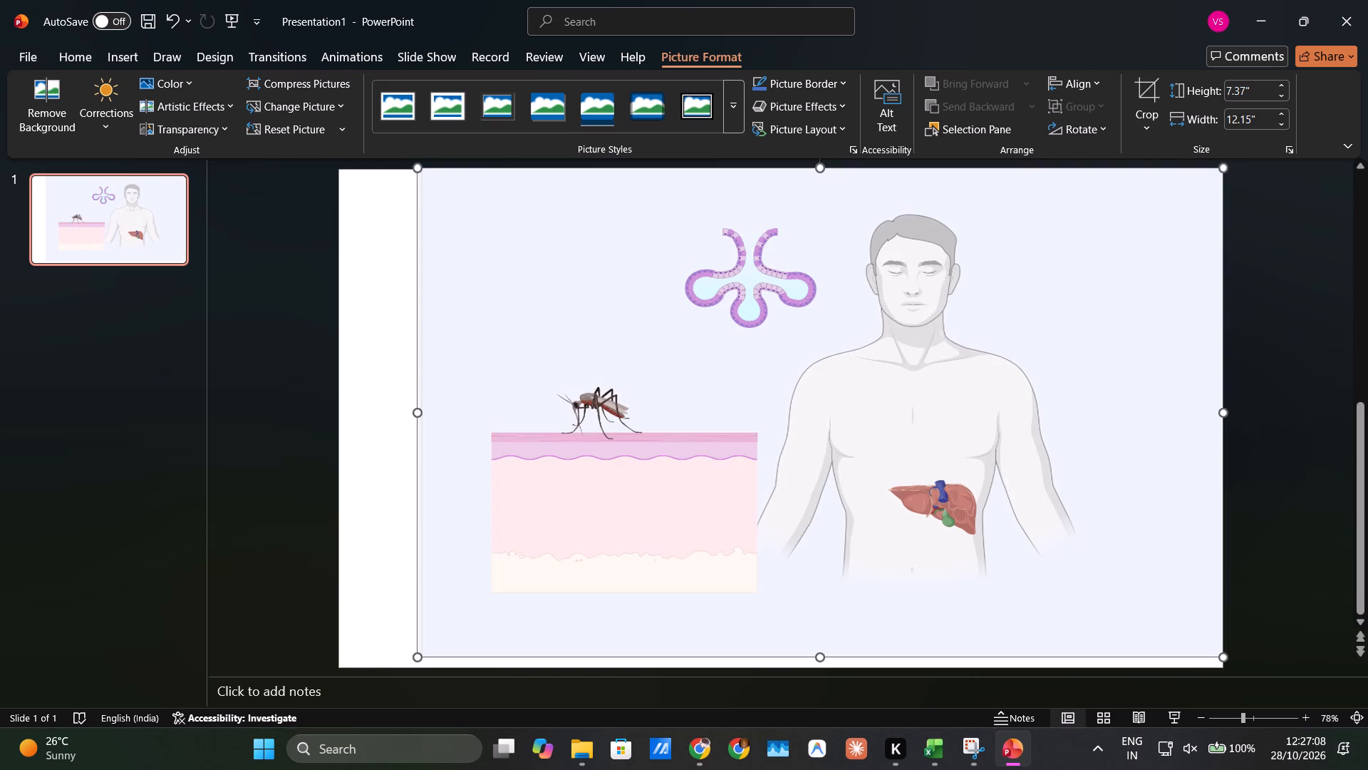
{"action": "left_click_drag", "start_coordinate": [420, 414], "coordinate": [363, 423]}
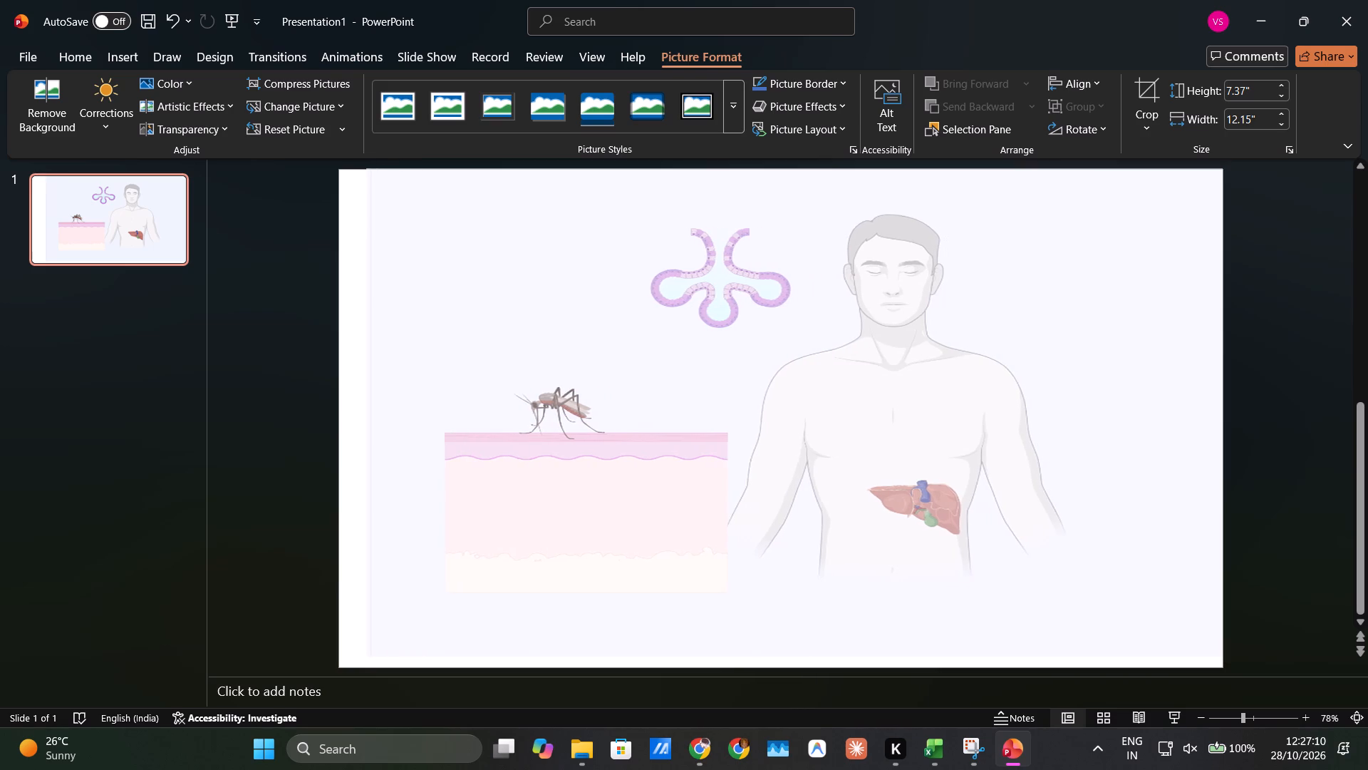
{"action": "left_click_drag", "start_coordinate": [363, 423], "coordinate": [337, 422]}
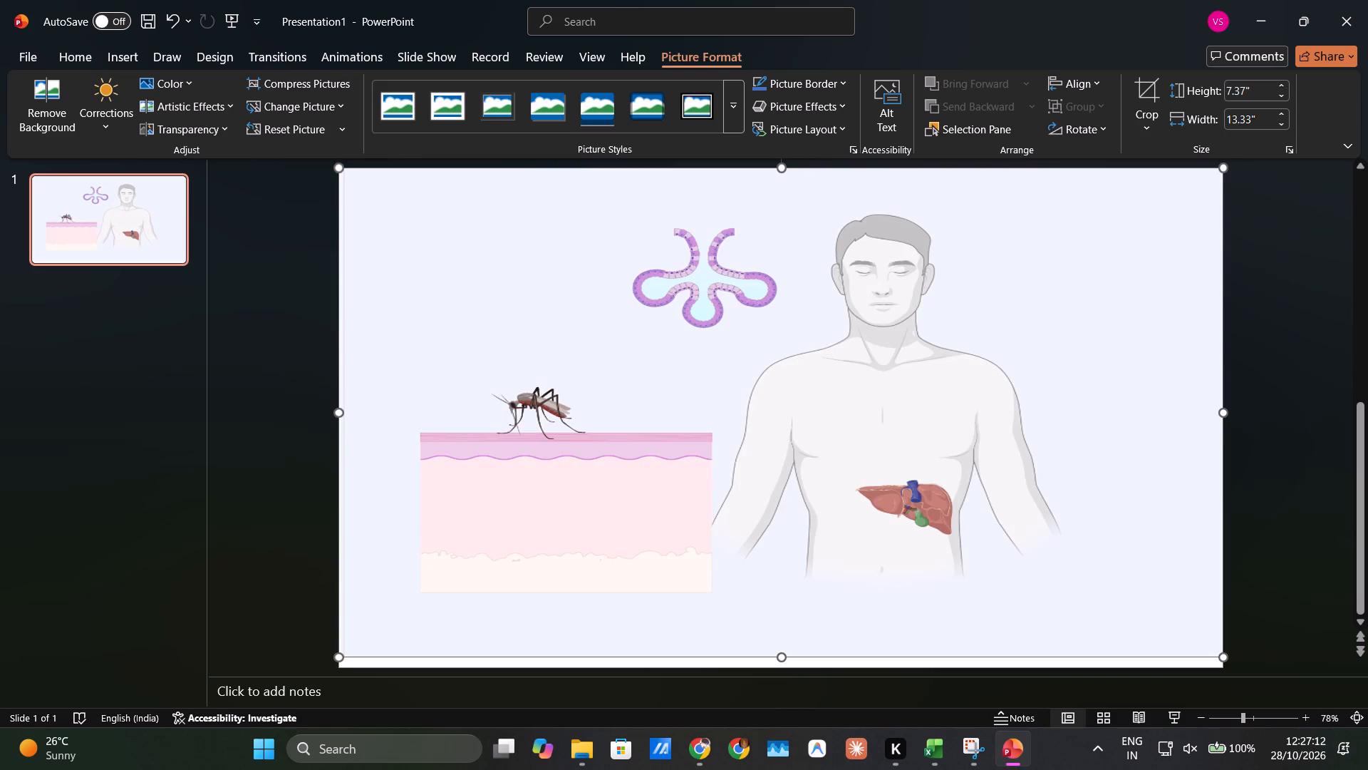
{"action": "left_click_drag", "start_coordinate": [782, 656], "coordinate": [782, 661]}
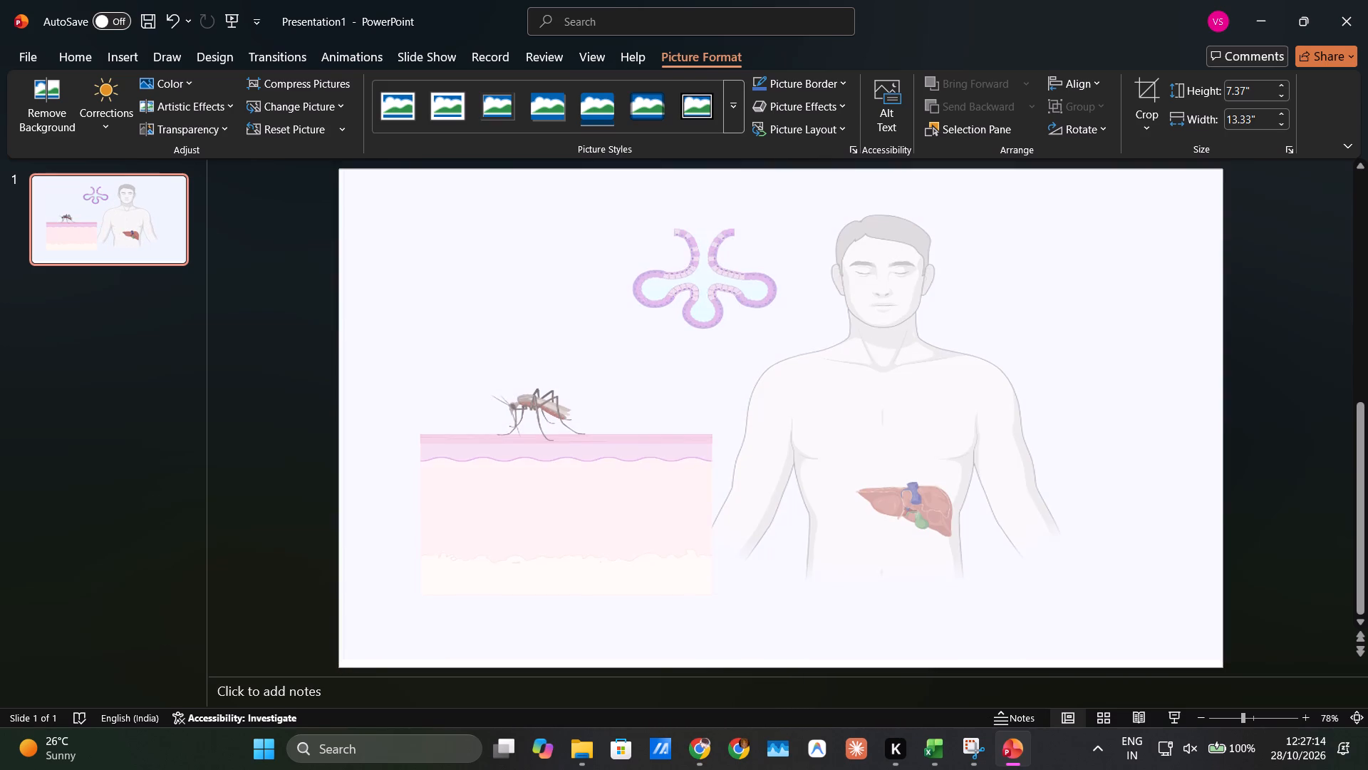
{"action": "left_click_drag", "start_coordinate": [782, 661], "coordinate": [782, 667]}
{"action": "left_click", "coordinate": [926, 473]}
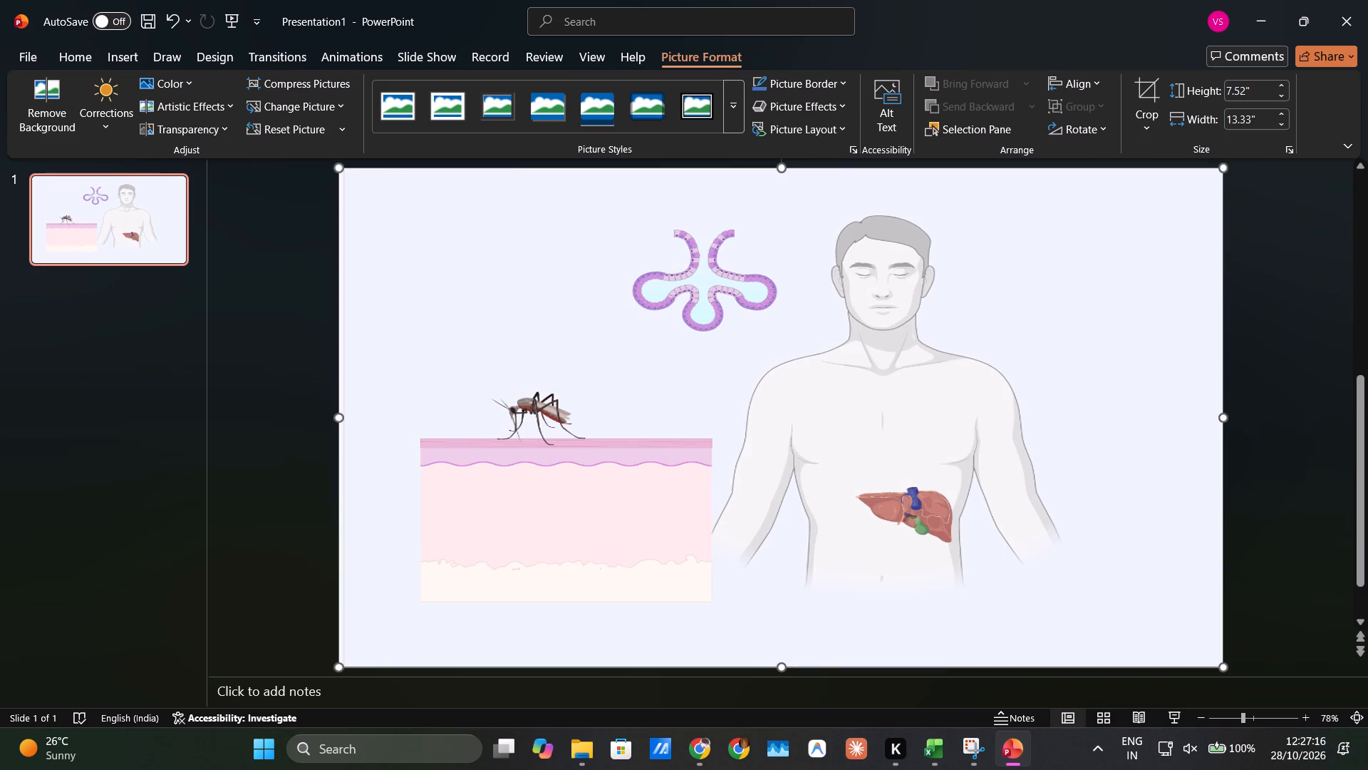
{"action": "left_click", "coordinate": [1074, 369]}
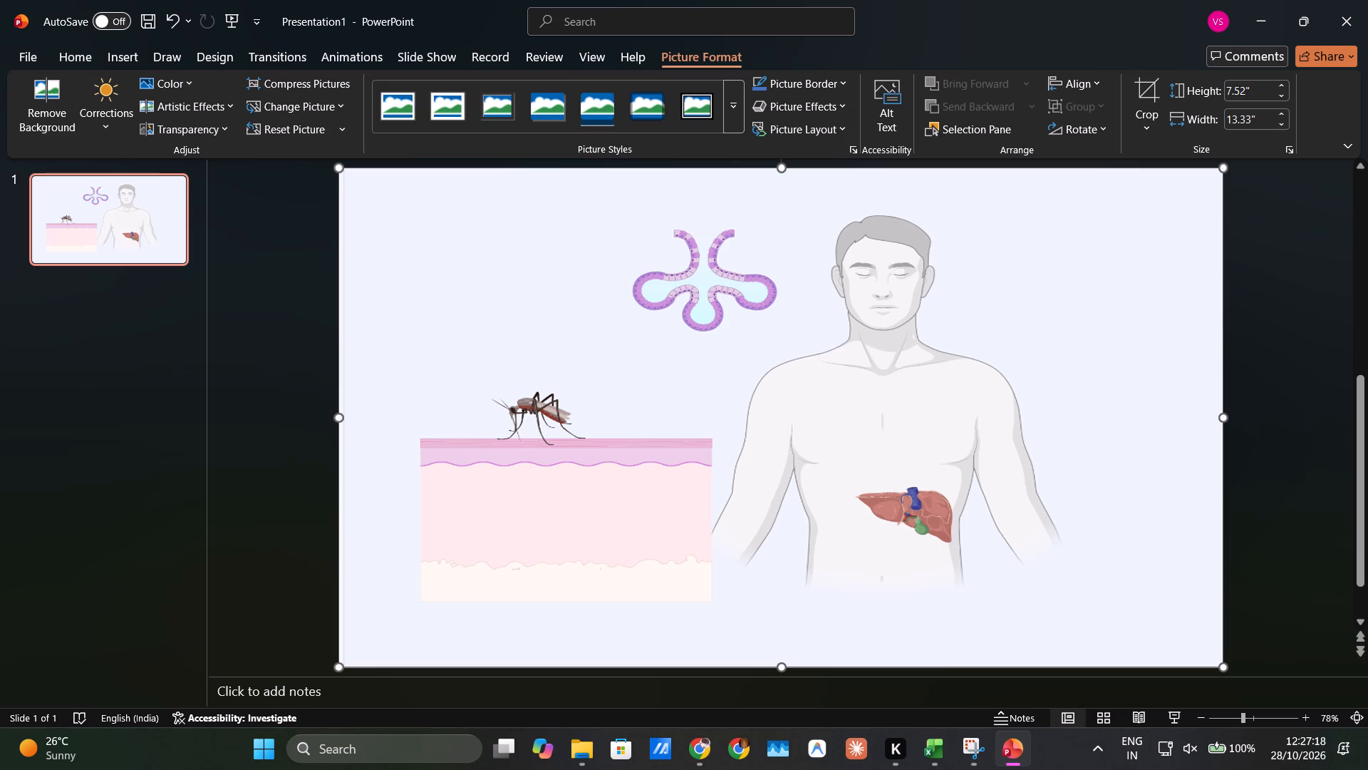
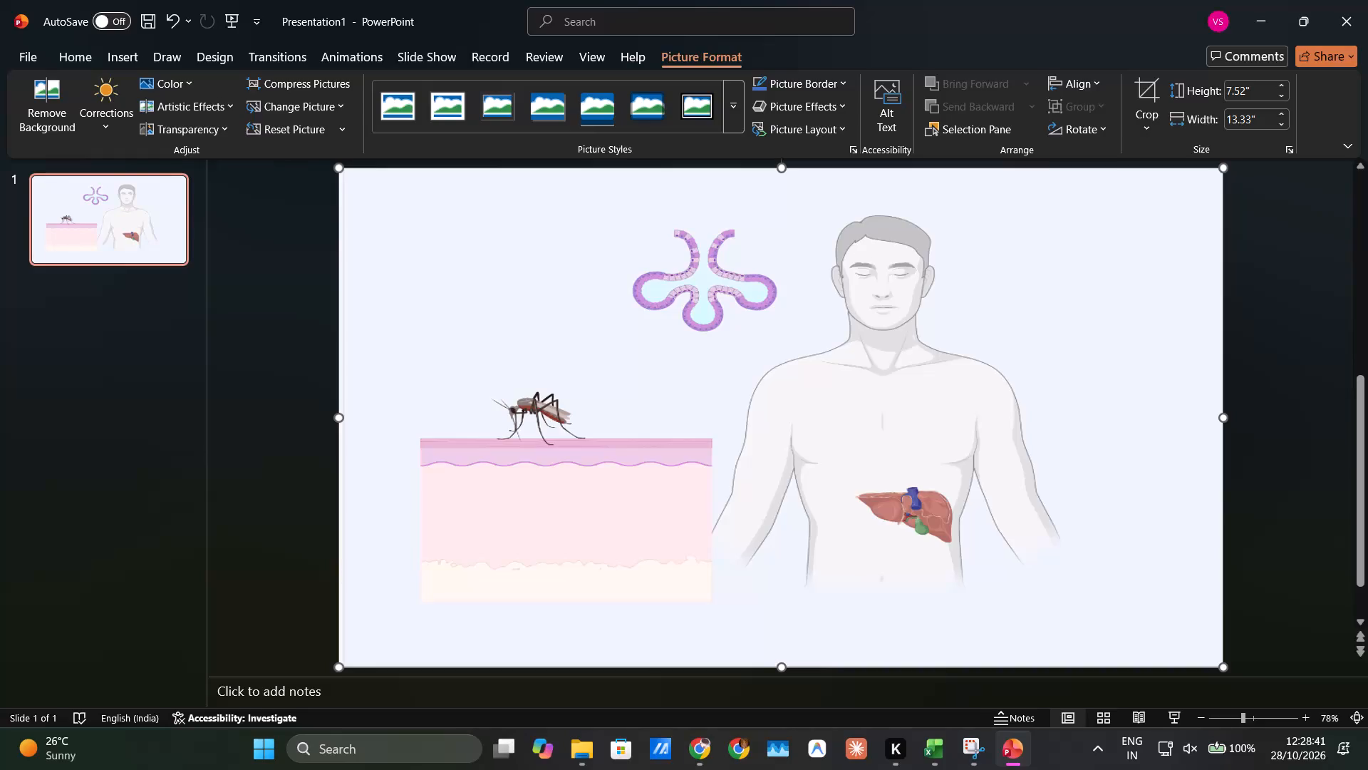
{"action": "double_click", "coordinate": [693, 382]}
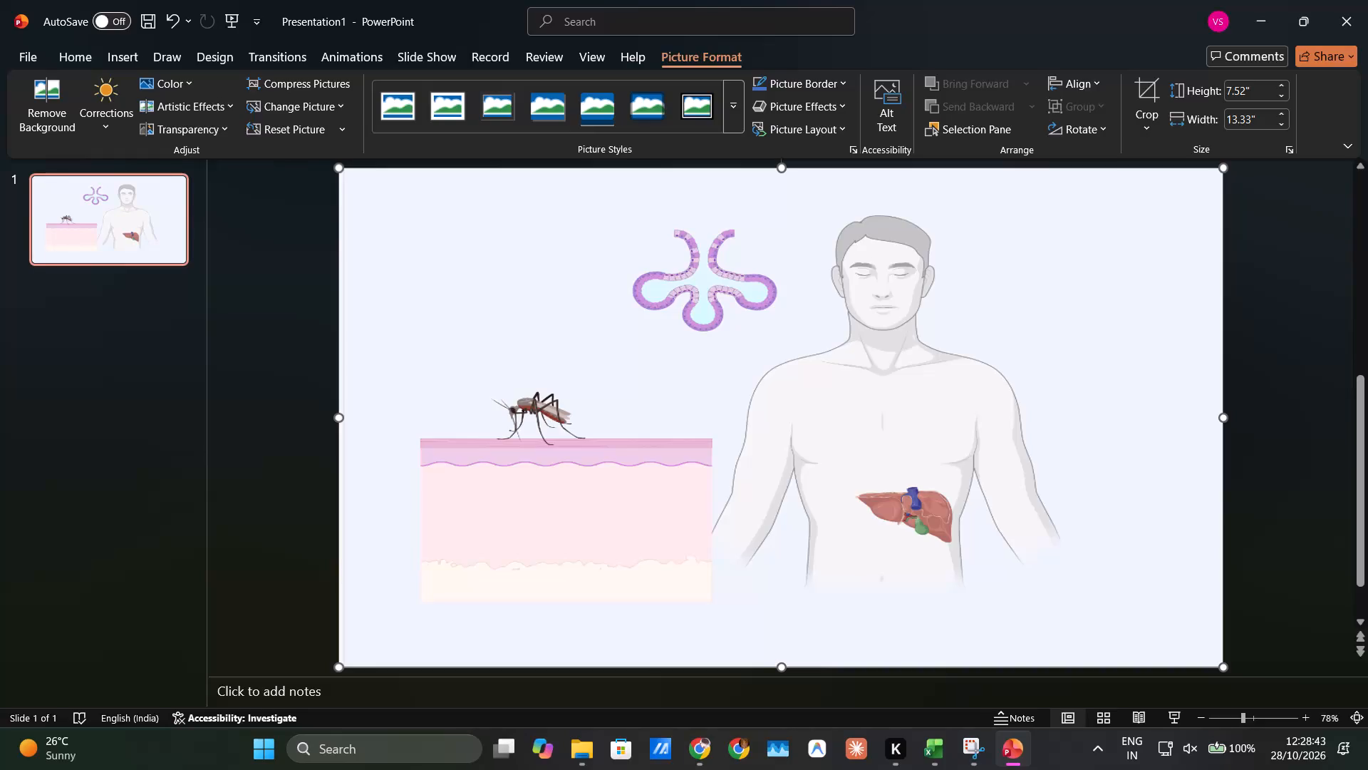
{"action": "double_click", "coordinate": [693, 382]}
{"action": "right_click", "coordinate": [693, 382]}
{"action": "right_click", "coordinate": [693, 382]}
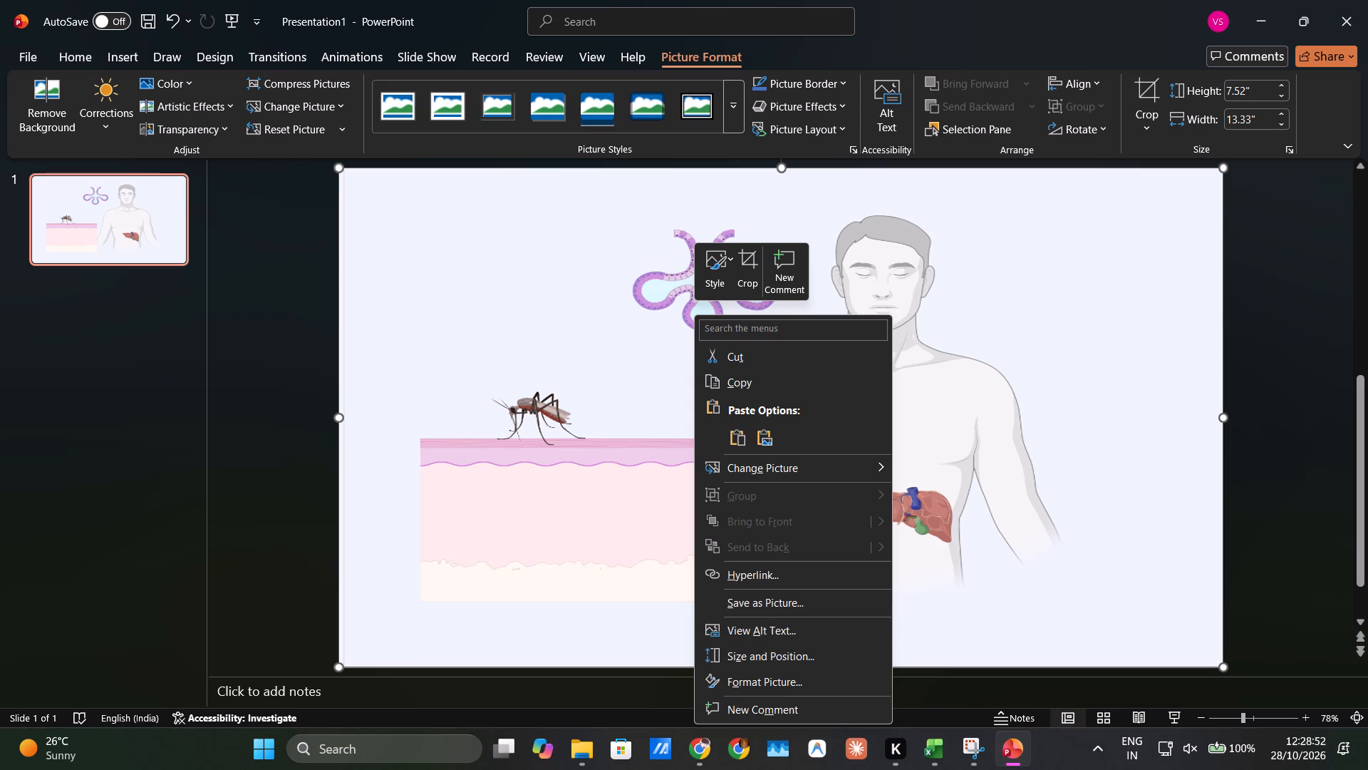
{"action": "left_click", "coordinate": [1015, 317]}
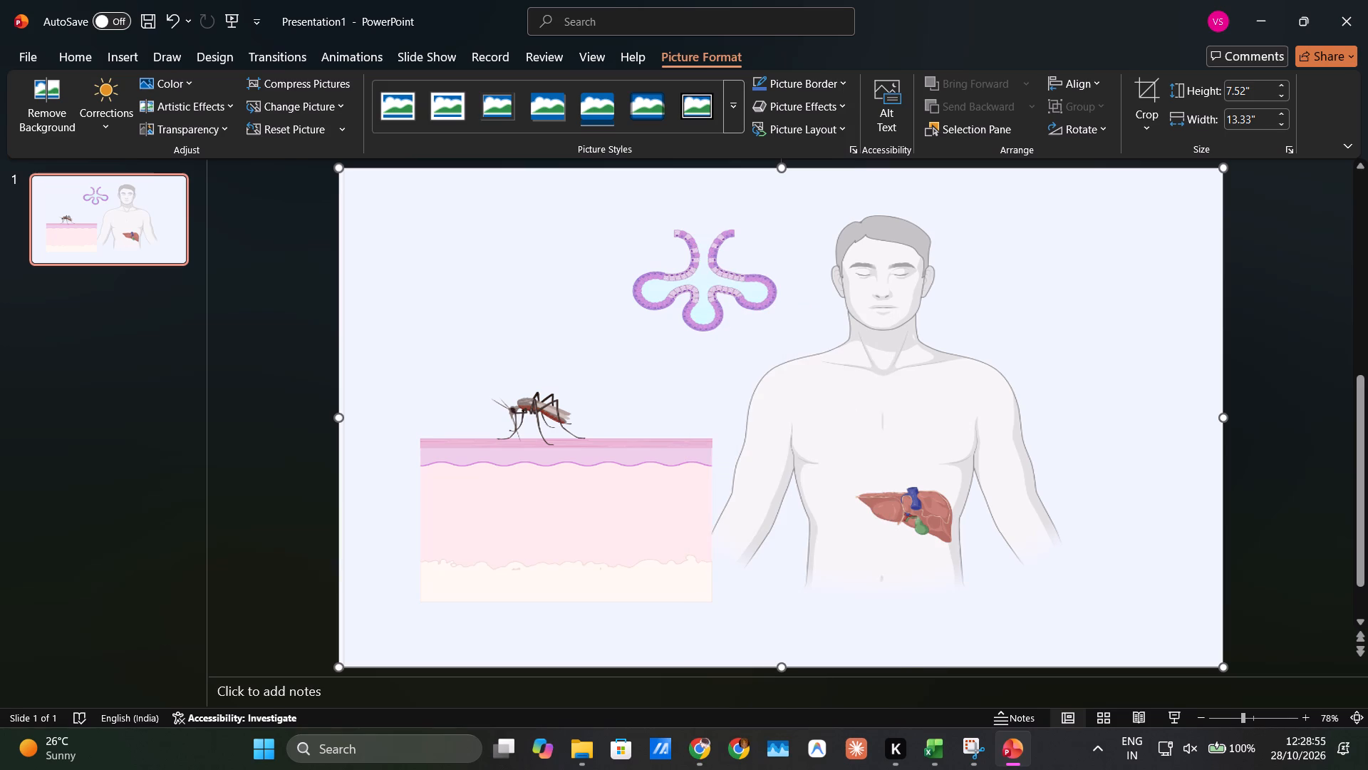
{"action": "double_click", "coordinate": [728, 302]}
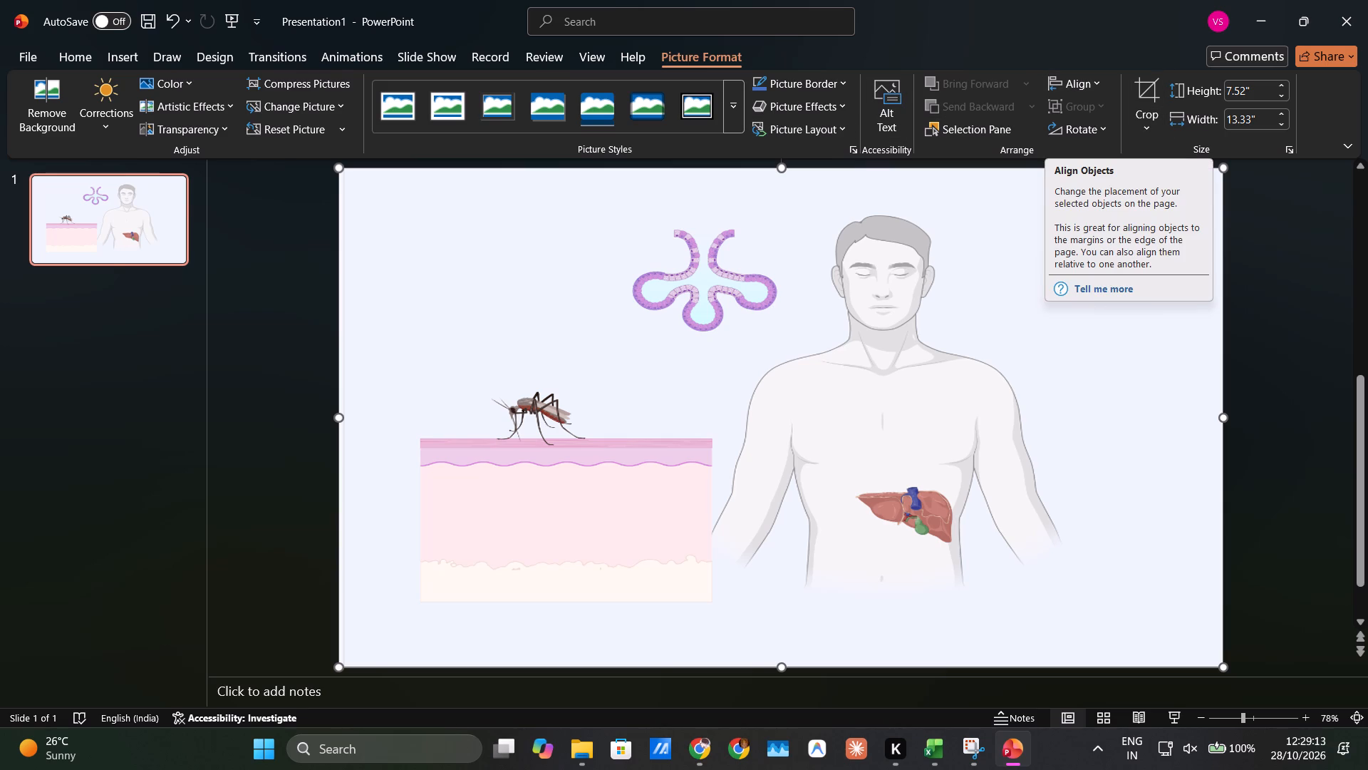
Crop the full-slide picture slightly at its edge to about 7.5" high by 13.33" wide.
{"action": "left_click", "coordinate": [1142, 124]}
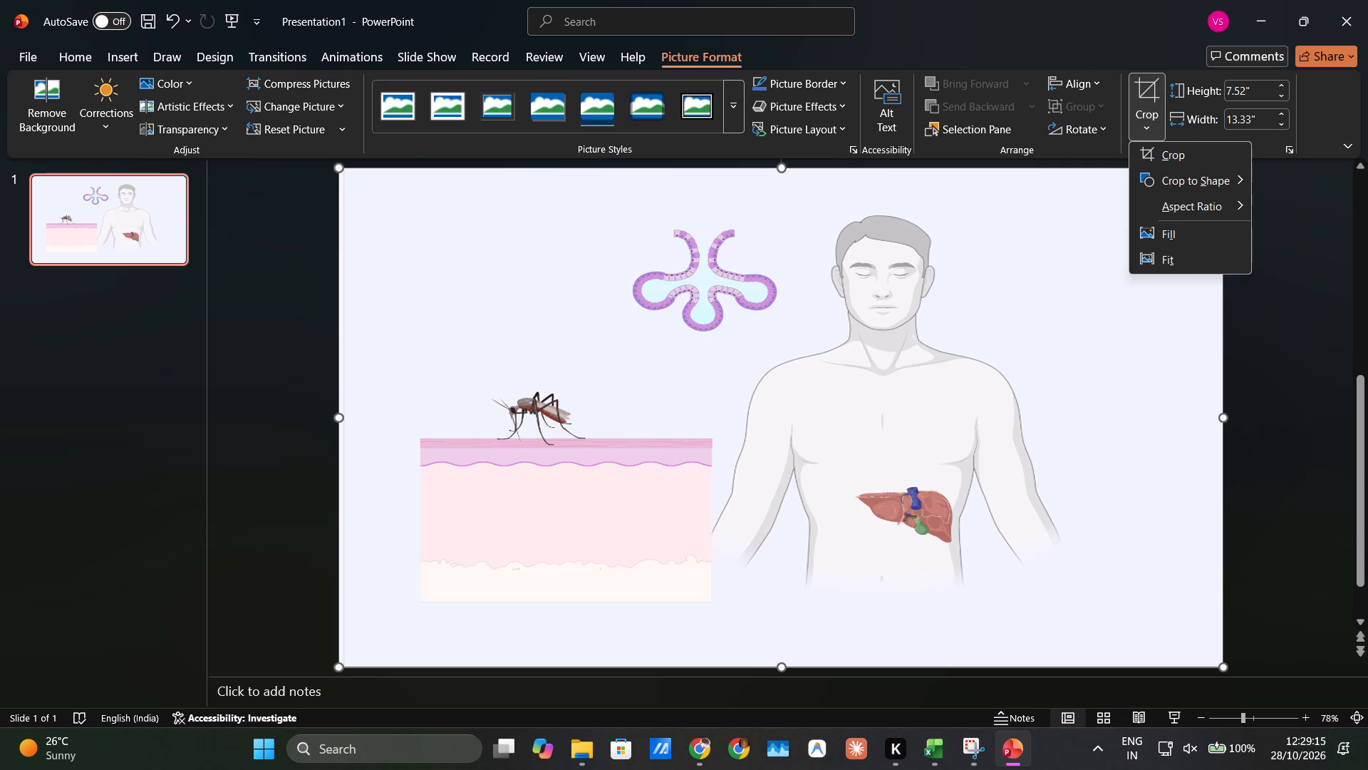
{"action": "left_click", "coordinate": [1198, 174]}
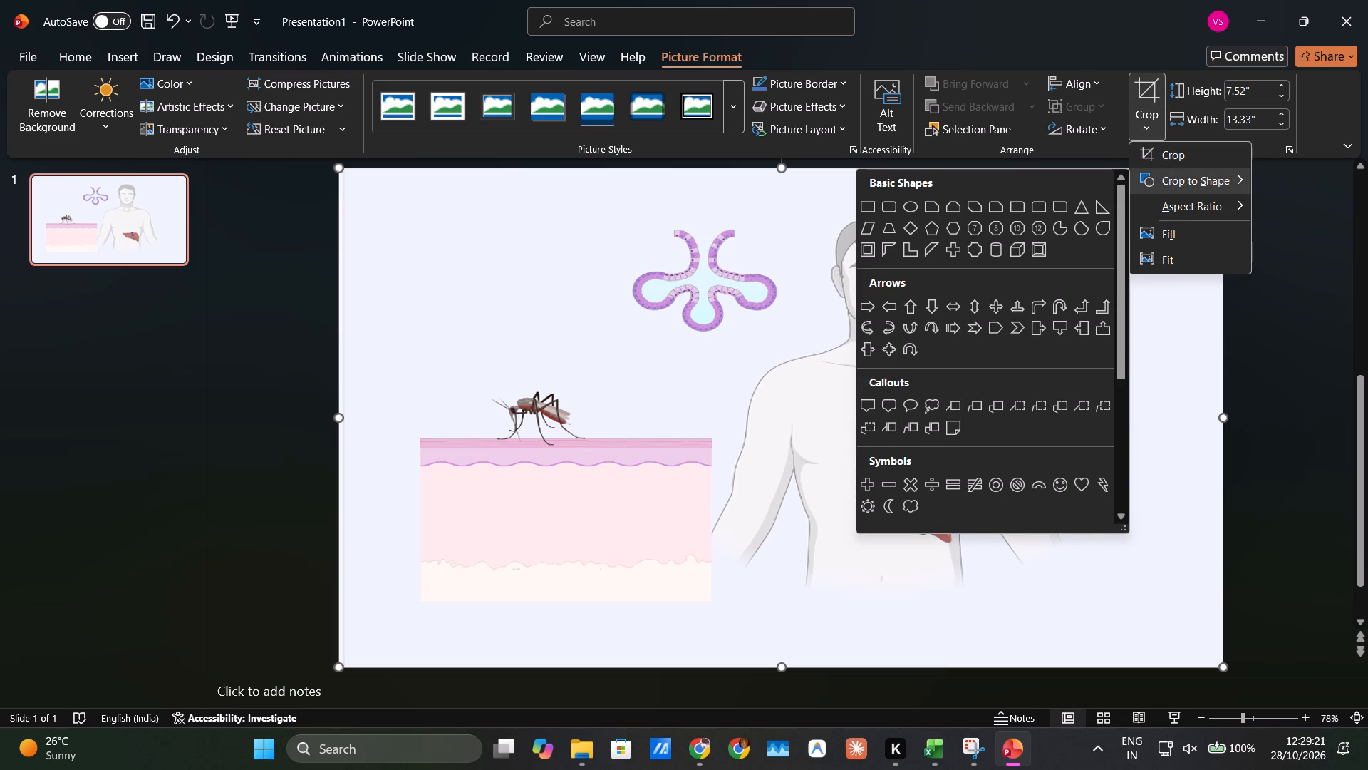
{"action": "left_click", "coordinate": [1181, 158]}
{"action": "left_click", "coordinate": [1223, 173]}
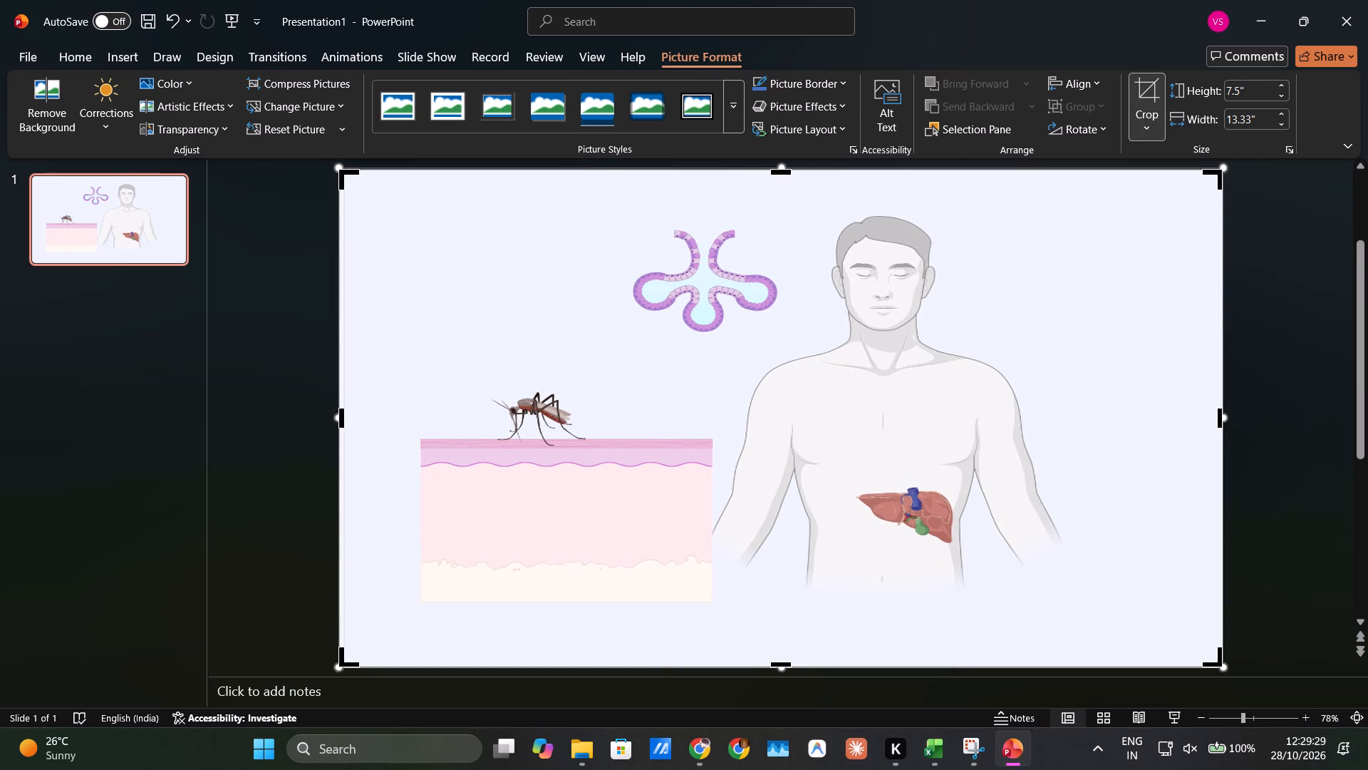
{"action": "left_click", "coordinate": [1218, 660]}
{"action": "left_click", "coordinate": [343, 660]}
{"action": "left_click", "coordinate": [492, 264]}
{"action": "left_click", "coordinate": [1027, 235]}
{"action": "left_click", "coordinate": [1156, 120]}
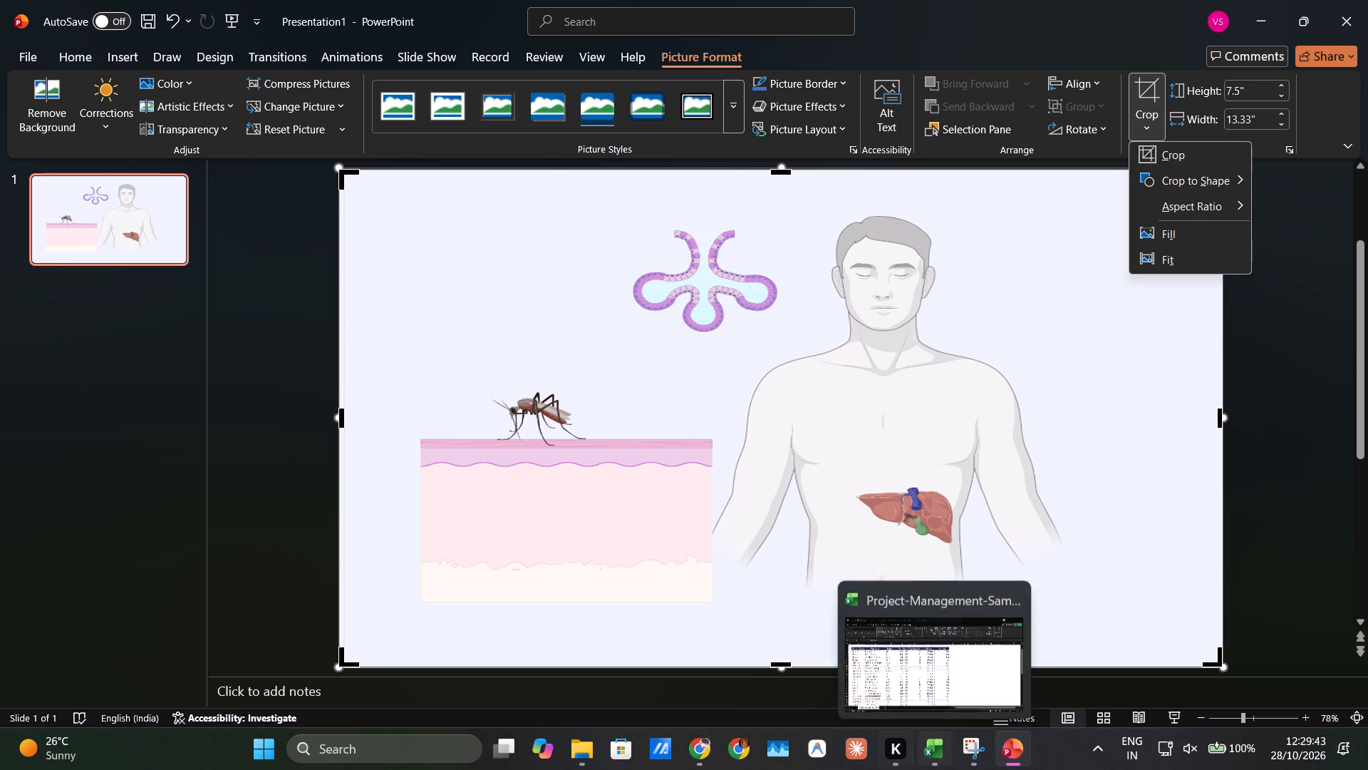
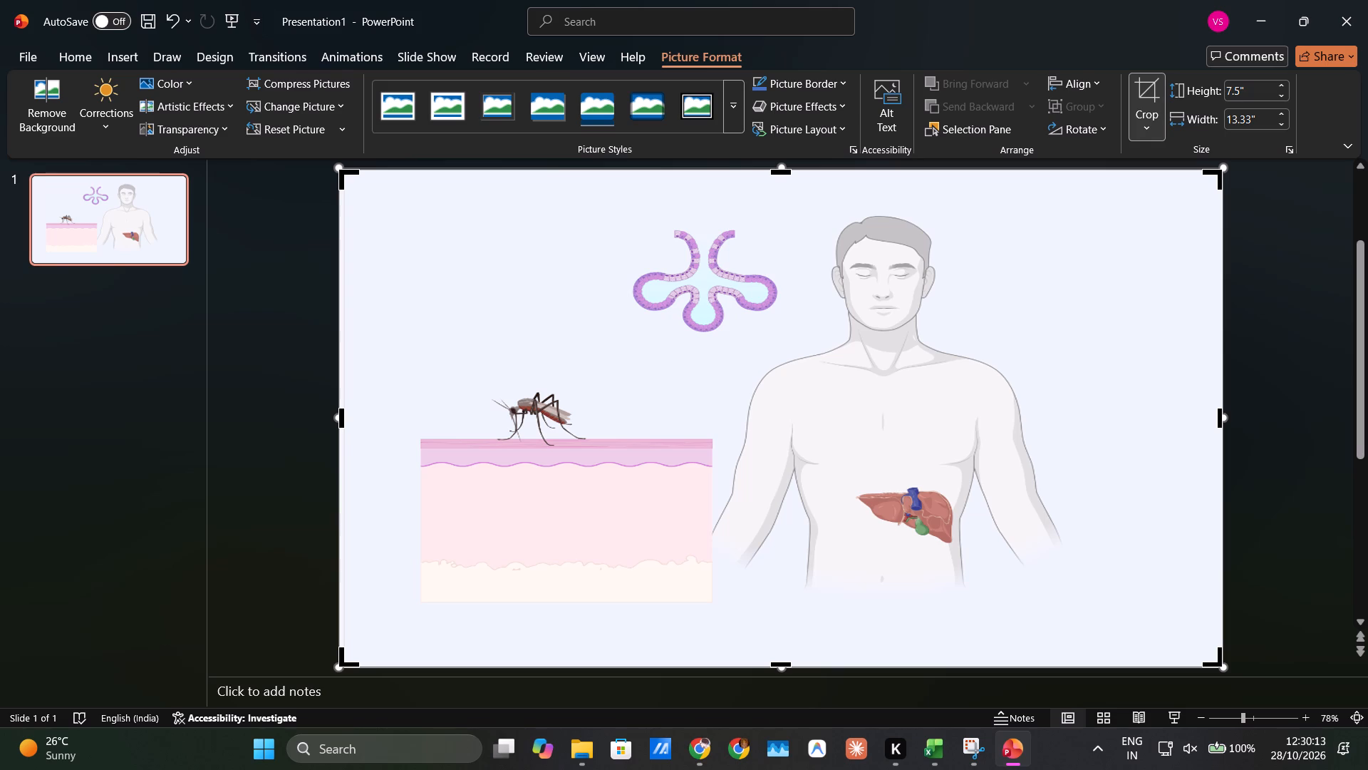
Sharpen the full-slide picture using the mildest sharpening preset in the picture corrections.
{"action": "left_click", "coordinate": [1154, 128]}
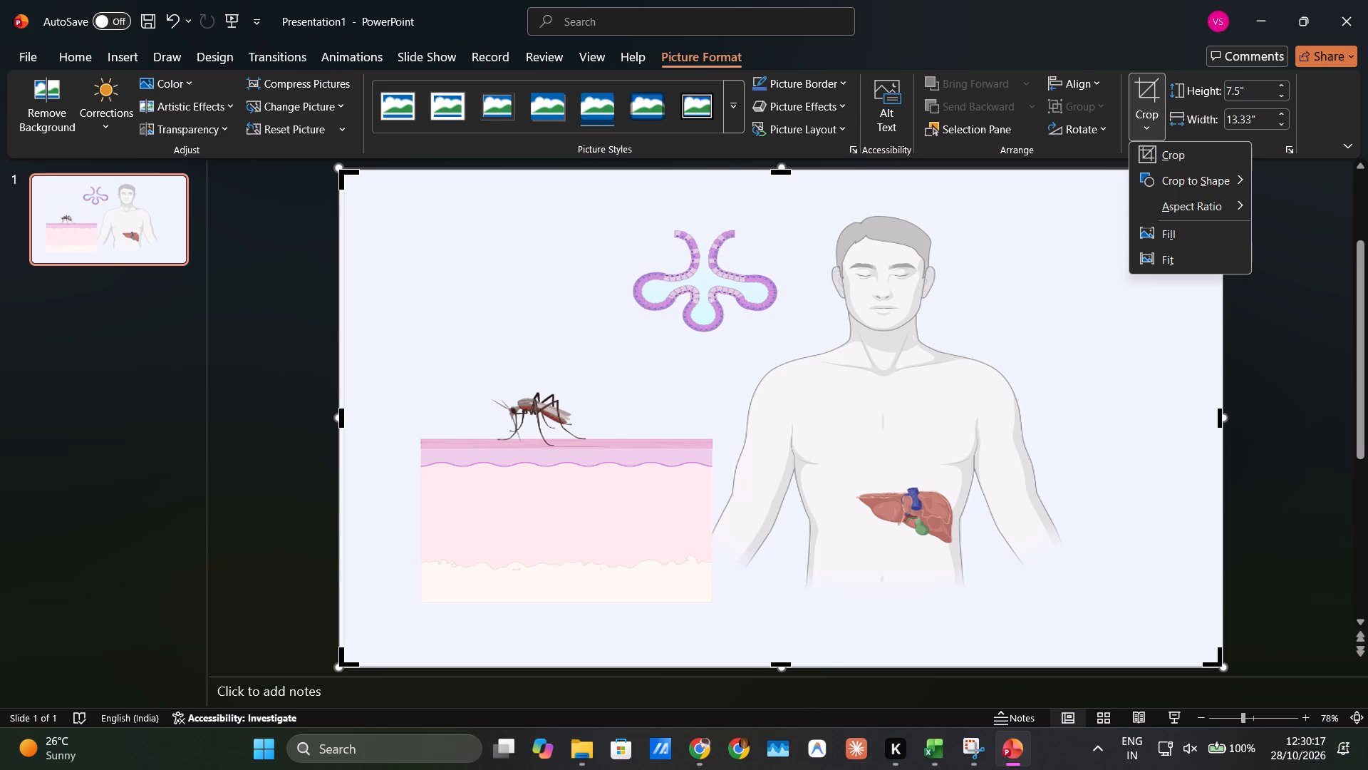
{"action": "left_click", "coordinate": [102, 120]}
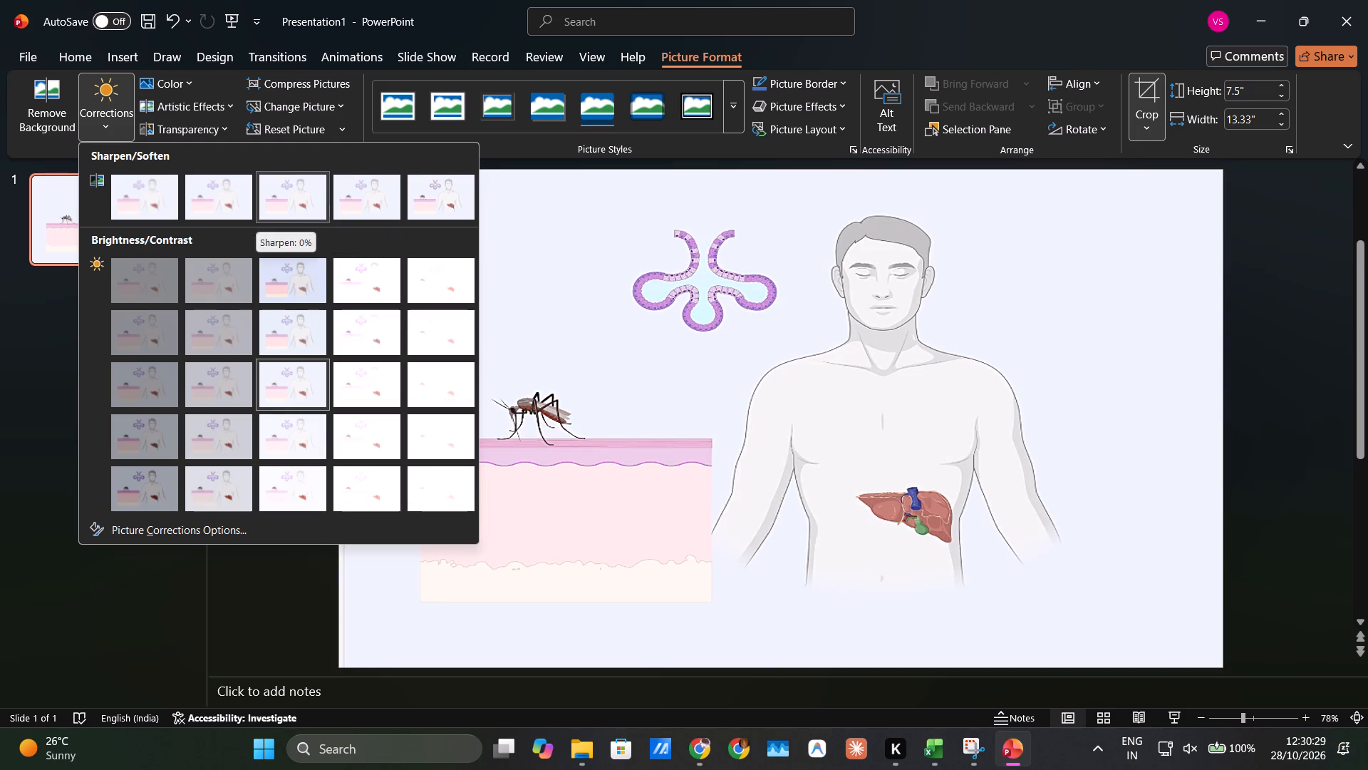
{"action": "left_click", "coordinate": [367, 205]}
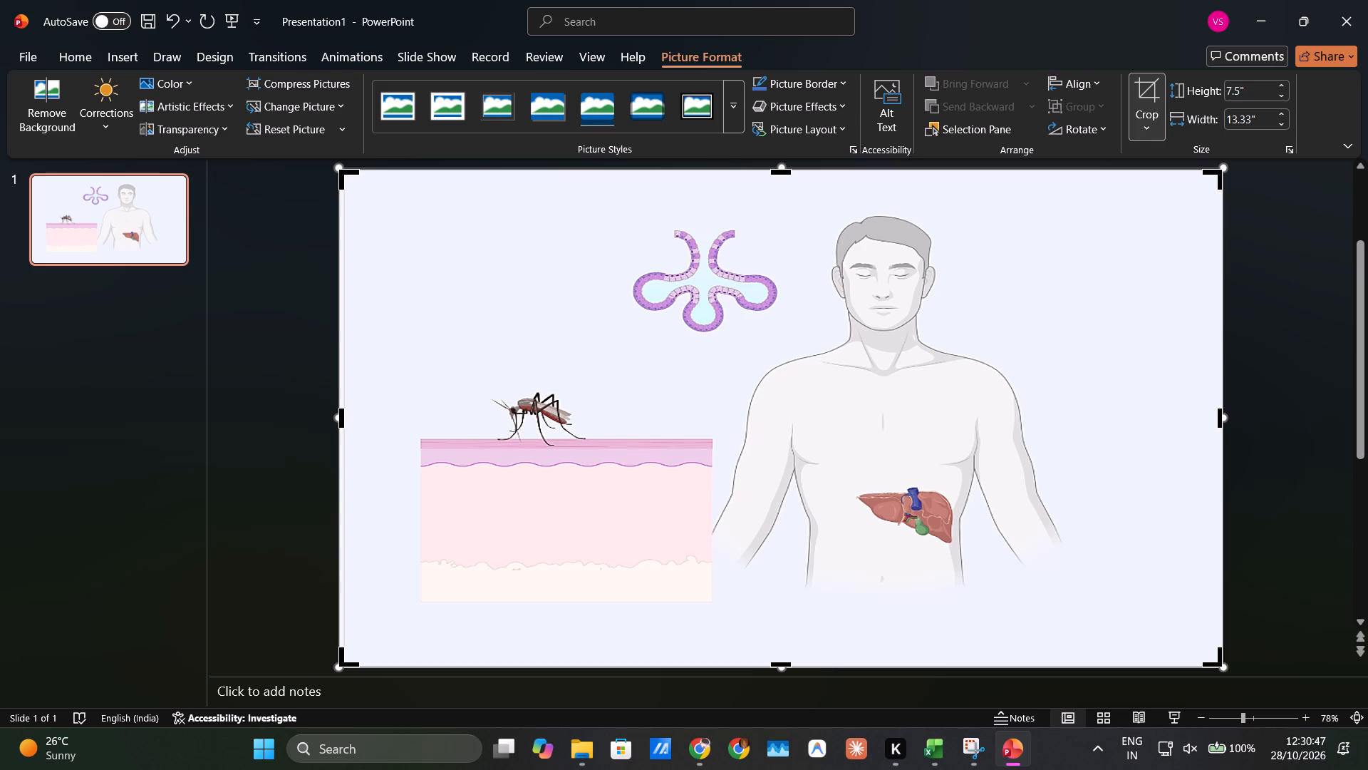
{"action": "left_click", "coordinate": [92, 121]}
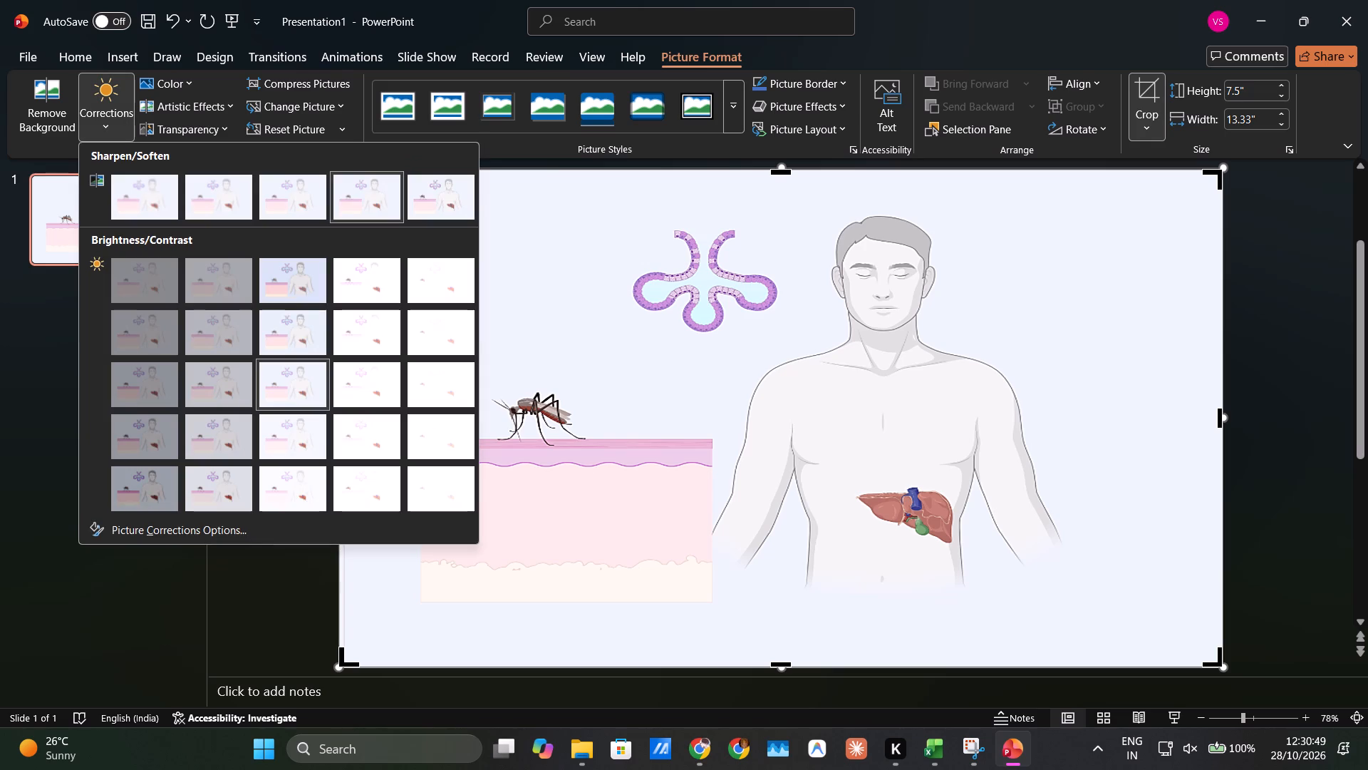
{"action": "left_click", "coordinate": [365, 188]}
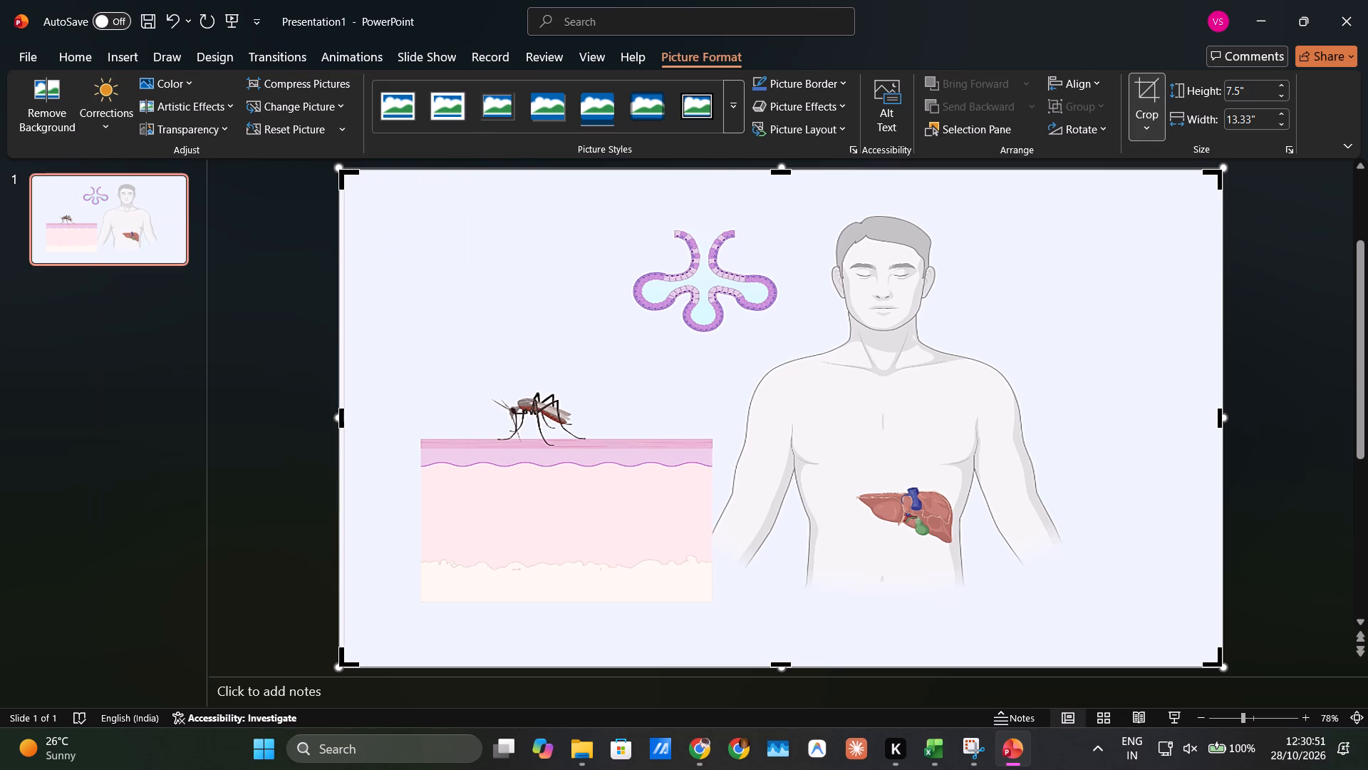
{"action": "left_click", "coordinate": [261, 252]}
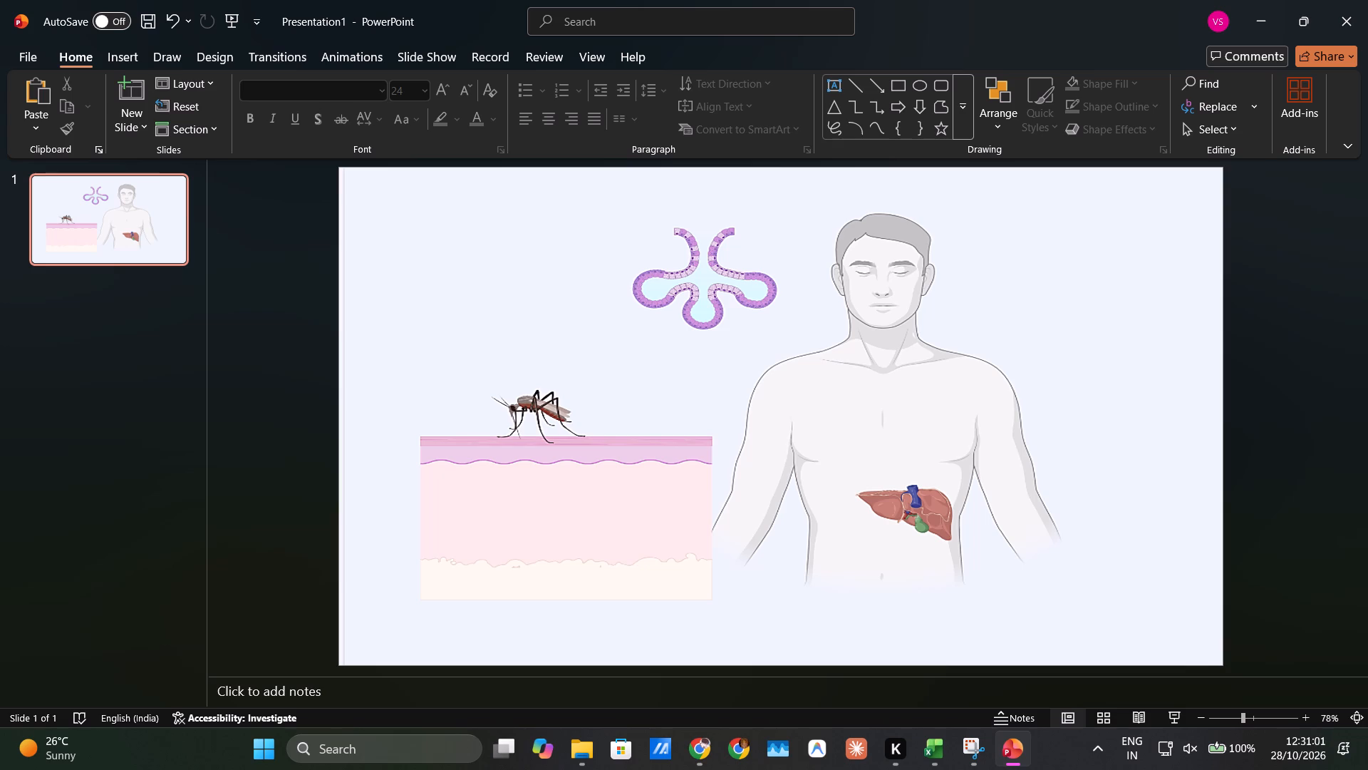
Add a text box reading "Anopheles mosquito" and widen it so each word fits on its own line.
{"action": "left_click", "coordinate": [123, 54]}
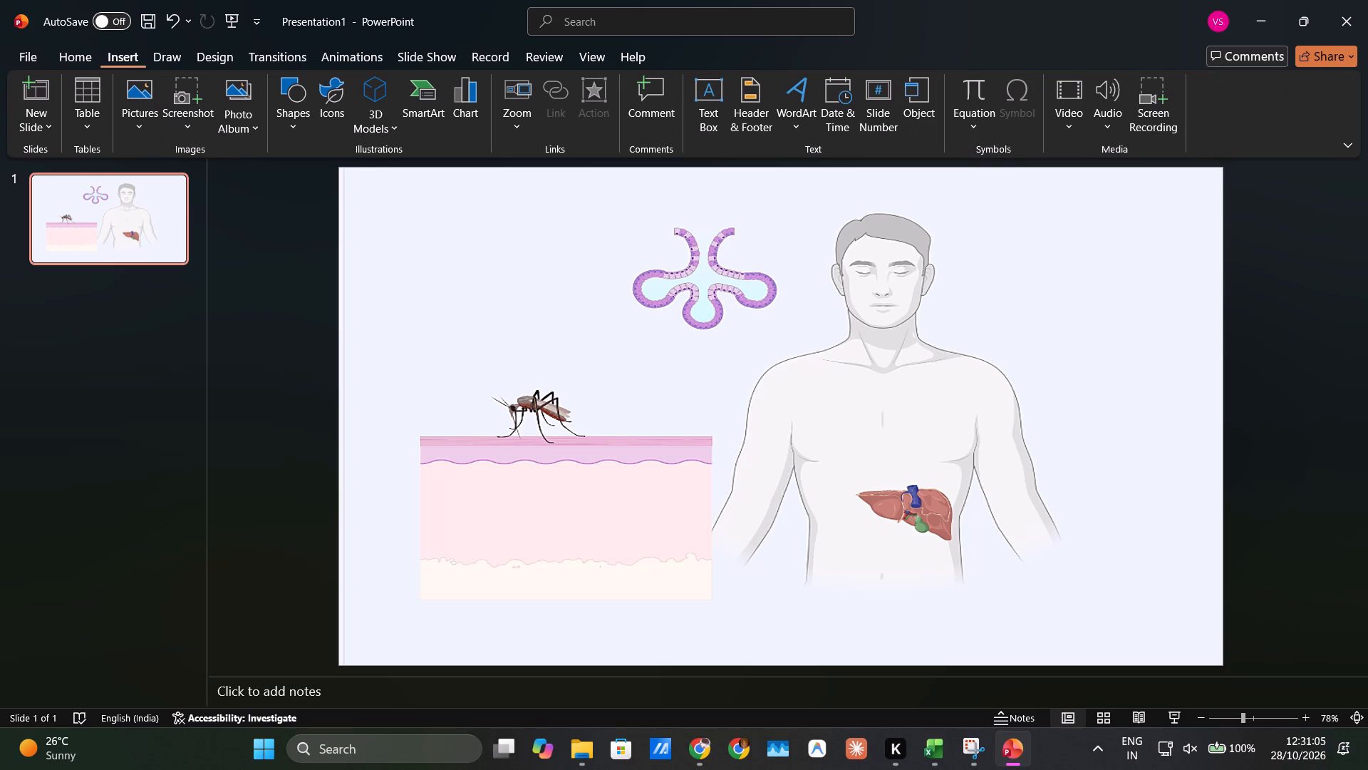
{"action": "left_click", "coordinate": [304, 108]}
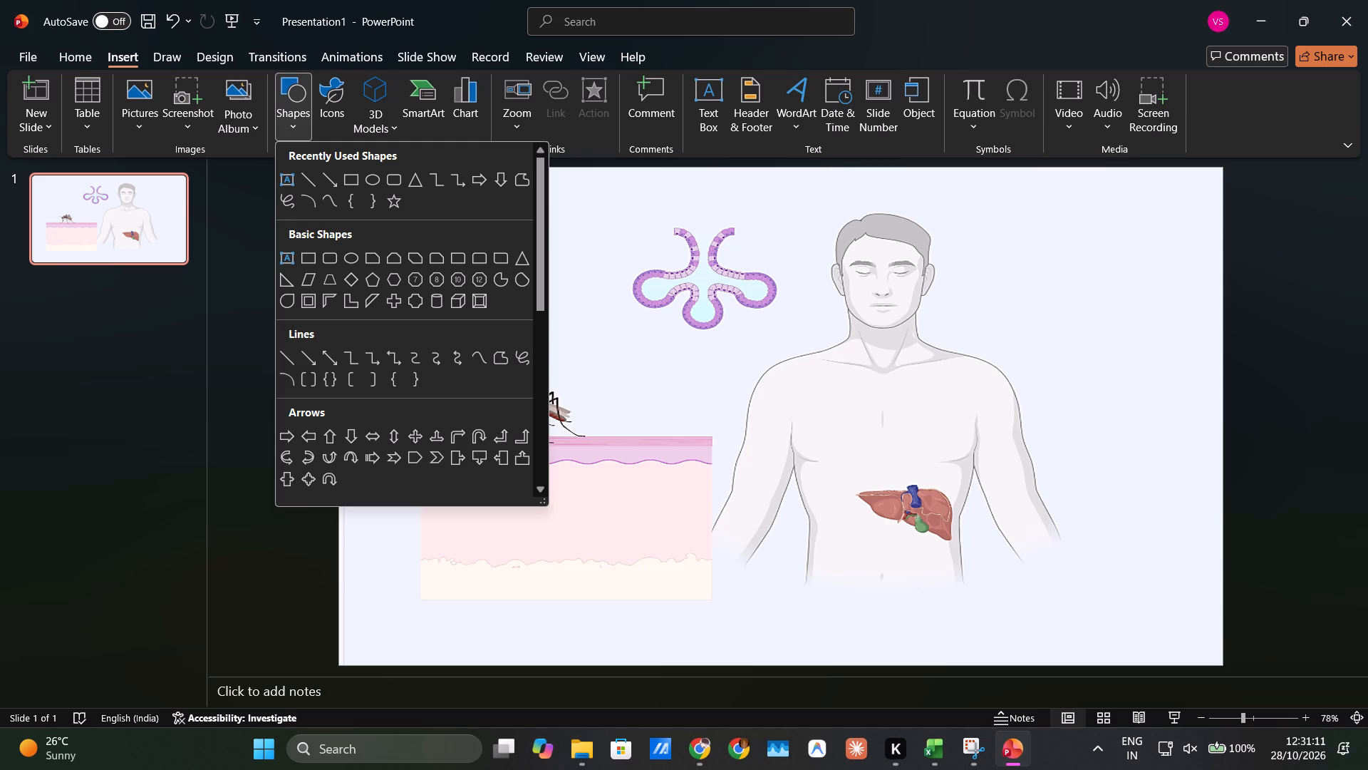
{"action": "left_click", "coordinate": [714, 106]}
{"action": "left_click", "coordinate": [714, 106]}
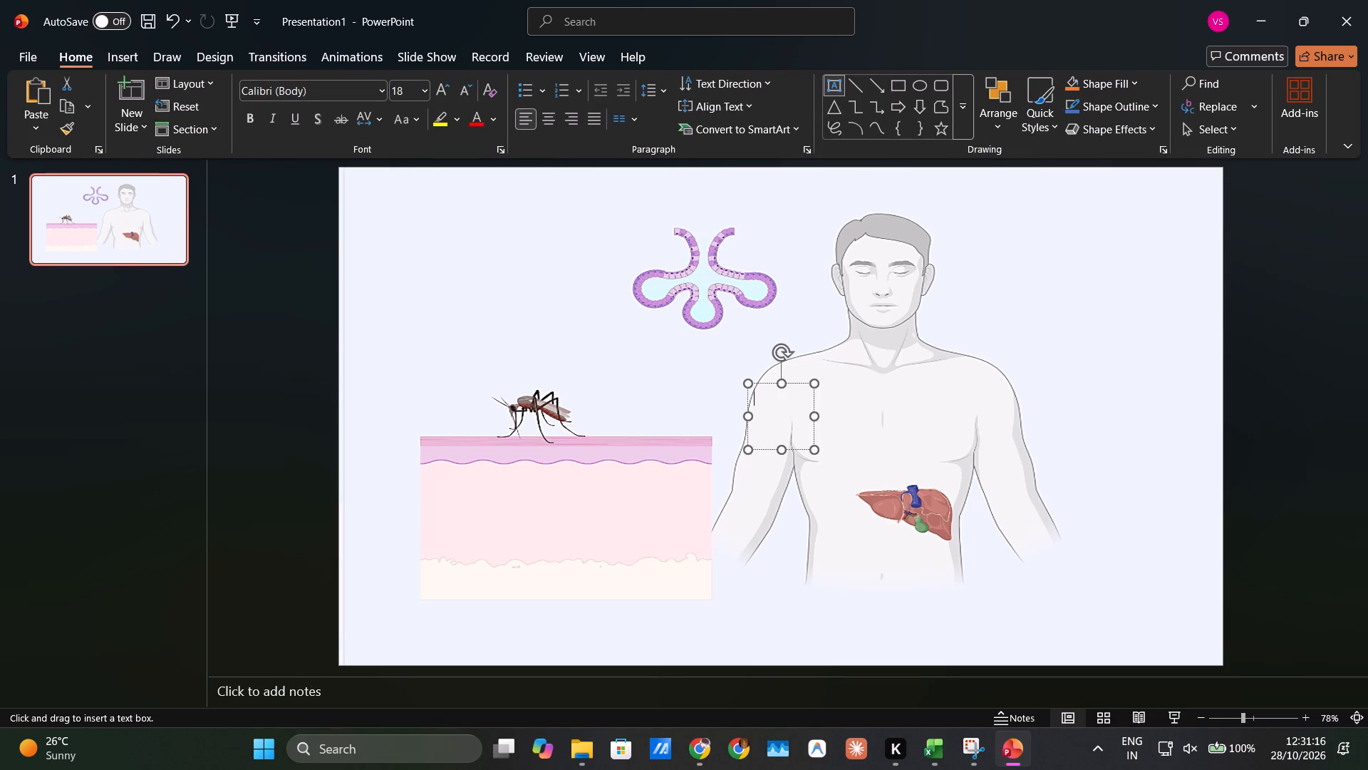
{"action": "left_click", "coordinate": [767, 407]}
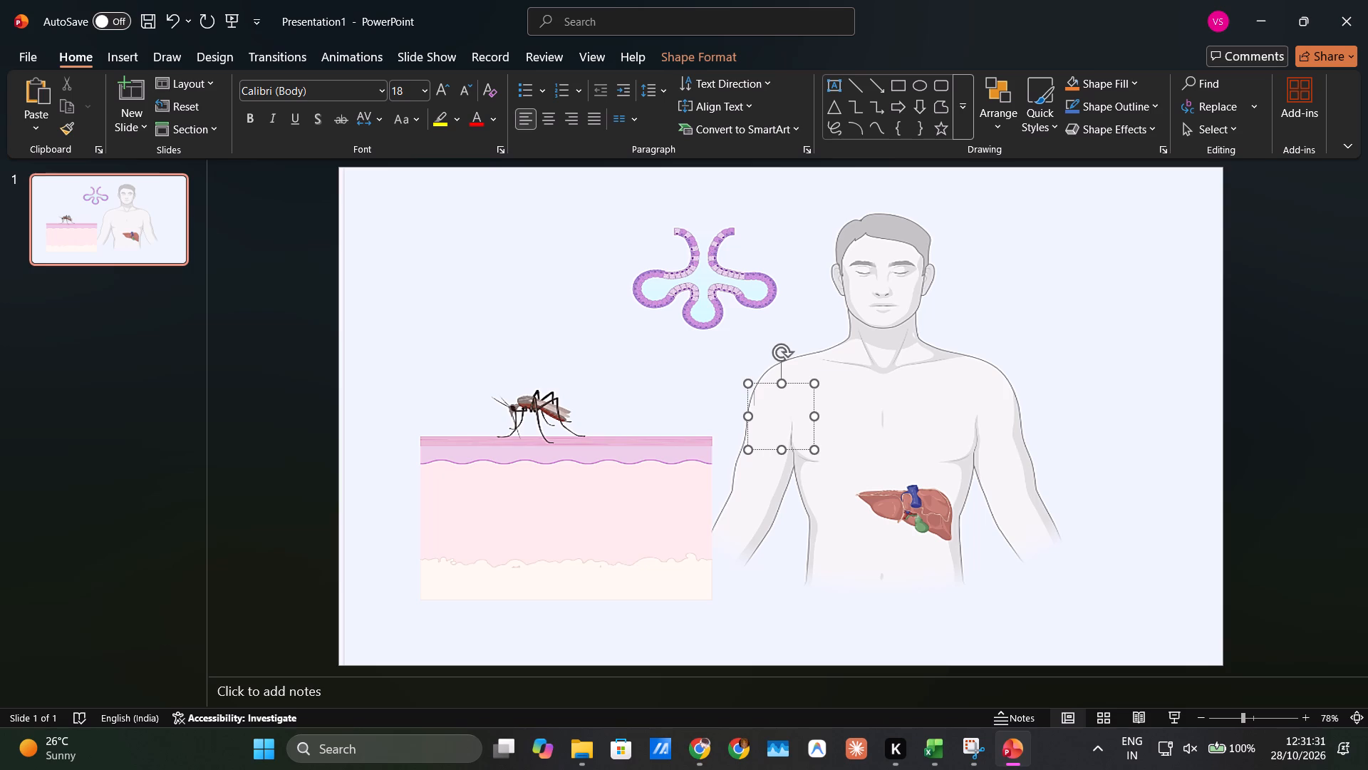
{"action": "type", "text": "An"}
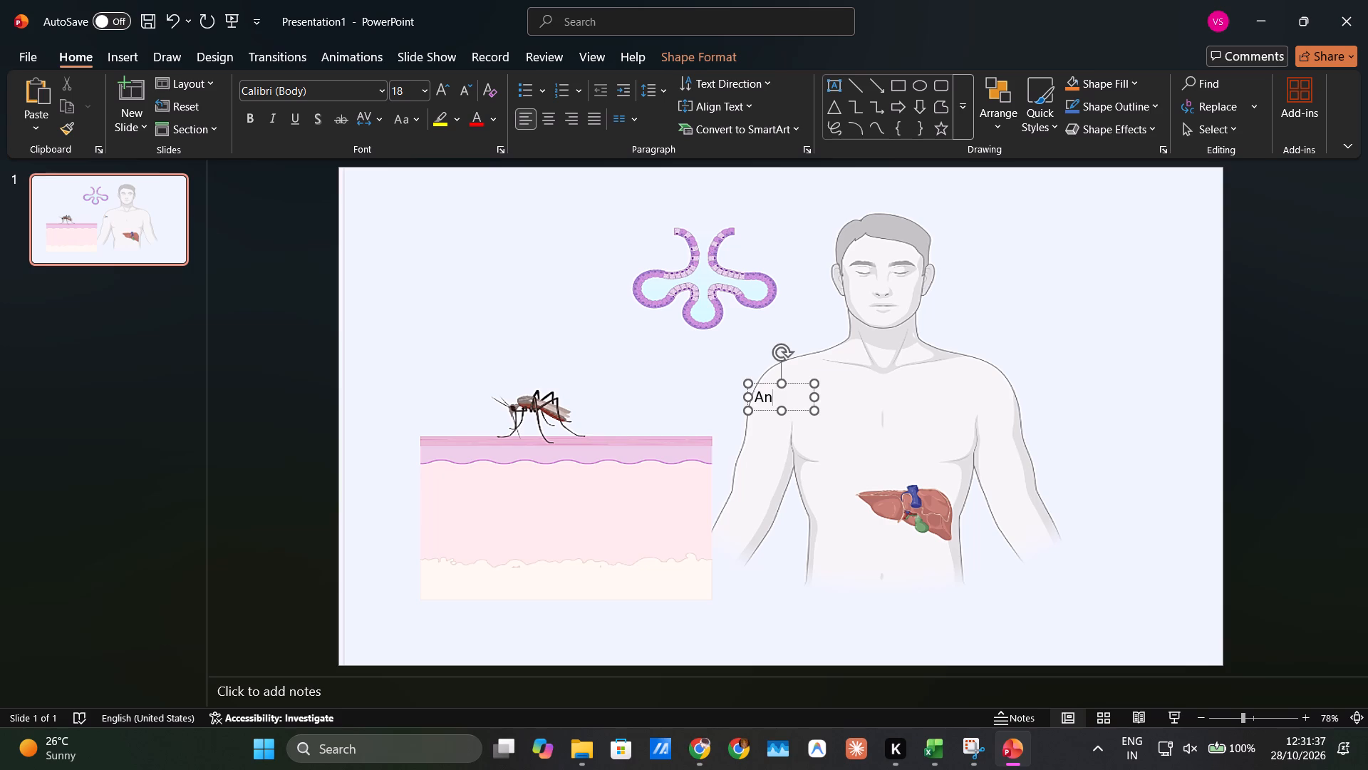
{"action": "type", "text": "opj"}
{"action": "key", "text": "BackSpace"}
{"action": "type", "text": "heles"}
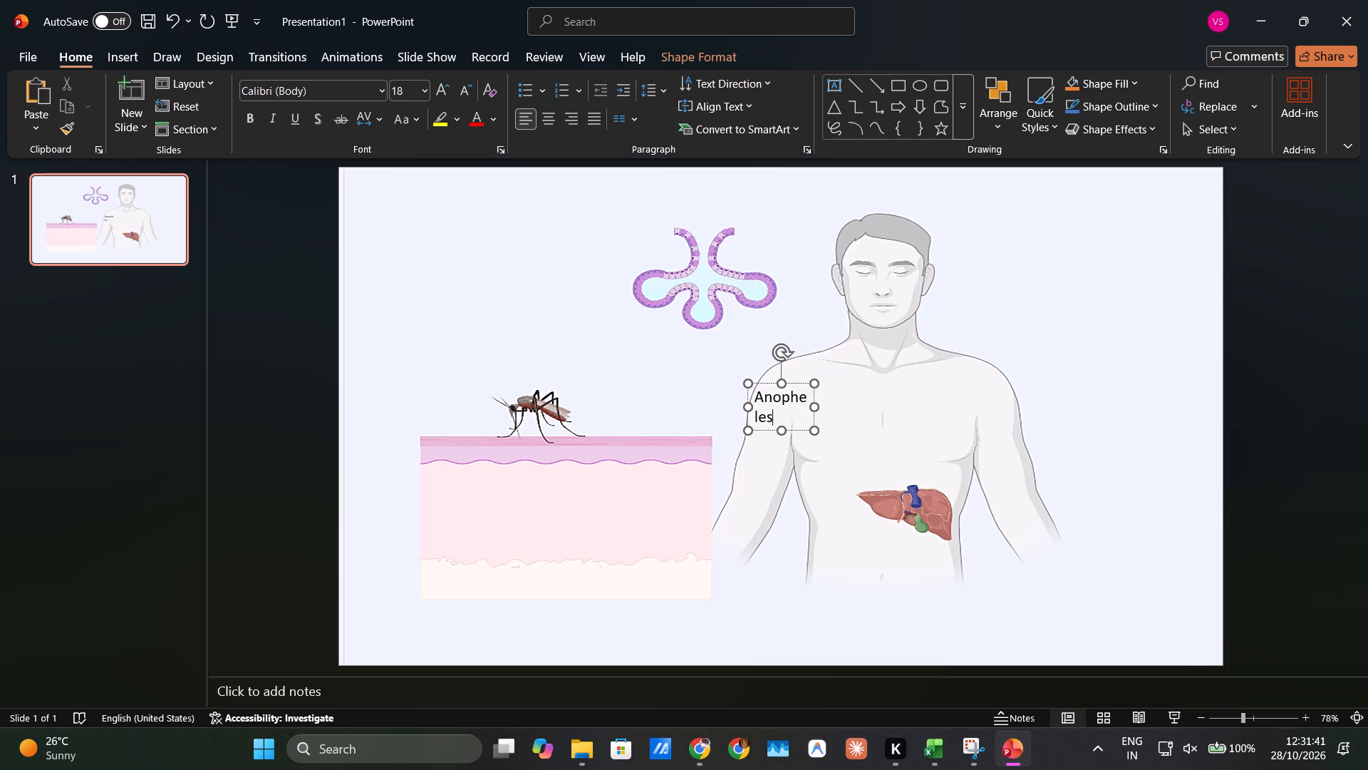
{"action": "key", "text": "space"}
{"action": "type", "text": "mosquito"}
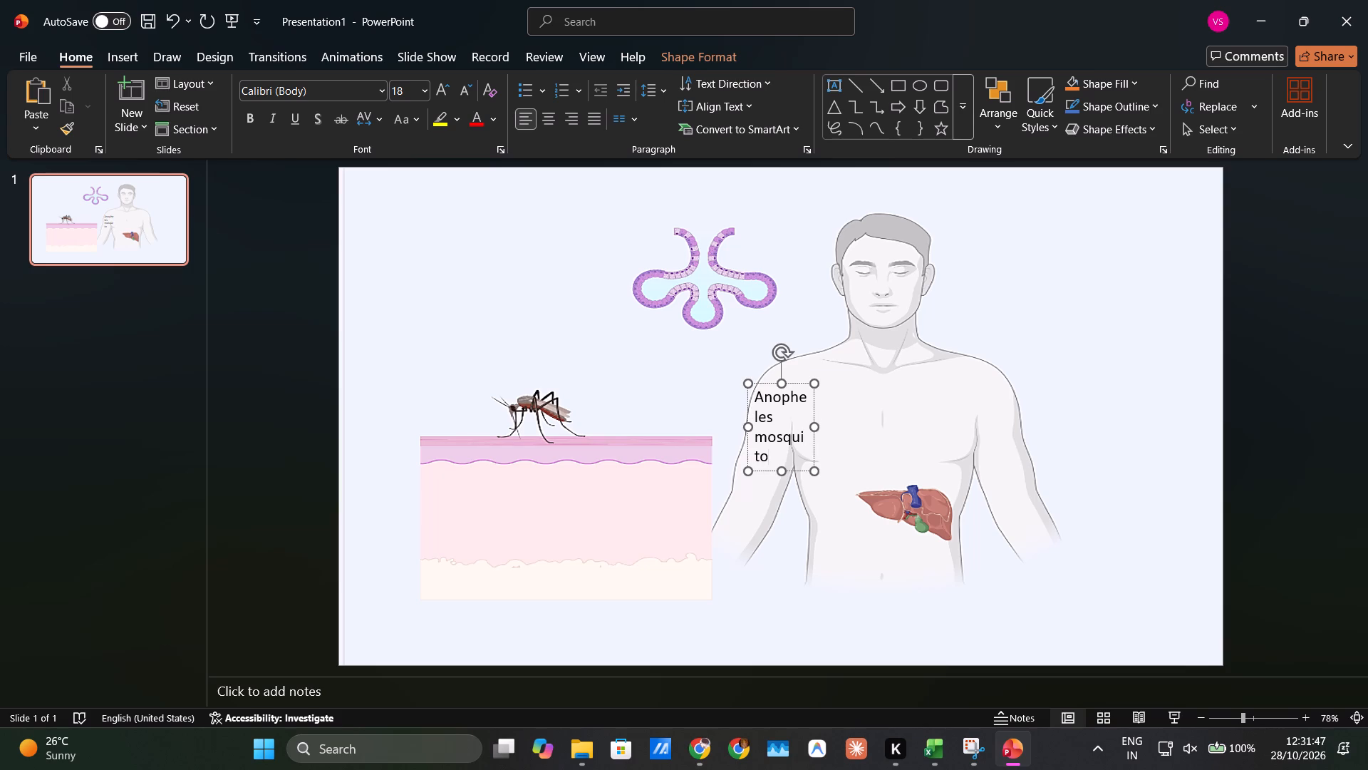
{"action": "left_click_drag", "start_coordinate": [817, 428], "coordinate": [868, 419]}
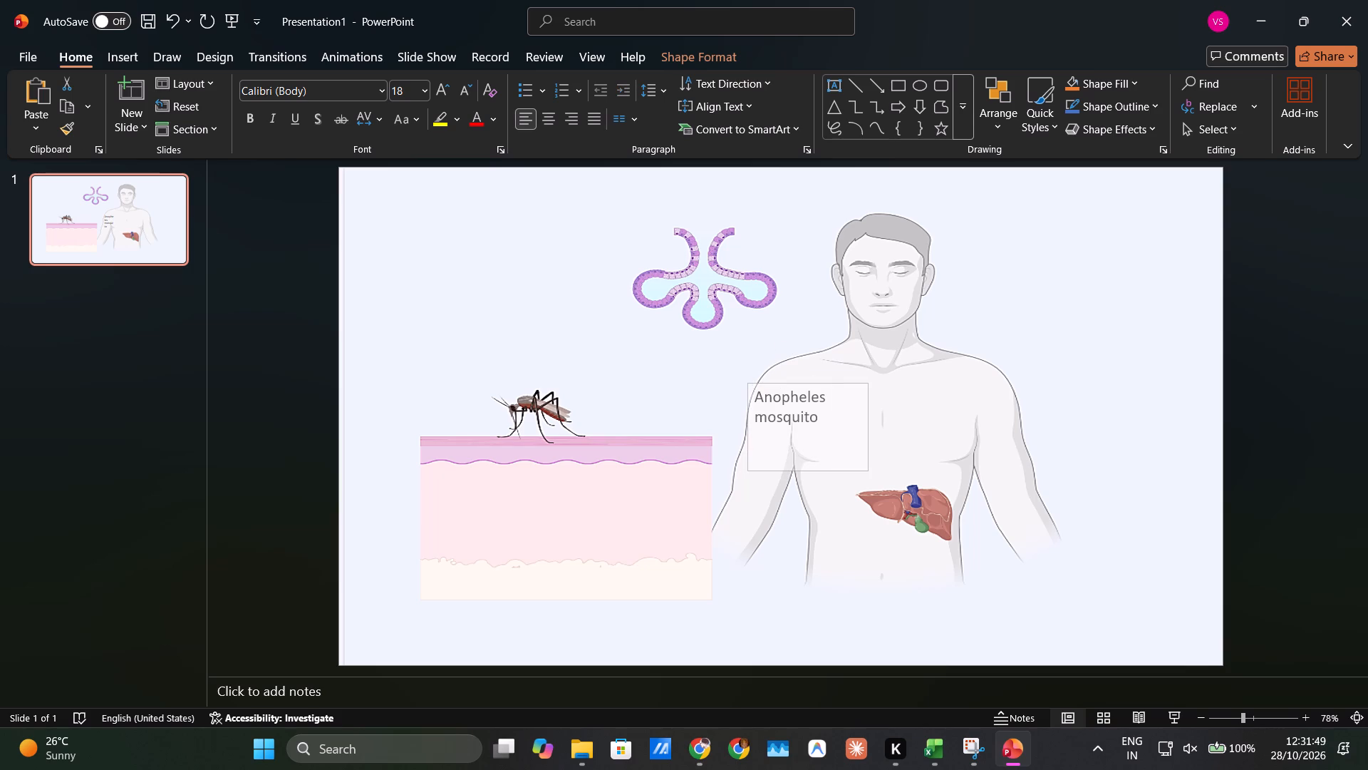
{"action": "left_click_drag", "start_coordinate": [868, 419], "coordinate": [866, 419]}
{"action": "left_click", "coordinate": [832, 404]}
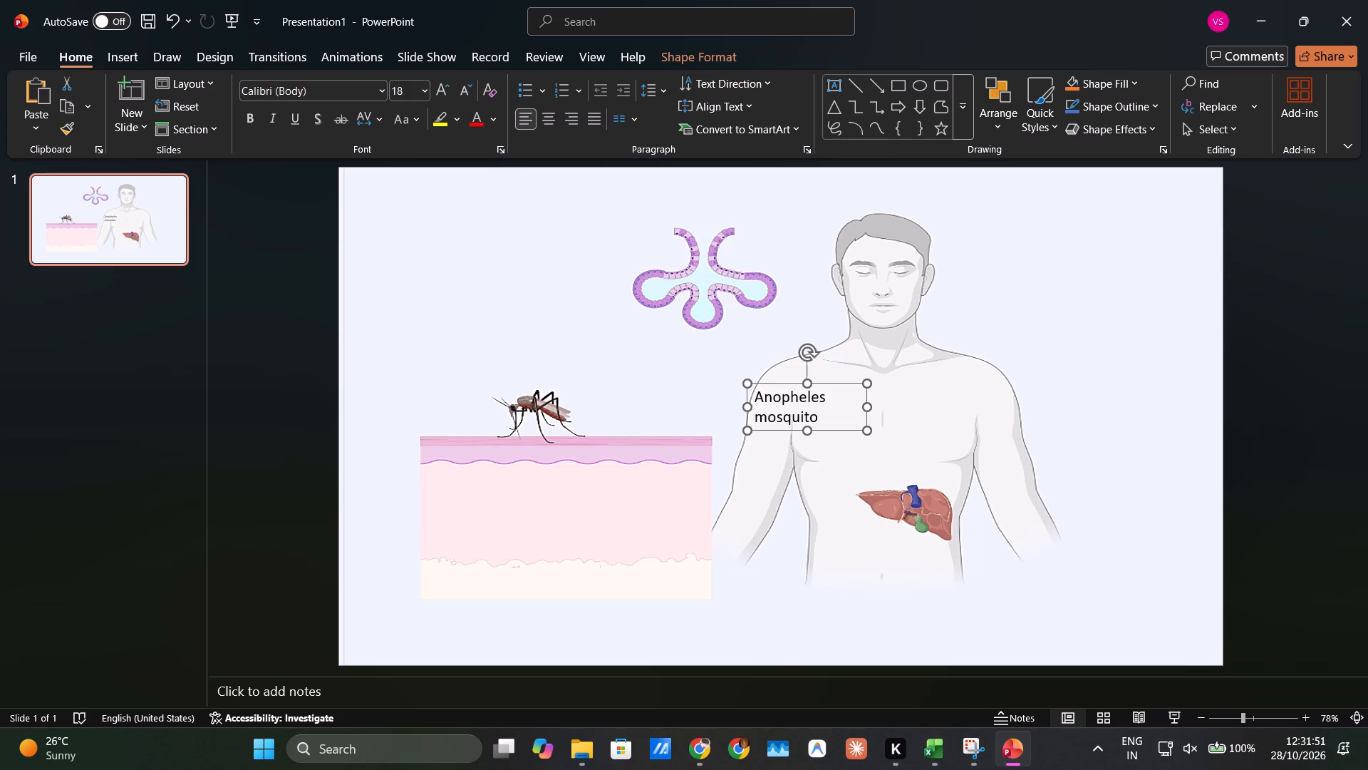
Move the "Anopheles mosquito" label to just above the mosquito on the skin block.
{"action": "key", "text": "ctrl+a"}
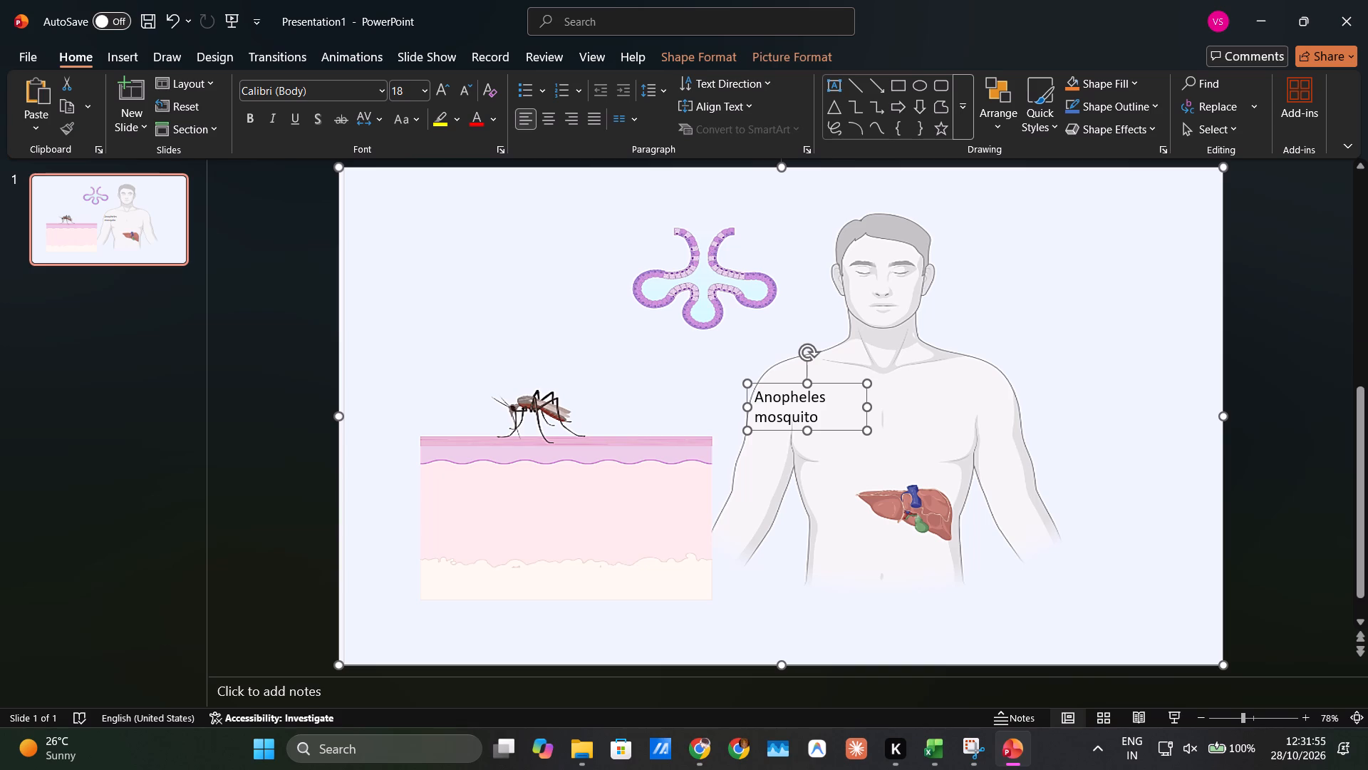
{"action": "left_click", "coordinate": [814, 426]}
{"action": "left_click", "coordinate": [814, 426]}
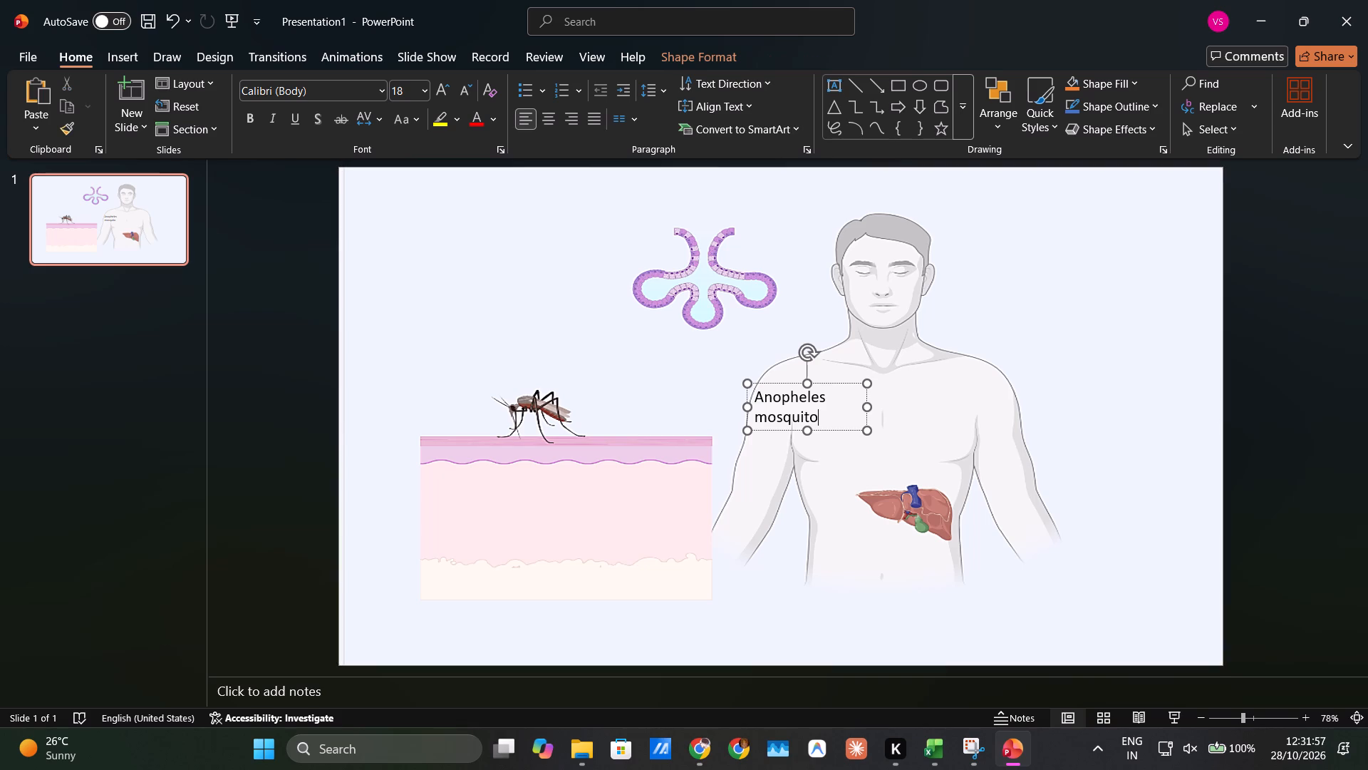
{"action": "left_click_drag", "start_coordinate": [833, 420], "coordinate": [651, 397]}
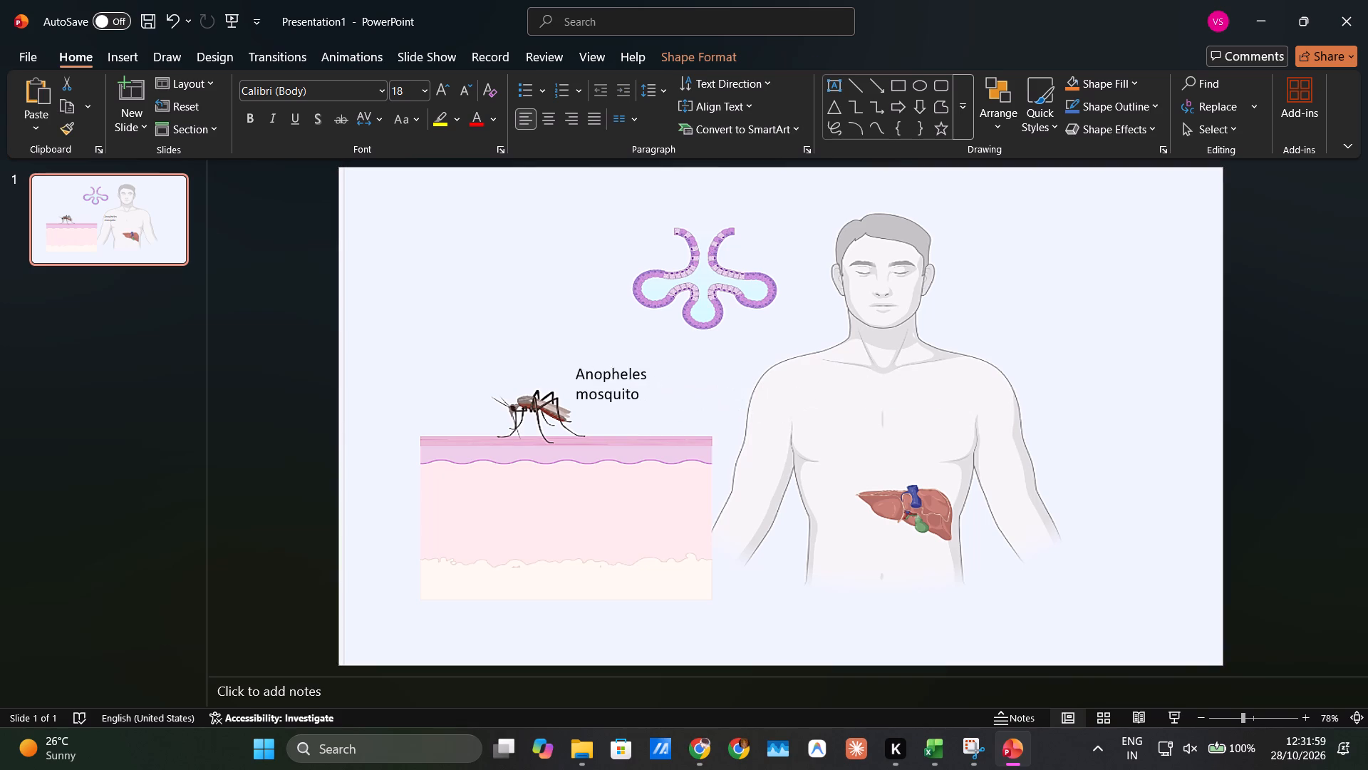
{"action": "left_click_drag", "start_coordinate": [651, 397], "coordinate": [534, 371]}
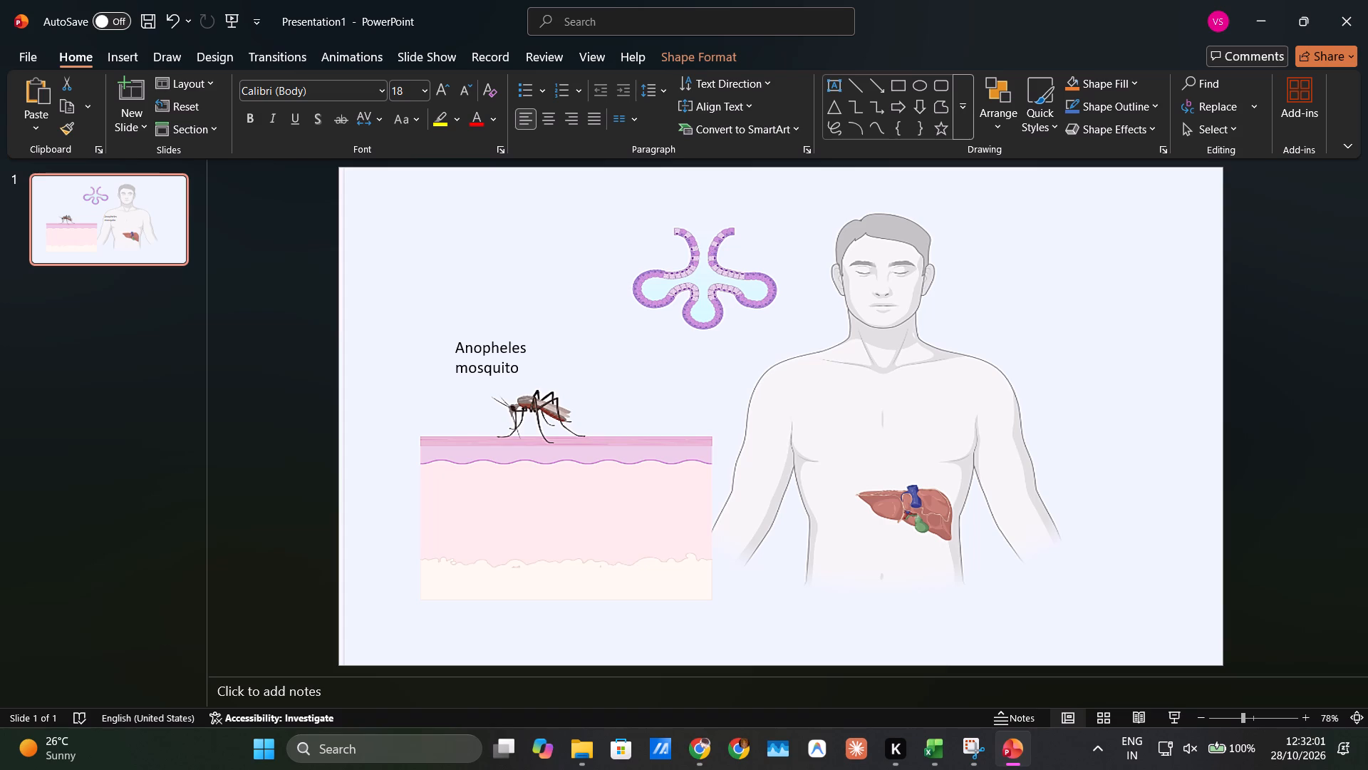
{"action": "left_click_drag", "start_coordinate": [534, 371], "coordinate": [535, 371]}
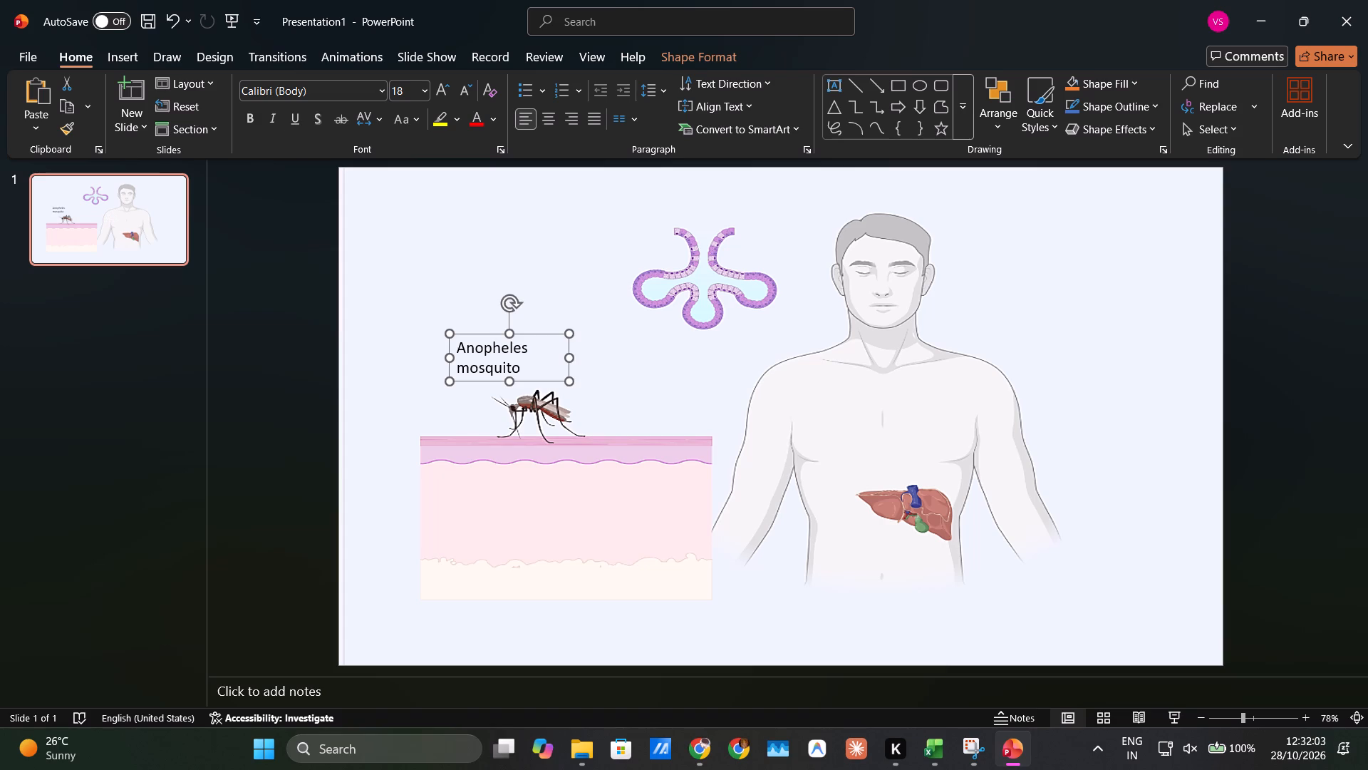
Format the "Anopheles mosquito" label in bold Times New Roman with centred alignment.
{"action": "double_click", "coordinate": [460, 346]}
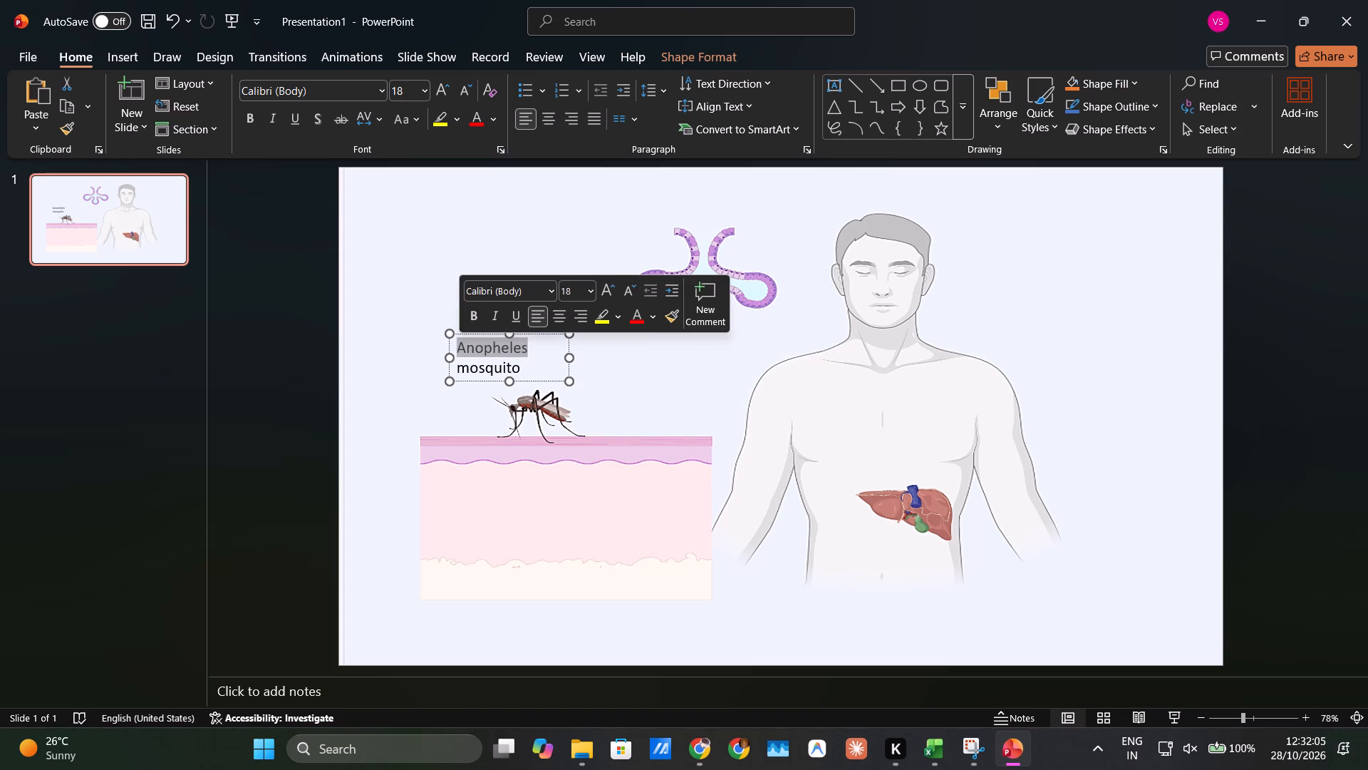
{"action": "key", "text": "ctrl+a"}
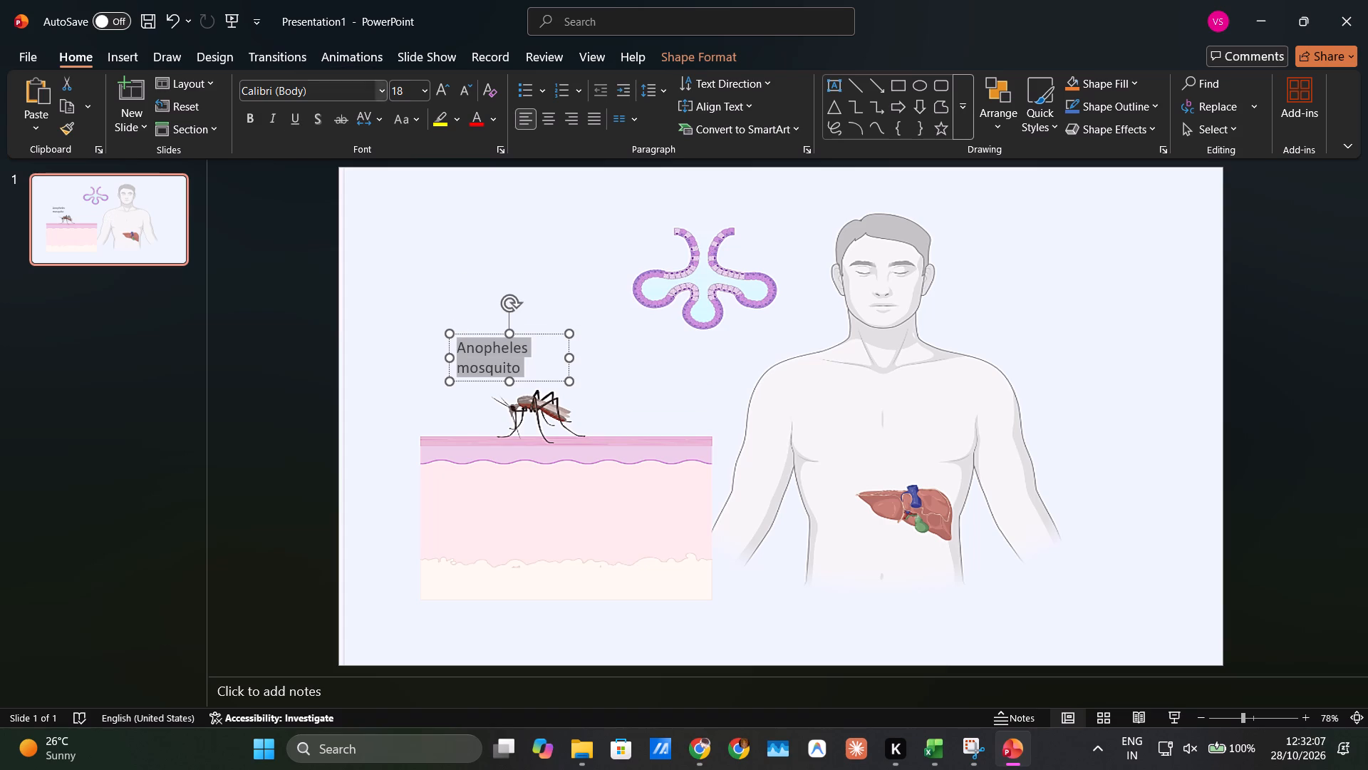
{"action": "left_click", "coordinate": [385, 91]}
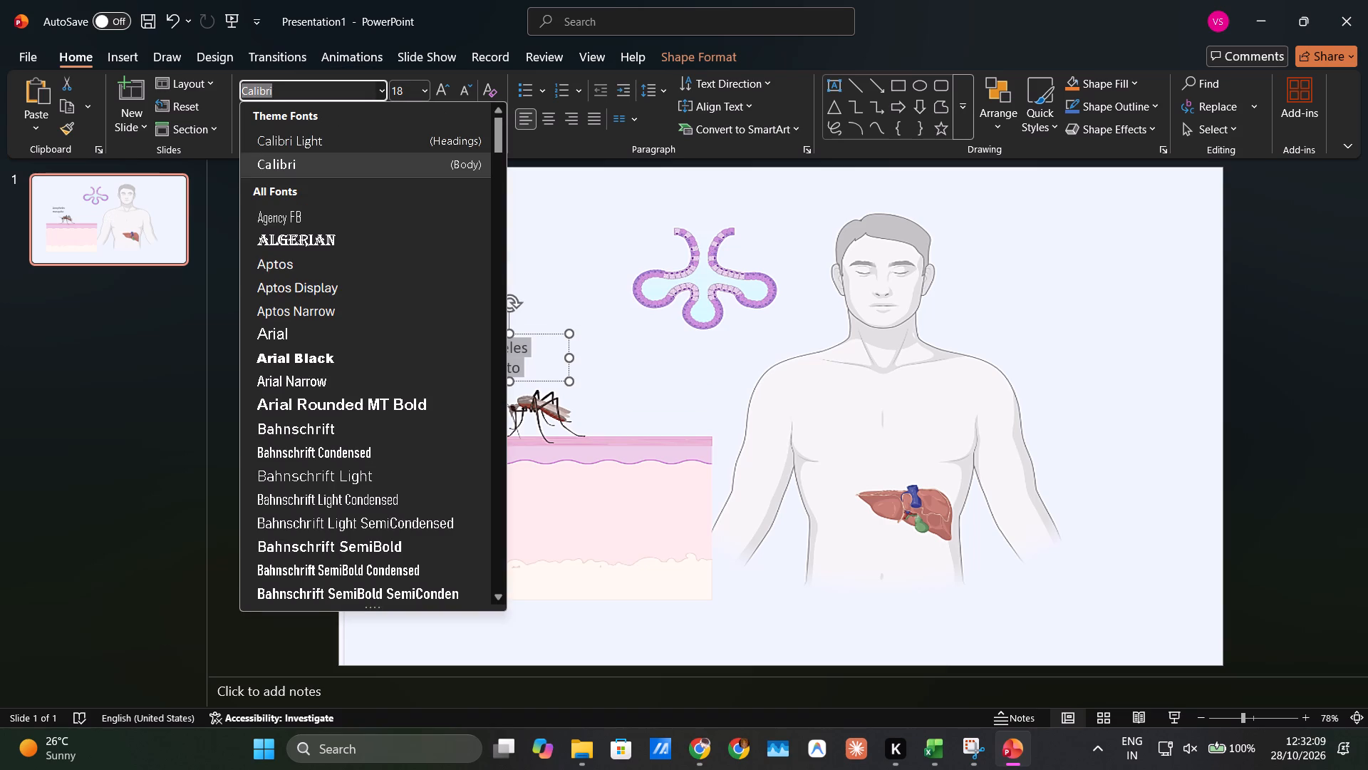
{"action": "key", "text": "t"}
{"action": "key", "text": "i"}
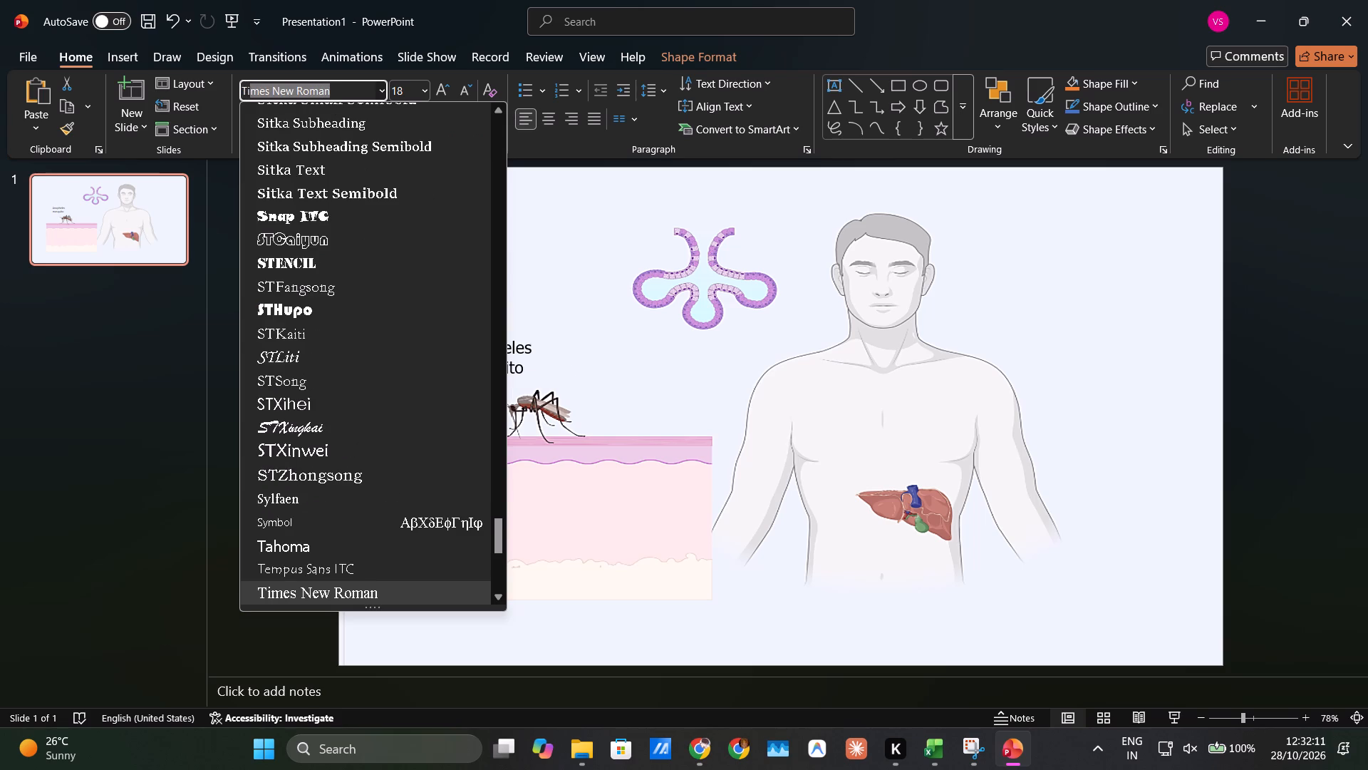
{"action": "key", "text": "Return"}
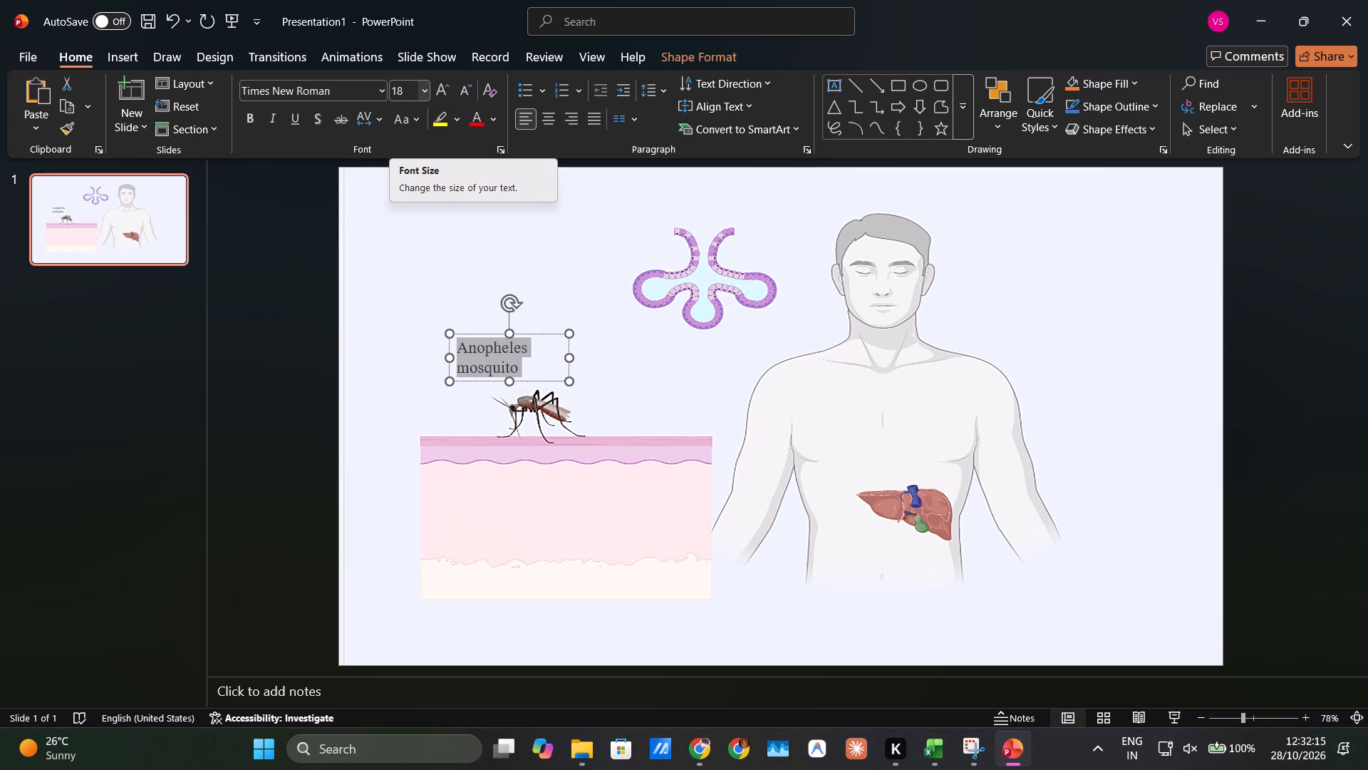
{"action": "left_click", "coordinate": [258, 117]}
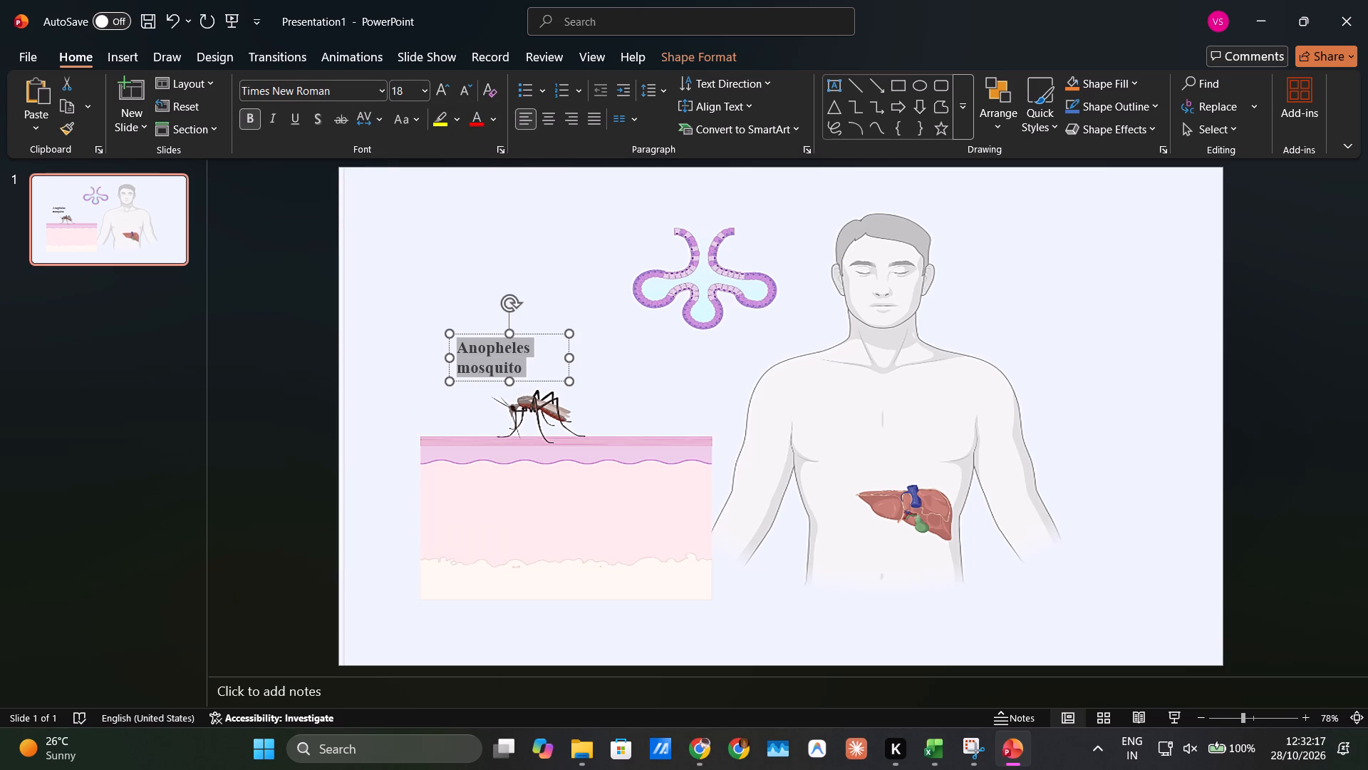
{"action": "left_click", "coordinate": [546, 120]}
{"action": "left_click", "coordinate": [303, 277]}
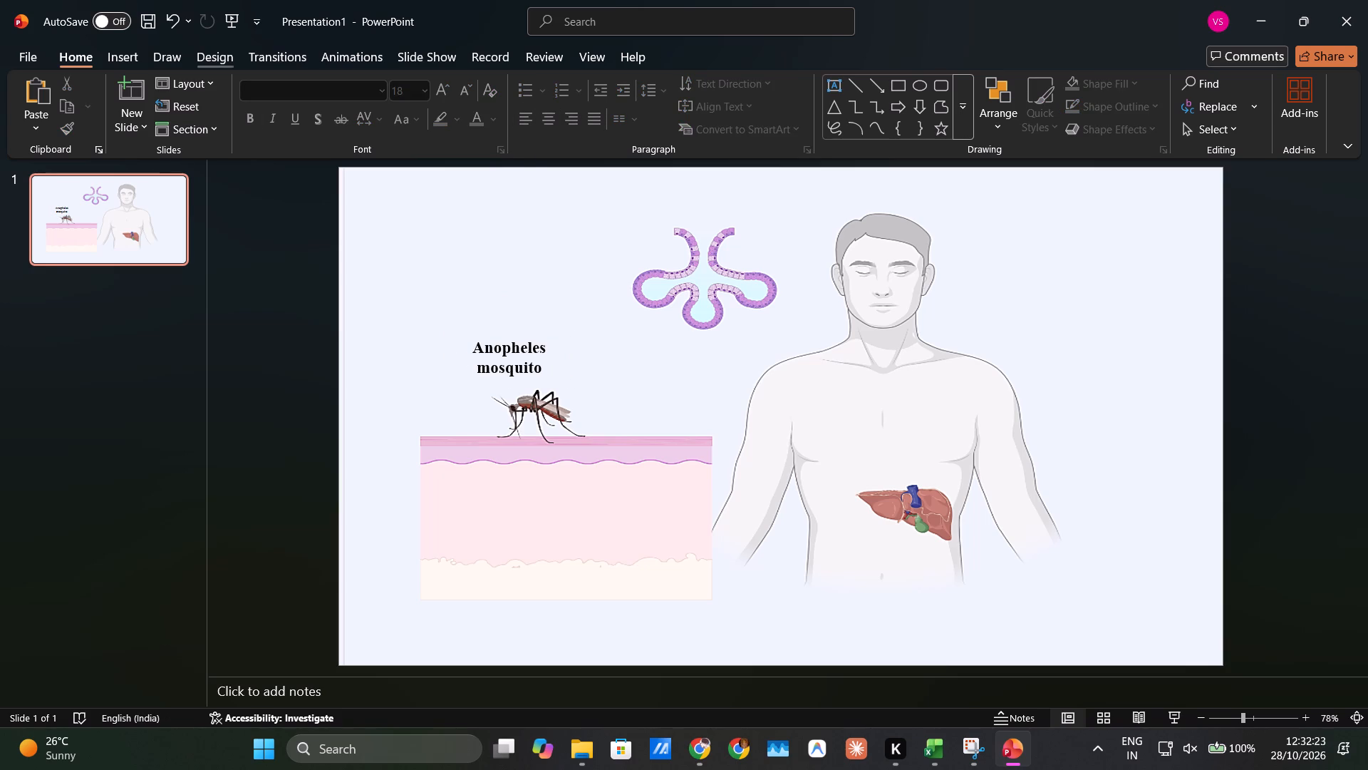
Add a text box reading "Human Body", widen it to fit one line, and place it centred just below the male torso.
{"action": "left_click", "coordinate": [111, 53]}
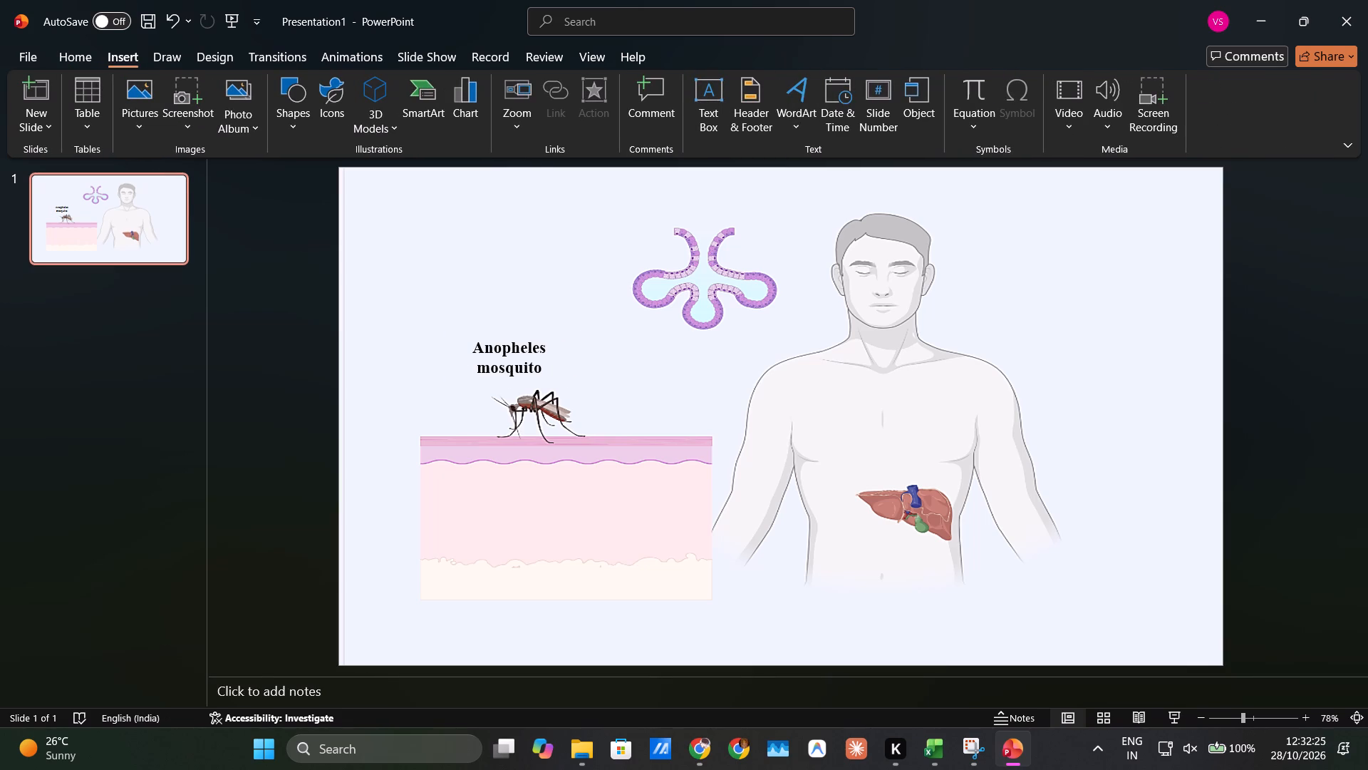
{"action": "left_click", "coordinate": [714, 98]}
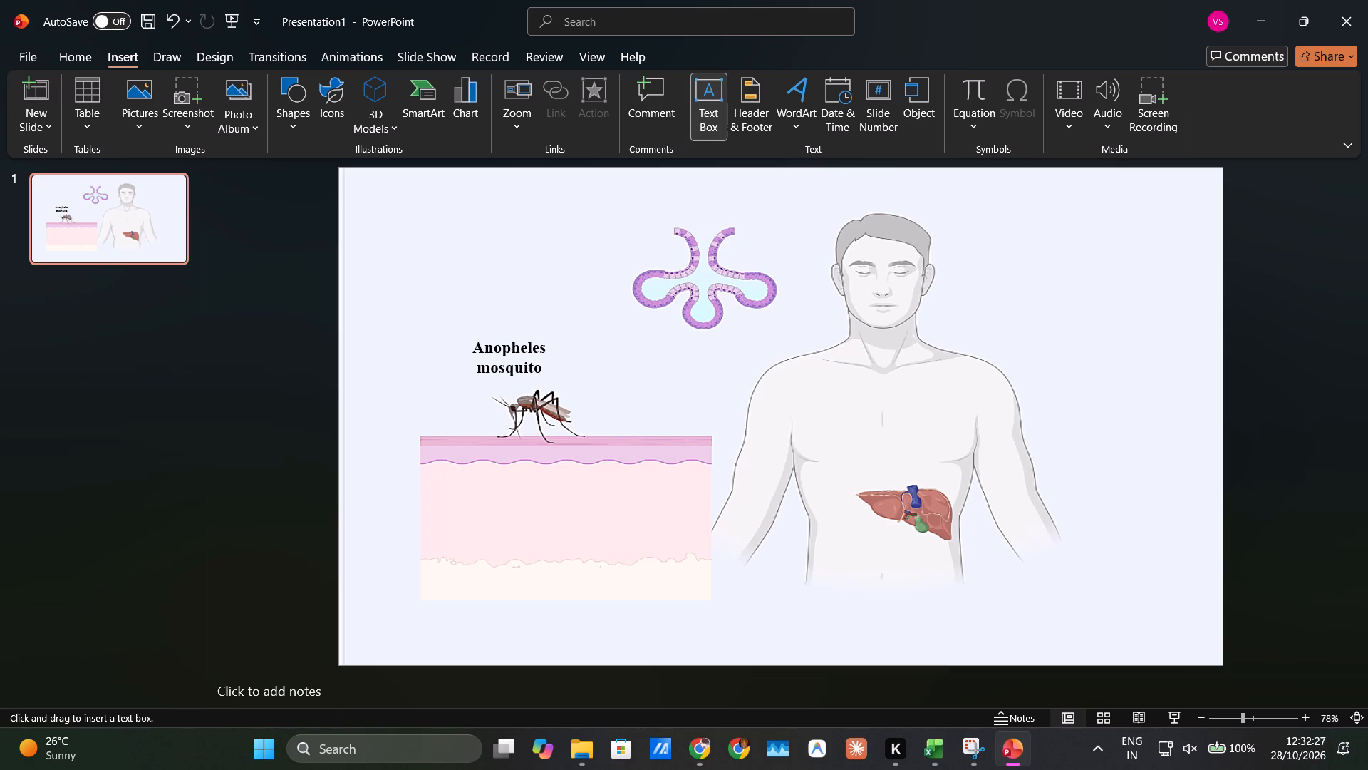
{"action": "left_click_drag", "start_coordinate": [804, 508], "coordinate": [874, 555]}
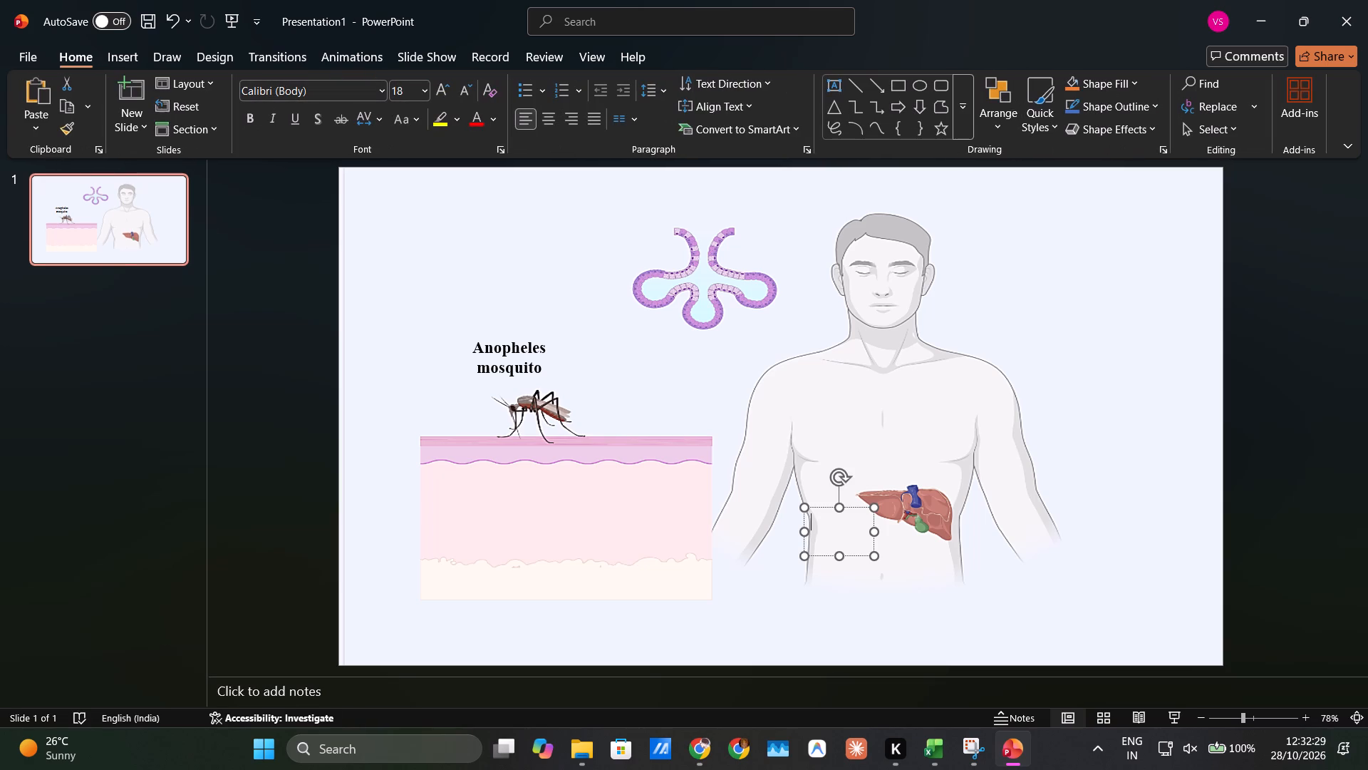
{"action": "type", "text": "Hman"}
{"action": "key", "text": "space"}
{"action": "key", "text": "BackSpace"}
{"action": "key", "text": "BackSpace"}
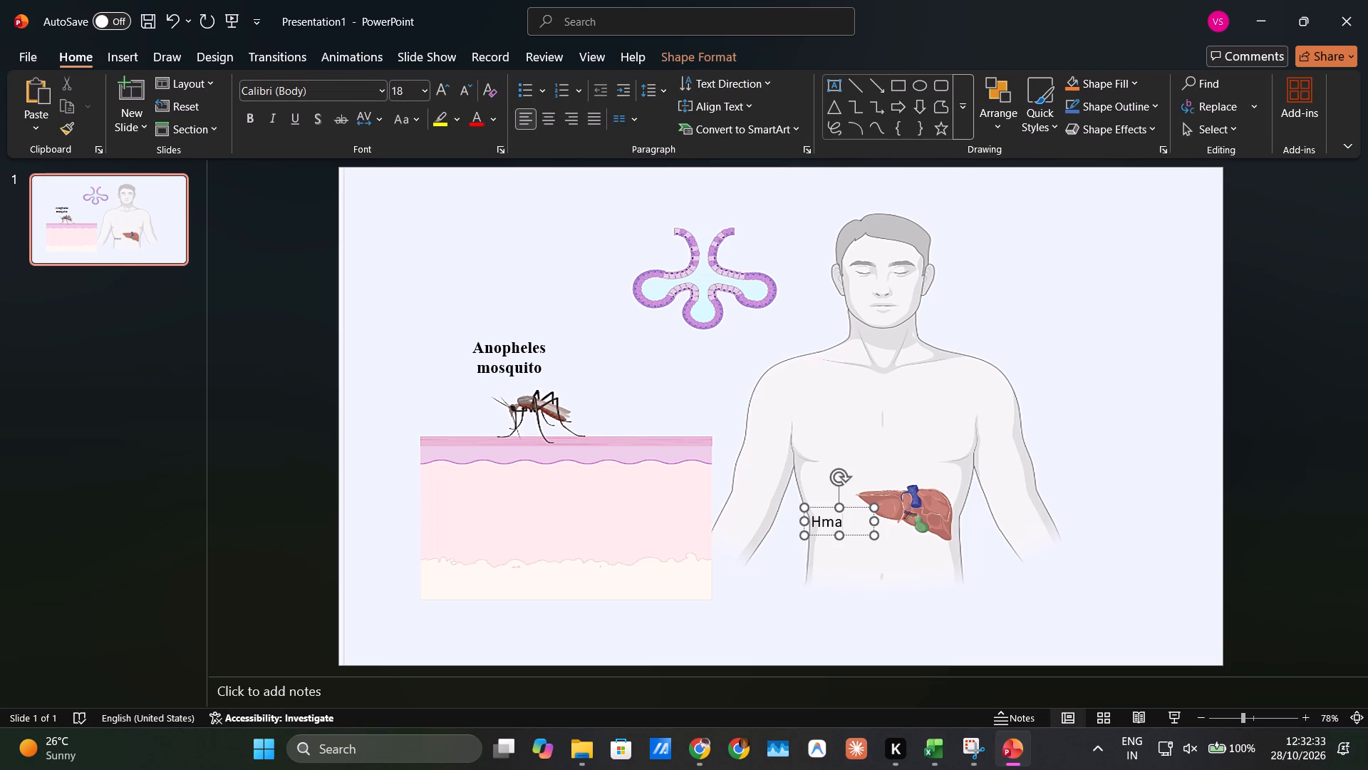
{"action": "key", "text": "BackSpace"}
{"action": "key", "text": "BackSpace"}
{"action": "type", "text": "uman Body"}
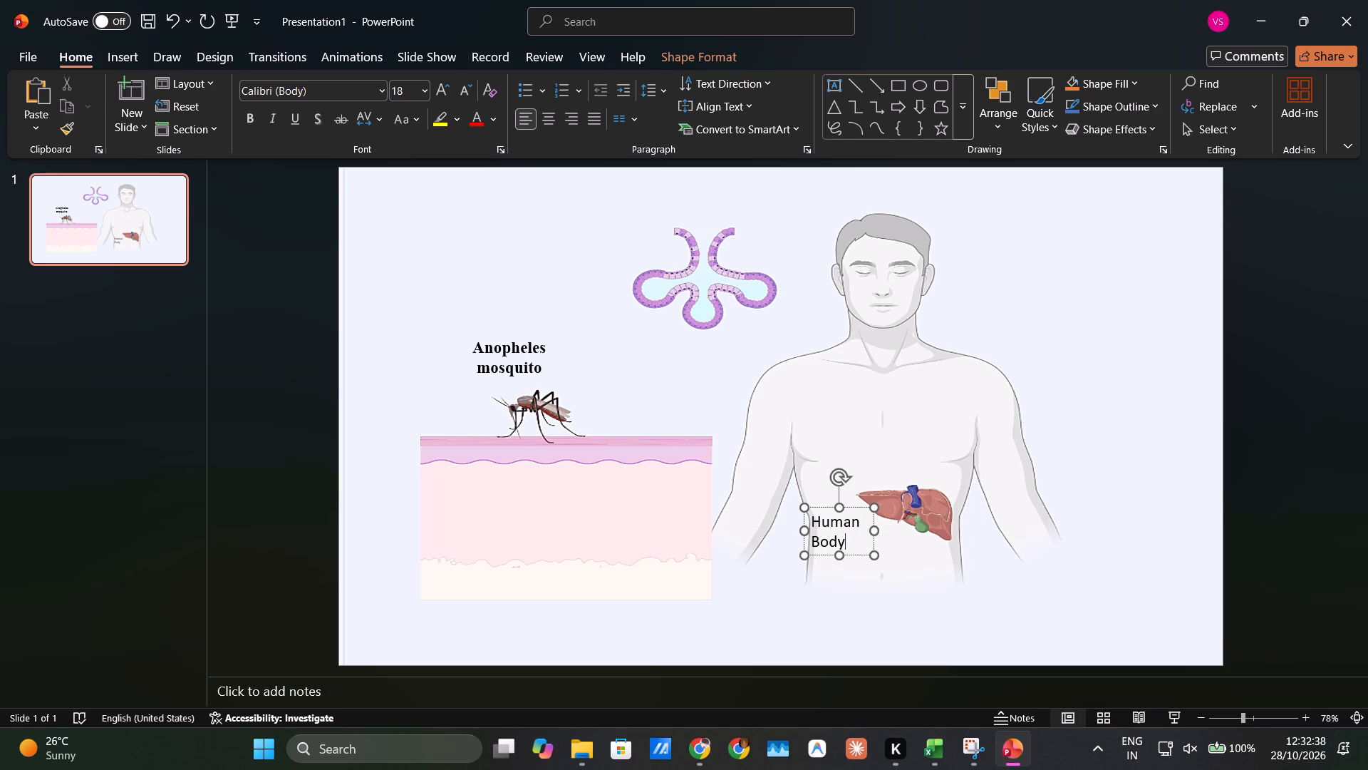
{"action": "left_click_drag", "start_coordinate": [877, 533], "coordinate": [909, 529]}
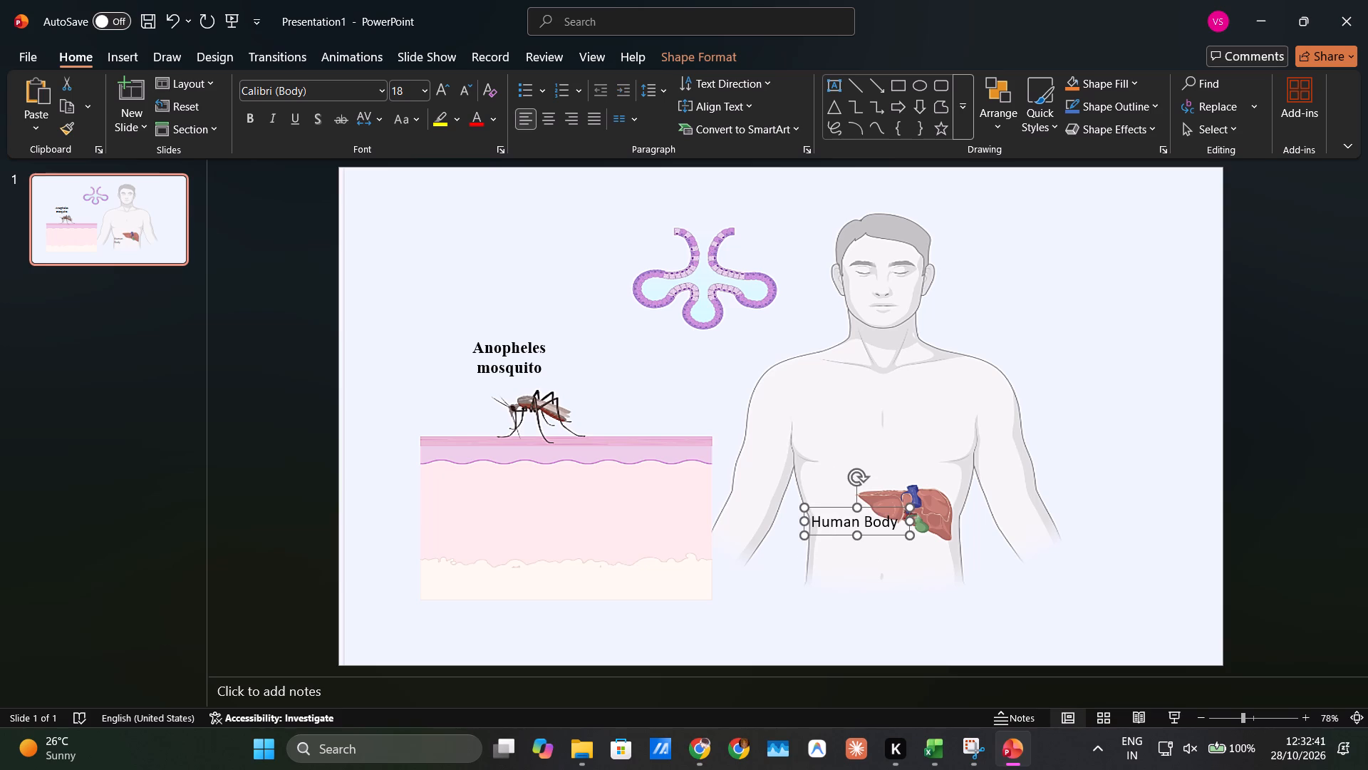
{"action": "left_click_drag", "start_coordinate": [878, 533], "coordinate": [918, 619]}
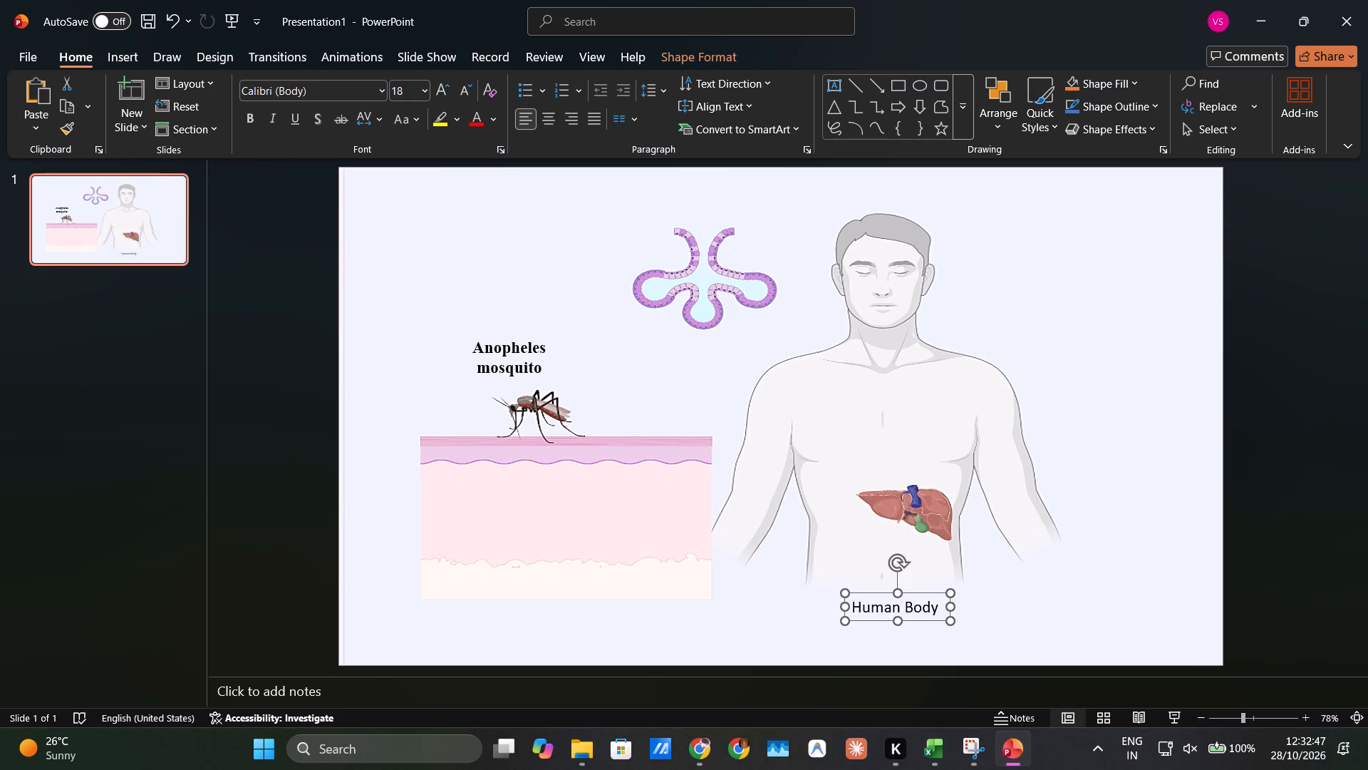
Format the "Human Body" label in bold Times New Roman and widen its box so the text fits on one line.
{"action": "double_click", "coordinate": [923, 601]}
{"action": "key", "text": "ctrl+a"}
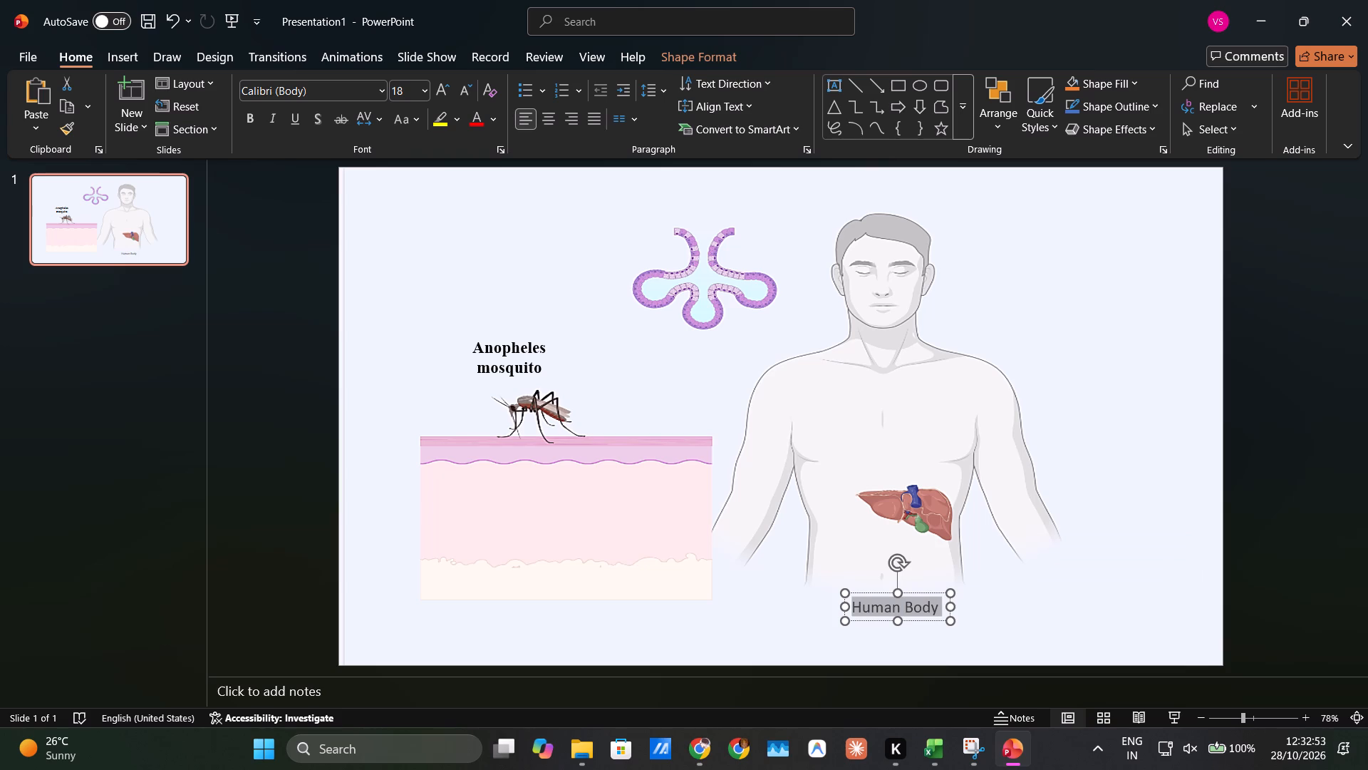
{"action": "left_click", "coordinate": [380, 93]}
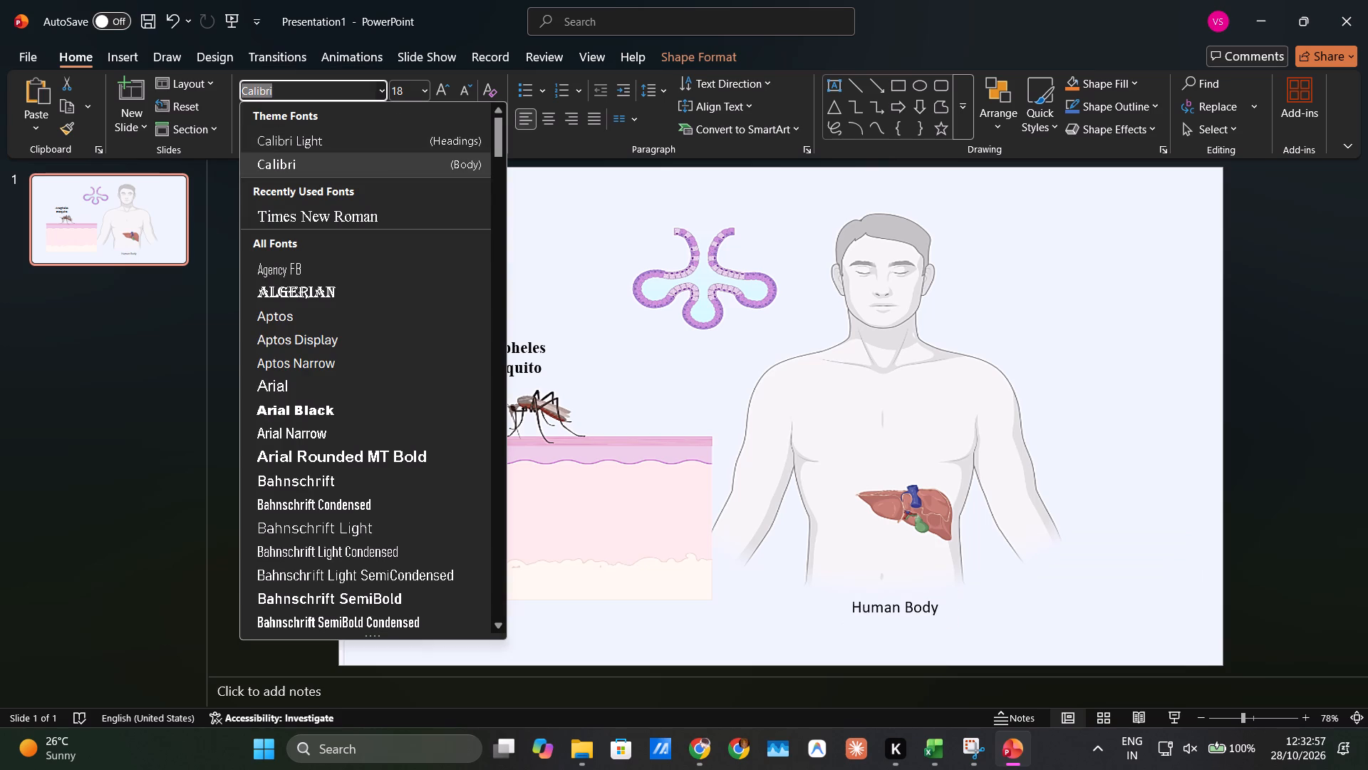
{"action": "left_click", "coordinate": [374, 215]}
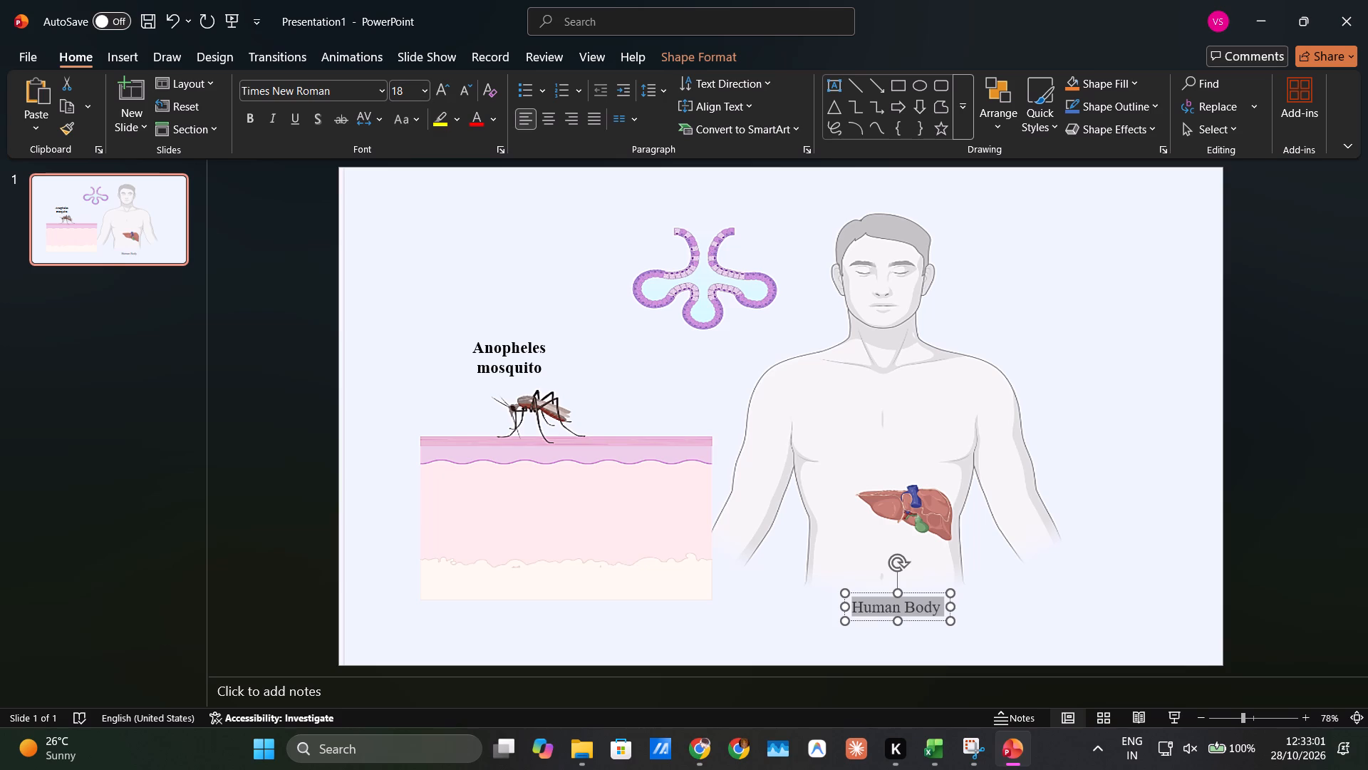
{"action": "left_click", "coordinate": [249, 123]}
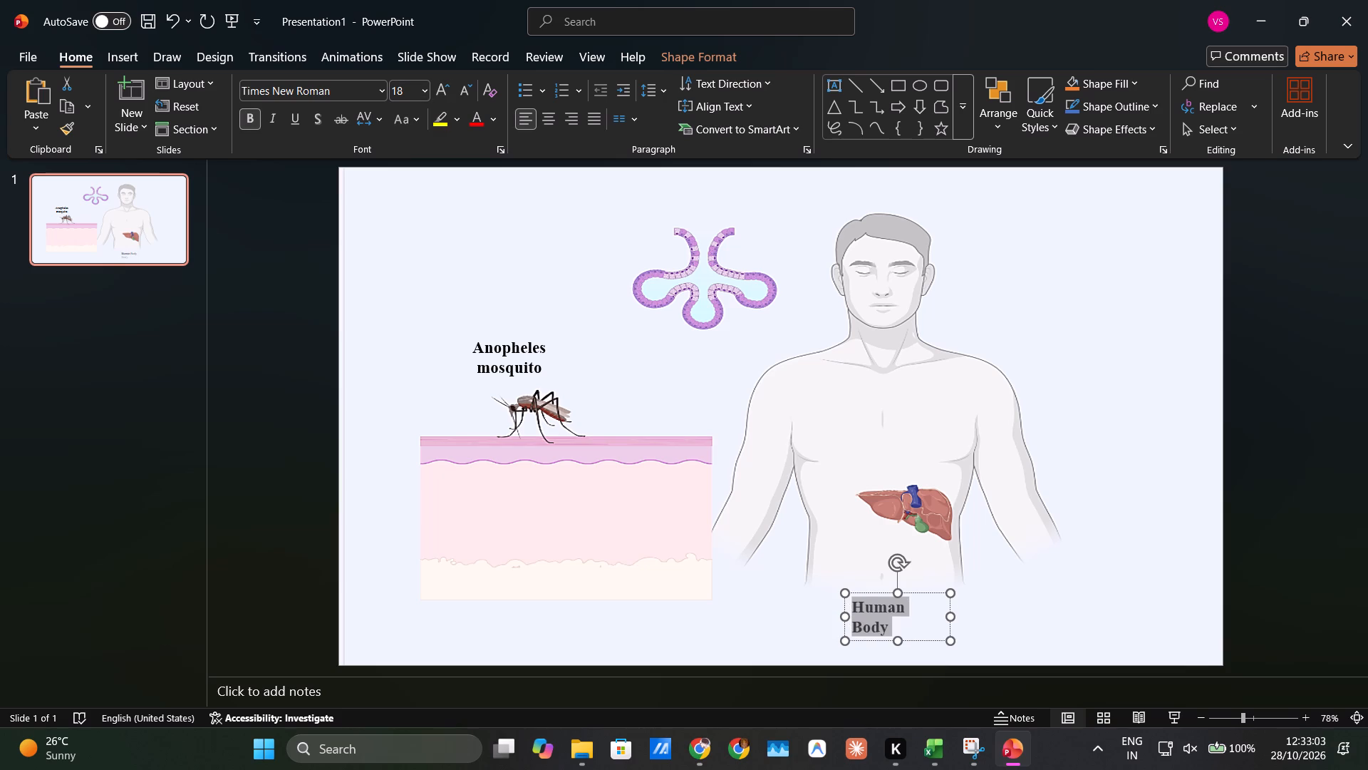
{"action": "left_click", "coordinate": [280, 214]}
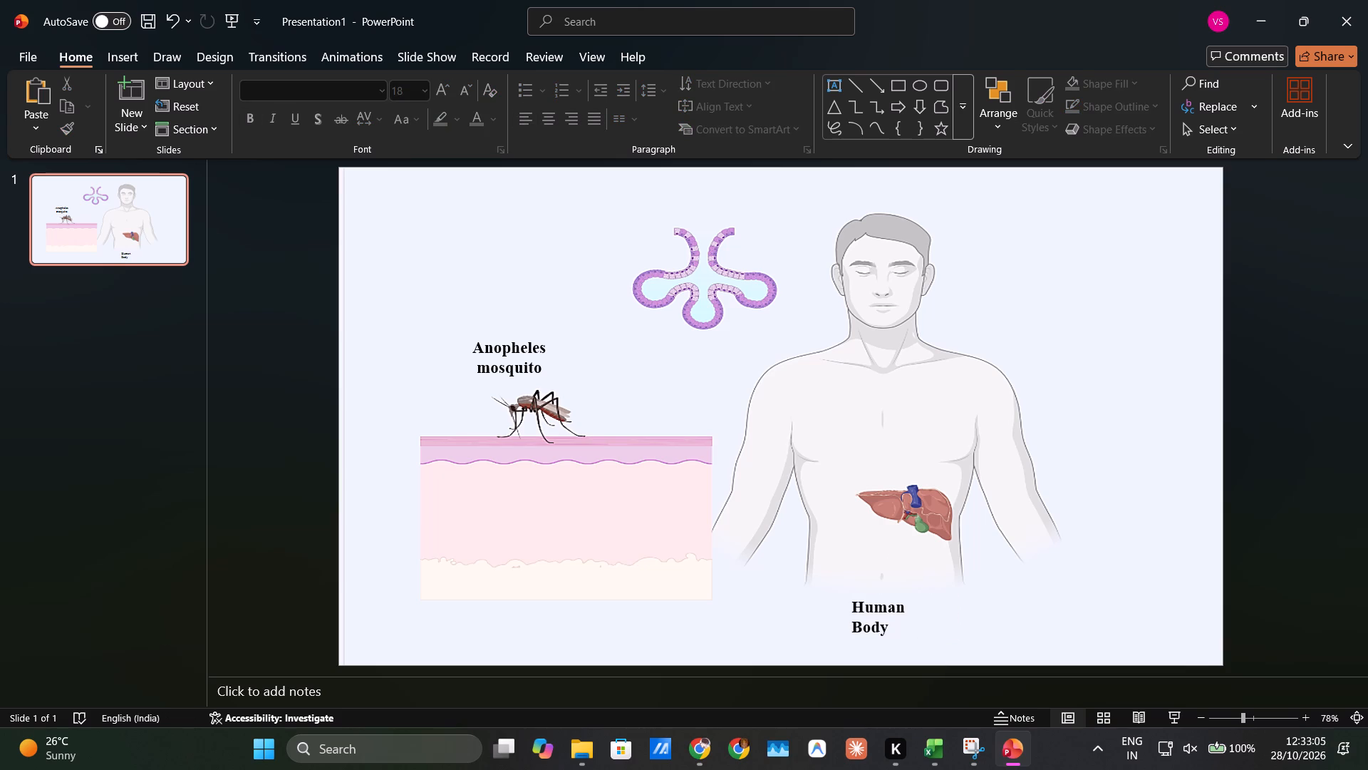
{"action": "left_click", "coordinate": [883, 628]}
{"action": "left_click_drag", "start_coordinate": [950, 614], "coordinate": [965, 608]}
{"action": "left_click", "coordinate": [1273, 516]}
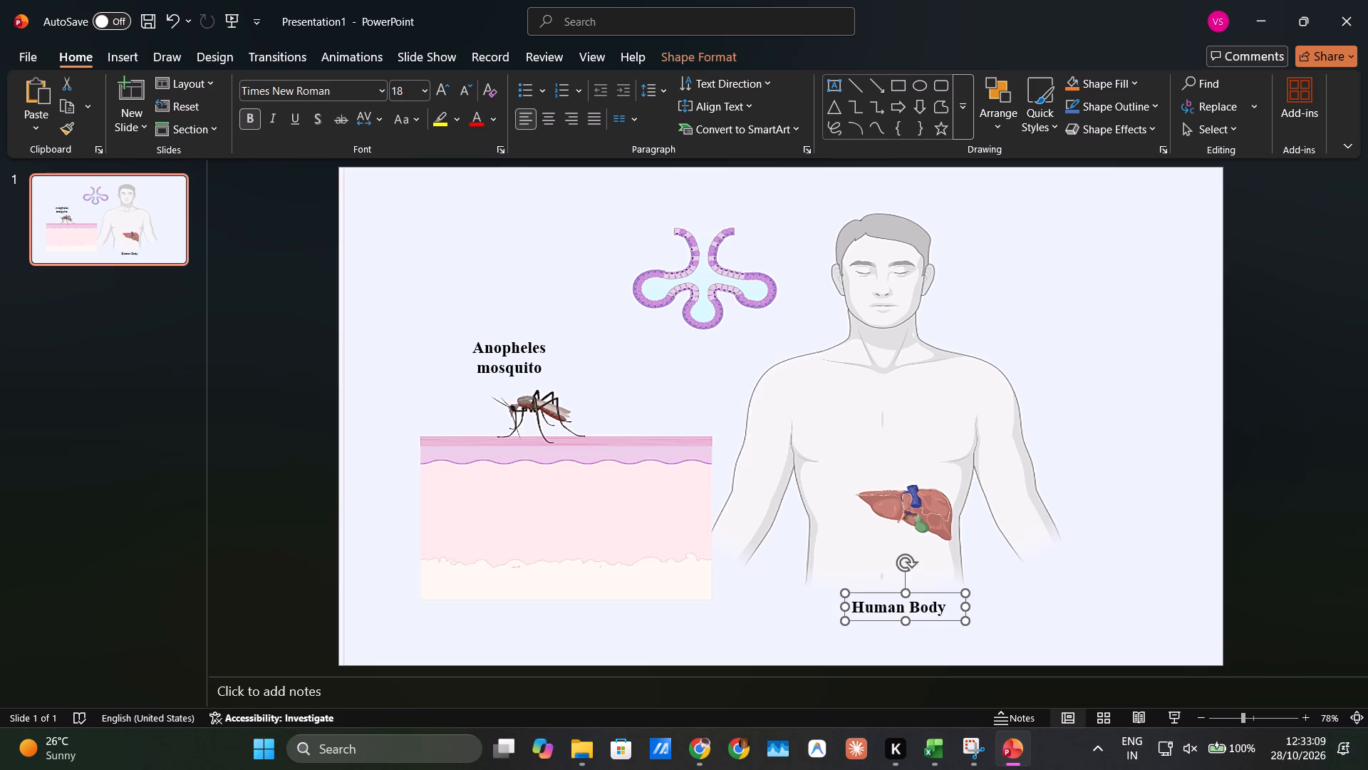
Move the "Human Body" label slightly lower, leaving a small gap below the torso and keeping it roughly centred under the body.
{"action": "left_click", "coordinate": [927, 617]}
{"action": "left_click_drag", "start_coordinate": [927, 617], "coordinate": [923, 632]}
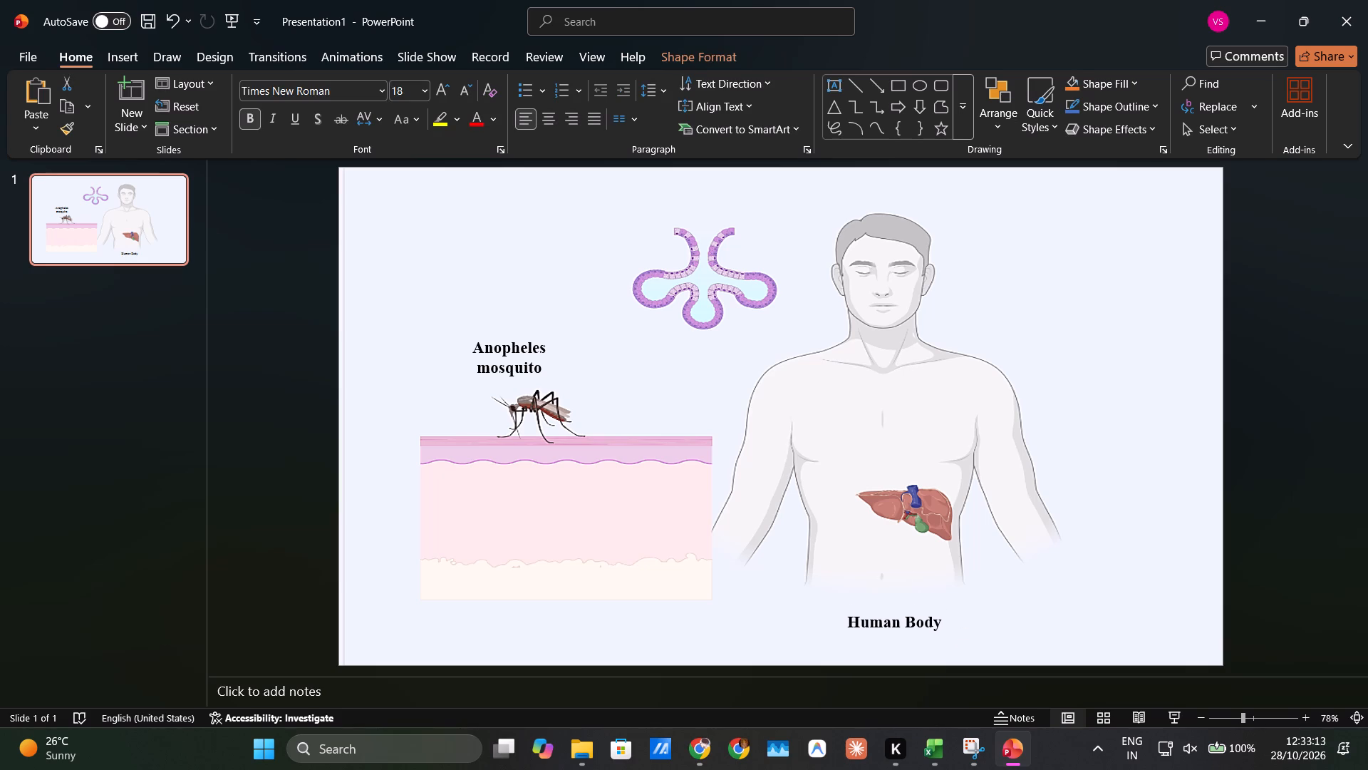
{"action": "left_click_drag", "start_coordinate": [923, 632], "coordinate": [926, 632]}
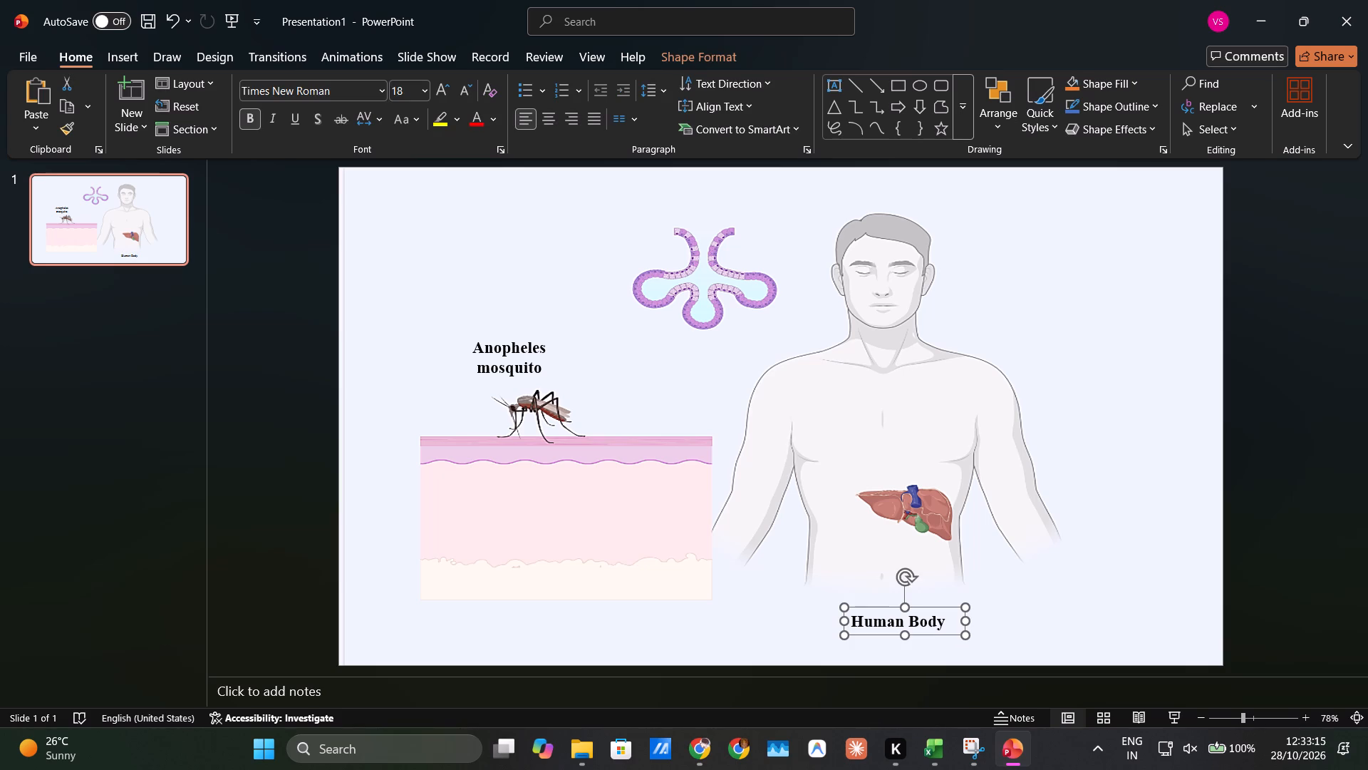
{"action": "left_click", "coordinate": [1237, 470]}
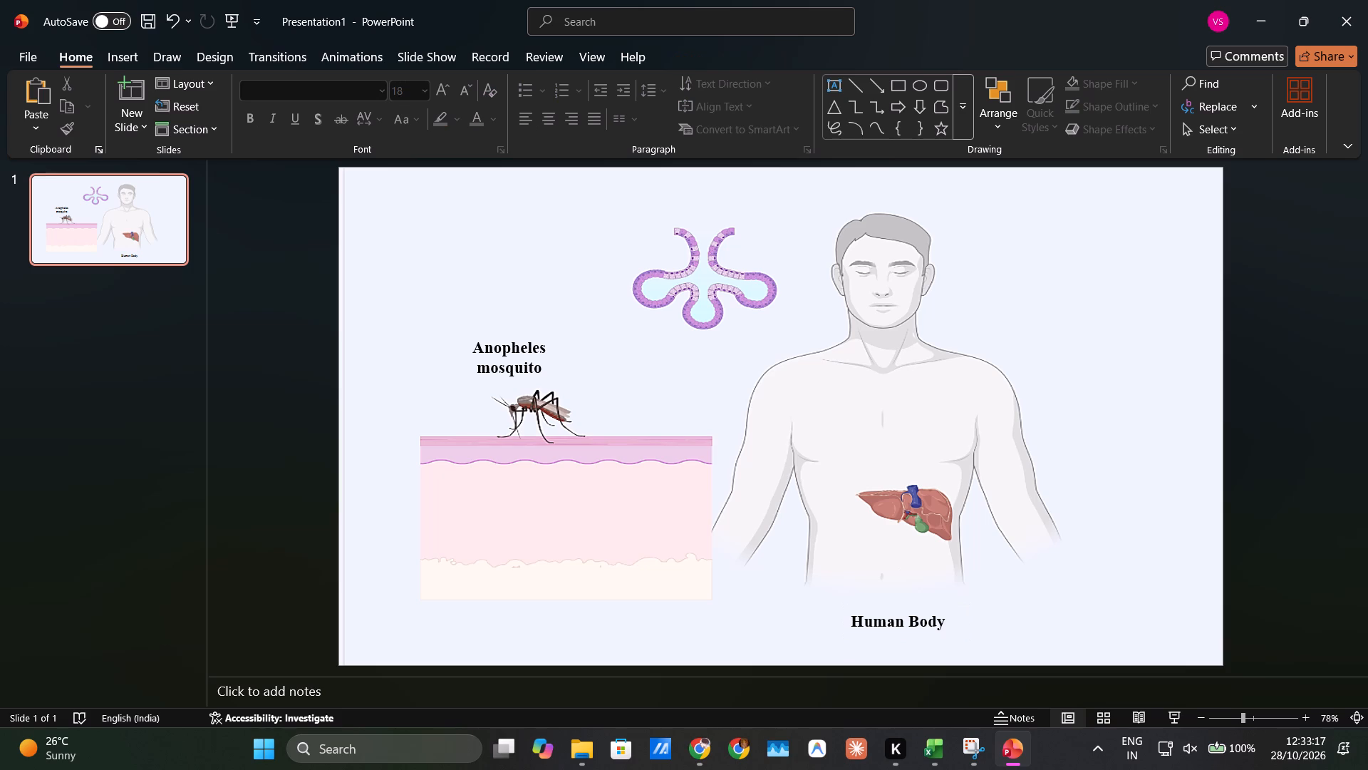
{"action": "left_click", "coordinate": [880, 627]}
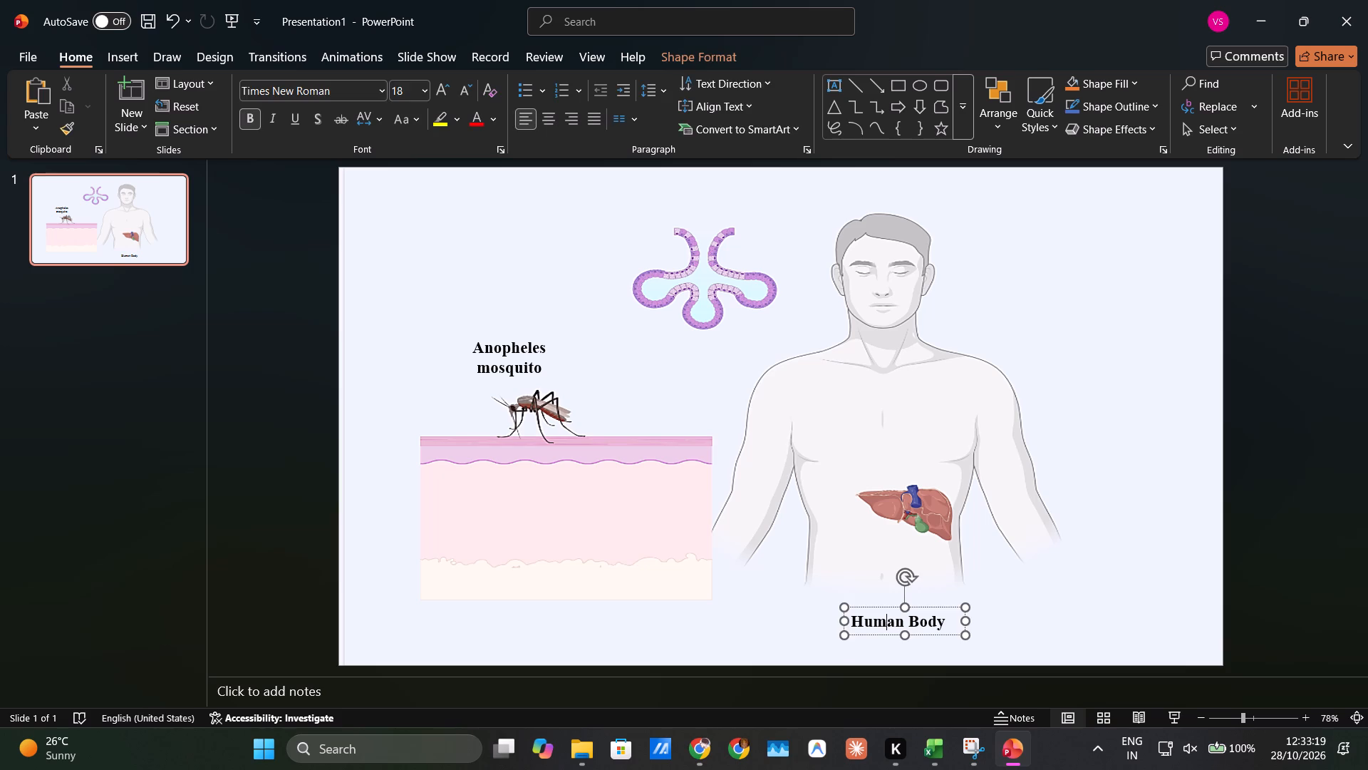
{"action": "left_click_drag", "start_coordinate": [923, 632], "coordinate": [915, 632]}
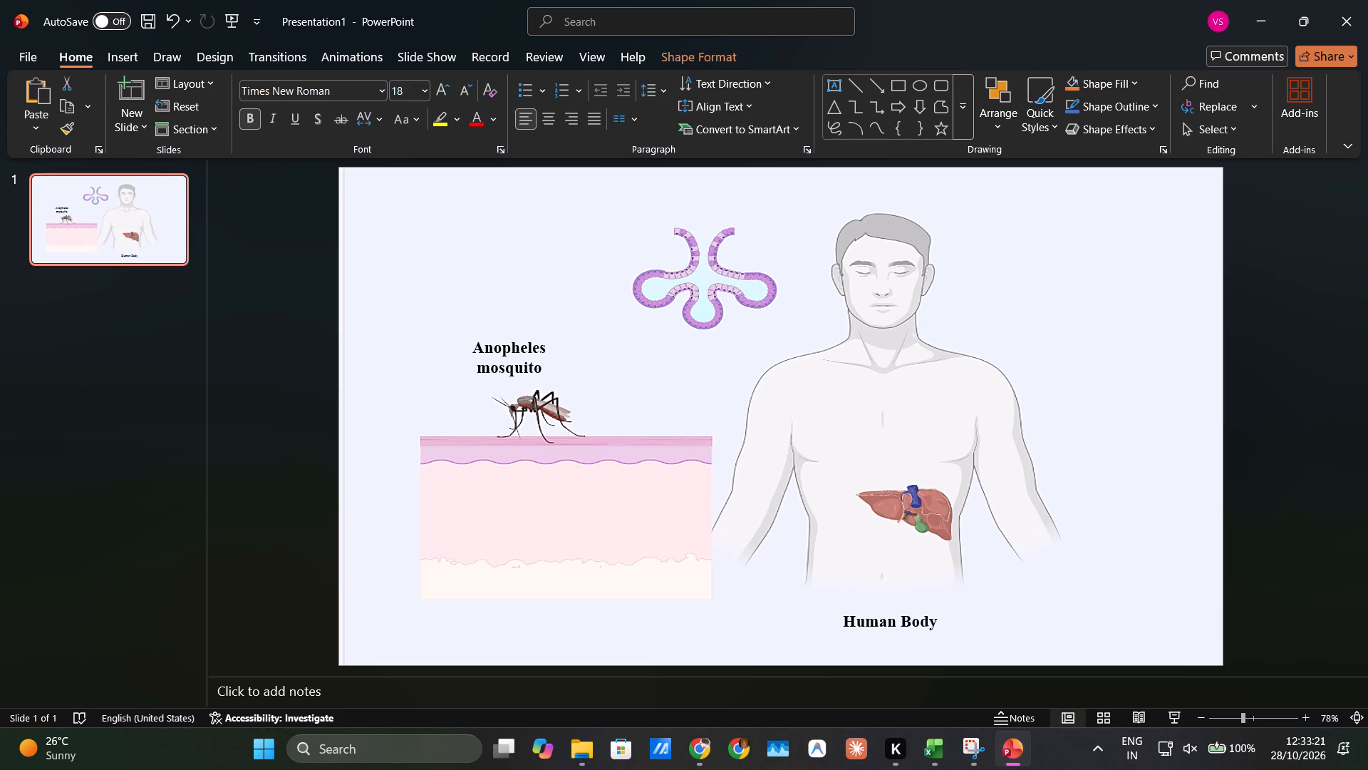
{"action": "left_click_drag", "start_coordinate": [915, 632], "coordinate": [914, 625]}
{"action": "left_click", "coordinate": [1052, 558]}
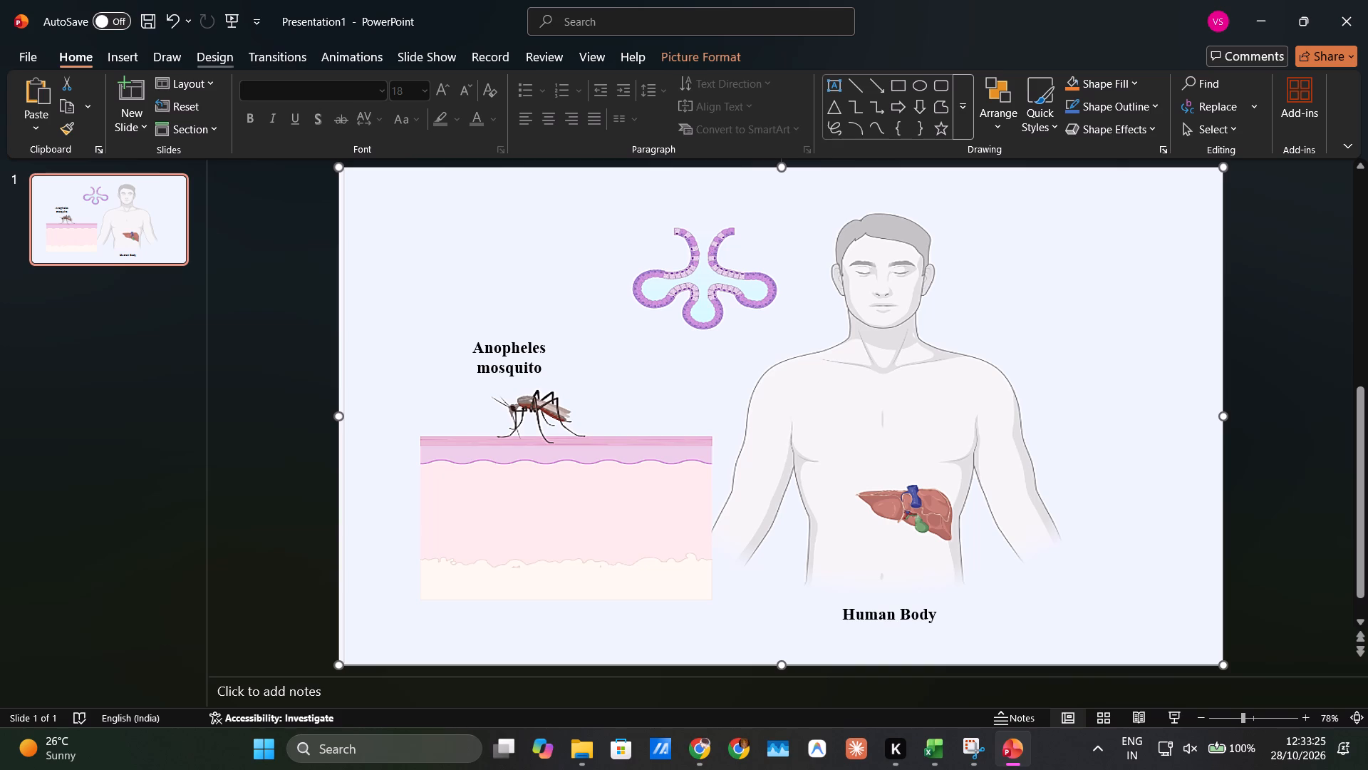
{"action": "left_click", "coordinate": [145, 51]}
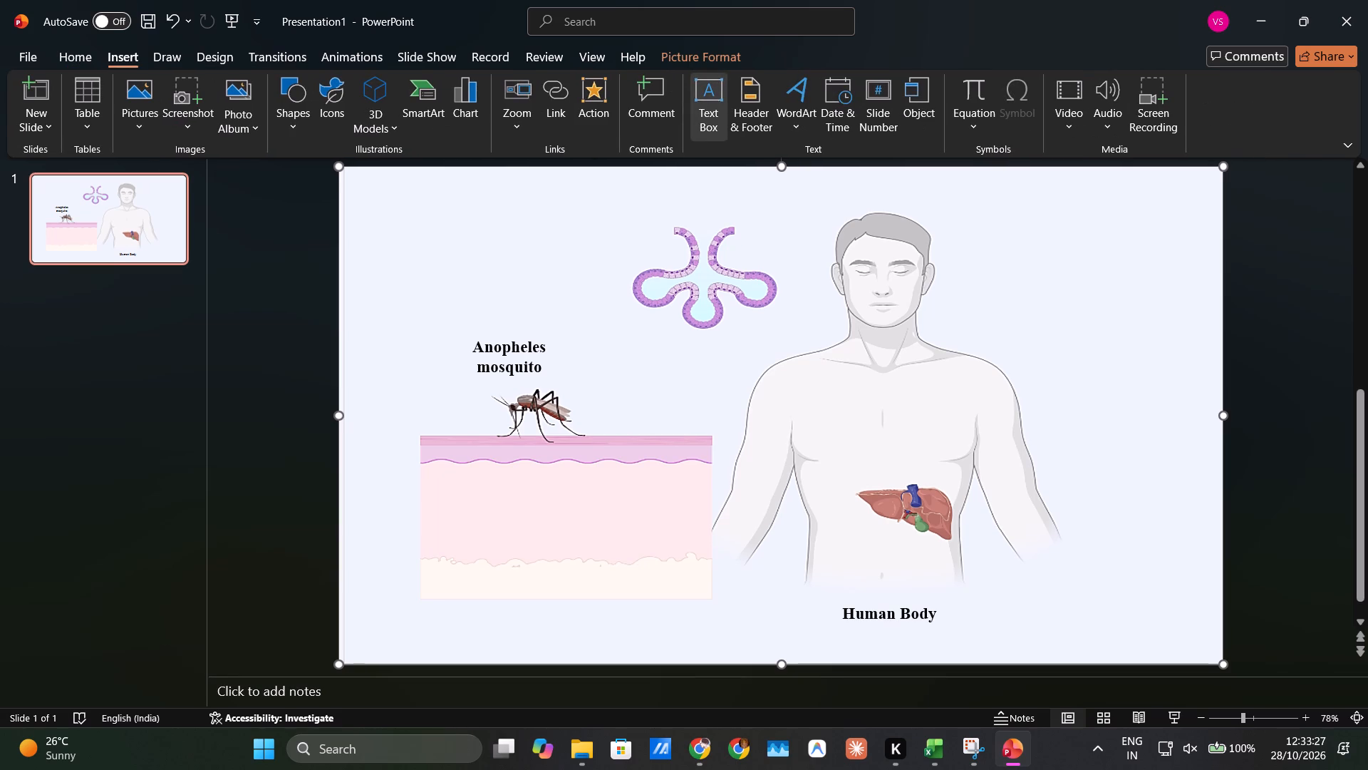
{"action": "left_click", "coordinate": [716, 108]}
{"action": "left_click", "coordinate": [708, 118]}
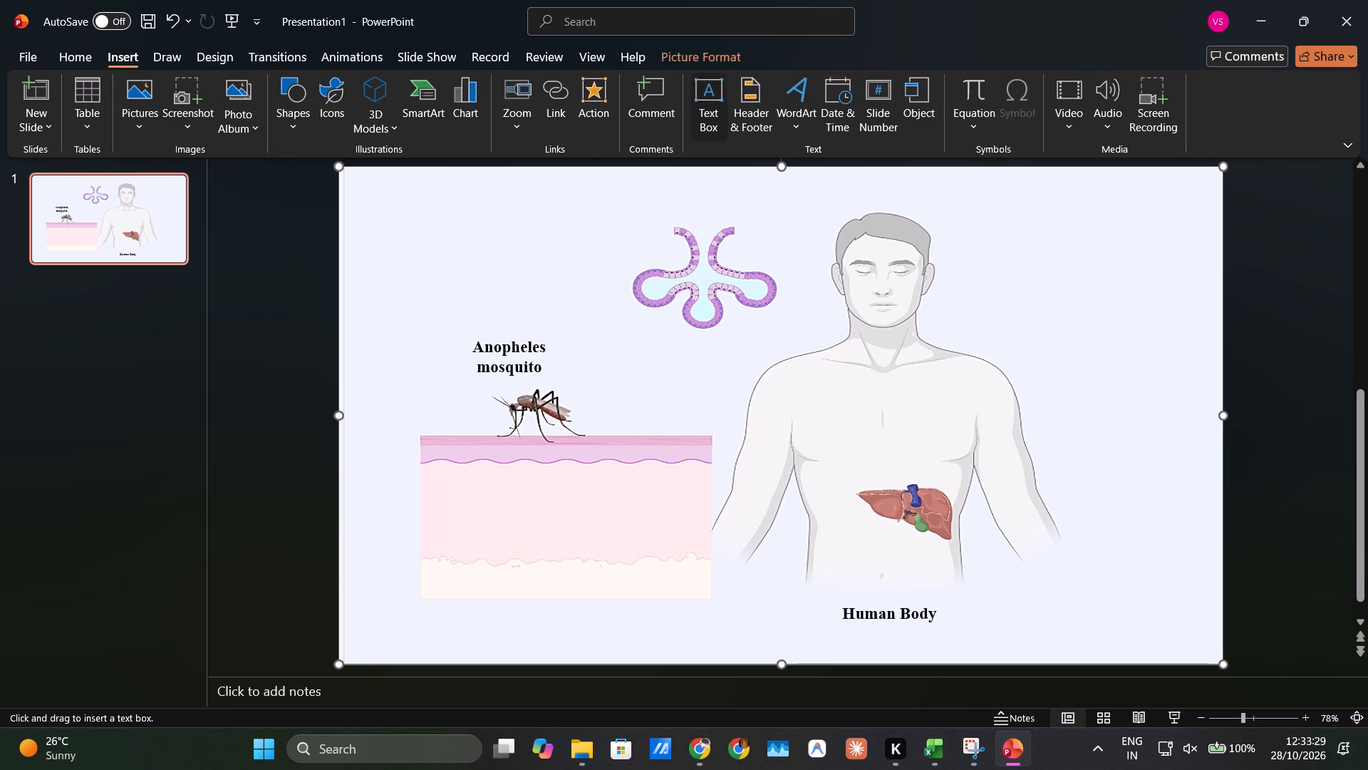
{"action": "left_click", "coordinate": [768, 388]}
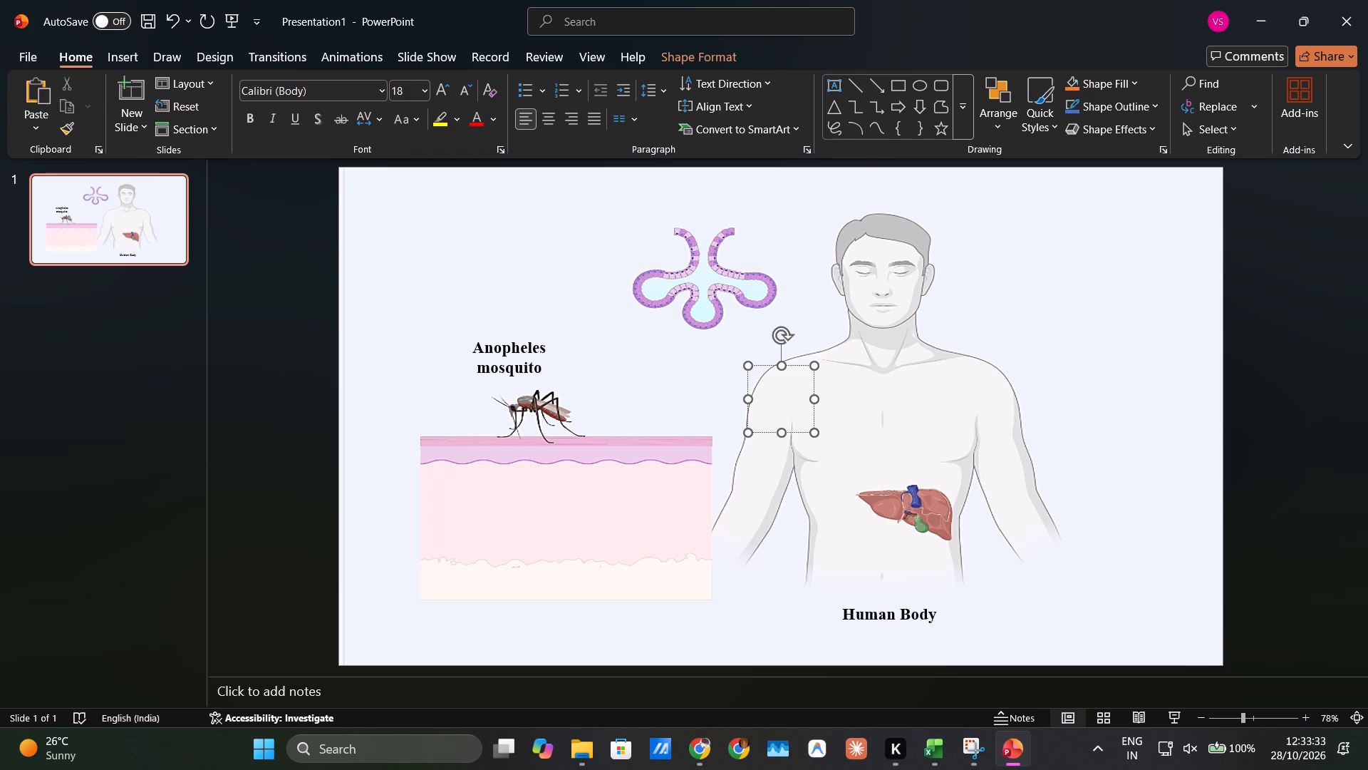
Replace the text of the "Anopheles mosquito" label with "Infection".
{"action": "left_click", "coordinate": [536, 366]}
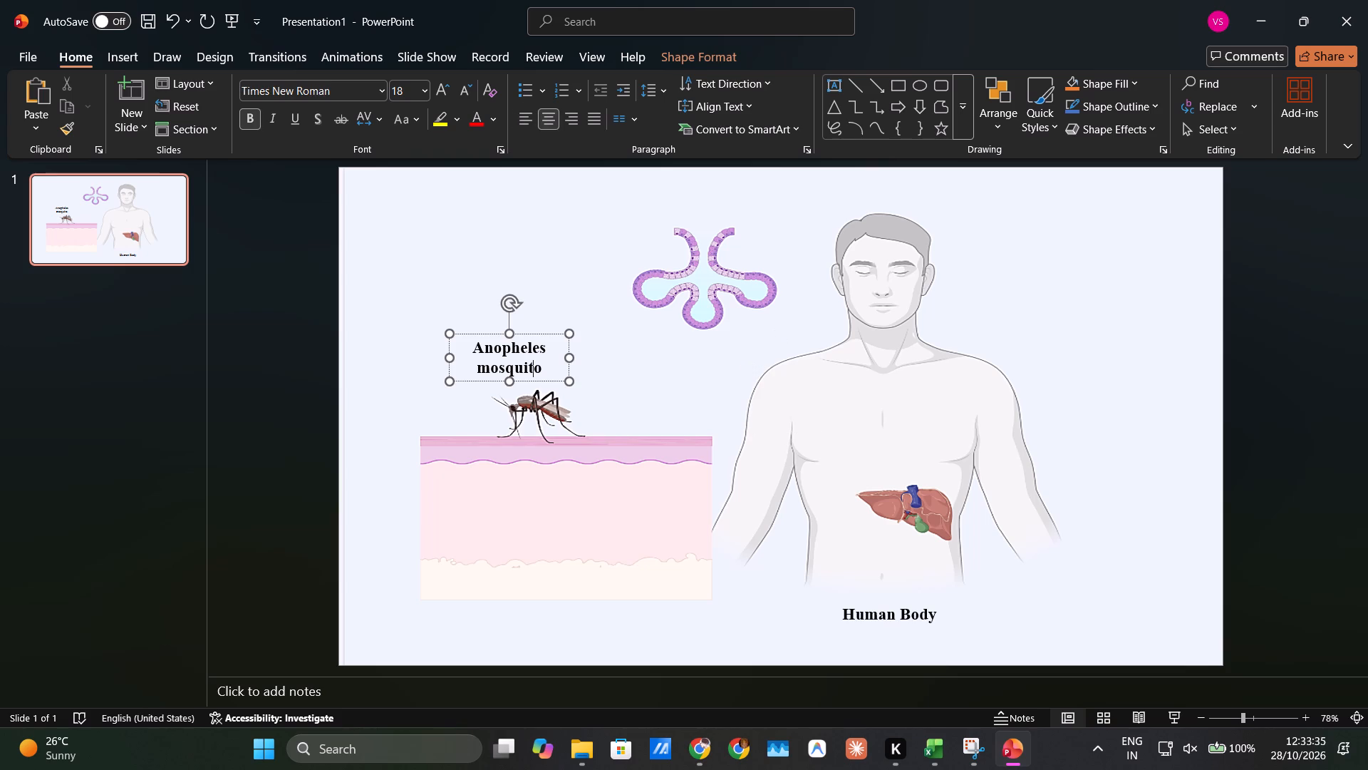
{"action": "key", "text": "ctrl+a"}
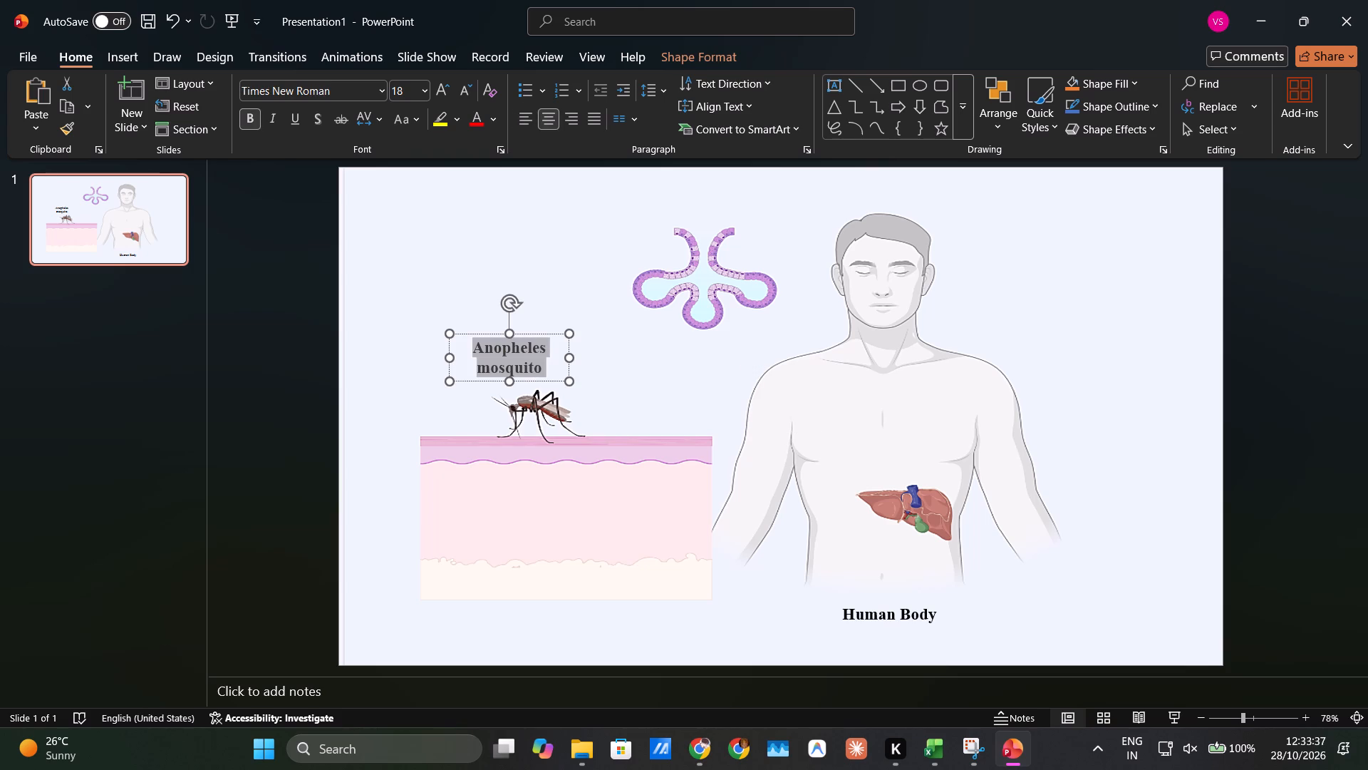
{"action": "key", "text": "BackSpace"}
{"action": "type", "text": "Infectio"}
{"action": "key", "text": "n"}
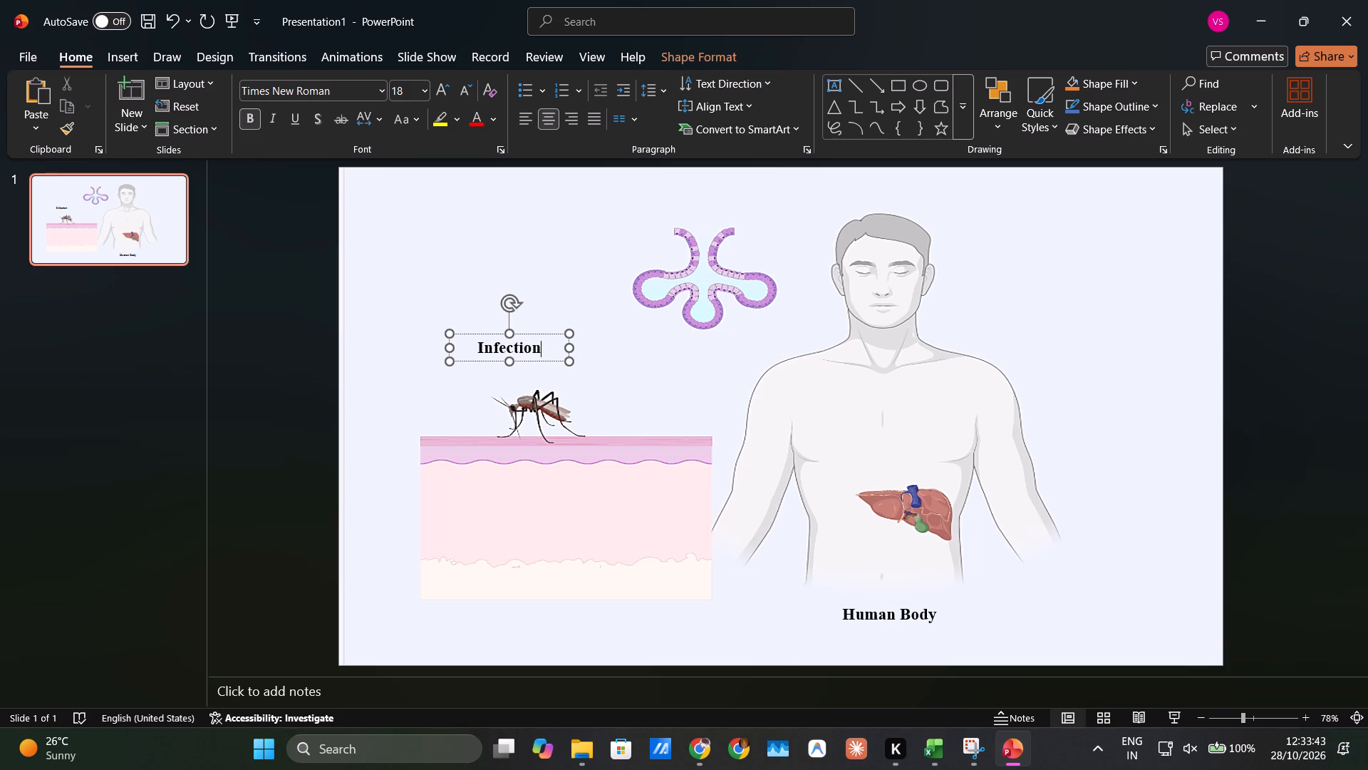
{"action": "left_click", "coordinate": [405, 302]}
Move the "Infection" label to just below the skin block, centred under it and level with the "Human Body" label.
{"action": "left_click", "coordinate": [503, 351]}
{"action": "left_click_drag", "start_coordinate": [524, 359], "coordinate": [588, 534]}
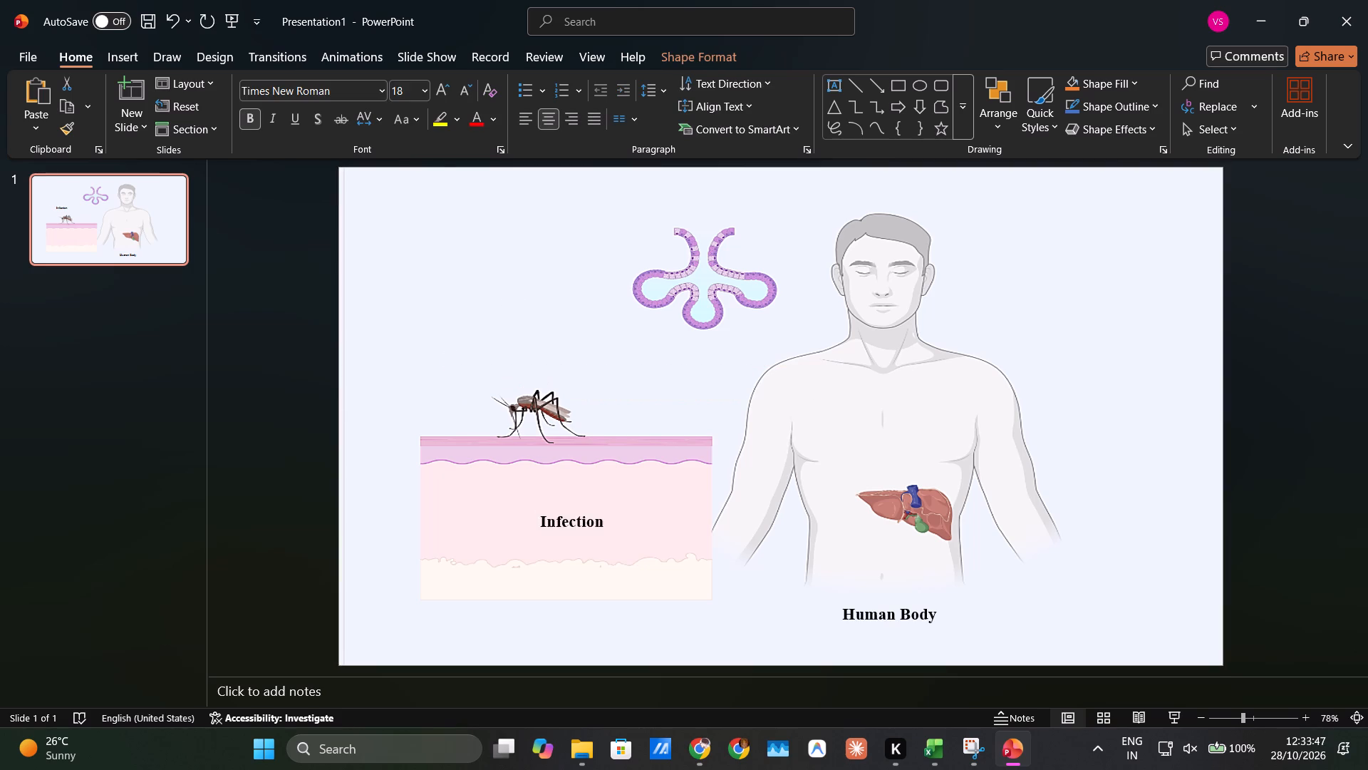
{"action": "left_click_drag", "start_coordinate": [588, 534], "coordinate": [584, 587]}
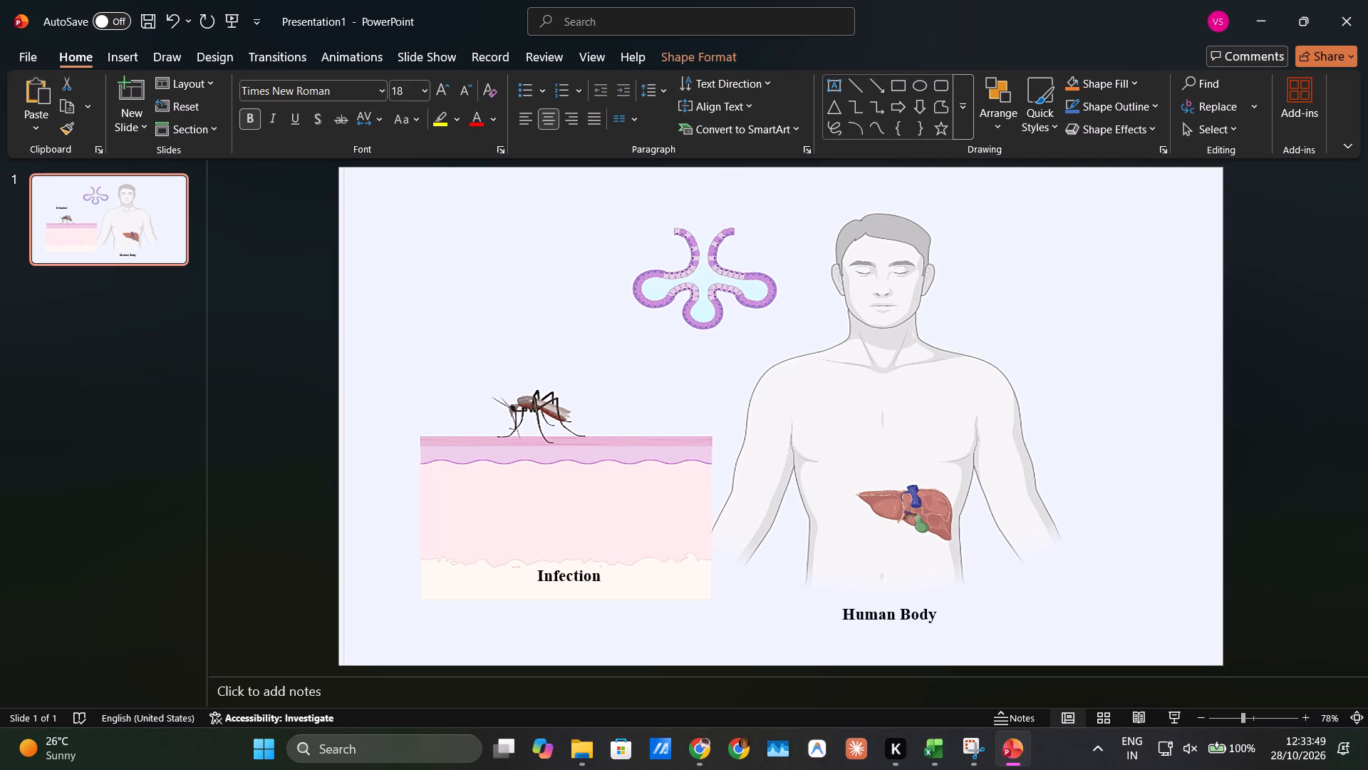
{"action": "left_click_drag", "start_coordinate": [584, 587], "coordinate": [588, 632]}
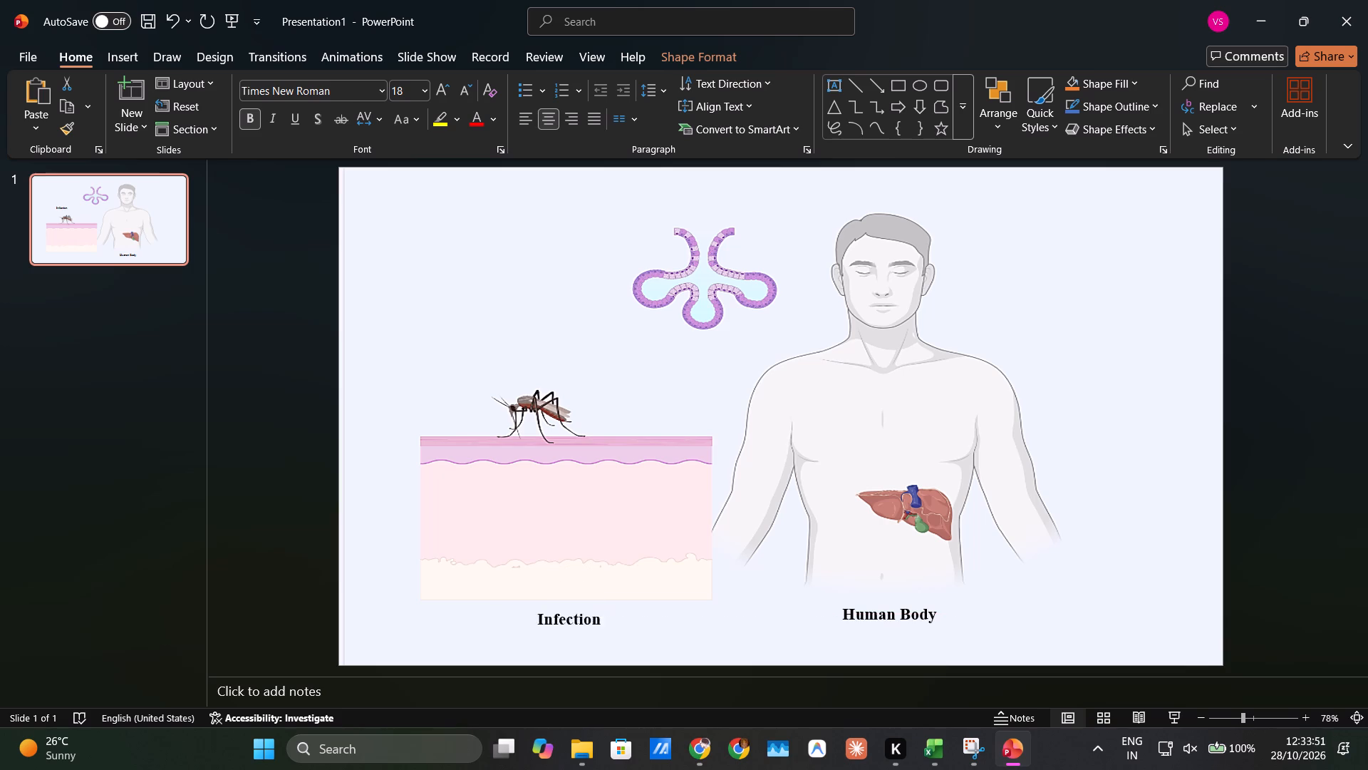
{"action": "left_click_drag", "start_coordinate": [588, 632], "coordinate": [582, 623]}
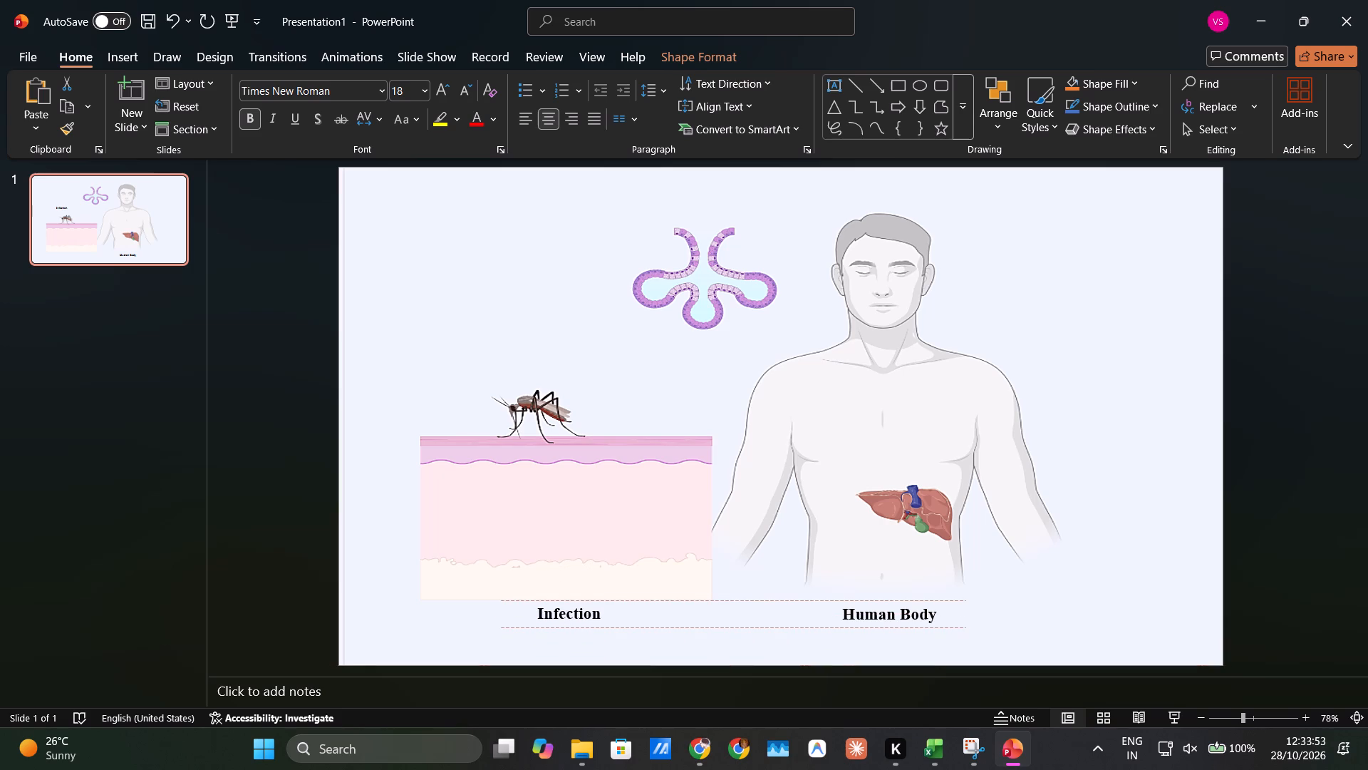
{"action": "left_click_drag", "start_coordinate": [582, 623], "coordinate": [583, 624]}
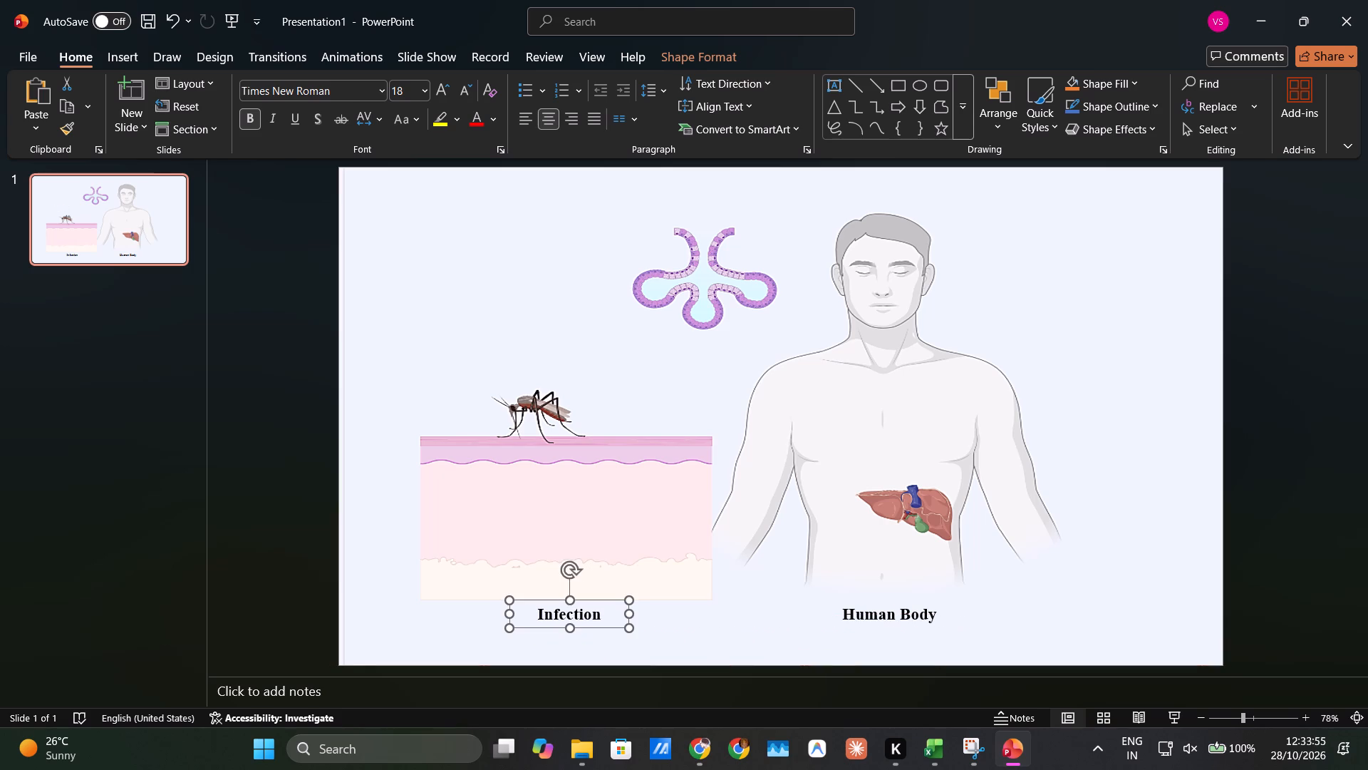
{"action": "left_click", "coordinate": [297, 406]}
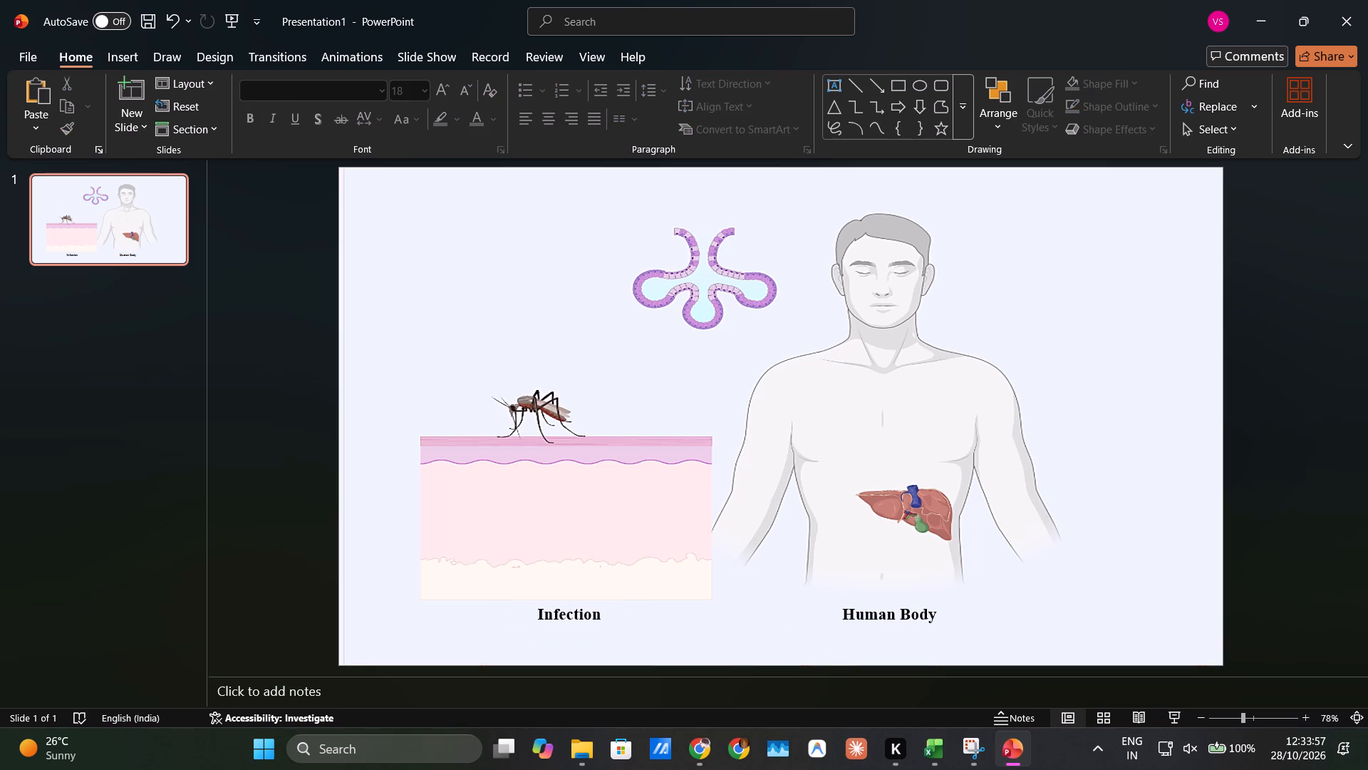
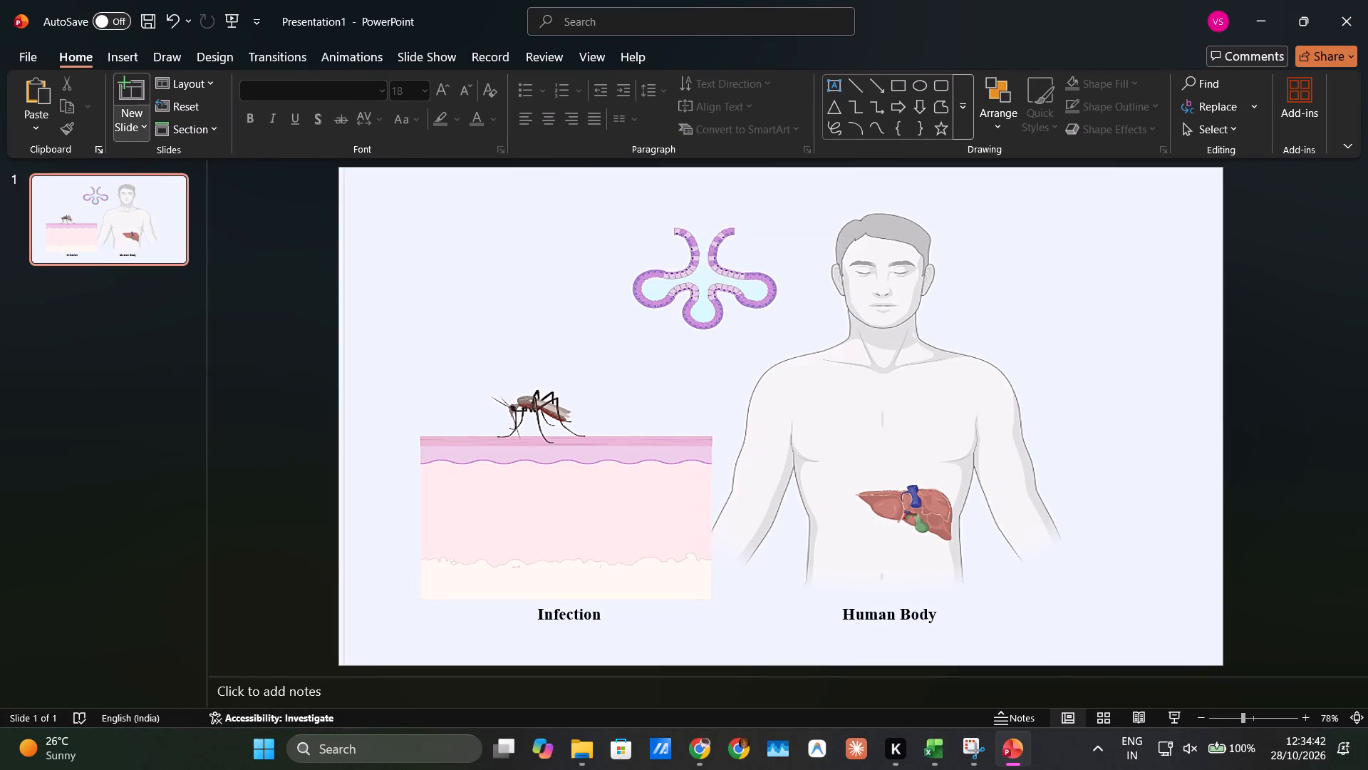
Add a new slide with the Blank layout after slide 1.
{"action": "left_click", "coordinate": [131, 115]}
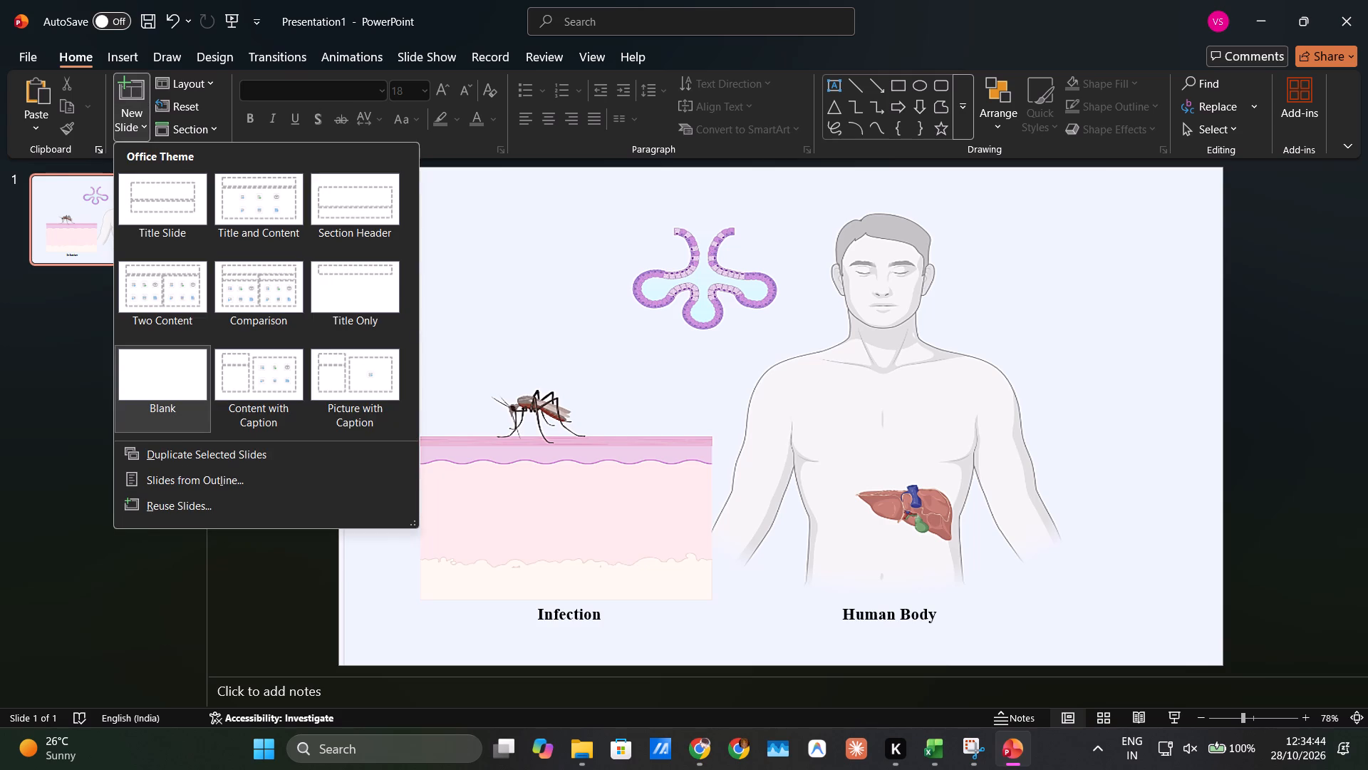
{"action": "left_click", "coordinate": [180, 389]}
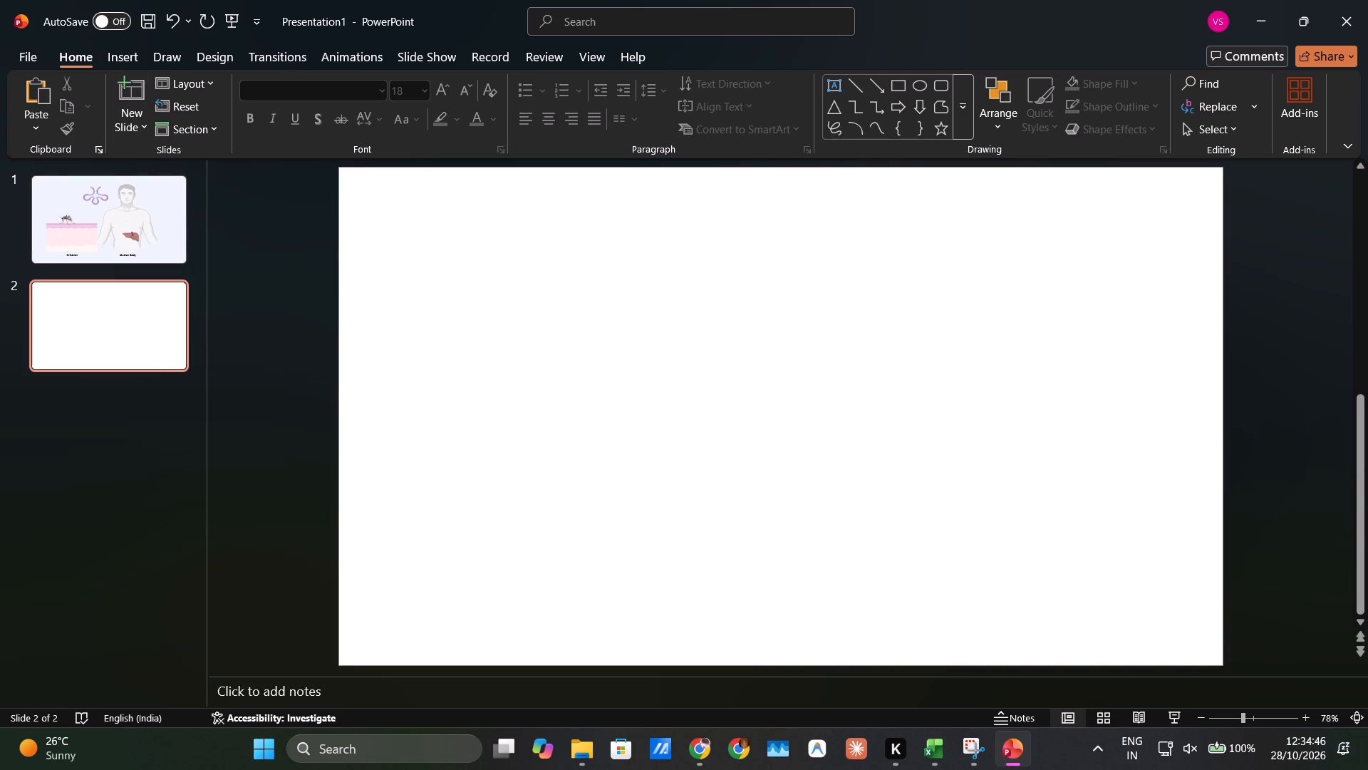
{"action": "left_click", "coordinate": [278, 369]}
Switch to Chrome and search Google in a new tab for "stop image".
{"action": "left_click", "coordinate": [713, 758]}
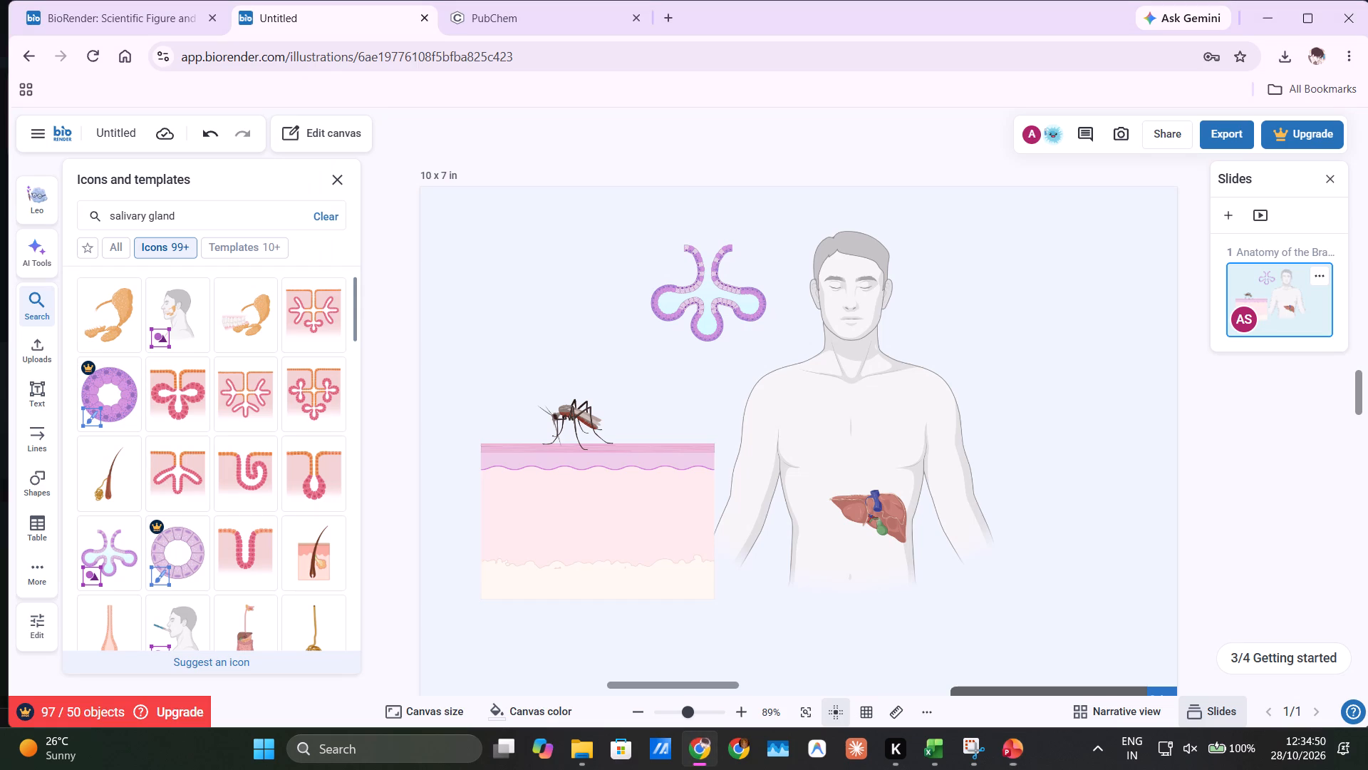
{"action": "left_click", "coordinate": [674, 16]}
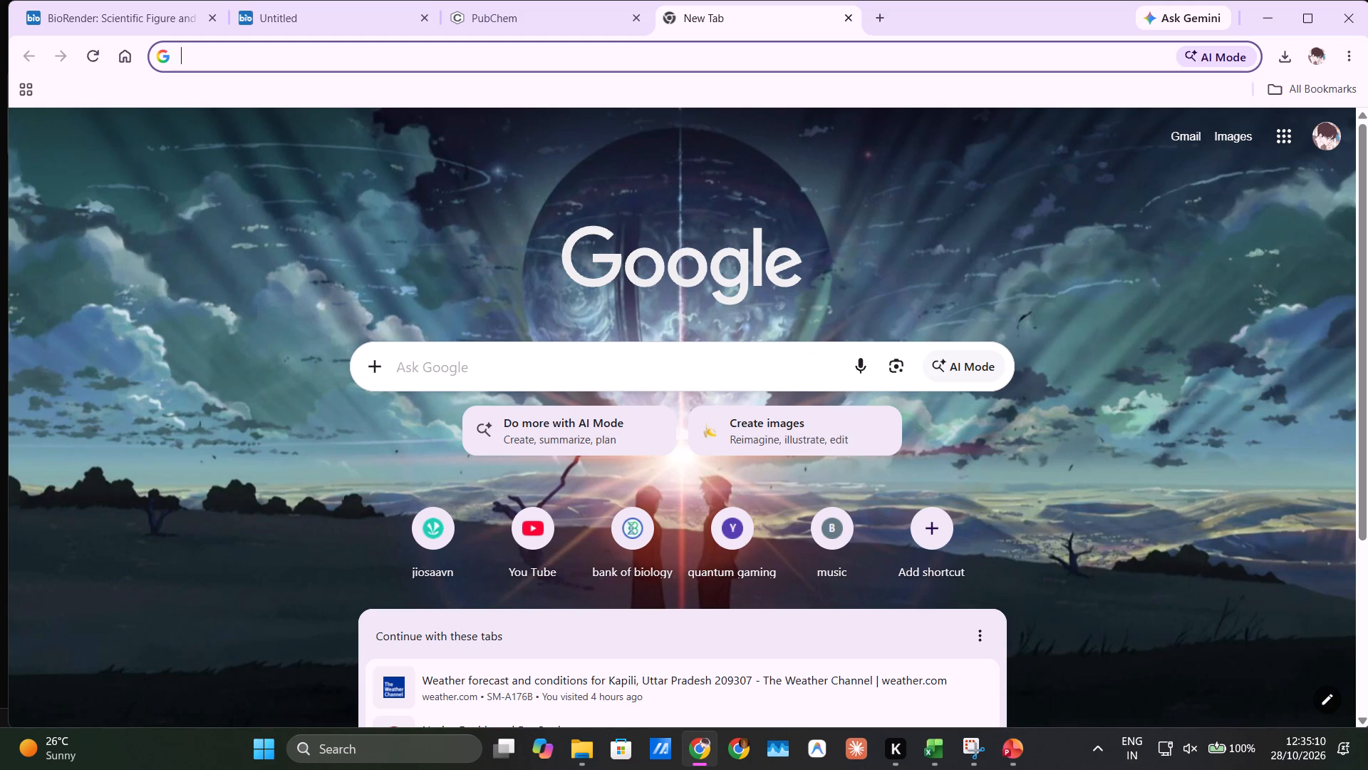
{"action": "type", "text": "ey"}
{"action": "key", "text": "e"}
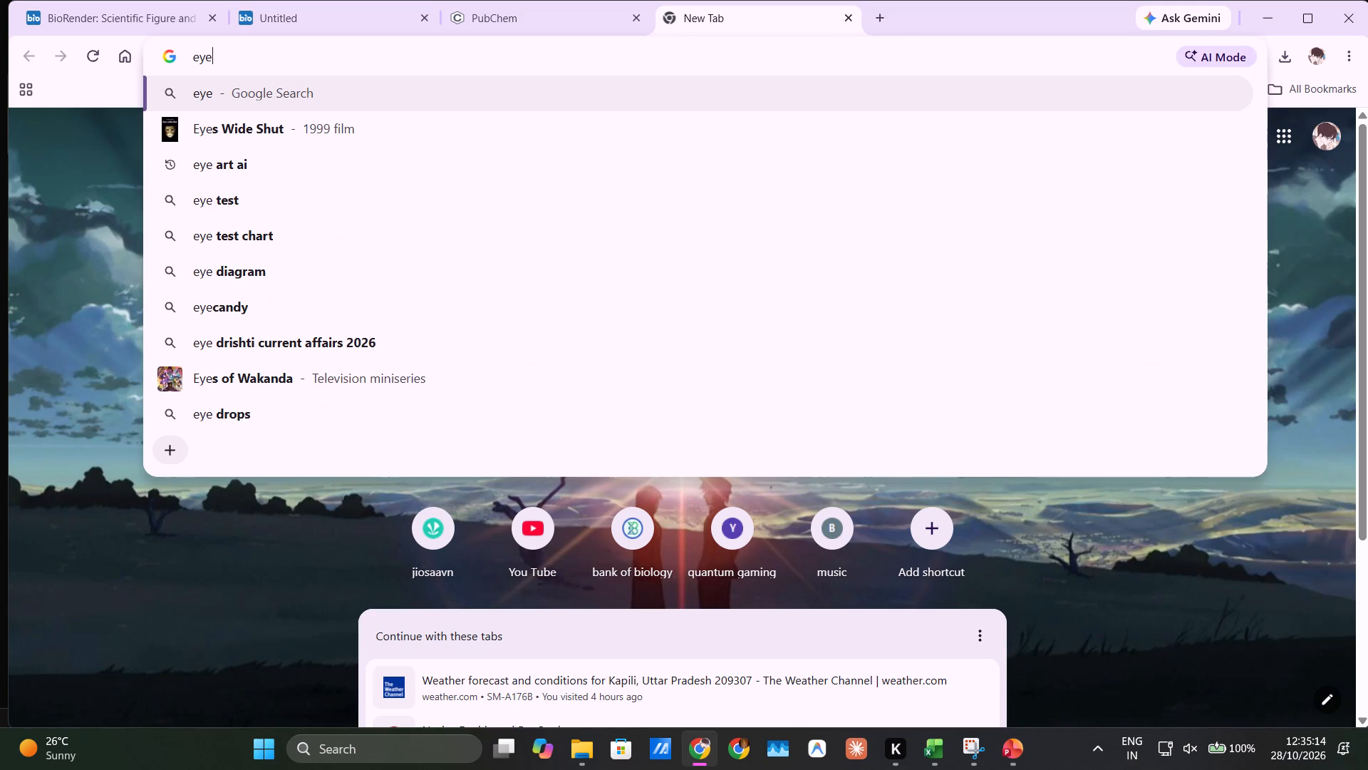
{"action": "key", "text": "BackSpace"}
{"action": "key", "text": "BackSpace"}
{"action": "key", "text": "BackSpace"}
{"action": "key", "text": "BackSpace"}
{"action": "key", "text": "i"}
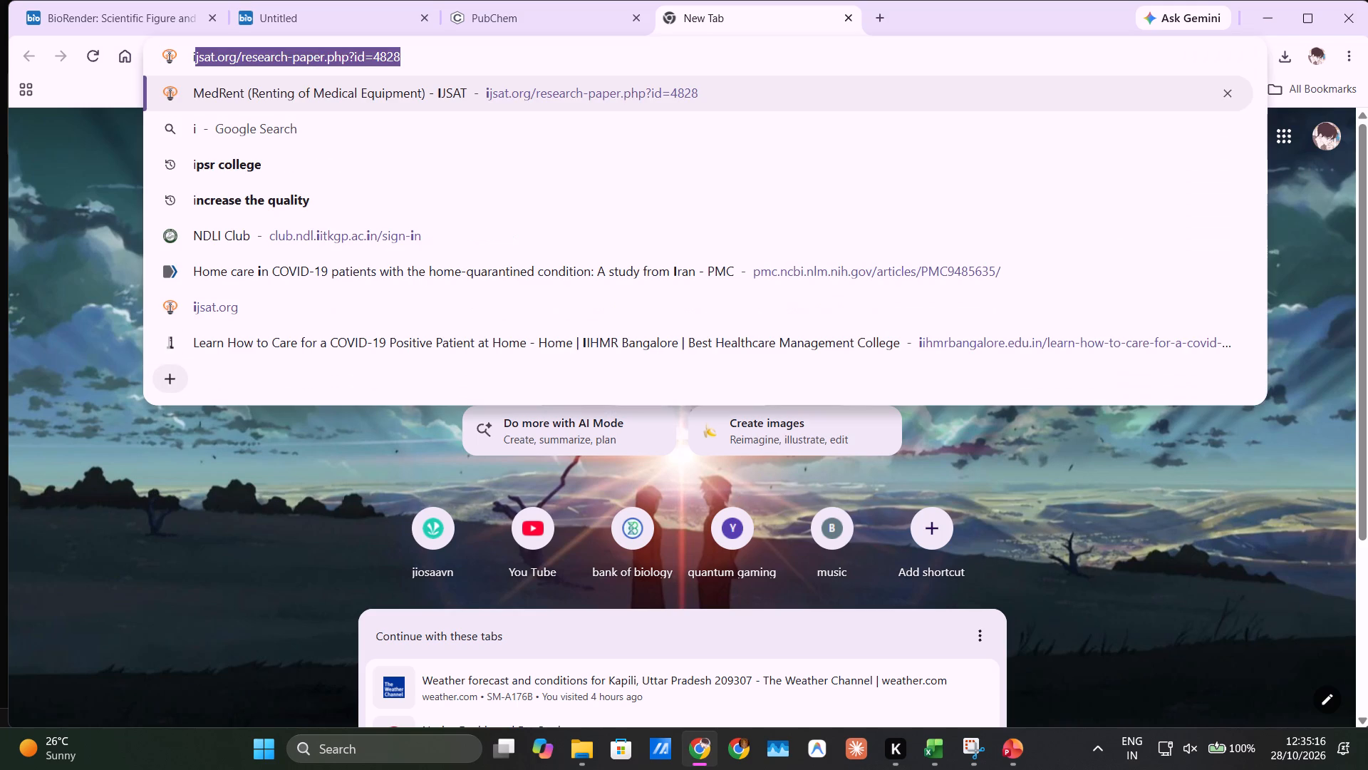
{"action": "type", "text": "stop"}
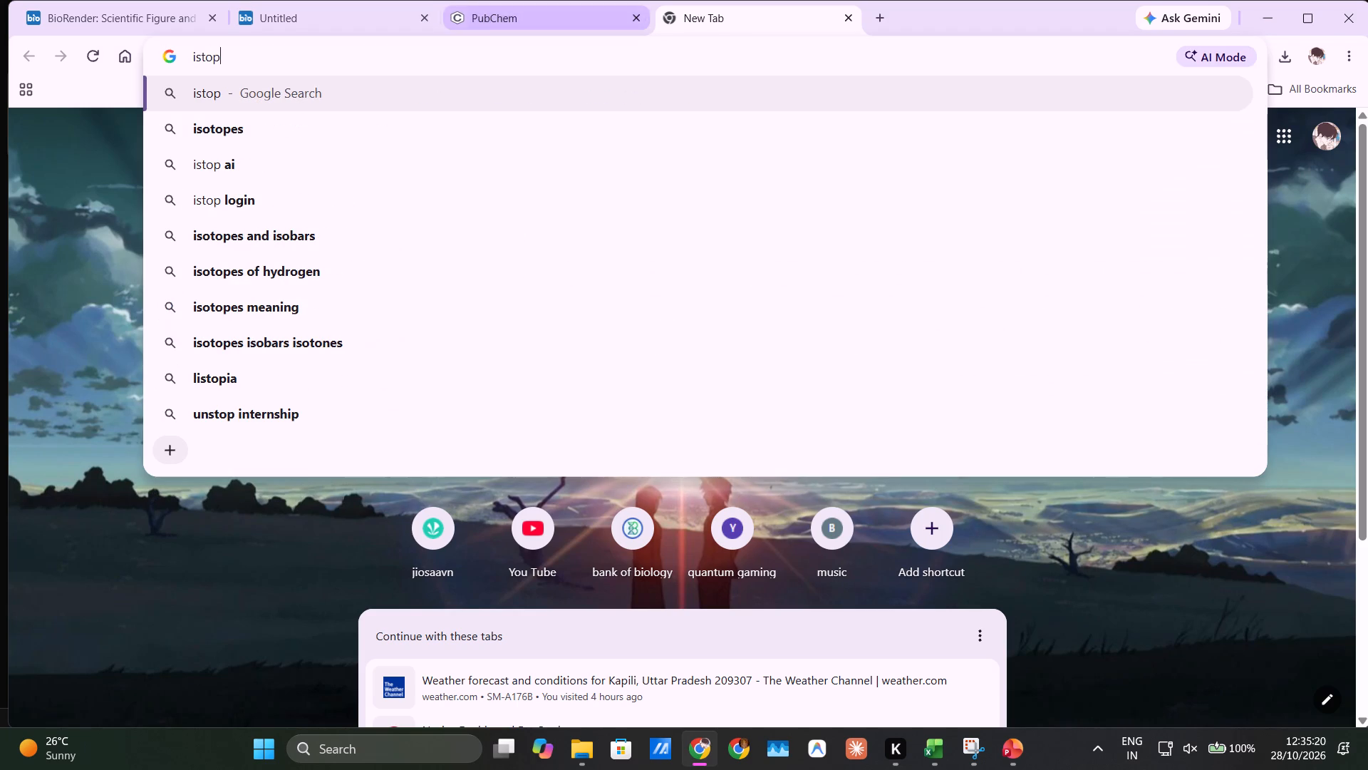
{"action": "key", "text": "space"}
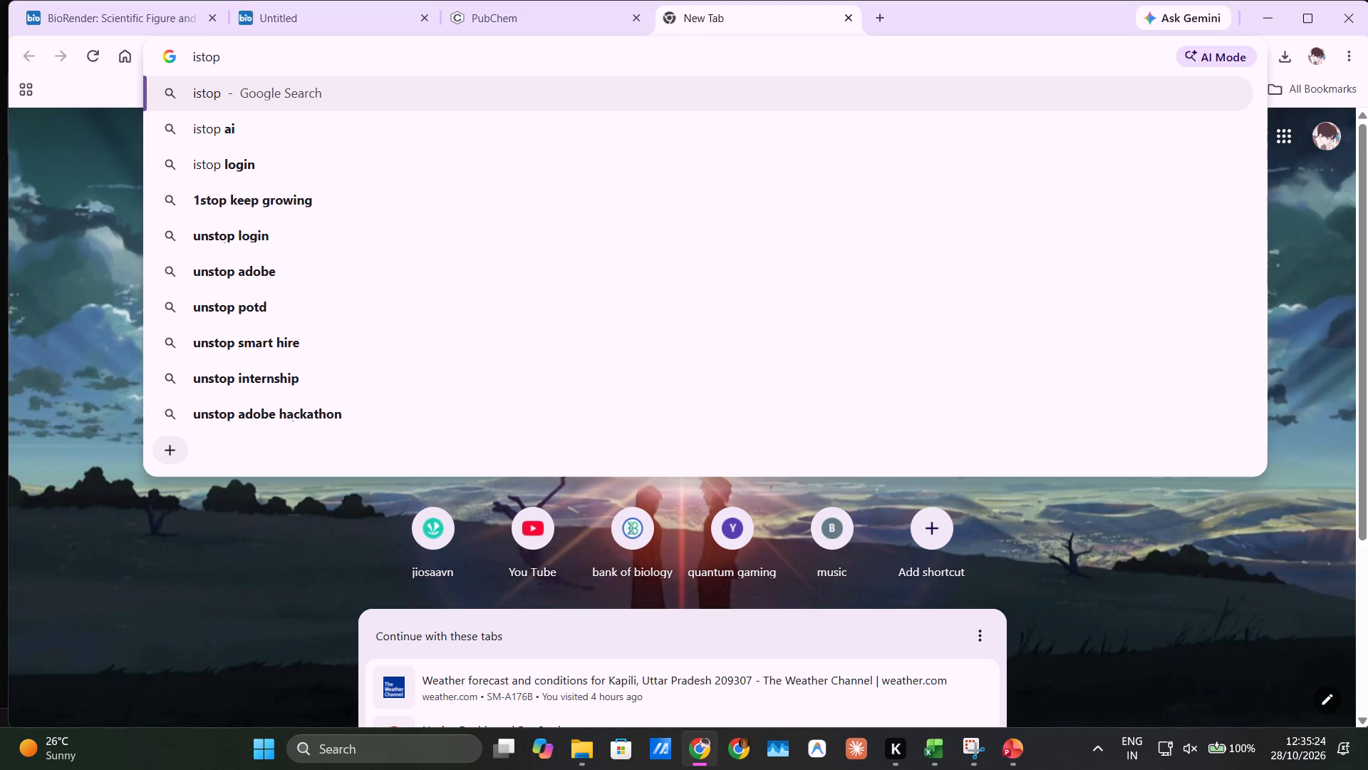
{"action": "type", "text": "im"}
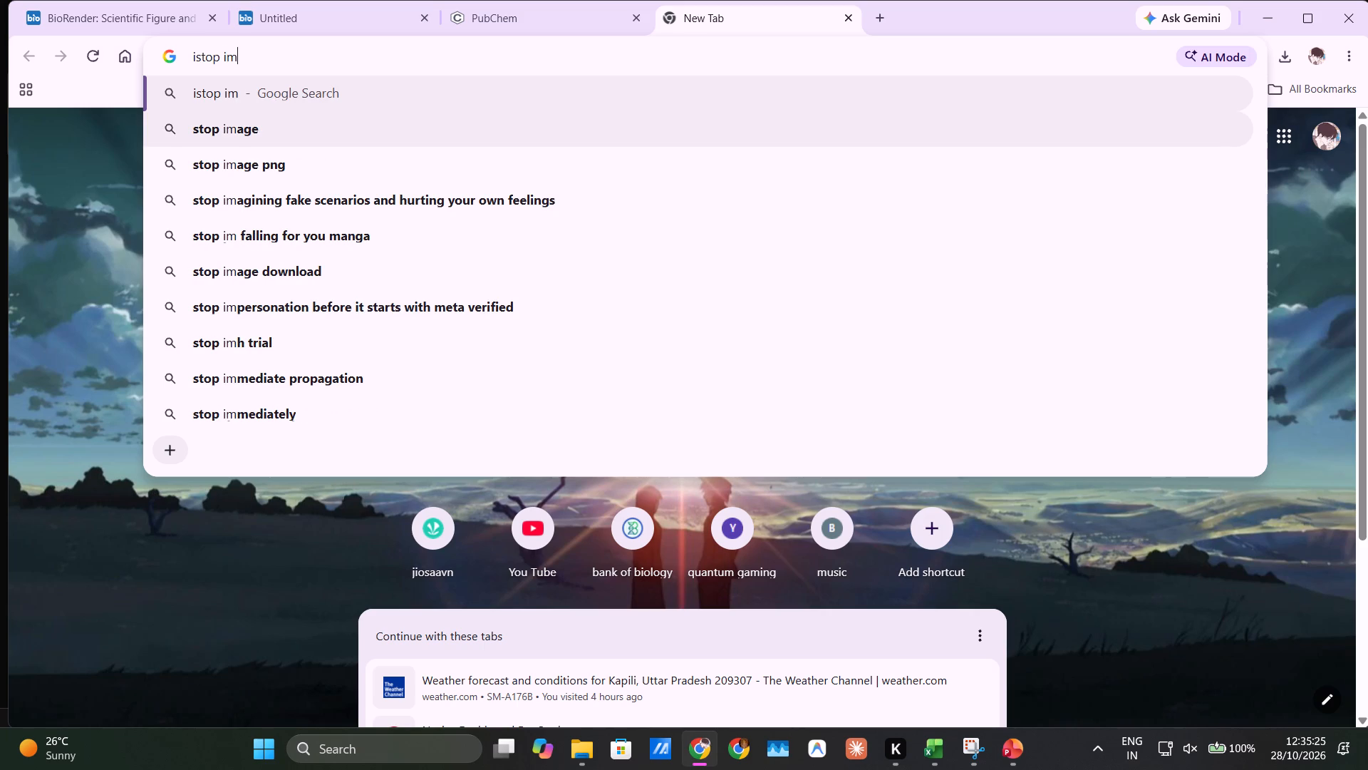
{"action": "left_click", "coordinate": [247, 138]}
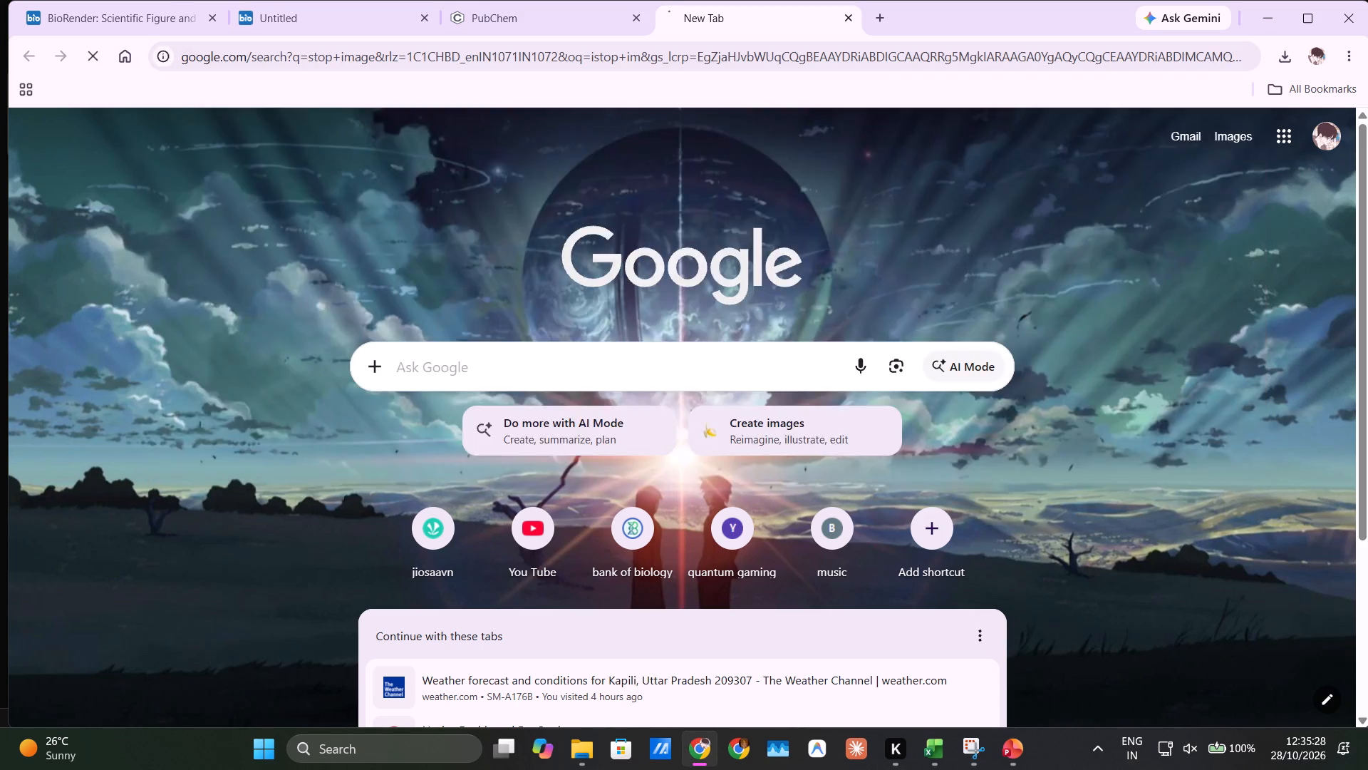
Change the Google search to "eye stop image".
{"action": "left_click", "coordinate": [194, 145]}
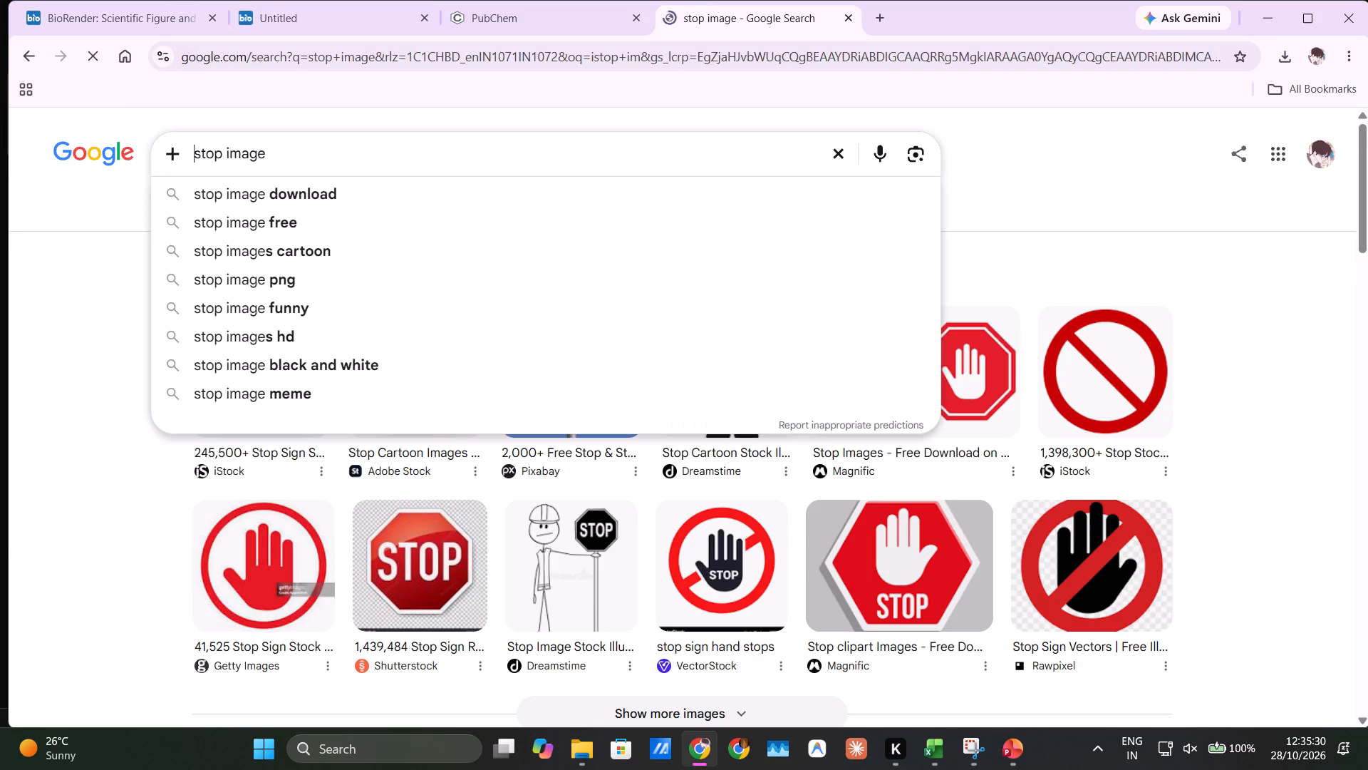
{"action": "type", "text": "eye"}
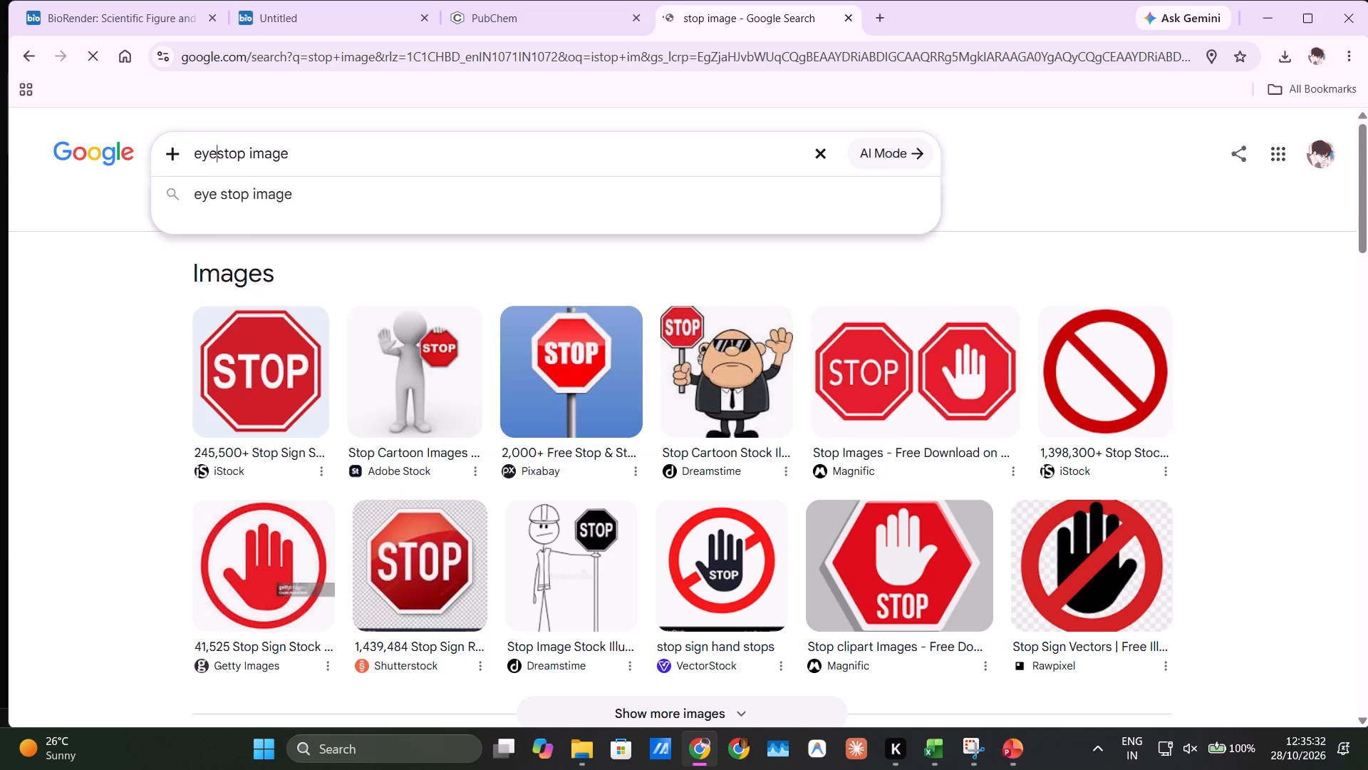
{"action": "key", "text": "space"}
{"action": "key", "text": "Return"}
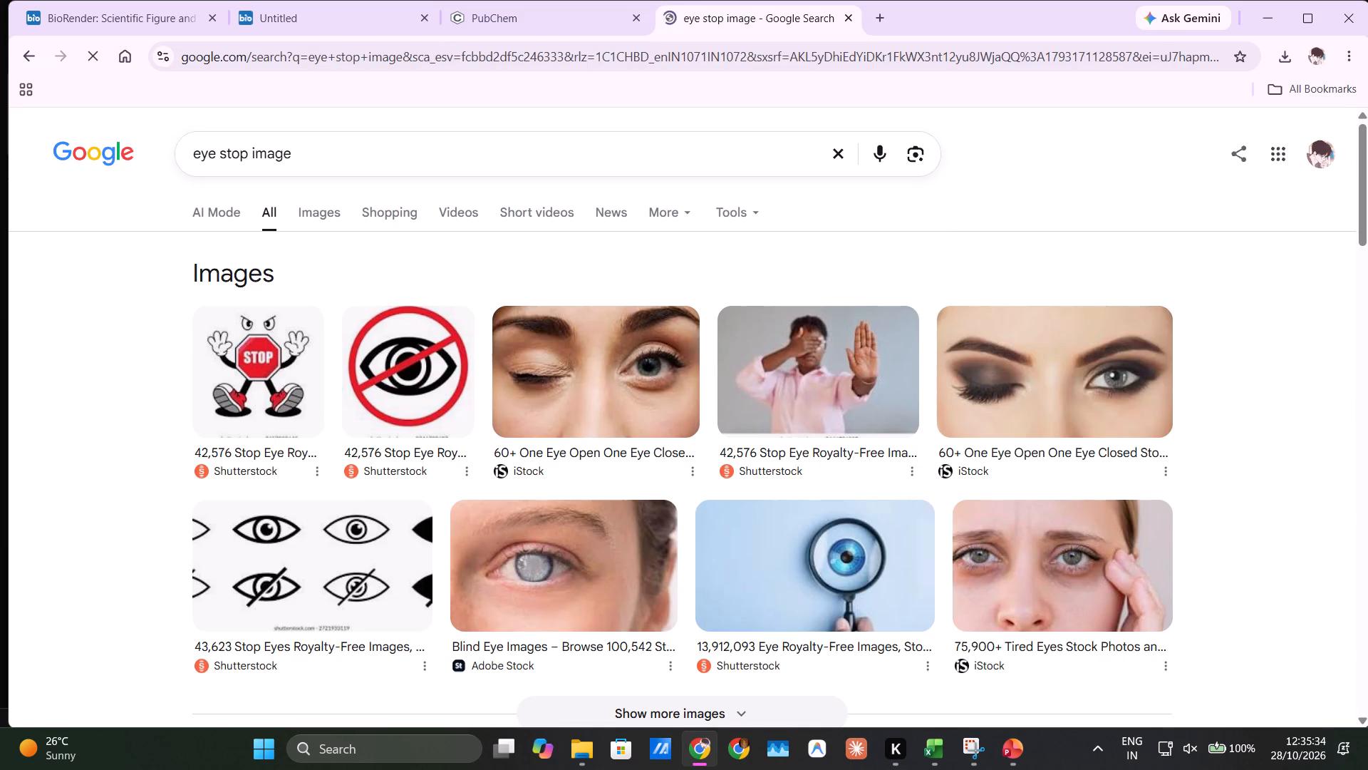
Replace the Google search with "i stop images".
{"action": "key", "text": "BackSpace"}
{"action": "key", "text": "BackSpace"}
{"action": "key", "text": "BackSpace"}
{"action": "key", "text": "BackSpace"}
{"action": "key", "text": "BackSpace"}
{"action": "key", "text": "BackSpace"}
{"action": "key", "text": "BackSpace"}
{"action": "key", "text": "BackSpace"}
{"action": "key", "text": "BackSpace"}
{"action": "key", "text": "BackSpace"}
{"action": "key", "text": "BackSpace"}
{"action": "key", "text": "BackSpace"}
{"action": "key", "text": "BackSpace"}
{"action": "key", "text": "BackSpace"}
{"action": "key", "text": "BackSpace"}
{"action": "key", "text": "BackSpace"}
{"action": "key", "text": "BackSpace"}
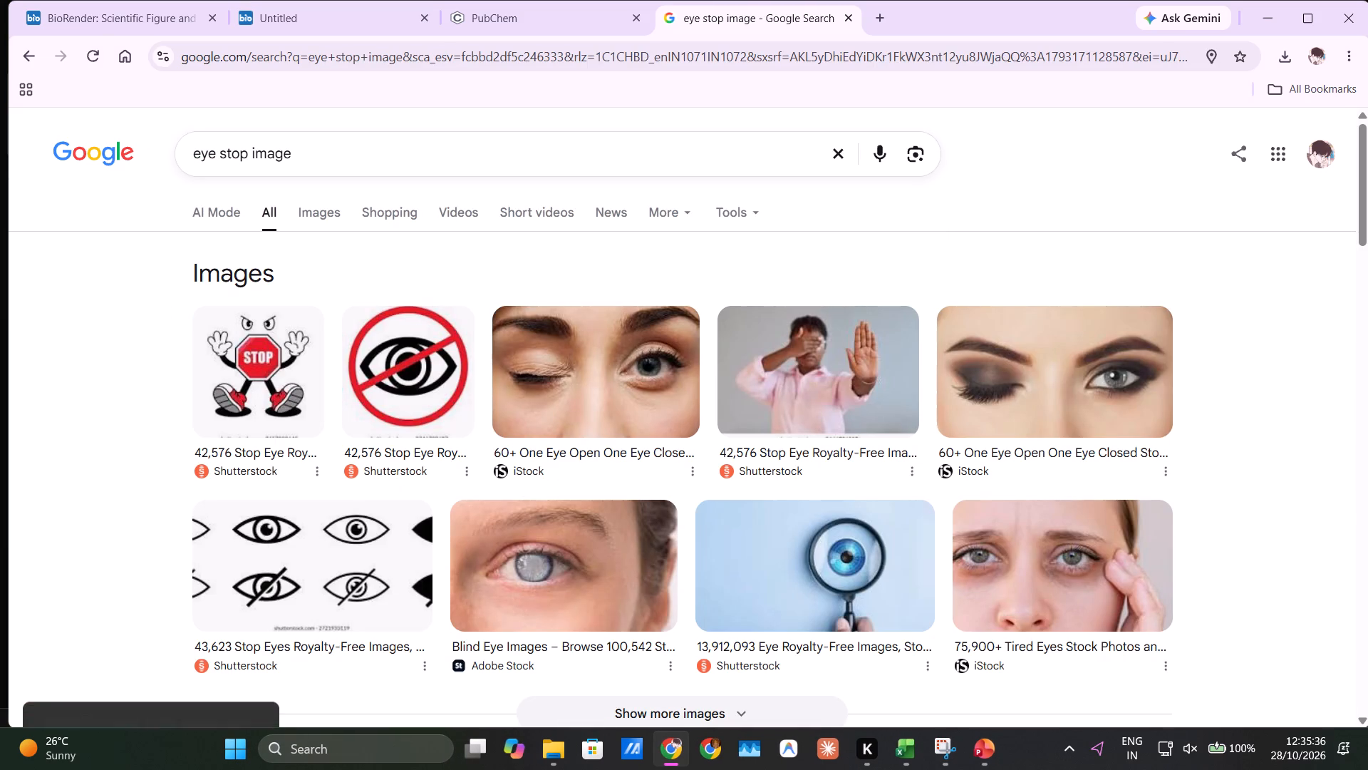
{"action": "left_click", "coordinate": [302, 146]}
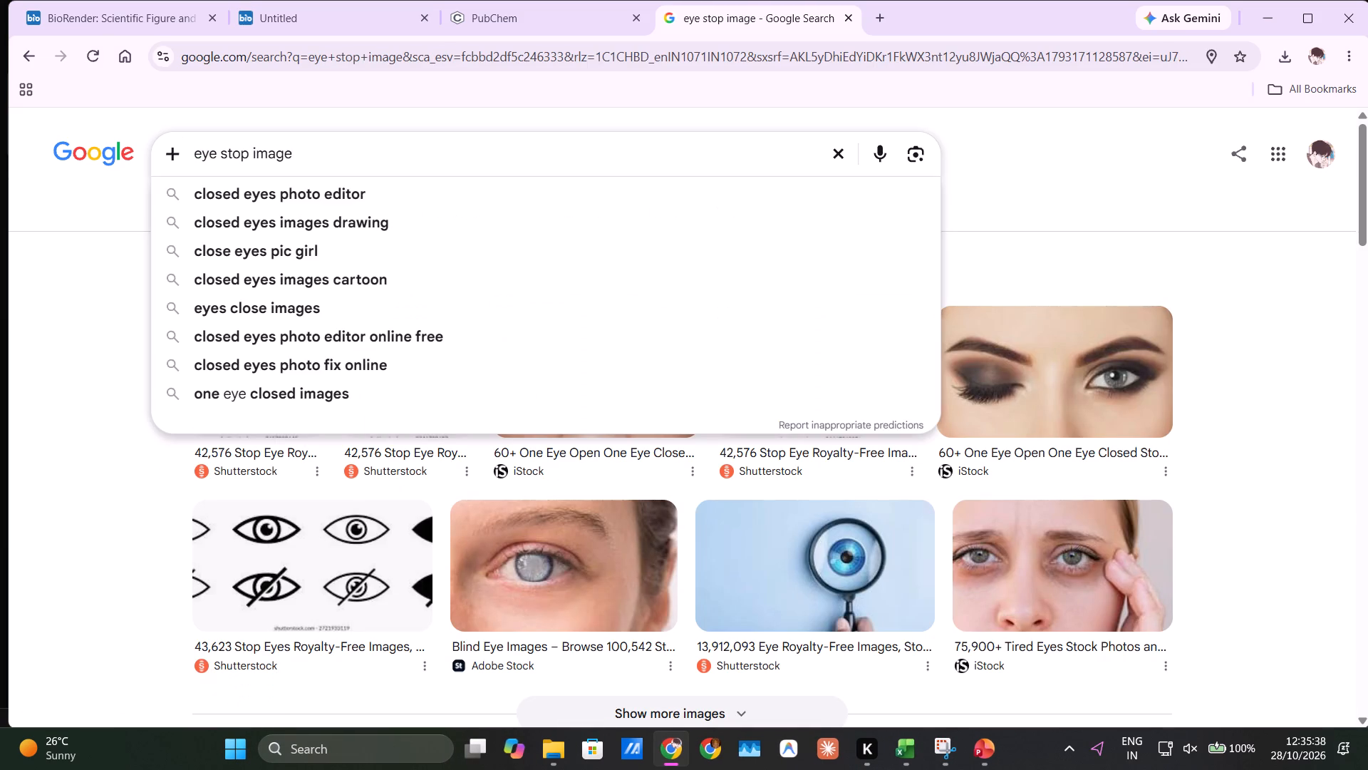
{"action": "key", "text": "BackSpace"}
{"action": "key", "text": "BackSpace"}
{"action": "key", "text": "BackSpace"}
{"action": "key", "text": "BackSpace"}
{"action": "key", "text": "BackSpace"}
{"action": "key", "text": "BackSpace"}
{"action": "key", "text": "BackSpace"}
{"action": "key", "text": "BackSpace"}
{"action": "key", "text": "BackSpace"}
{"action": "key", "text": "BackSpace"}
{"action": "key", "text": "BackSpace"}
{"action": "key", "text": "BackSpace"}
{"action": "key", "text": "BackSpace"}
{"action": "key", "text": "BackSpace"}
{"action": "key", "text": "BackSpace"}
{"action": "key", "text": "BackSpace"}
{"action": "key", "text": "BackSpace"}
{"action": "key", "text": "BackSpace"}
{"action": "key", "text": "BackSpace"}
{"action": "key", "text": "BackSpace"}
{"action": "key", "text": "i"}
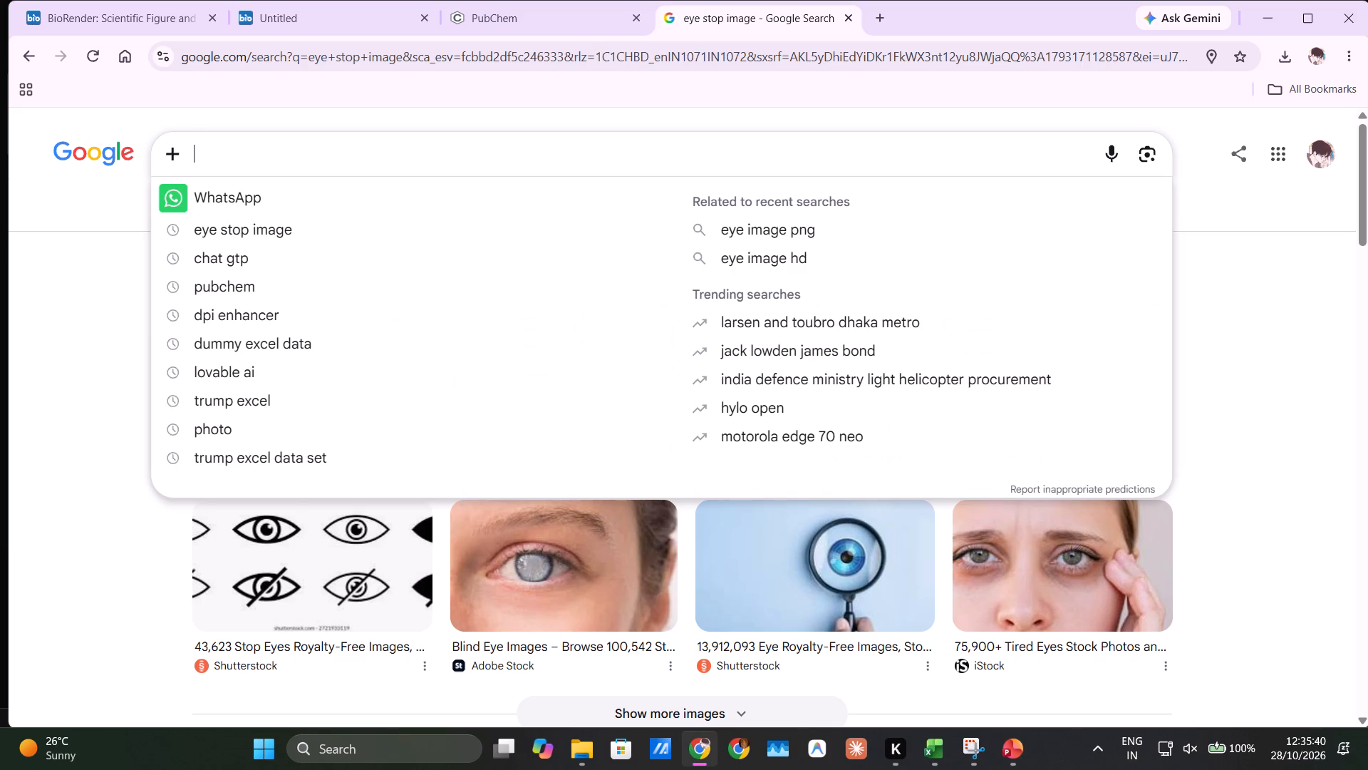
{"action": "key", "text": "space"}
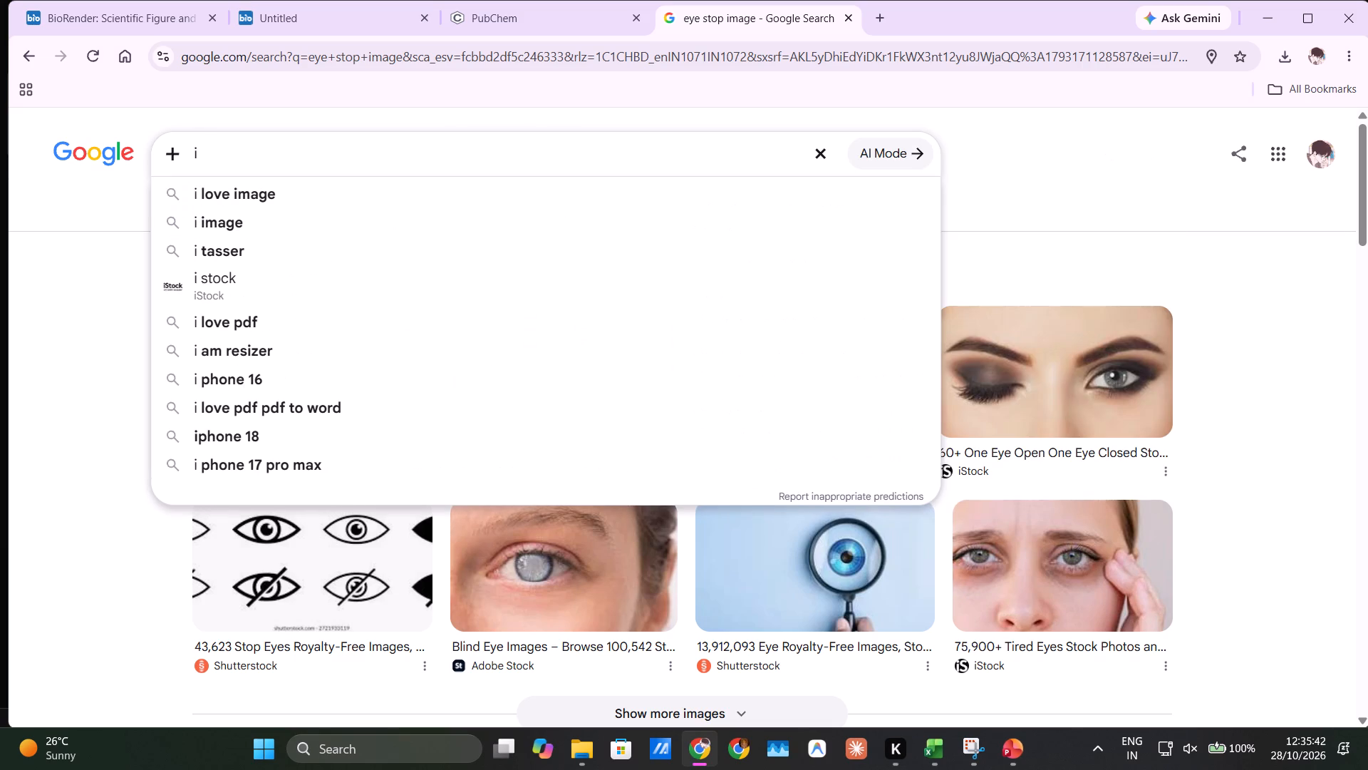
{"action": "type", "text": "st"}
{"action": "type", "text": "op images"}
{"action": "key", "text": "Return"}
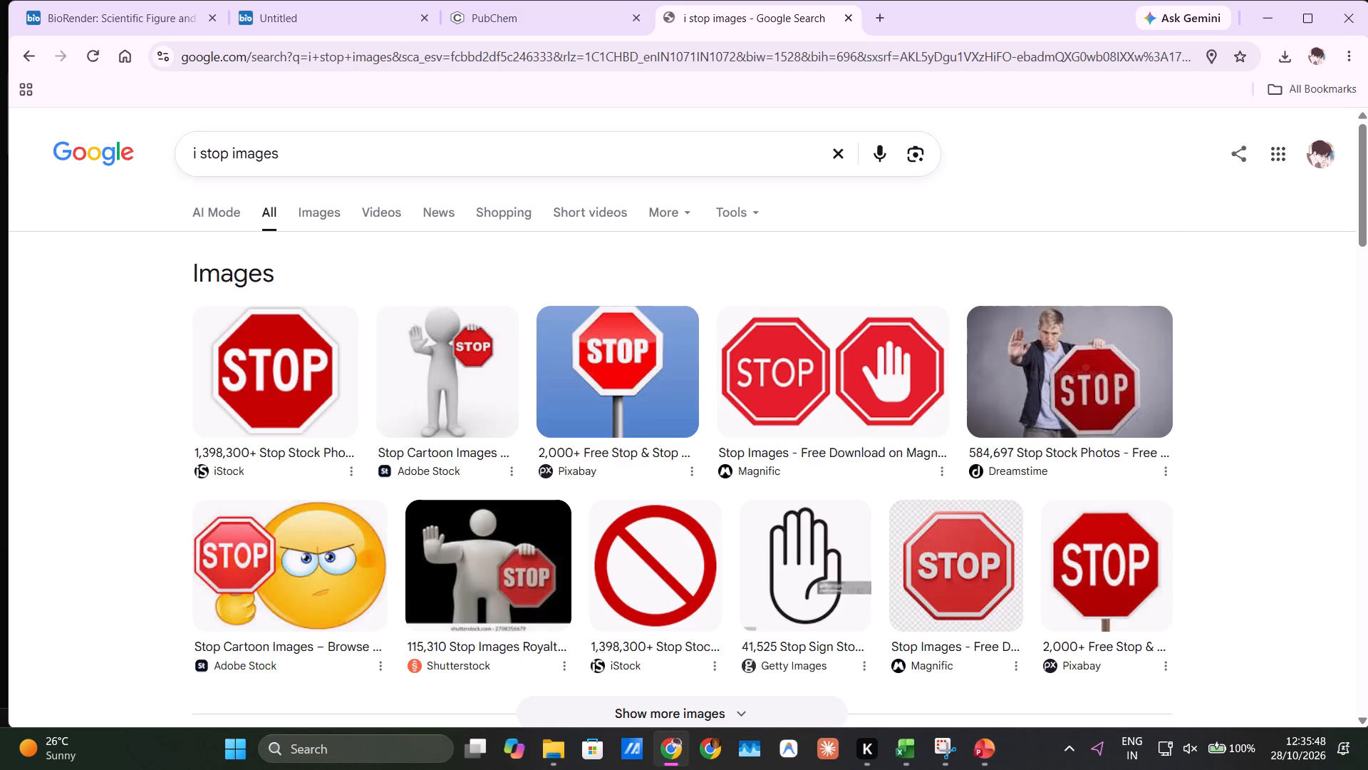
Open a fresh browser tab and close the "i stop images" results tab.
{"action": "key", "text": "BackSpace"}
{"action": "key", "text": "BackSpace"}
{"action": "key", "text": "BackSpace"}
{"action": "key", "text": "BackSpace"}
{"action": "key", "text": "BackSpace"}
{"action": "key", "text": "BackSpace"}
{"action": "key", "text": "BackSpace"}
{"action": "key", "text": "BackSpace"}
{"action": "key", "text": "BackSpace"}
{"action": "key", "text": "BackSpace"}
{"action": "key", "text": "BackSpace"}
{"action": "key", "text": "BackSpace"}
{"action": "key", "text": "BackSpace"}
{"action": "key", "text": "BackSpace"}
{"action": "key", "text": "BackSpace"}
{"action": "key", "text": "BackSpace"}
{"action": "key", "text": "BackSpace"}
{"action": "key", "text": "BackSpace"}
{"action": "key", "text": "BackSpace"}
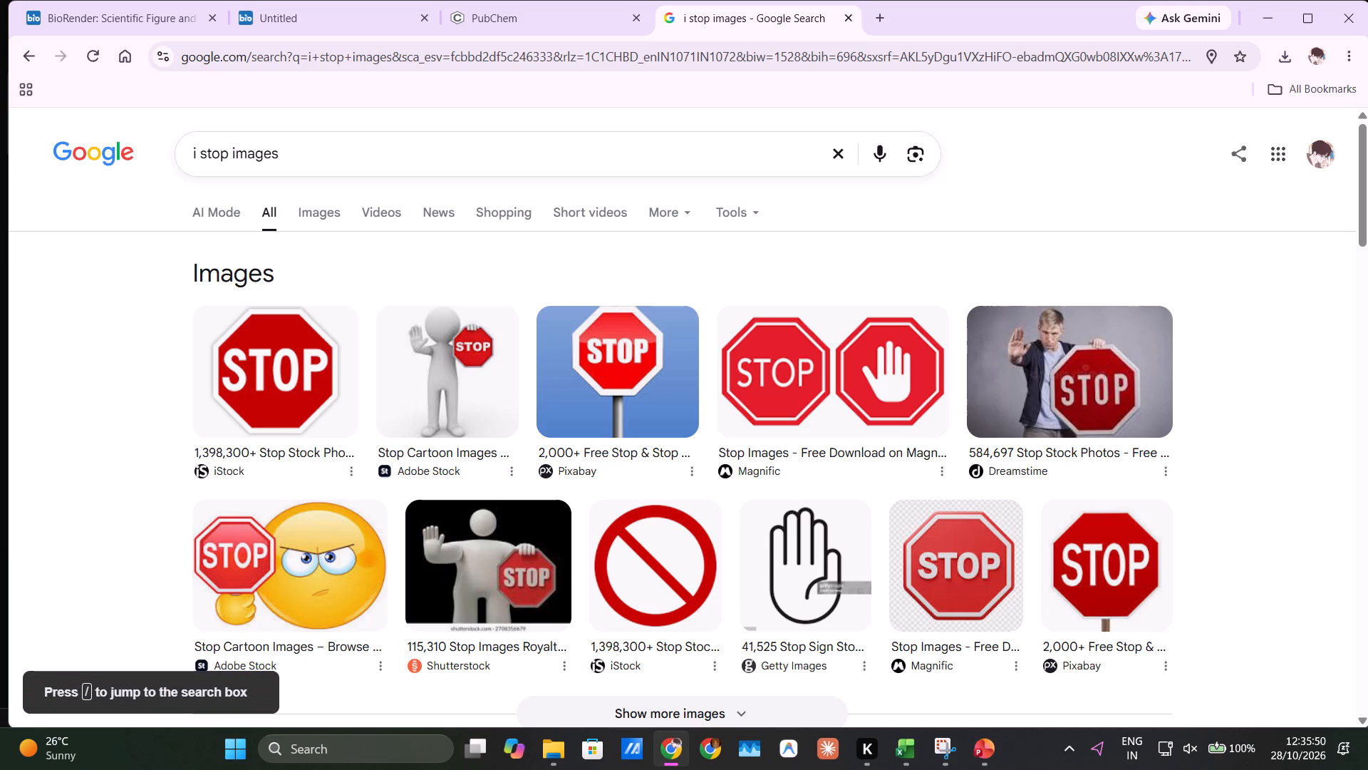
{"action": "left_click", "coordinate": [846, 10]}
{"action": "left_click", "coordinate": [856, 21]}
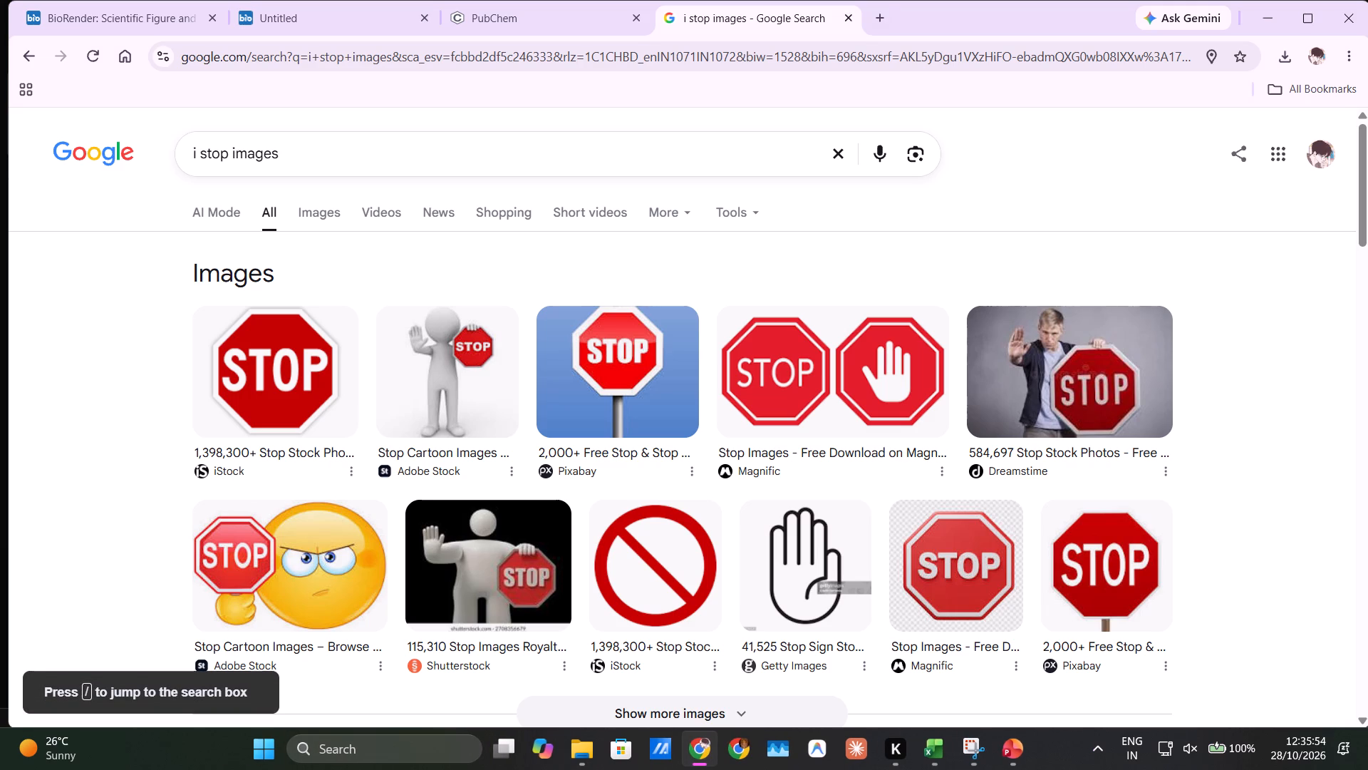
{"action": "left_click", "coordinate": [887, 9]}
{"action": "left_click", "coordinate": [835, 21]}
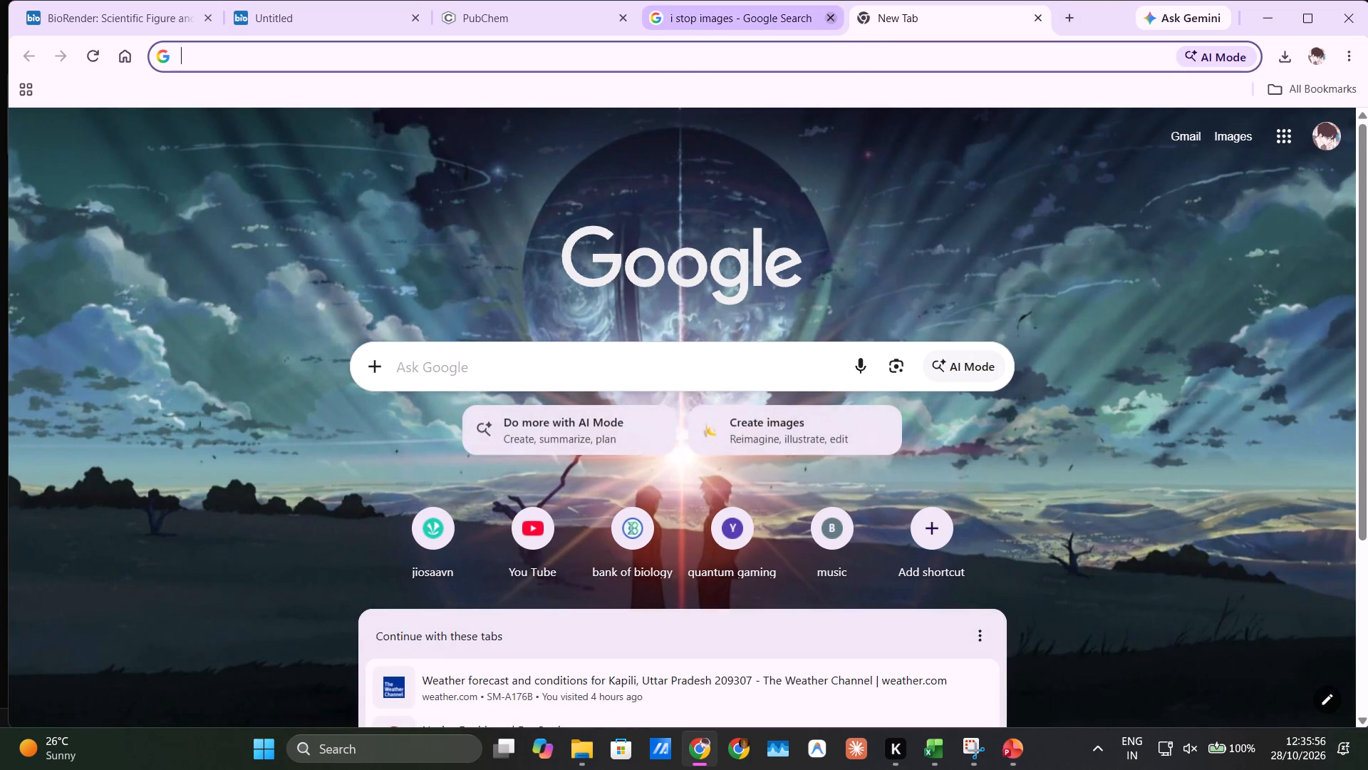
Search Google for "istock images" and open the iStock website from the results.
{"action": "left_click", "coordinate": [782, 60]}
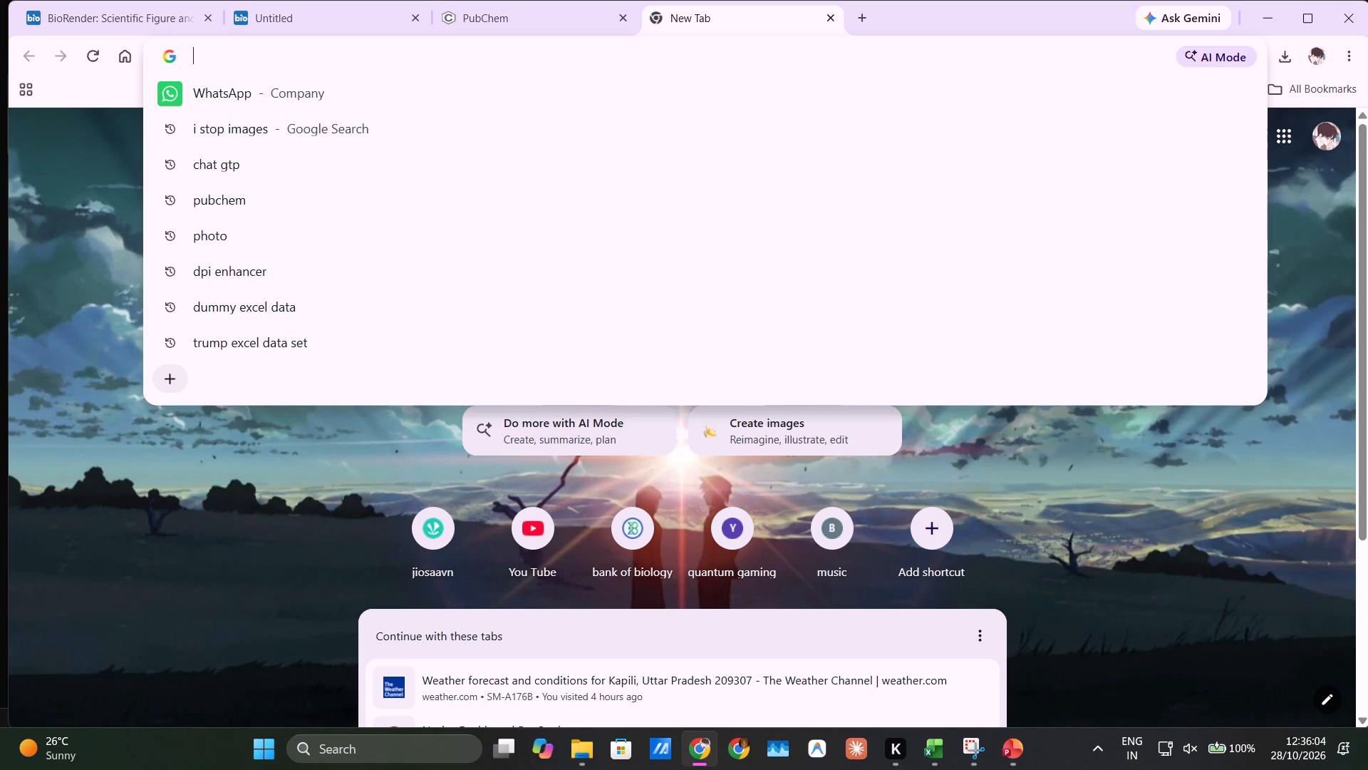
{"action": "key", "text": "i"}
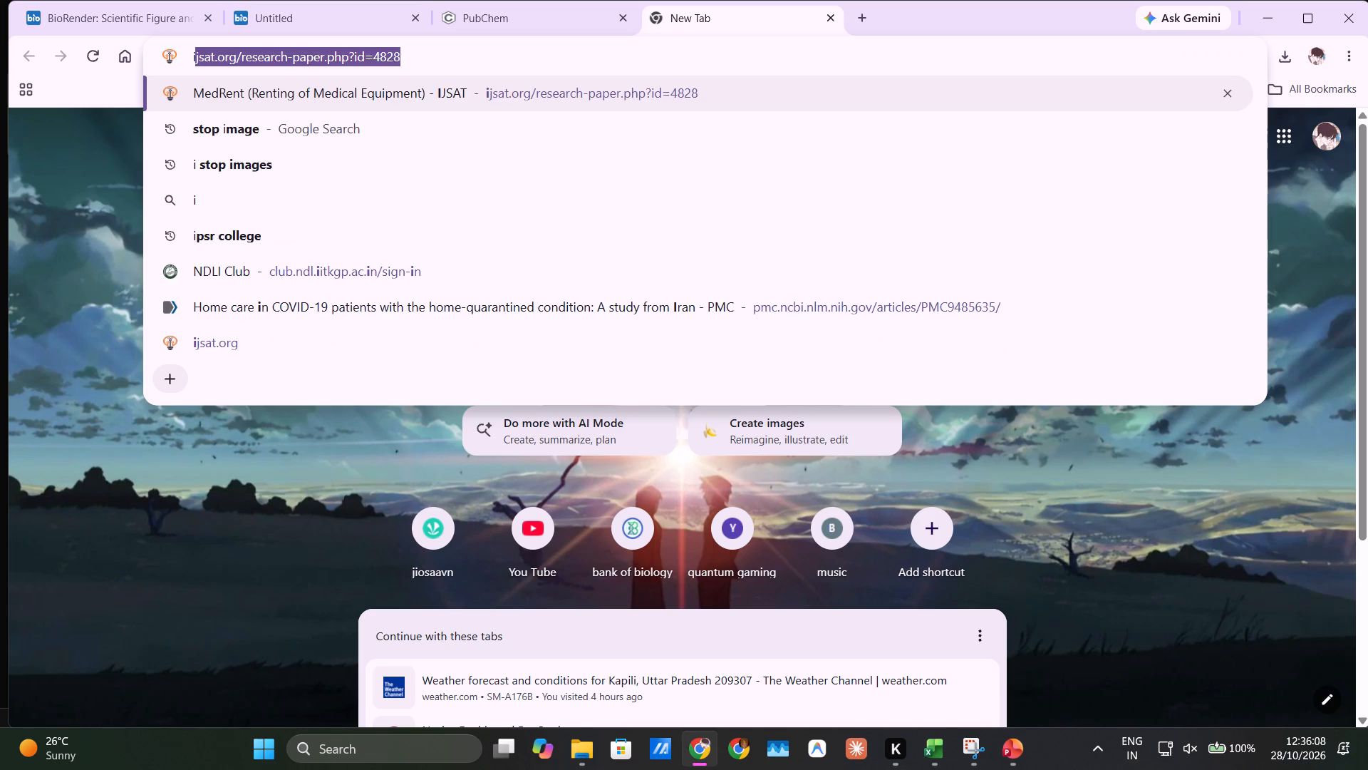
{"action": "type", "text": "stp"}
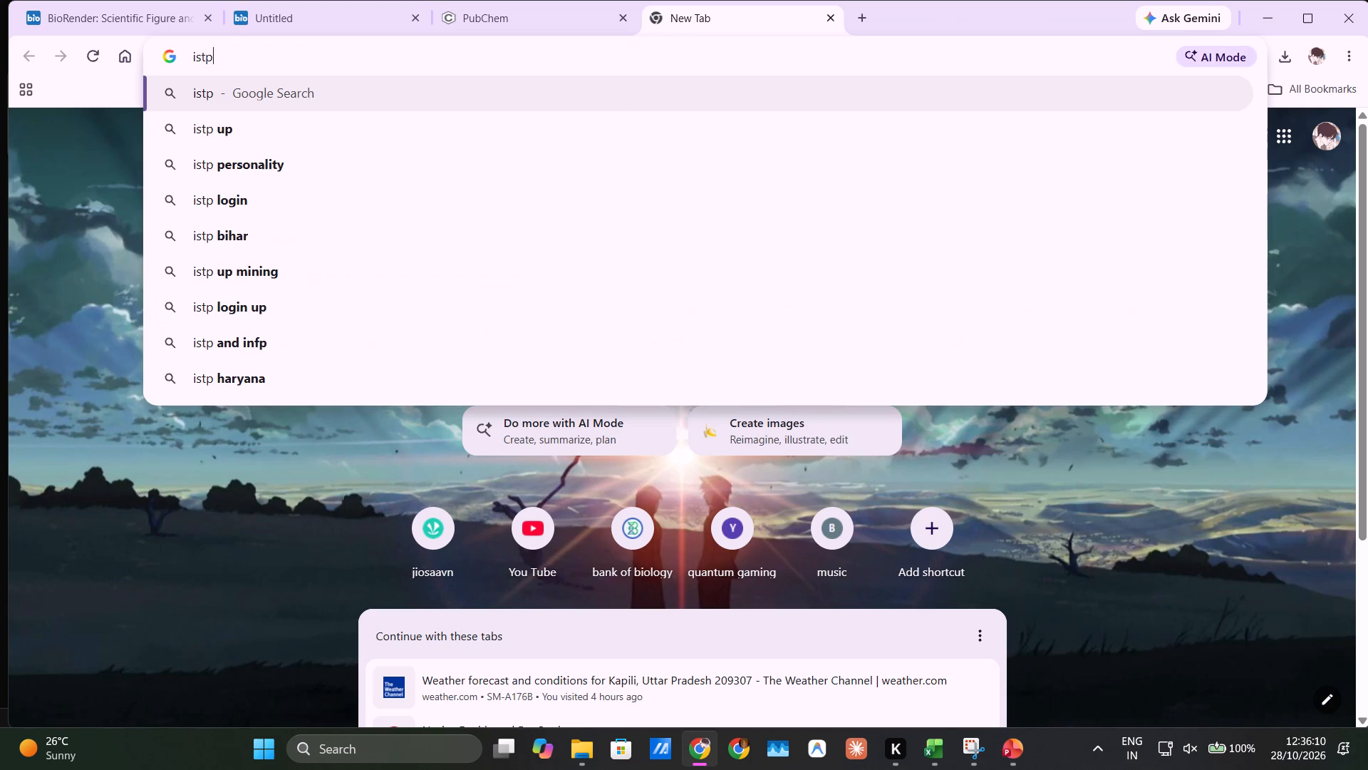
{"action": "key", "text": "BackSpace"}
{"action": "key", "text": "BackSpace"}
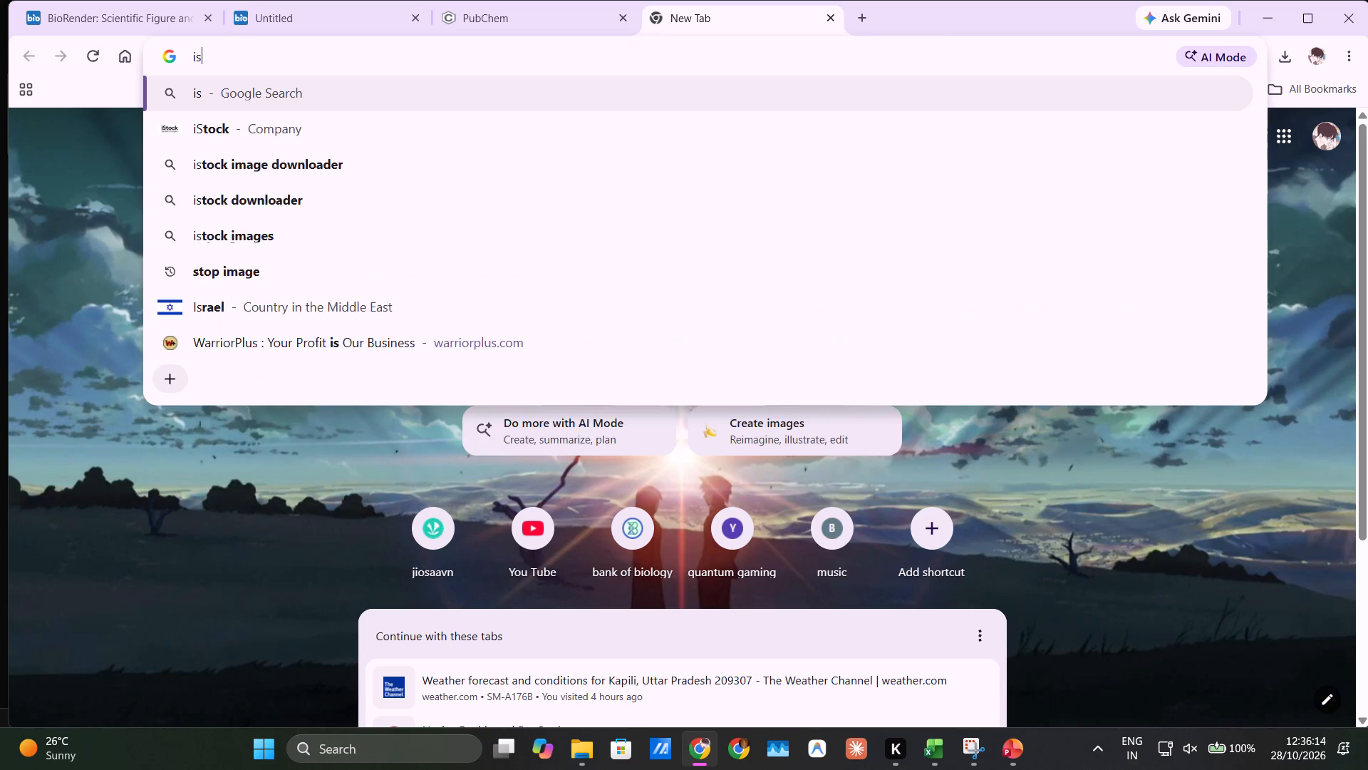
{"action": "left_click", "coordinate": [346, 243]}
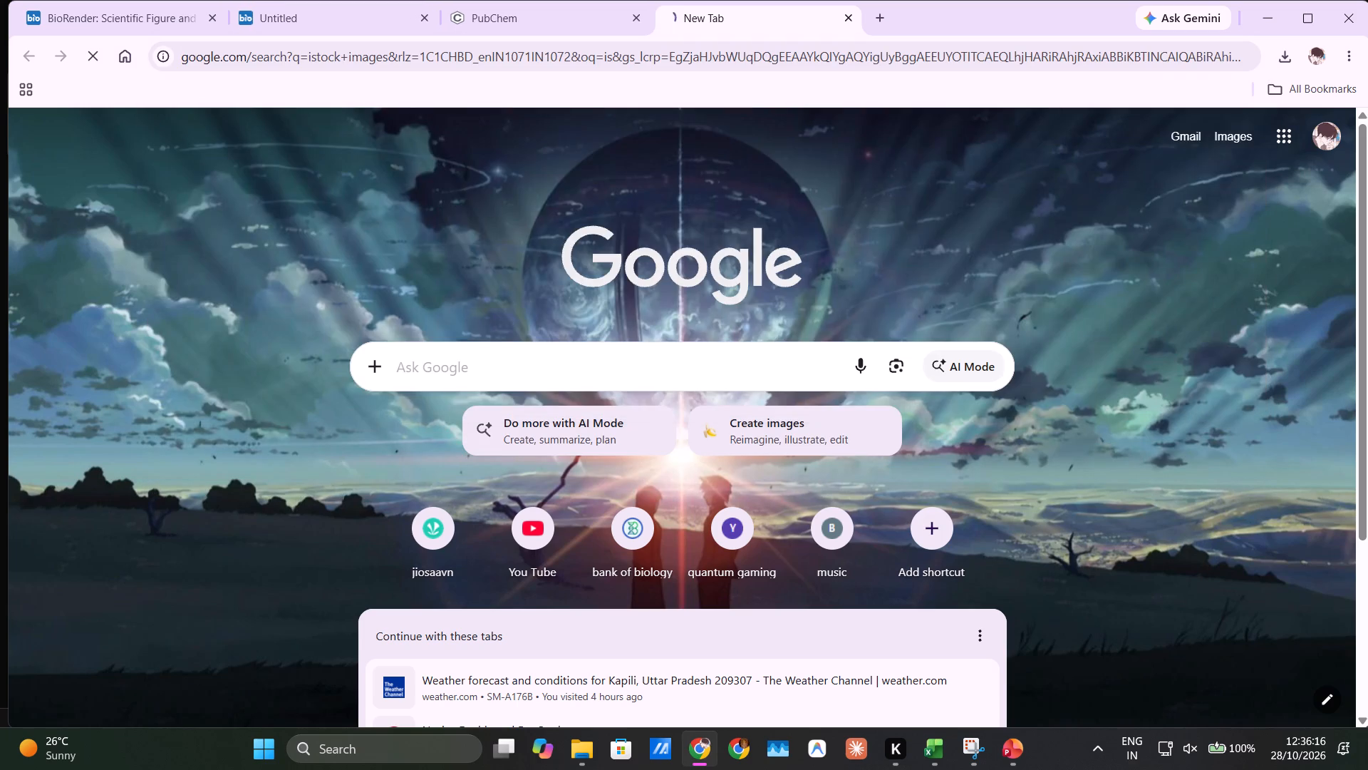
{"action": "left_click", "coordinate": [284, 302]}
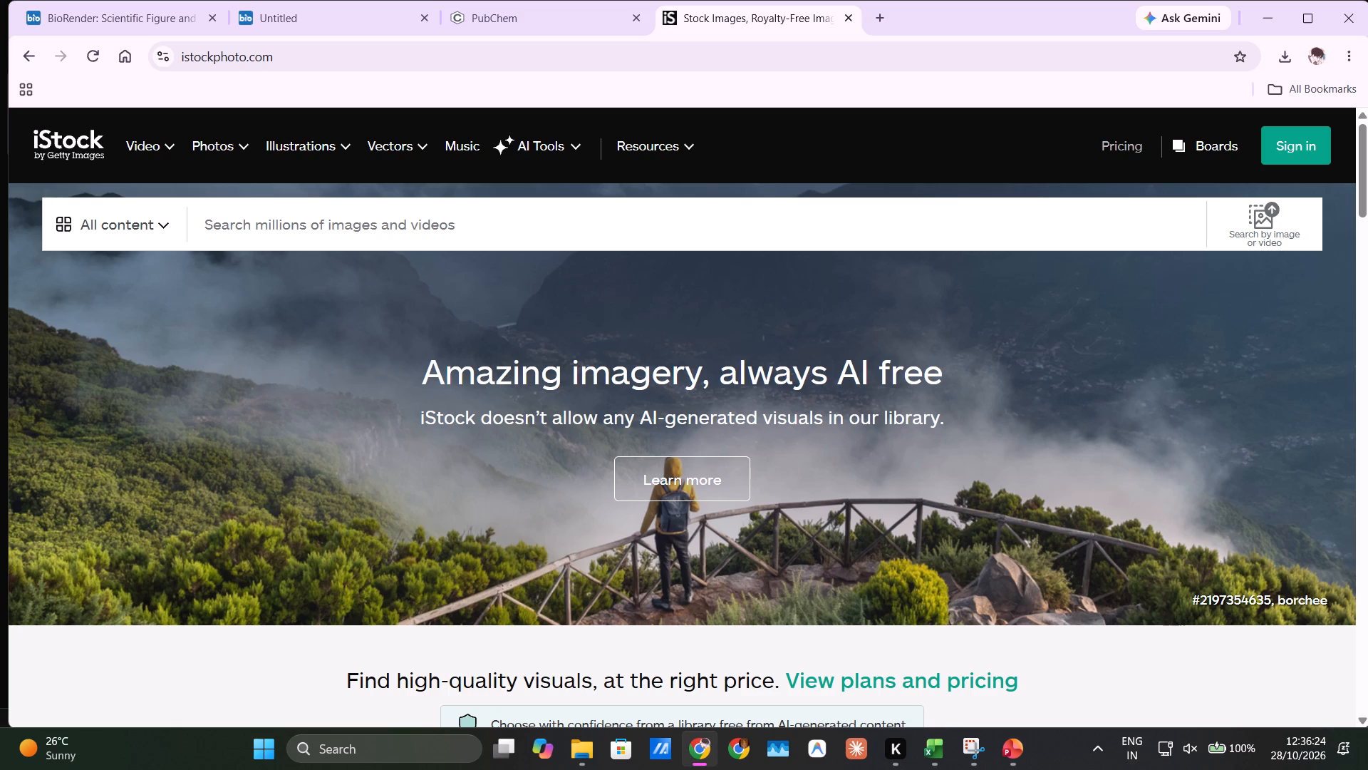
Search all content on iStock for "human body".
{"action": "scroll", "coordinate": [284, 302], "scroll_direction": "down", "scroll_amount": 4}
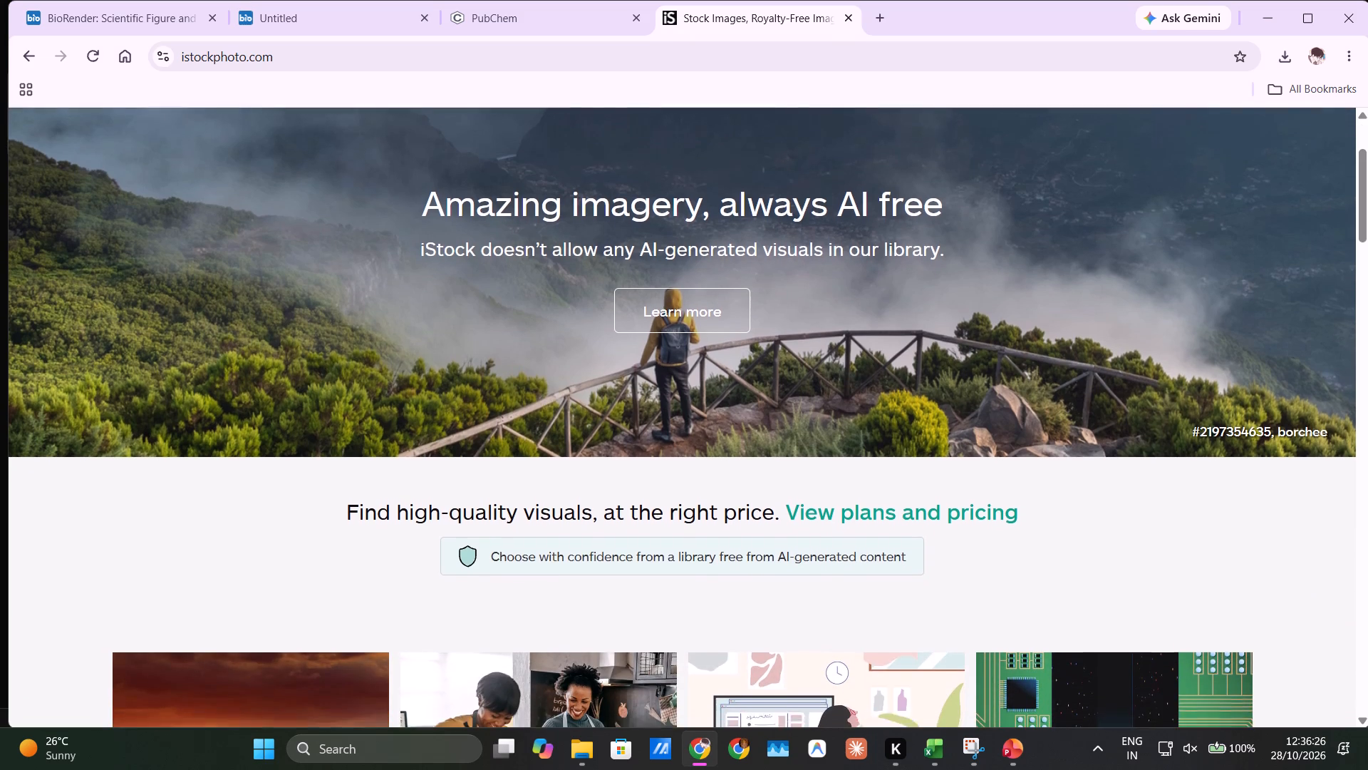
{"action": "scroll", "coordinate": [284, 302], "scroll_direction": "down", "scroll_amount": 2}
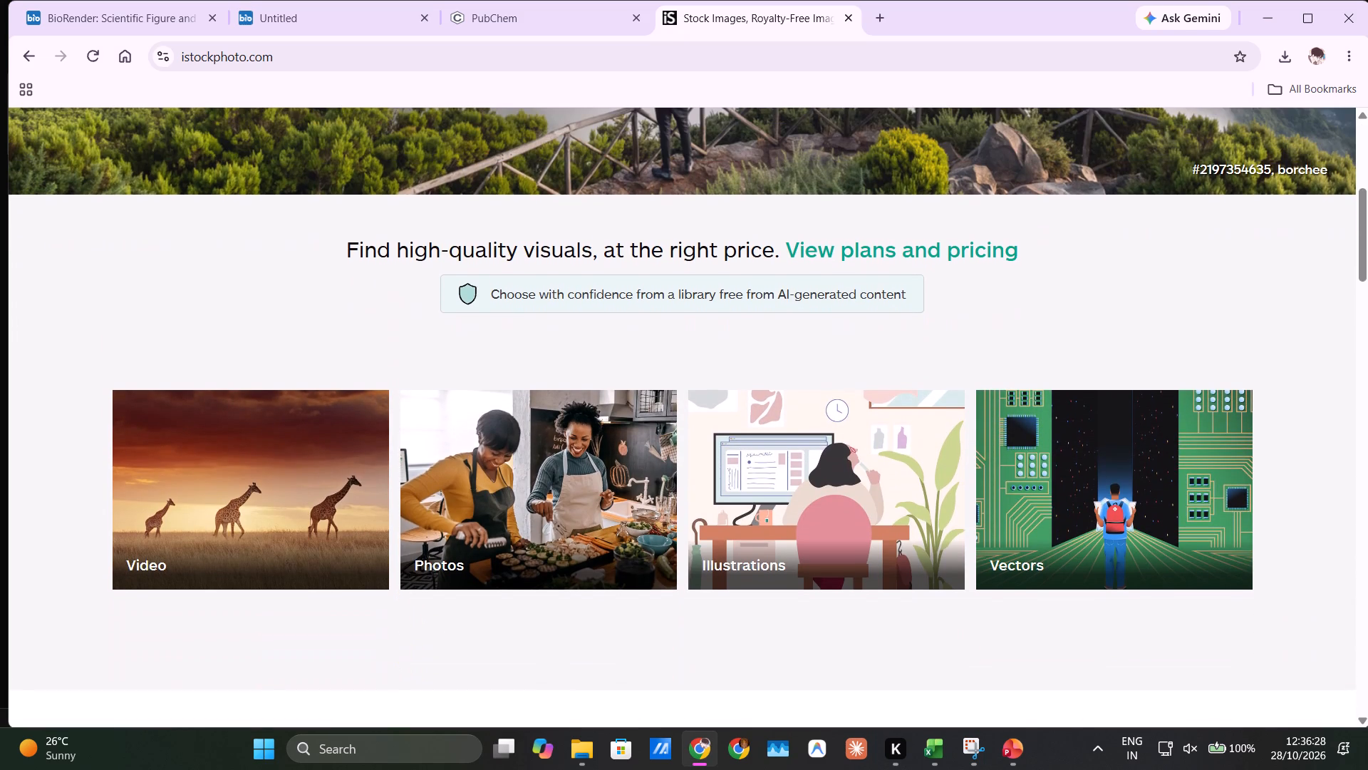
{"action": "scroll", "coordinate": [284, 302], "scroll_direction": "up", "scroll_amount": 1}
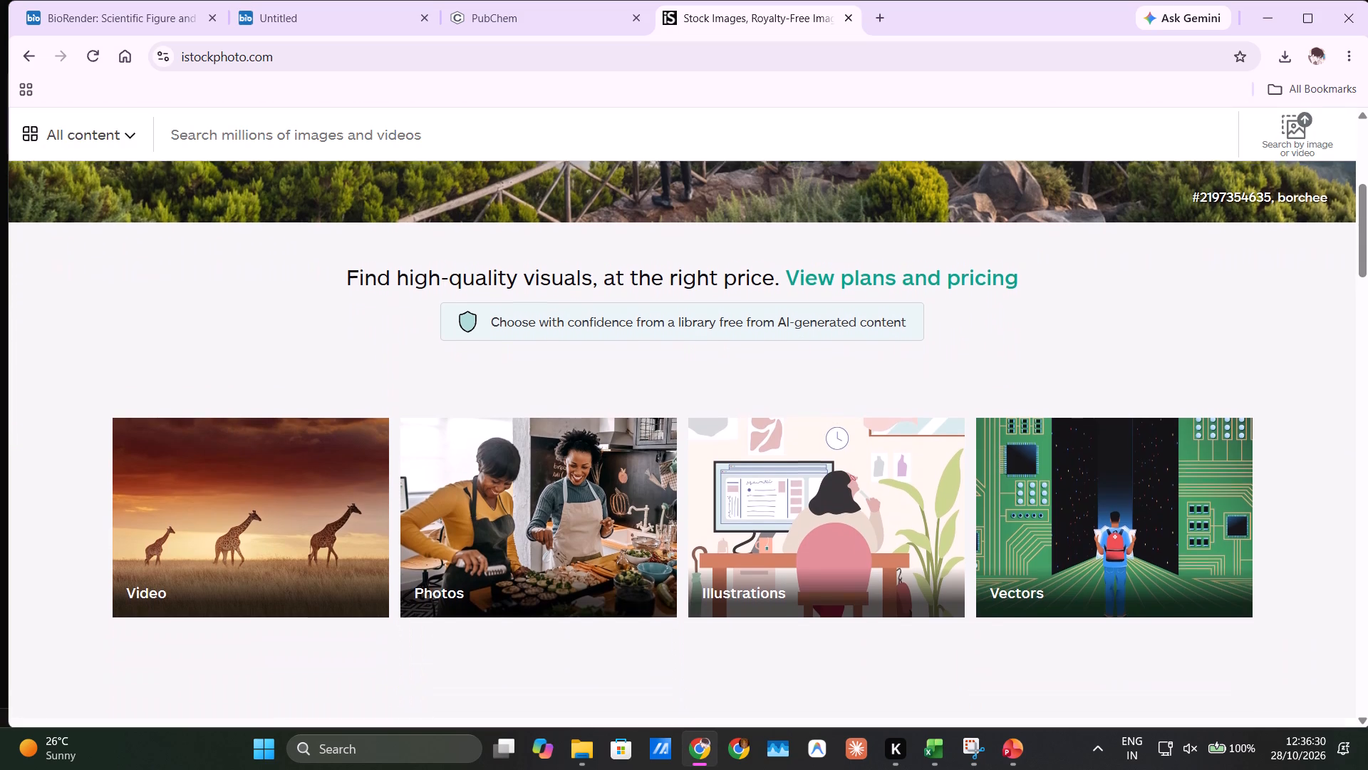
{"action": "scroll", "coordinate": [284, 302], "scroll_direction": "up", "scroll_amount": 4}
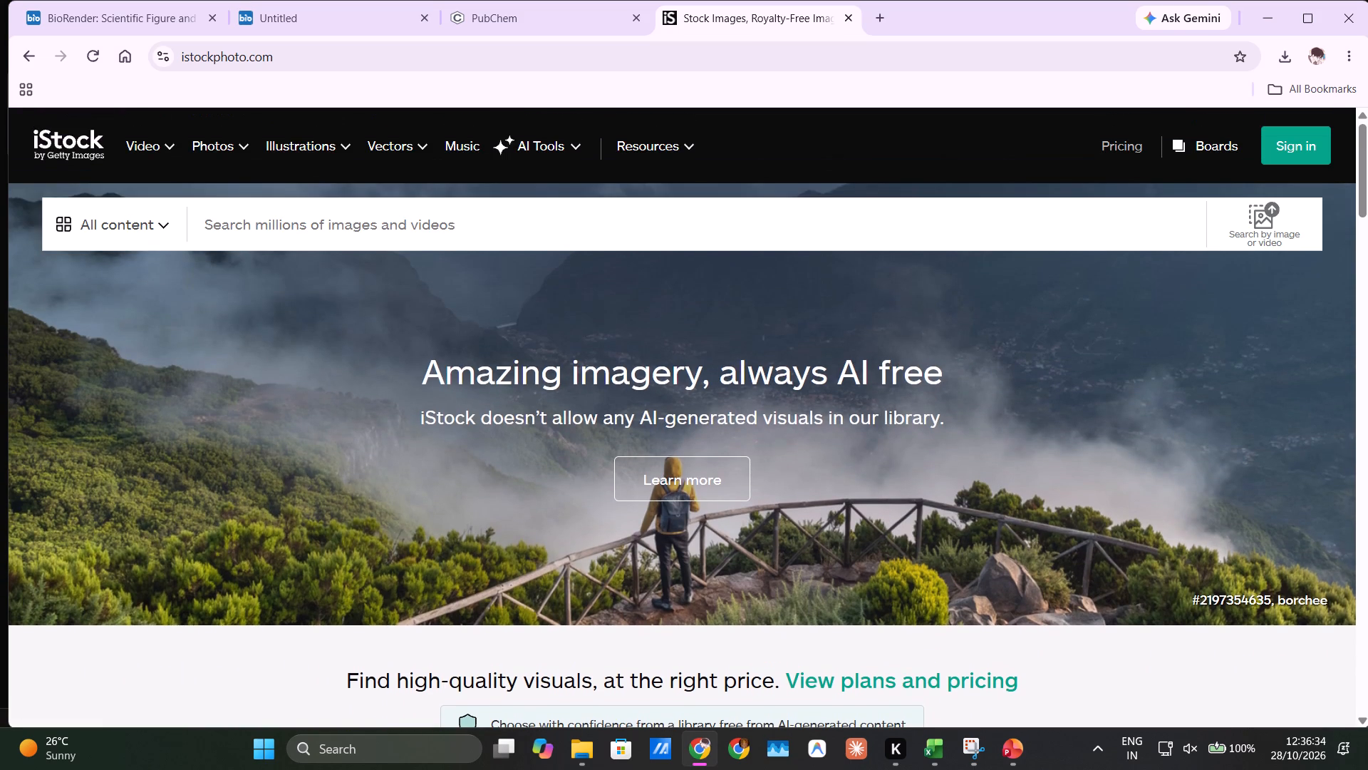
{"action": "left_click", "coordinate": [328, 217]}
{"action": "type", "text": "human"}
{"action": "key", "text": "space"}
{"action": "type", "text": "body"}
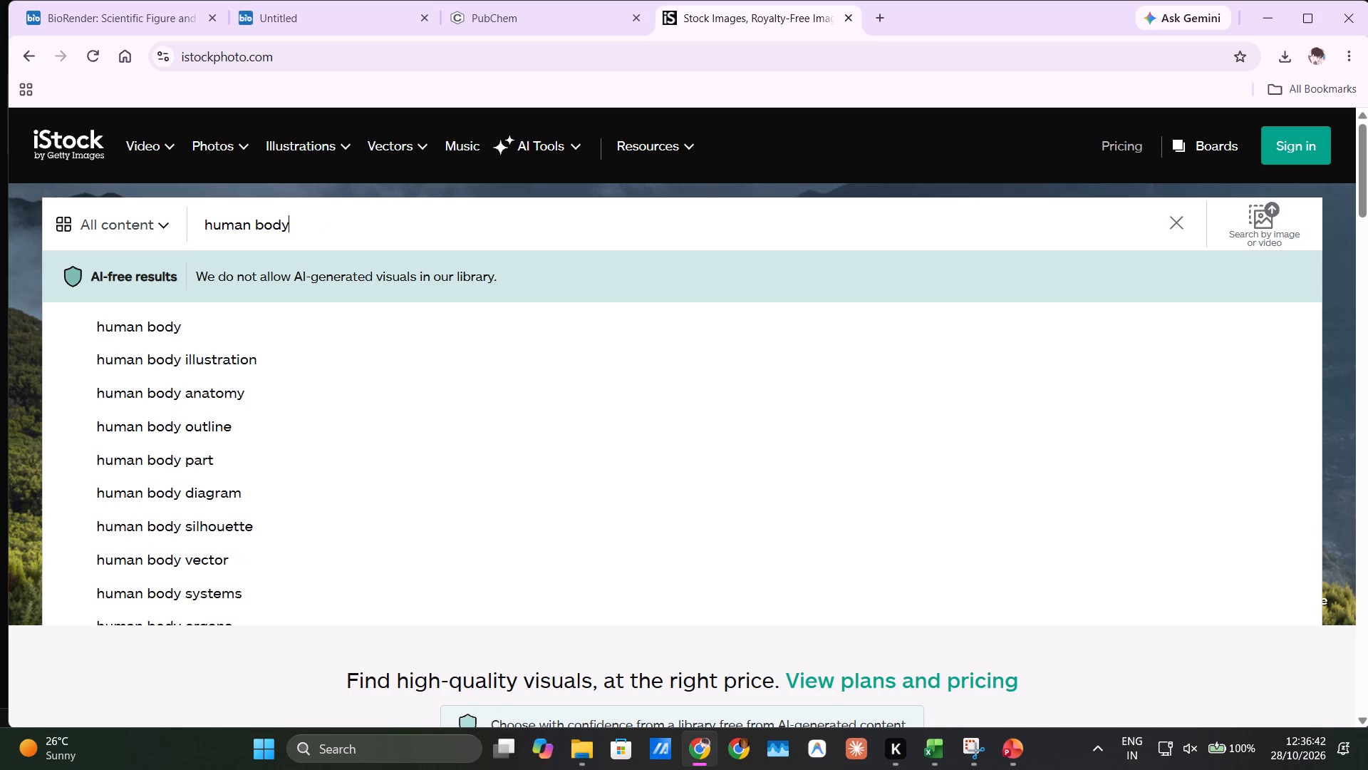
{"action": "key", "text": "space"}
{"action": "key", "text": "Return"}
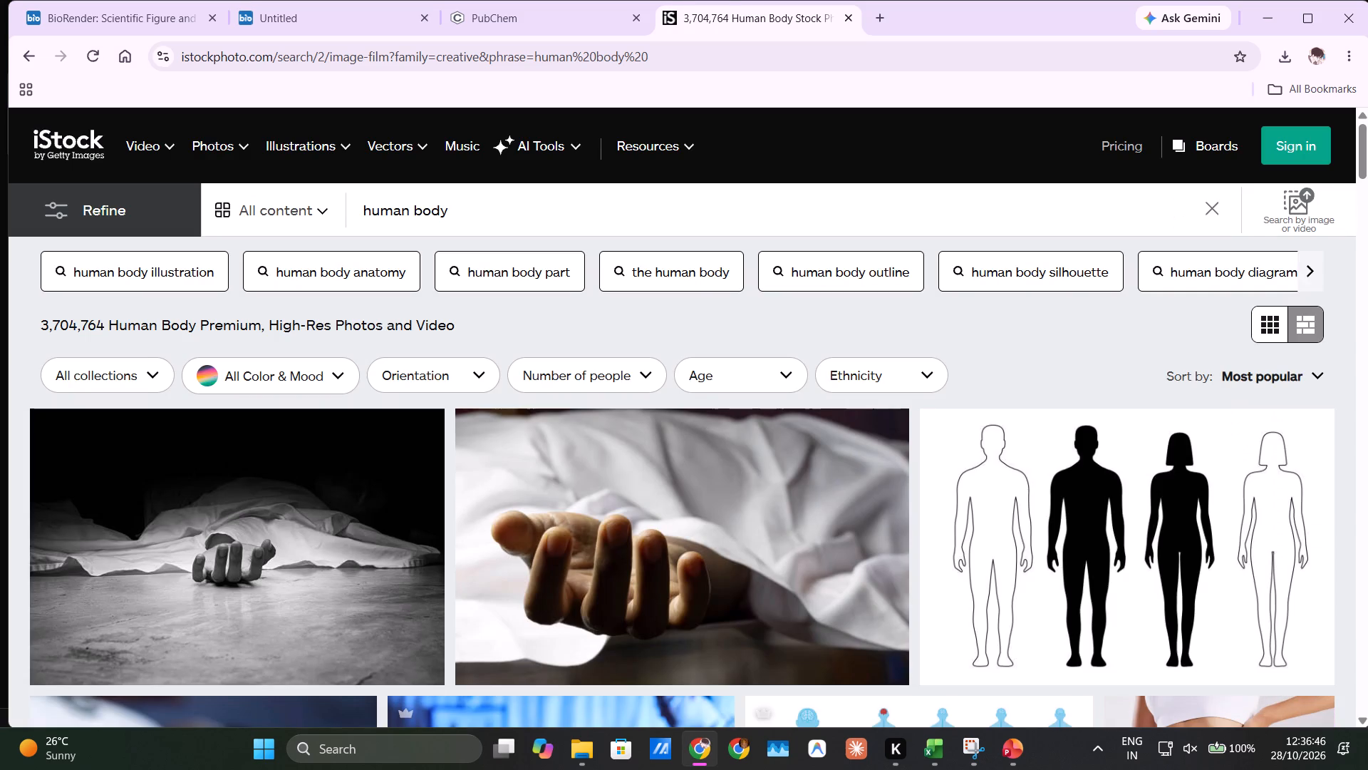
Dismiss the AI-free imagery notice and look over the first human body results.
{"action": "scroll", "coordinate": [328, 217], "scroll_direction": "down", "scroll_amount": 1}
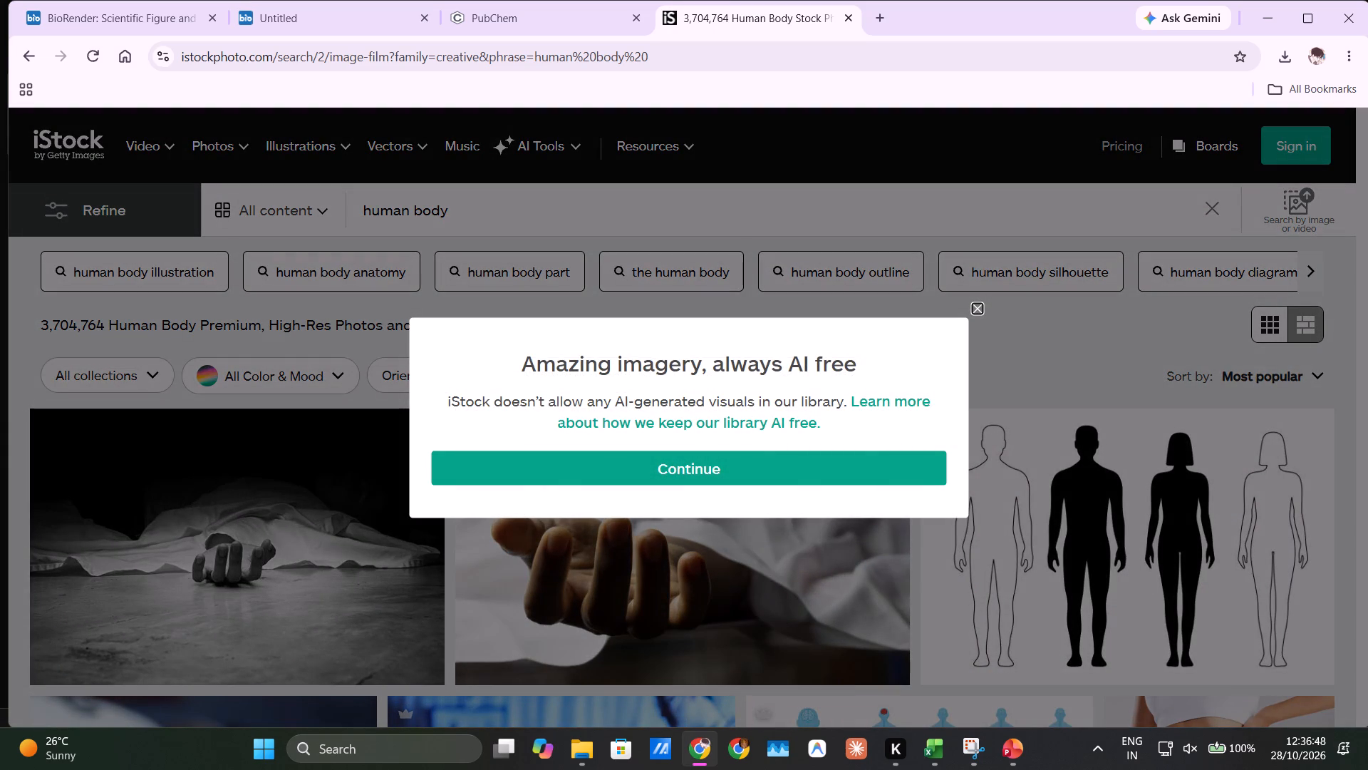
{"action": "left_click", "coordinate": [978, 306]}
{"action": "scroll", "coordinate": [978, 306], "scroll_direction": "down", "scroll_amount": 2}
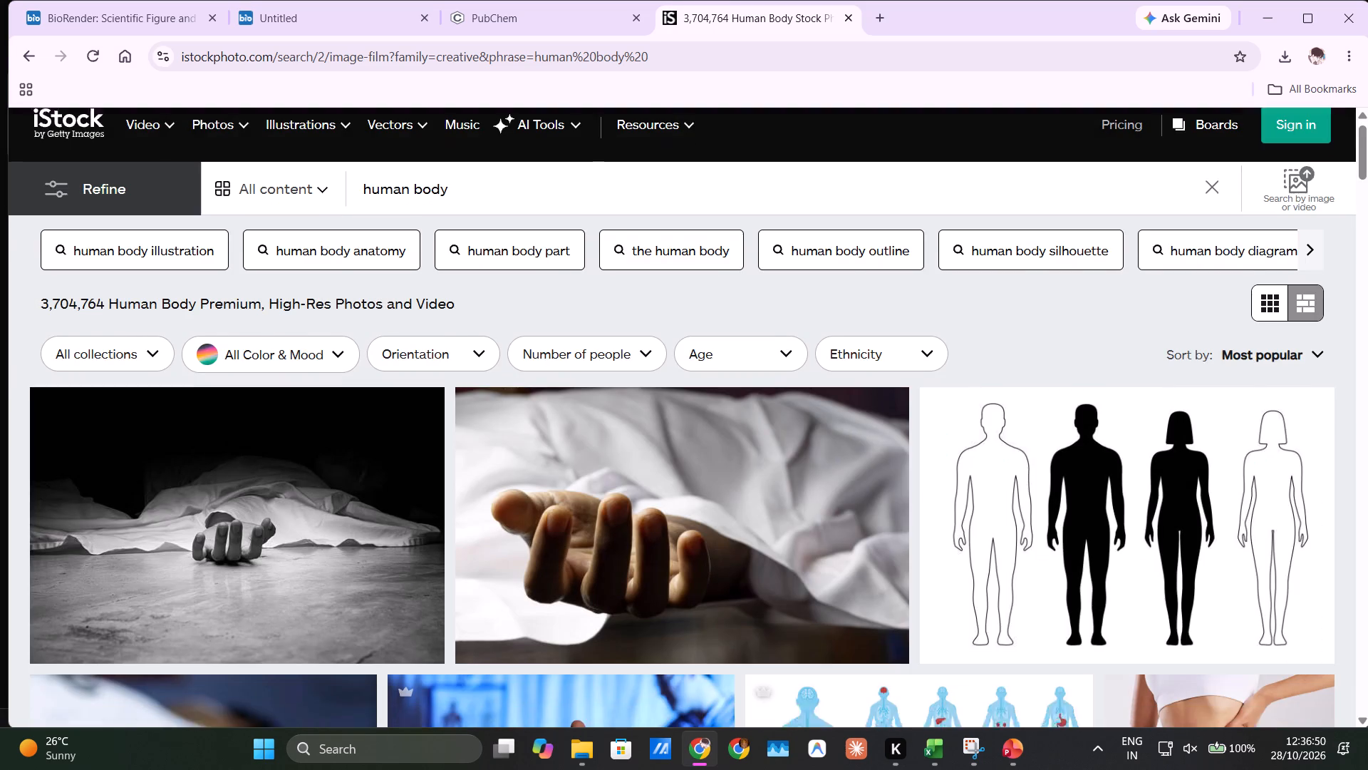
{"action": "scroll", "coordinate": [978, 306], "scroll_direction": "down", "scroll_amount": 3}
{"action": "scroll", "coordinate": [978, 306], "scroll_direction": "up", "scroll_amount": 2}
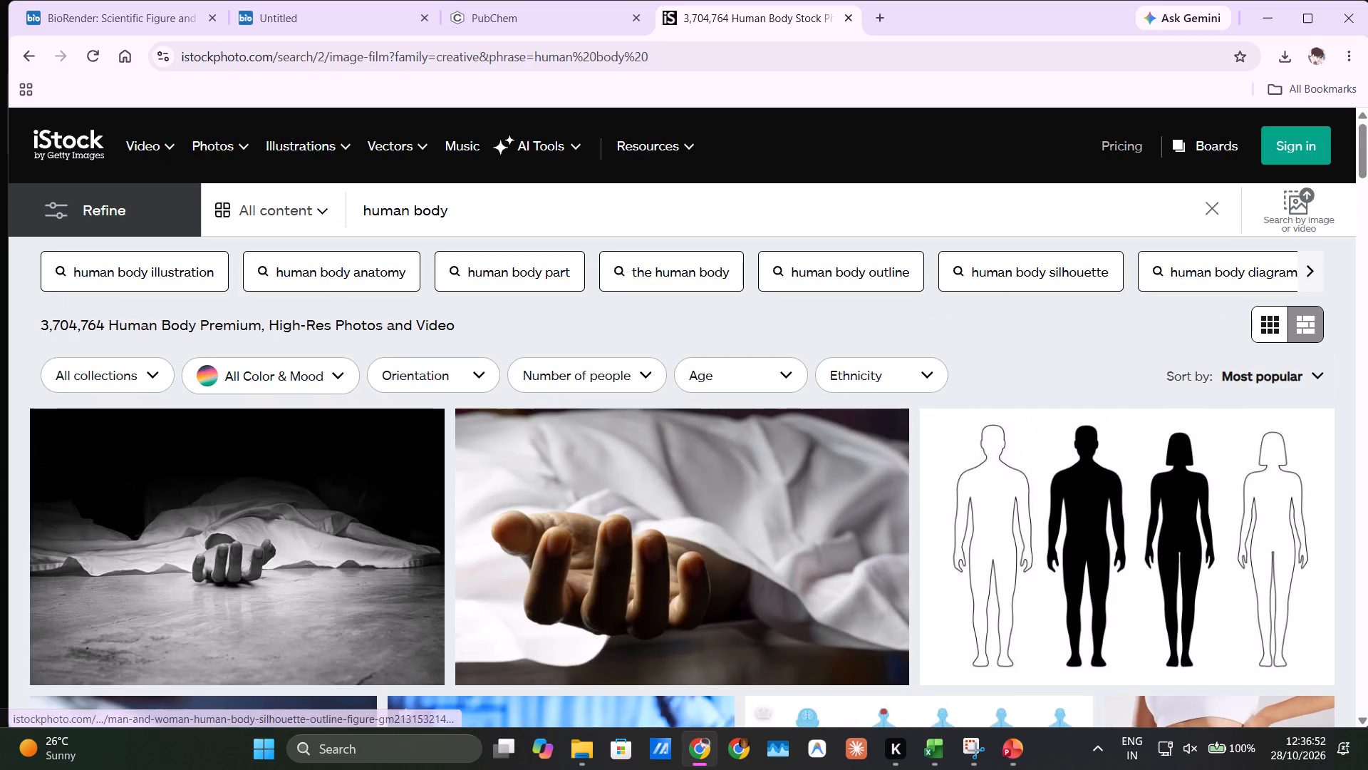
Narrow the iStock search to the suggested phrase "the human body" and its refinement "the human body anatomy body".
{"action": "left_click", "coordinate": [684, 269]}
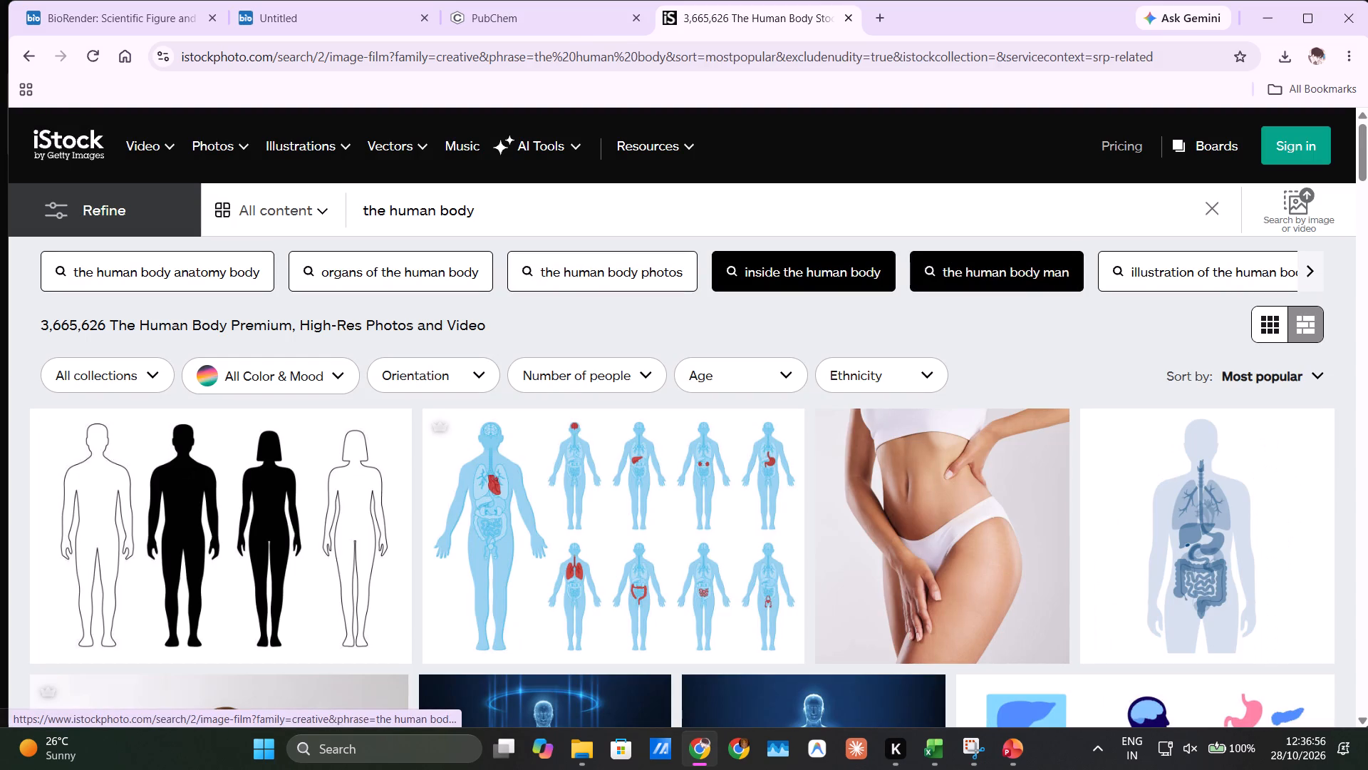
{"action": "left_click", "coordinate": [237, 272]}
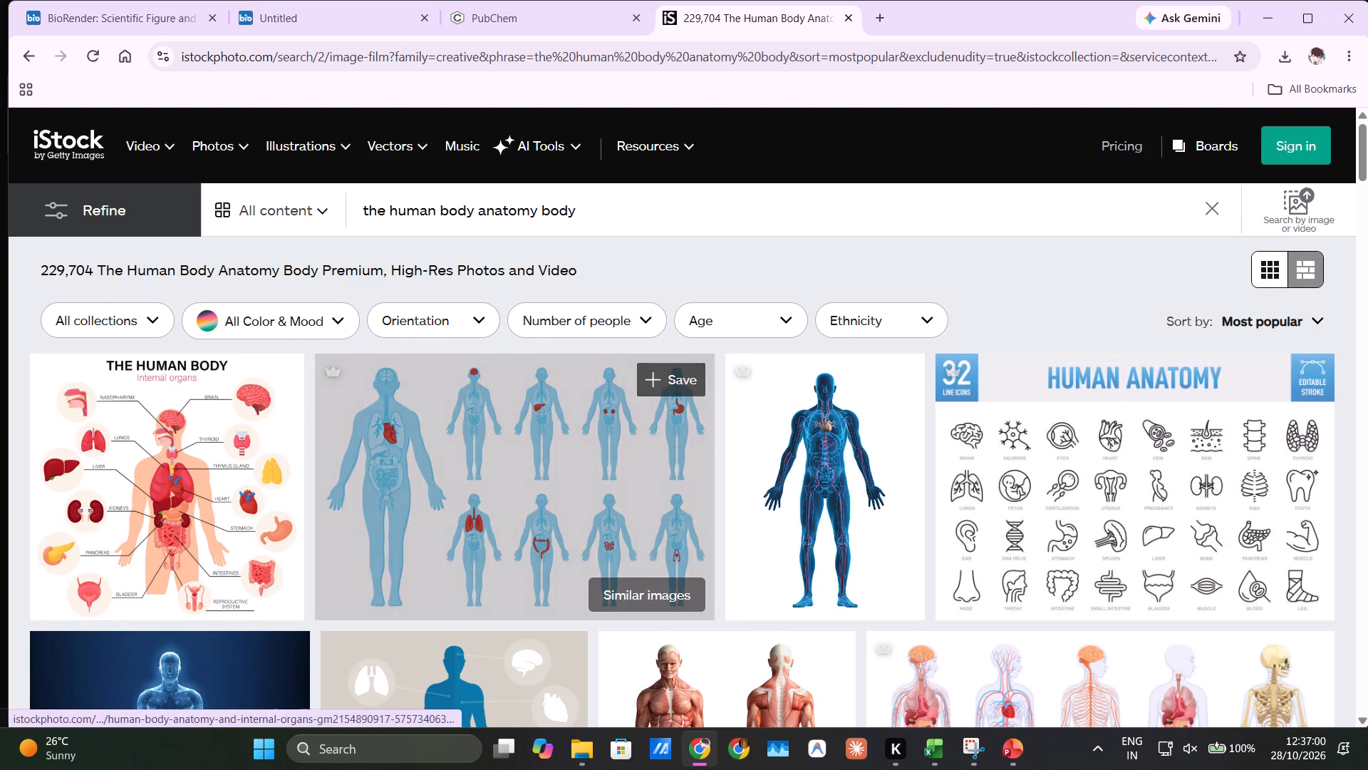
Examine the first page of anatomy results for a suitable human body figure.
{"action": "scroll", "coordinate": [562, 370], "scroll_direction": "down", "scroll_amount": 6}
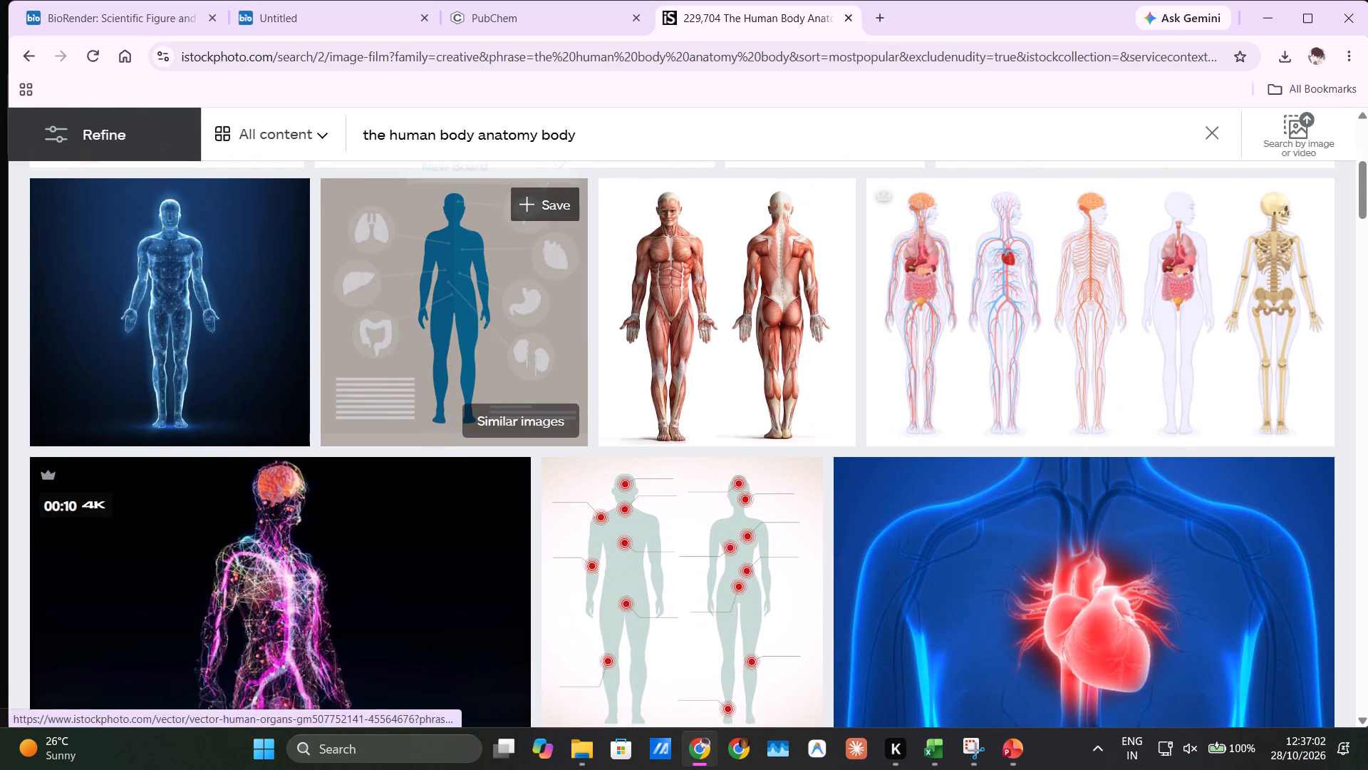
{"action": "scroll", "coordinate": [562, 370], "scroll_direction": "down", "scroll_amount": 7}
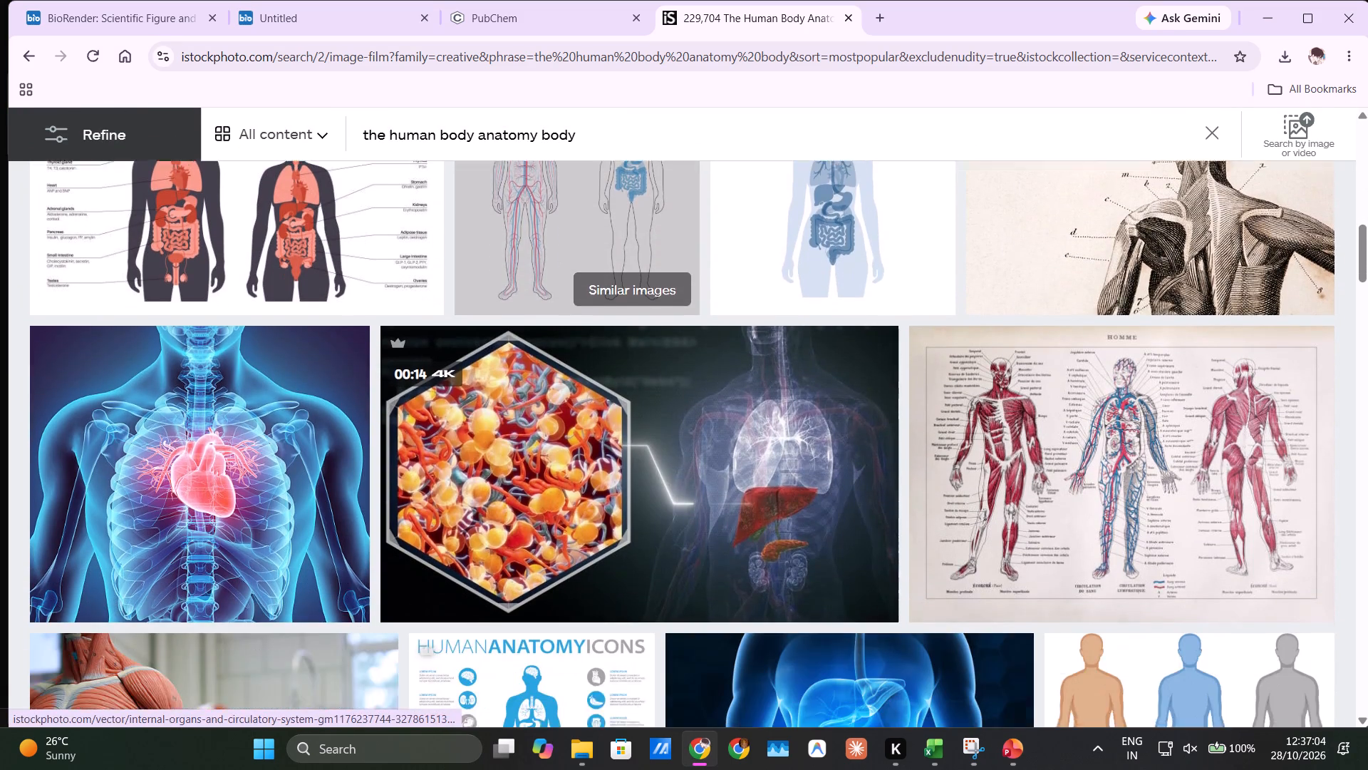
{"action": "scroll", "coordinate": [562, 370], "scroll_direction": "down", "scroll_amount": 5}
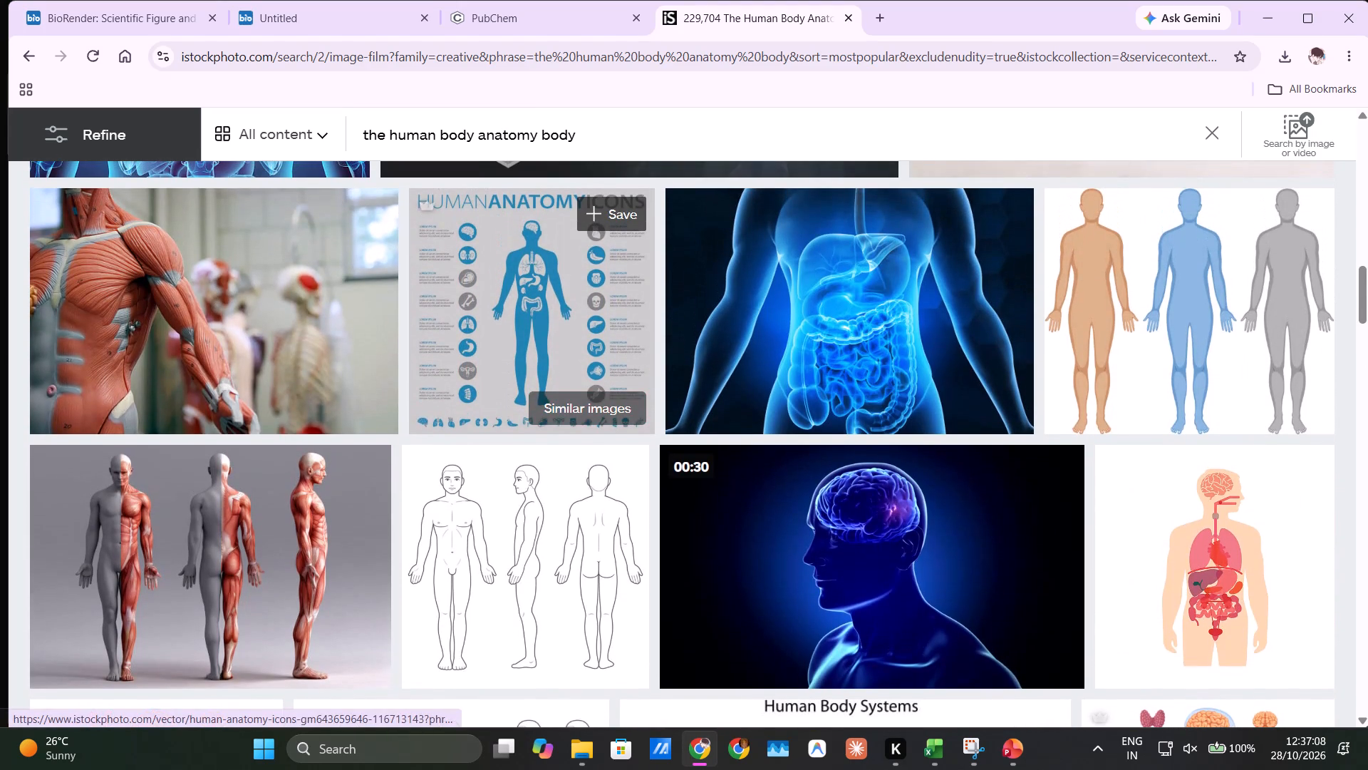
{"action": "scroll", "coordinate": [562, 370], "scroll_direction": "down", "scroll_amount": 11}
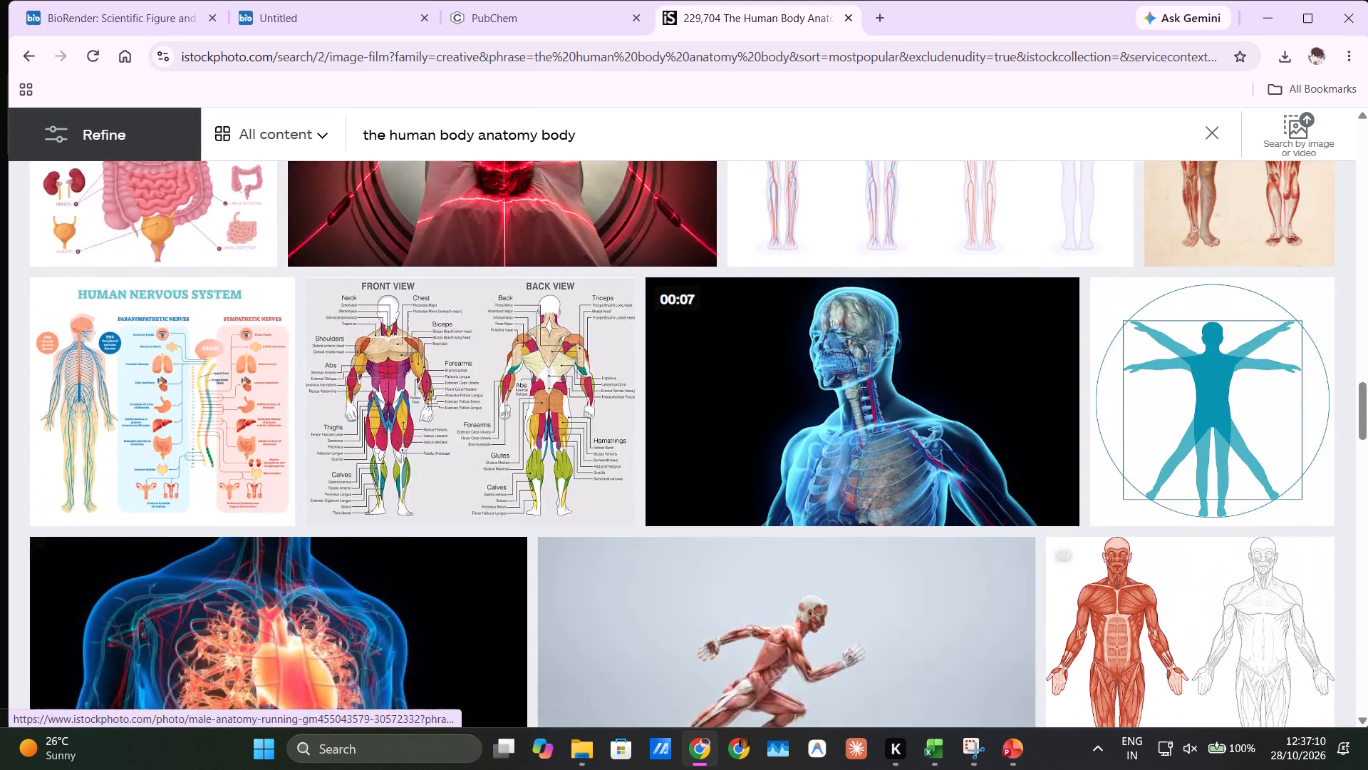
{"action": "scroll", "coordinate": [562, 370], "scroll_direction": "down", "scroll_amount": 3}
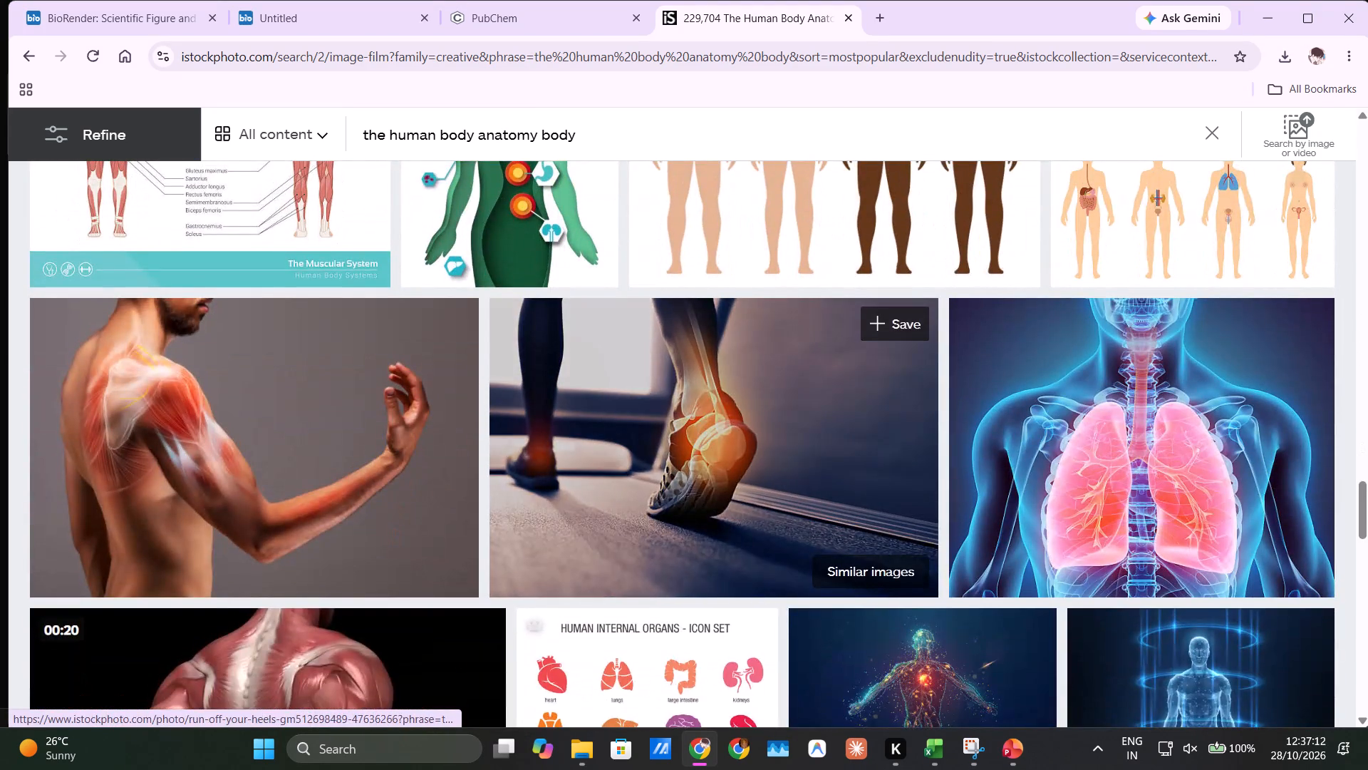
{"action": "scroll", "coordinate": [562, 370], "scroll_direction": "up", "scroll_amount": 3}
{"action": "scroll", "coordinate": [562, 370], "scroll_direction": "down", "scroll_amount": 1}
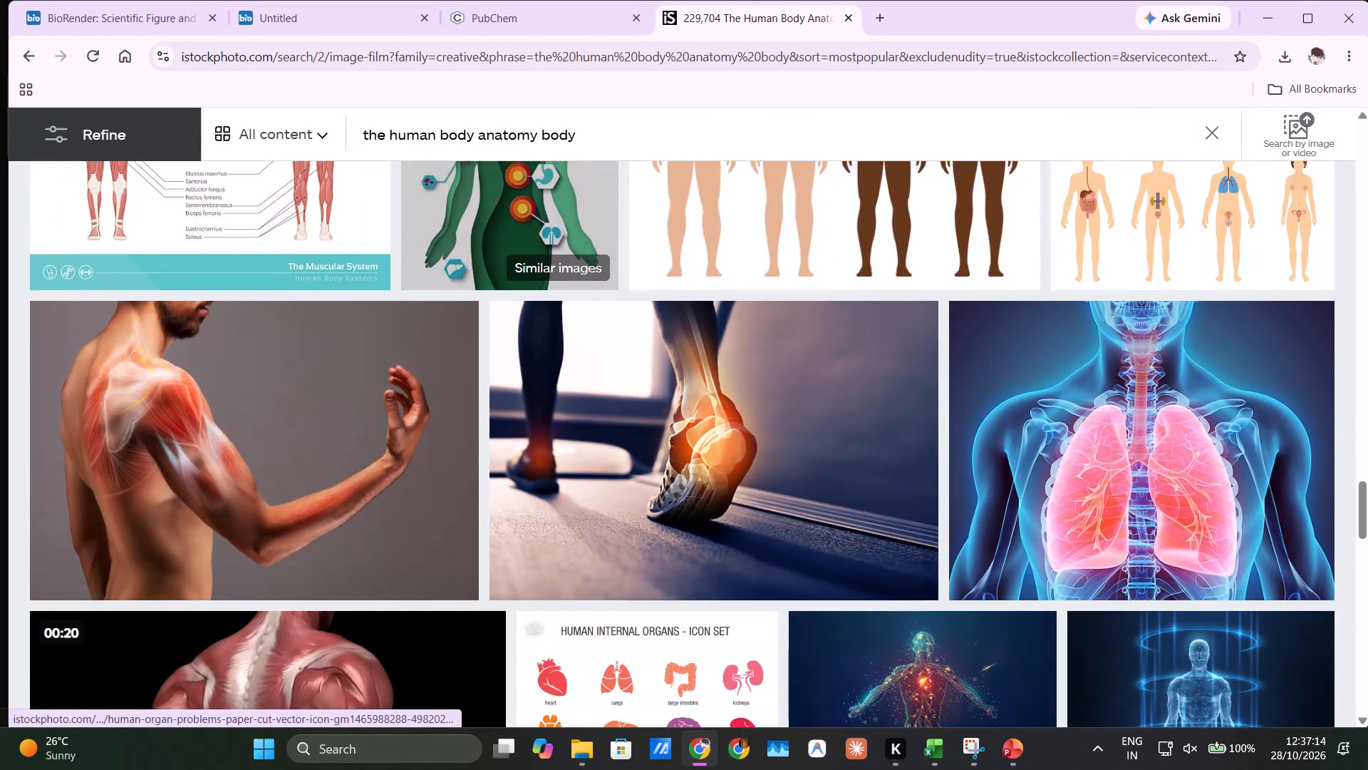
{"action": "scroll", "coordinate": [562, 370], "scroll_direction": "down", "scroll_amount": 8}
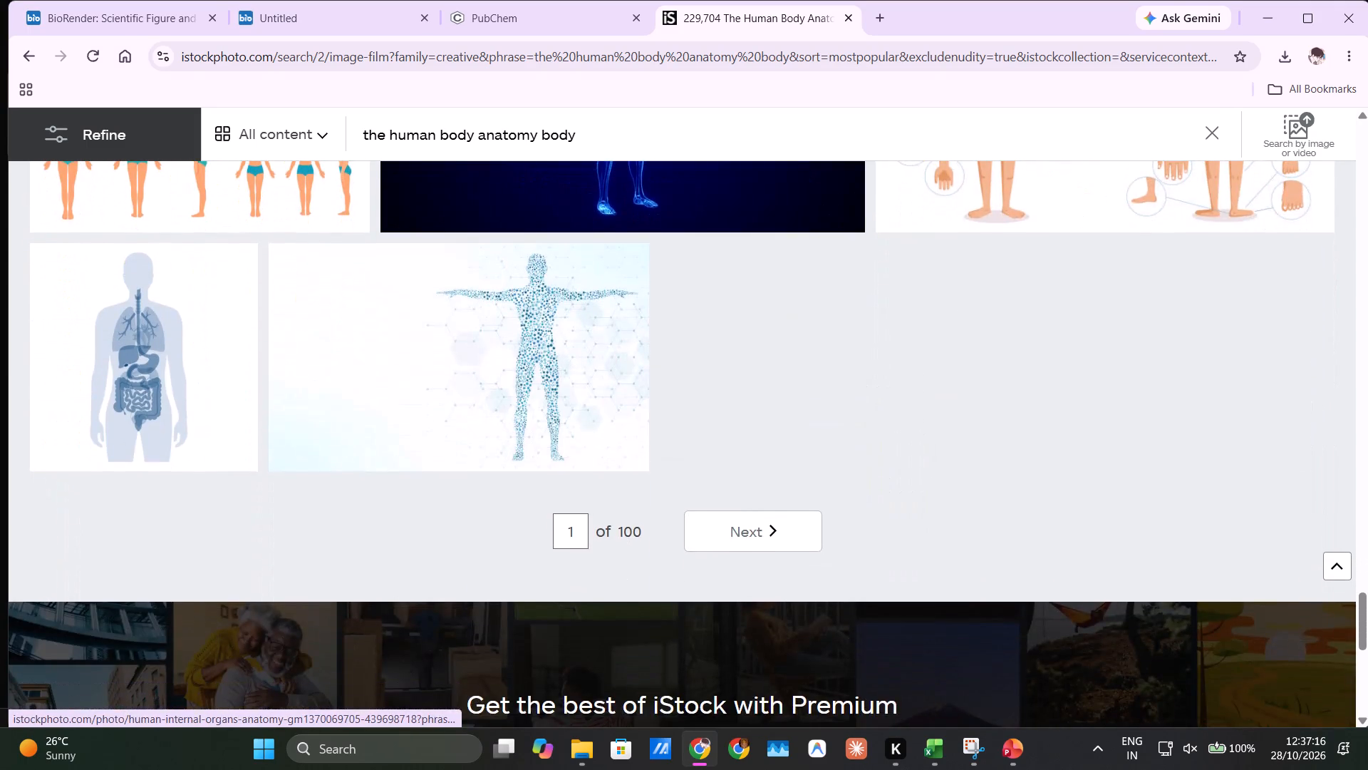
{"action": "scroll", "coordinate": [562, 370], "scroll_direction": "up", "scroll_amount": 13}
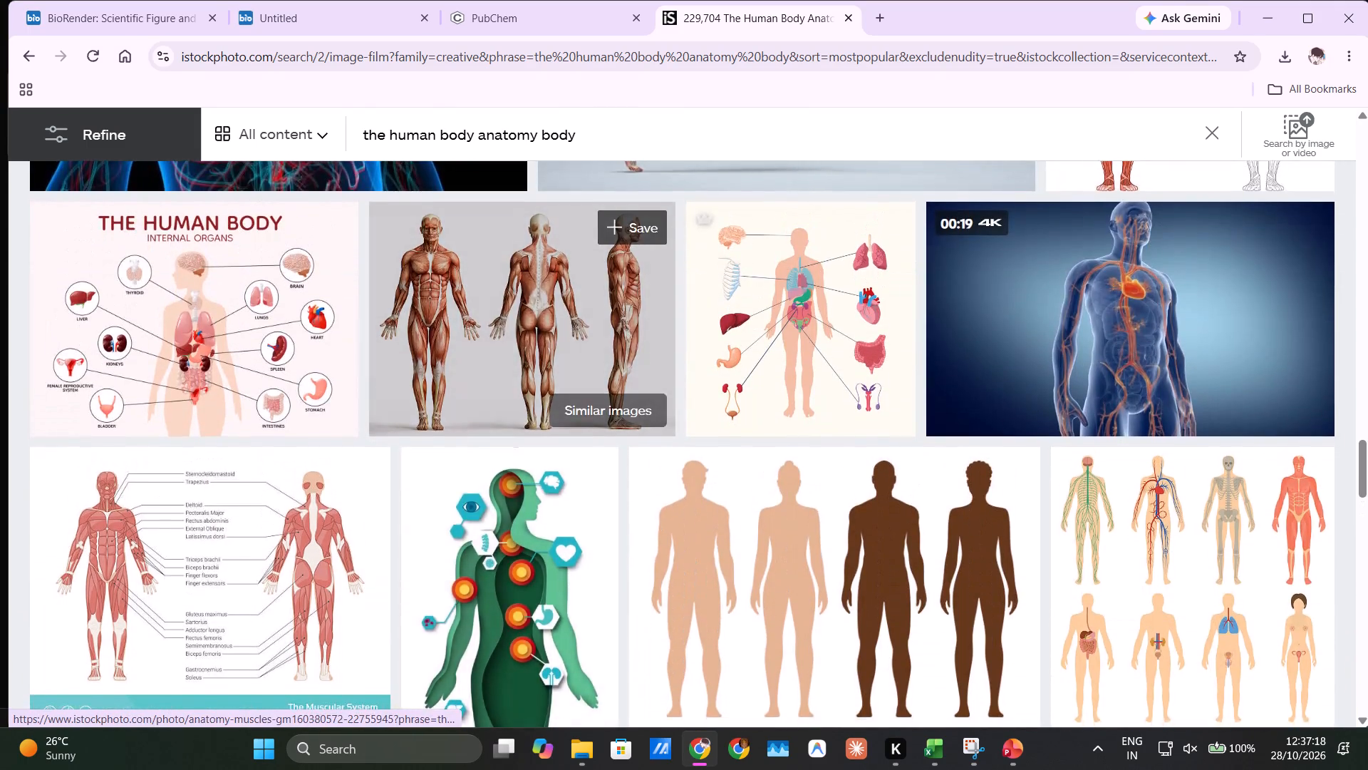
{"action": "scroll", "coordinate": [562, 370], "scroll_direction": "up", "scroll_amount": 4}
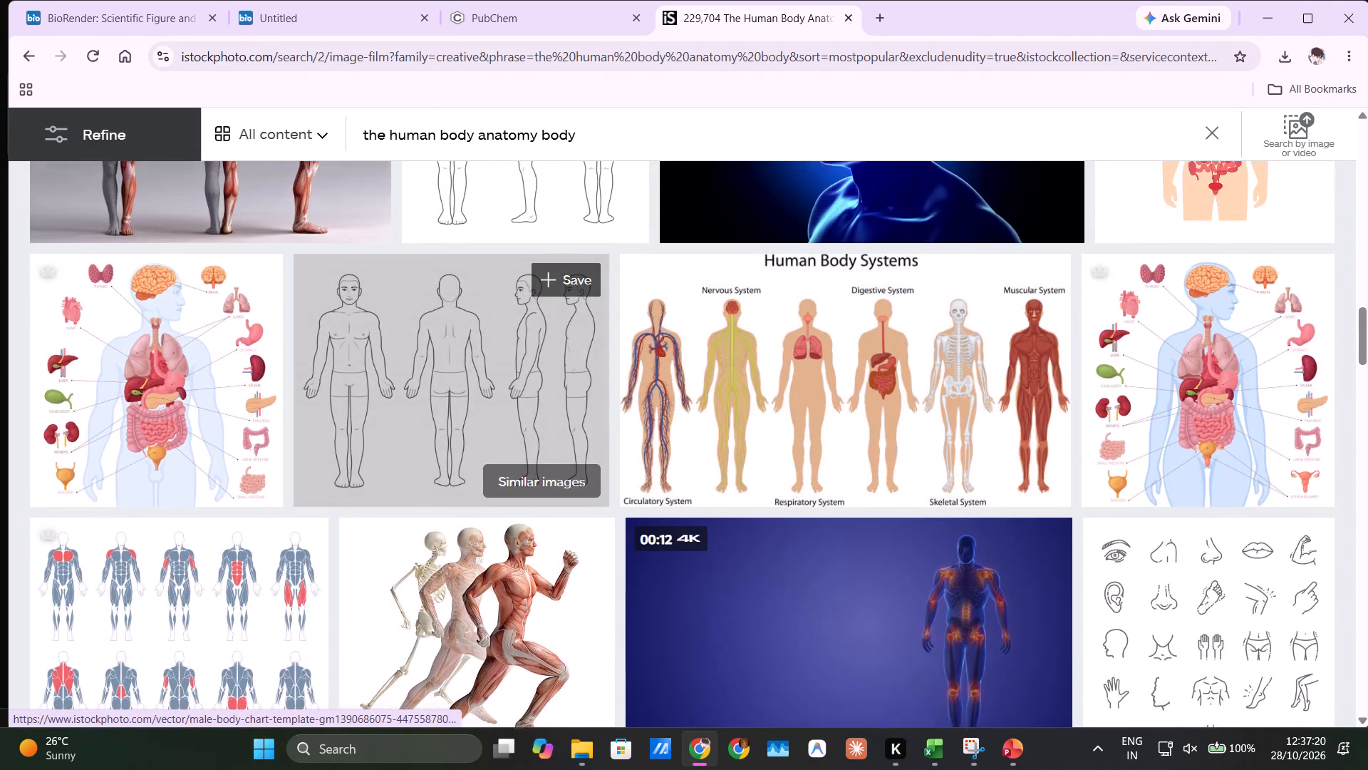
{"action": "scroll", "coordinate": [562, 370], "scroll_direction": "up", "scroll_amount": 5}
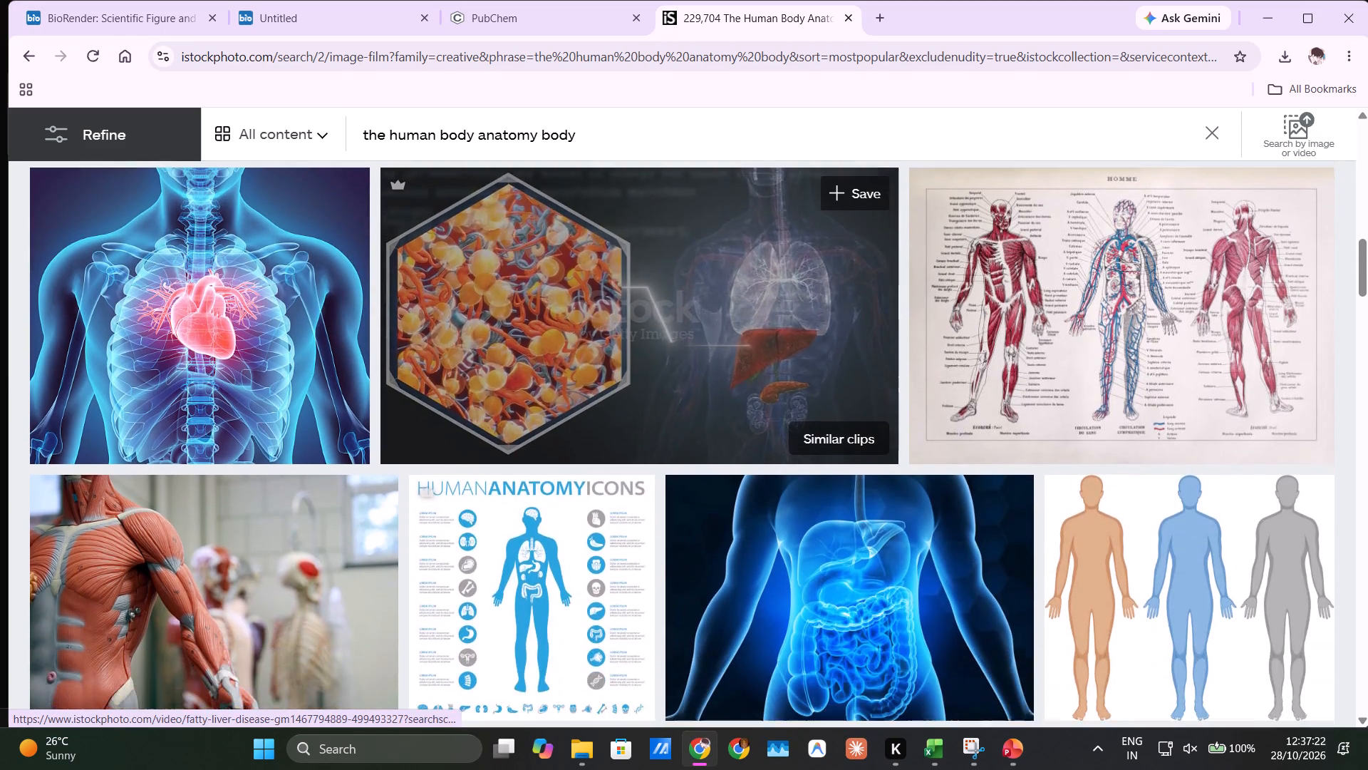
{"action": "scroll", "coordinate": [562, 370], "scroll_direction": "up", "scroll_amount": 3}
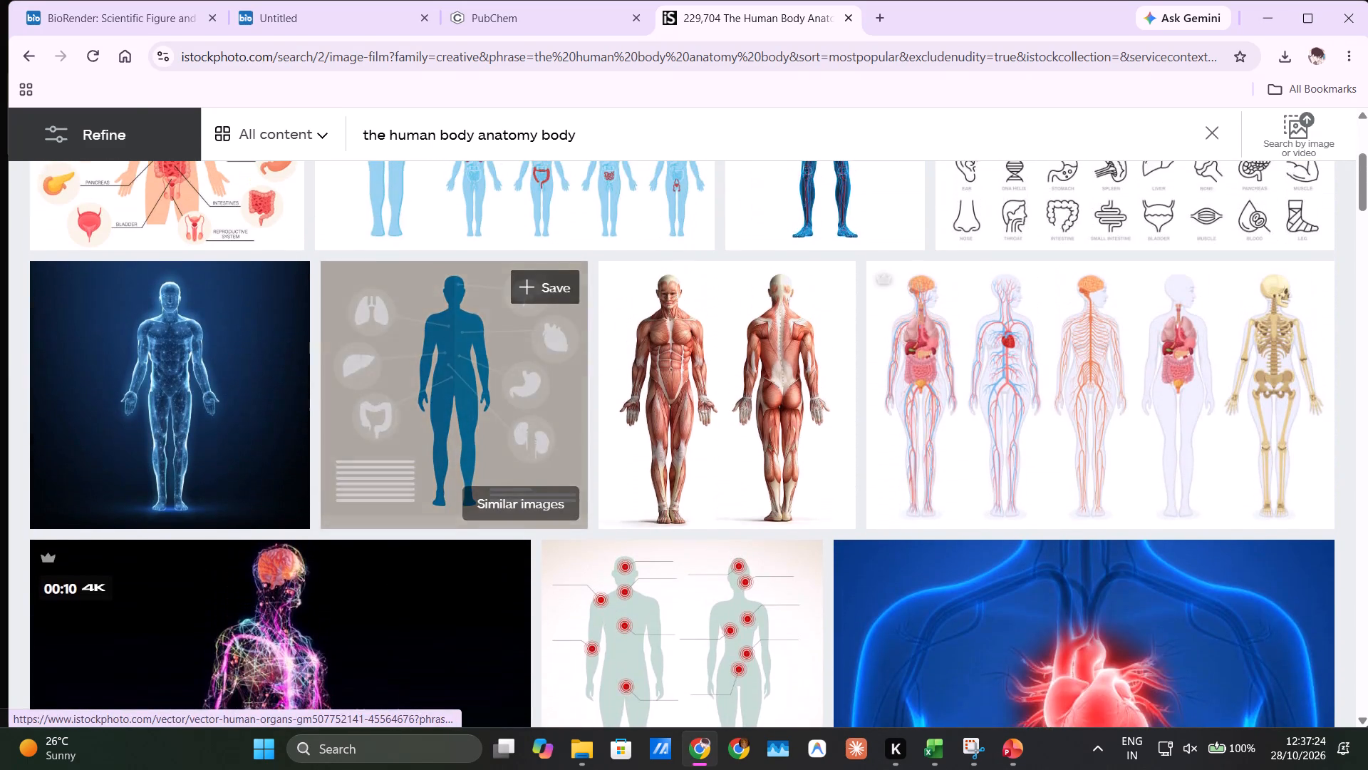
{"action": "scroll", "coordinate": [562, 370], "scroll_direction": "up", "scroll_amount": 2}
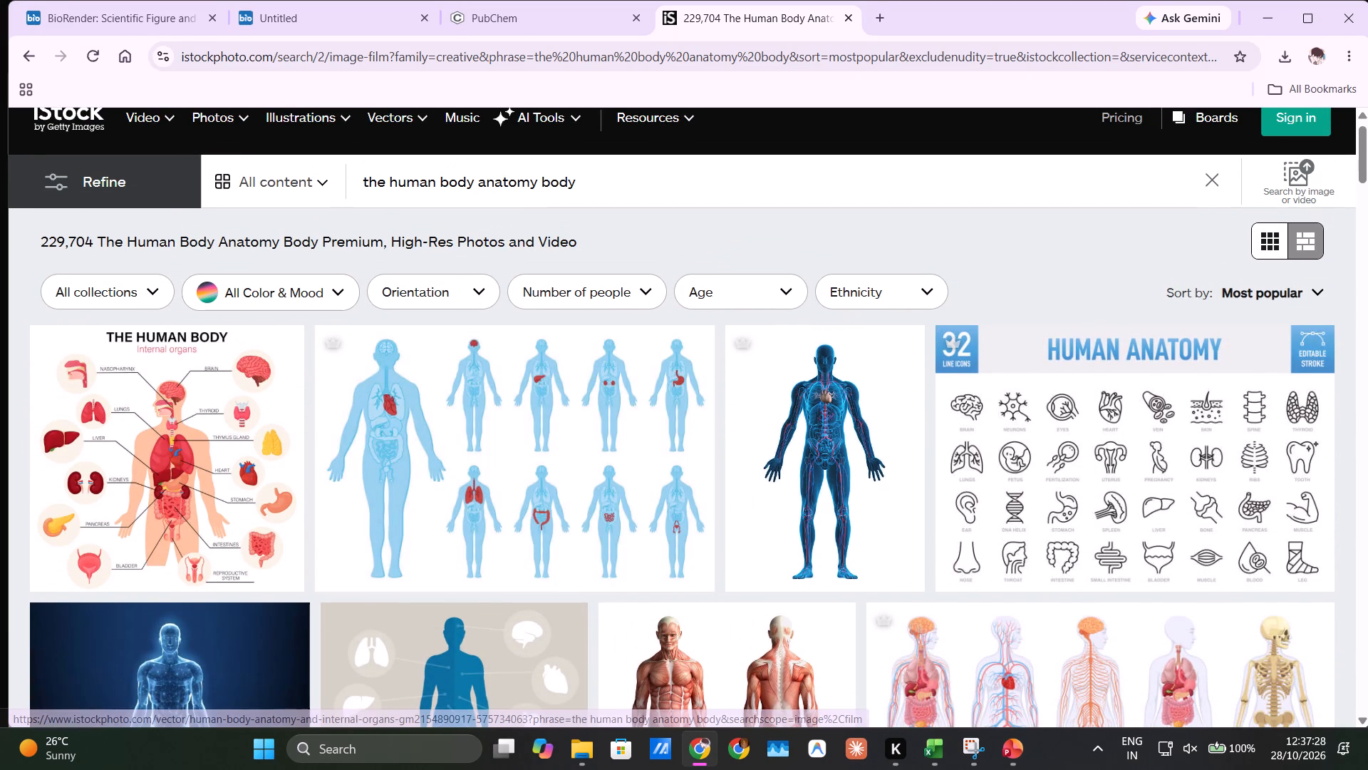
Filter the anatomy results by number of people to One person.
{"action": "left_click", "coordinate": [155, 279]}
{"action": "left_click", "coordinate": [155, 279]}
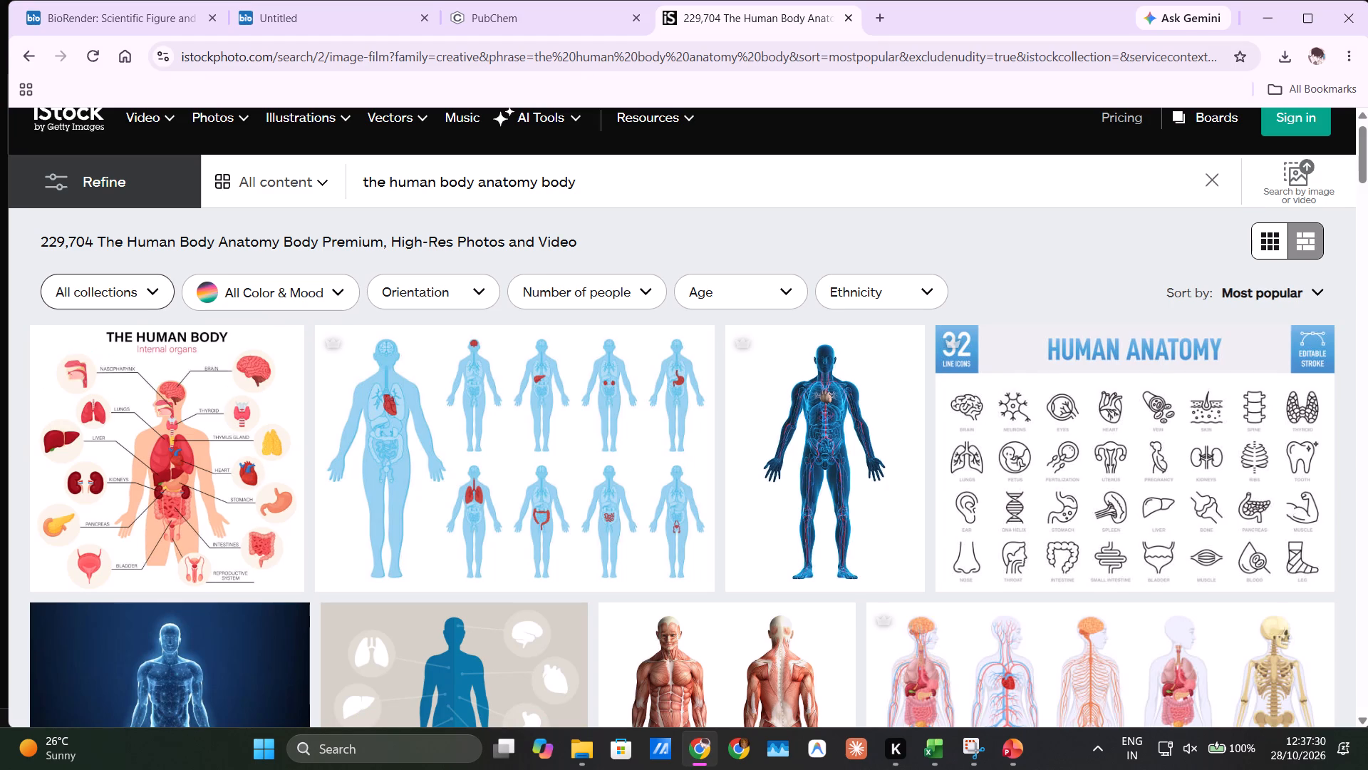
{"action": "left_click", "coordinate": [347, 293]}
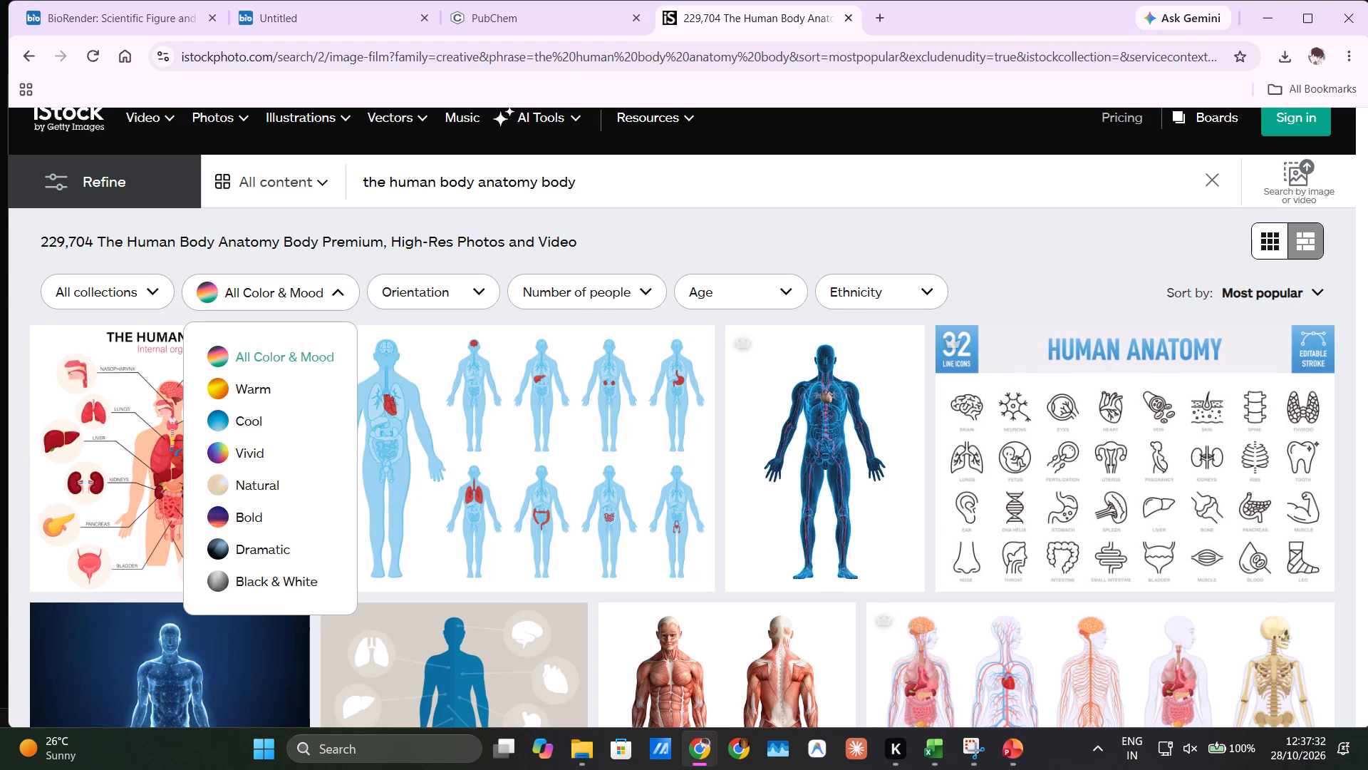
{"action": "left_click", "coordinate": [347, 293]}
{"action": "left_click", "coordinate": [437, 304]}
{"action": "left_click", "coordinate": [437, 304]}
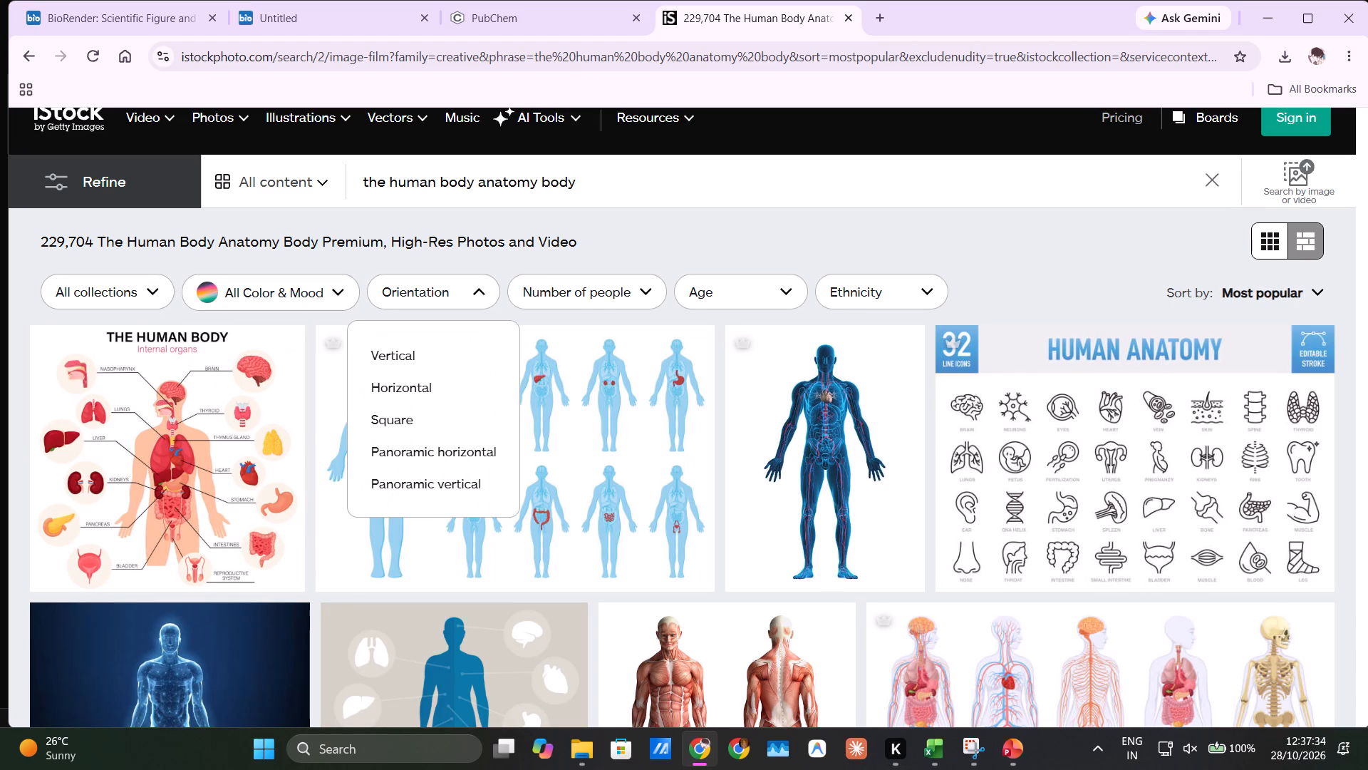
{"action": "left_click", "coordinate": [539, 294]}
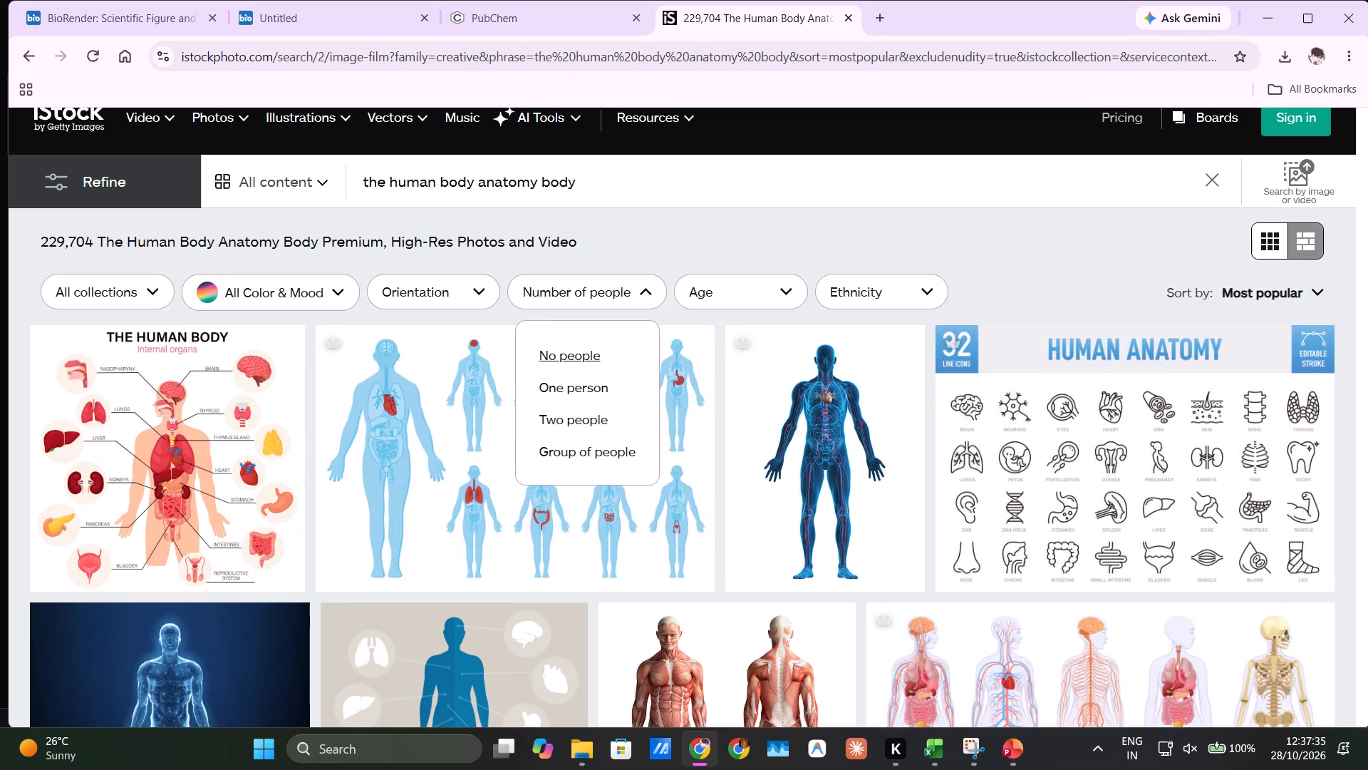
{"action": "left_click", "coordinate": [564, 378]}
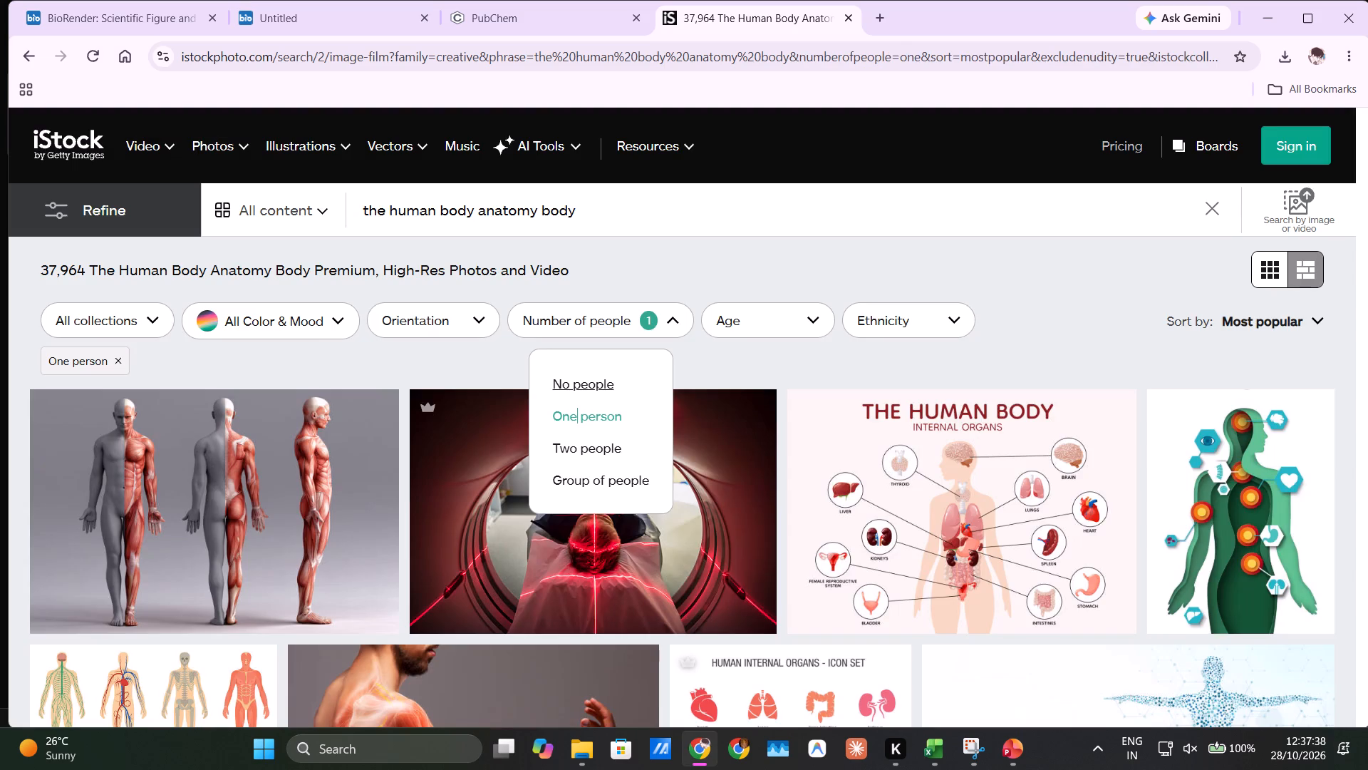
{"action": "left_click", "coordinate": [748, 360]}
Look through the one-person results and open the "Male body front and back" stock illustration.
{"action": "scroll", "coordinate": [748, 360], "scroll_direction": "down", "scroll_amount": 5}
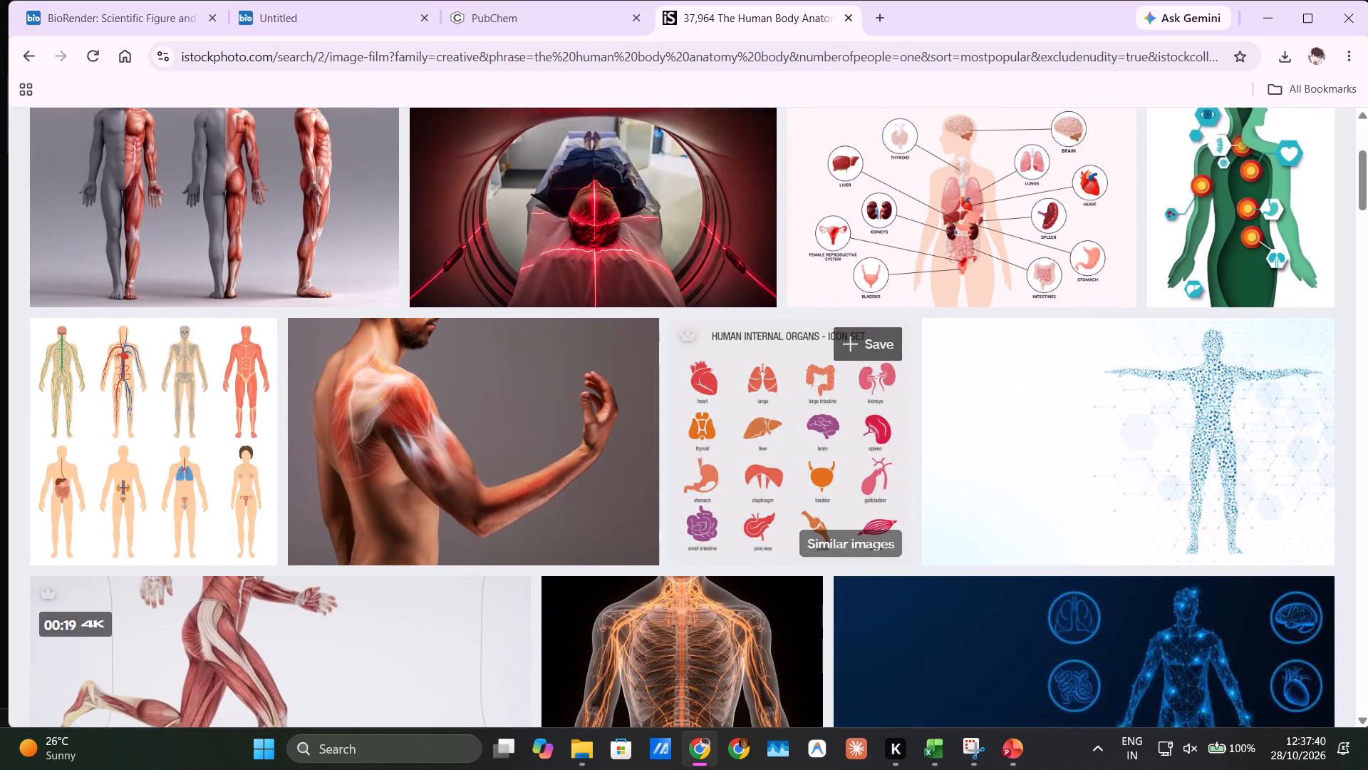
{"action": "scroll", "coordinate": [748, 360], "scroll_direction": "down", "scroll_amount": 7}
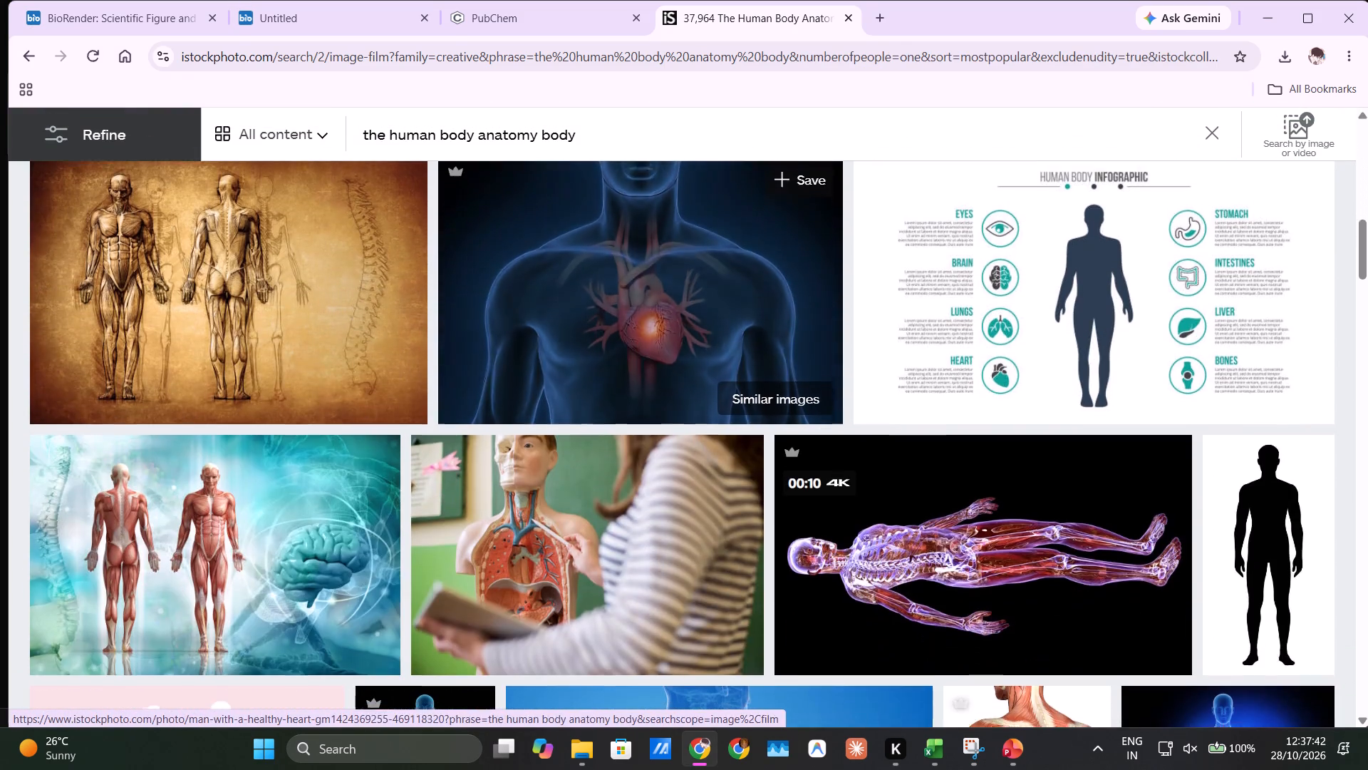
{"action": "scroll", "coordinate": [748, 360], "scroll_direction": "down", "scroll_amount": 3}
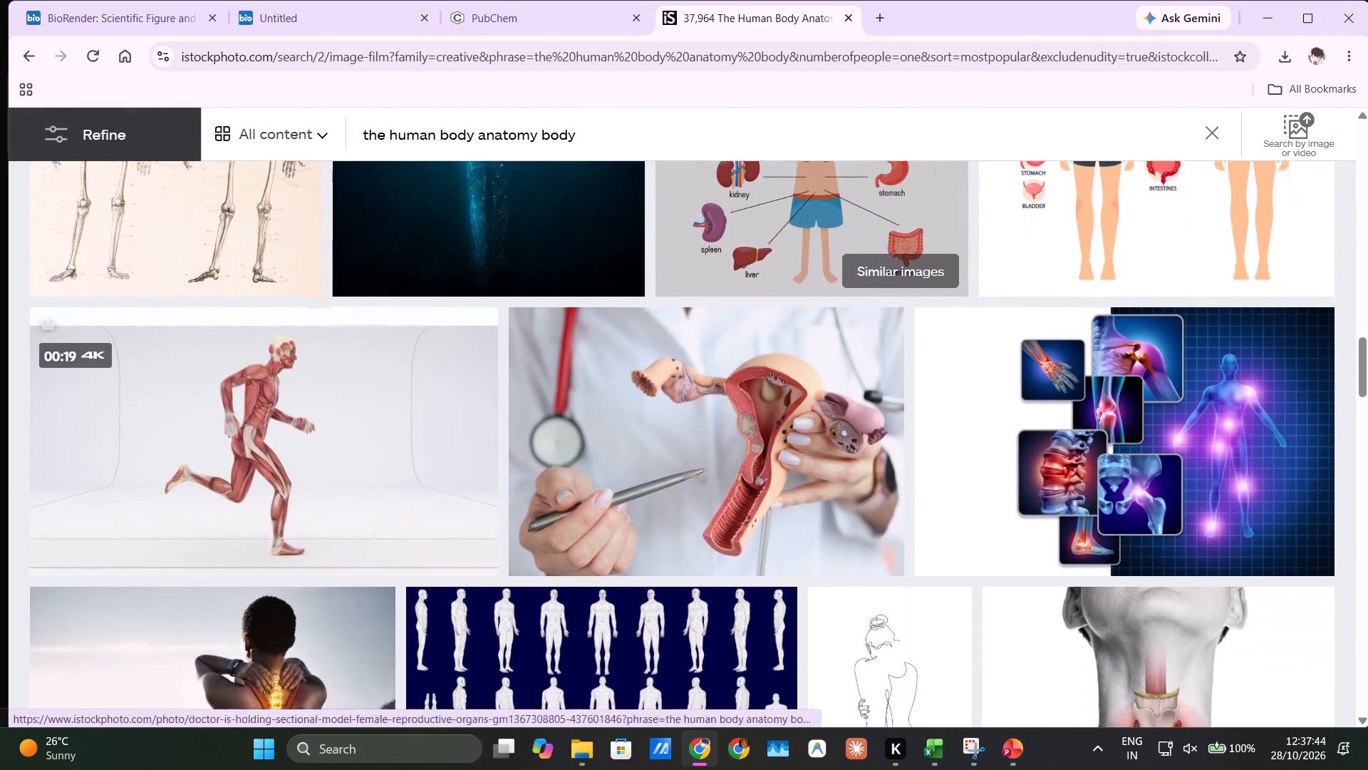
{"action": "scroll", "coordinate": [748, 360], "scroll_direction": "down", "scroll_amount": 1}
{"action": "scroll", "coordinate": [748, 360], "scroll_direction": "up", "scroll_amount": 1}
{"action": "scroll", "coordinate": [748, 360], "scroll_direction": "down", "scroll_amount": 1}
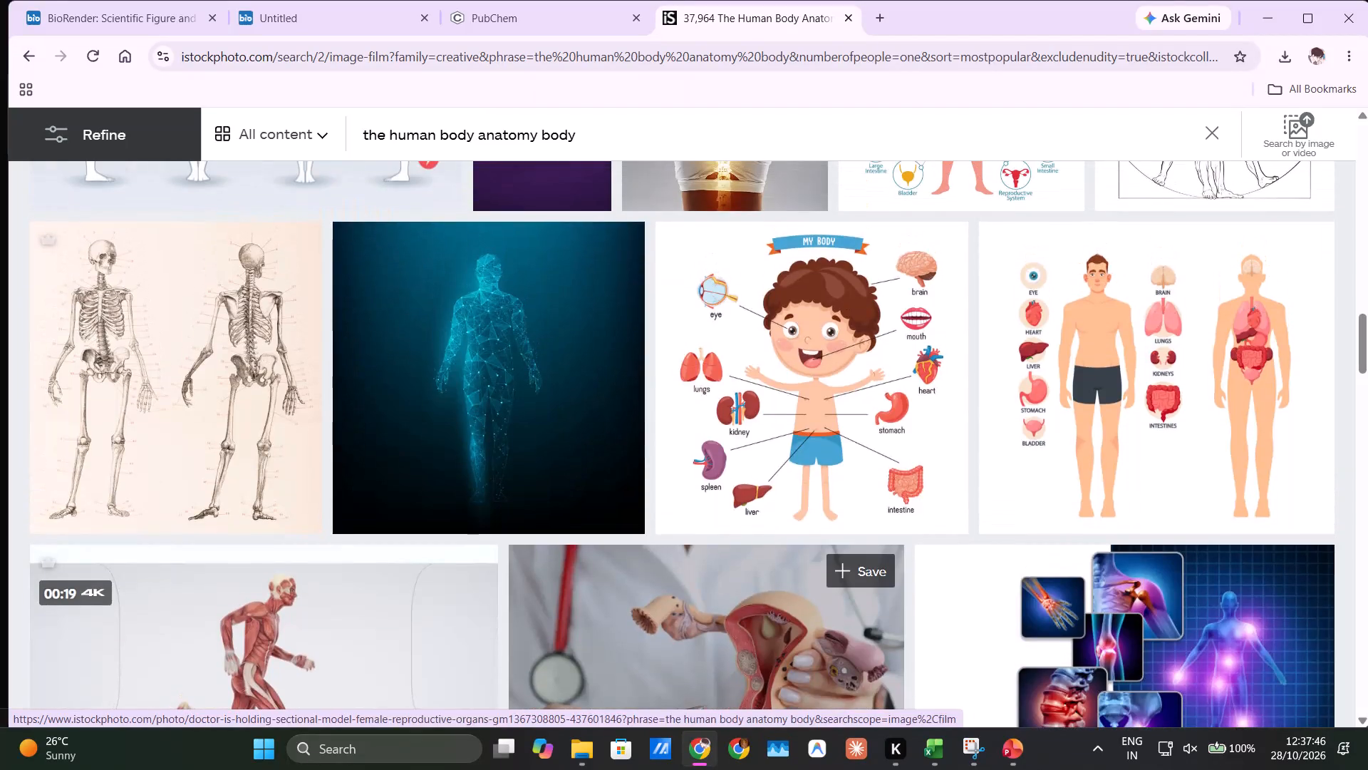
{"action": "scroll", "coordinate": [748, 360], "scroll_direction": "down", "scroll_amount": 5}
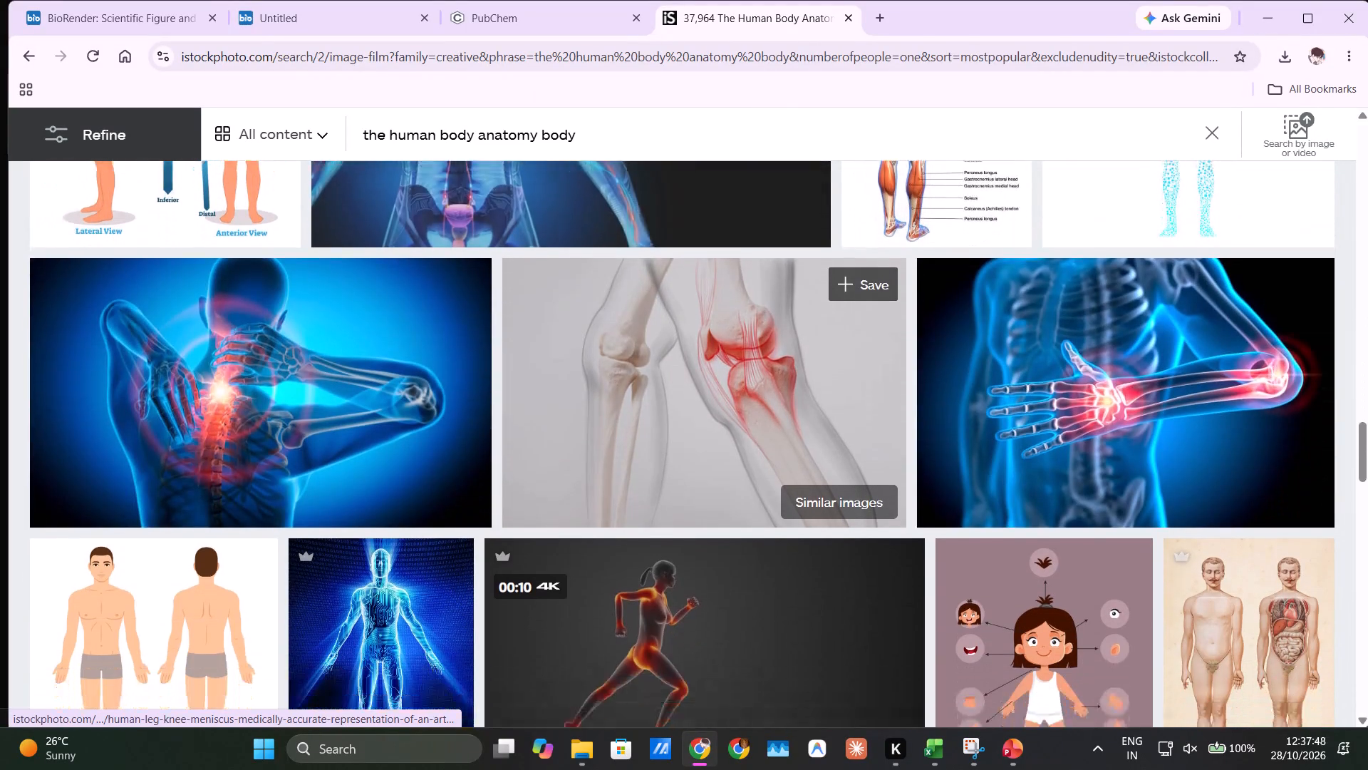
{"action": "scroll", "coordinate": [748, 360], "scroll_direction": "down", "scroll_amount": 2}
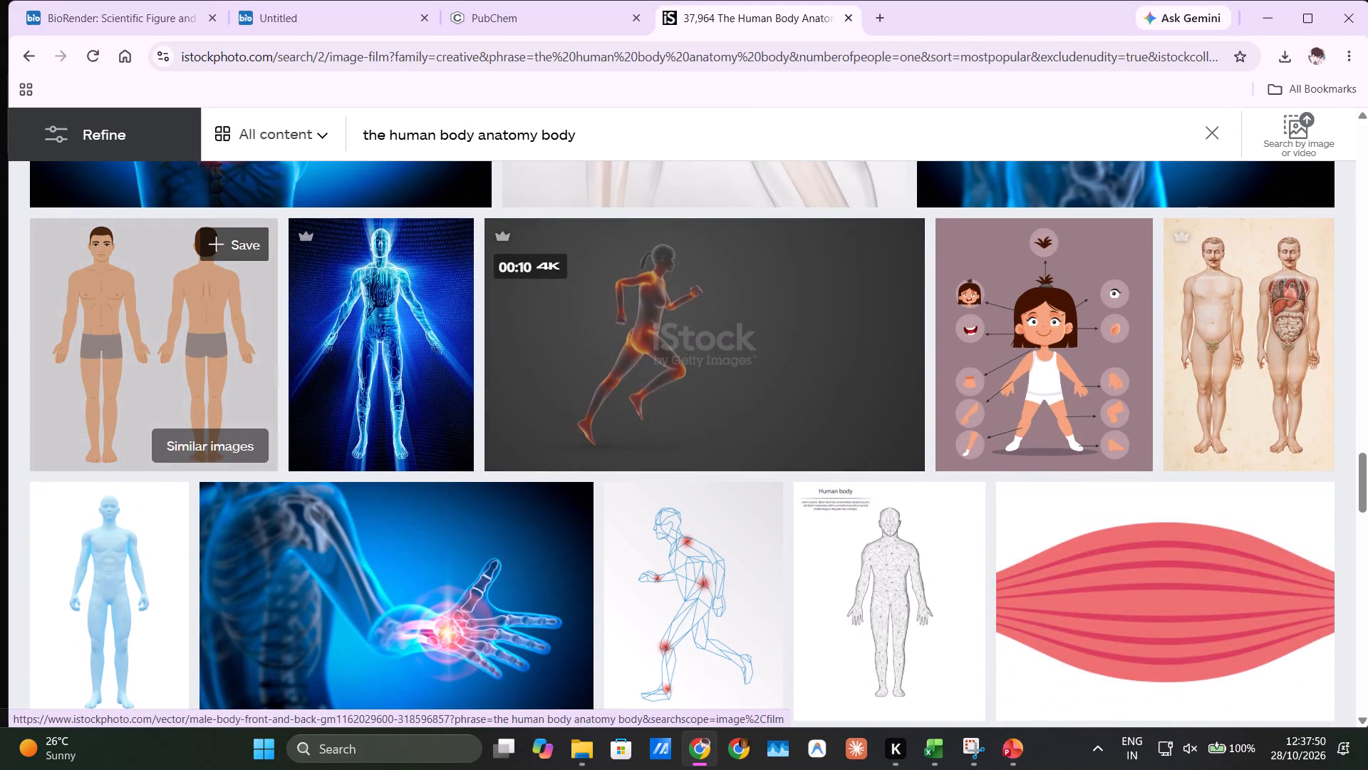
{"action": "left_click", "coordinate": [100, 358]}
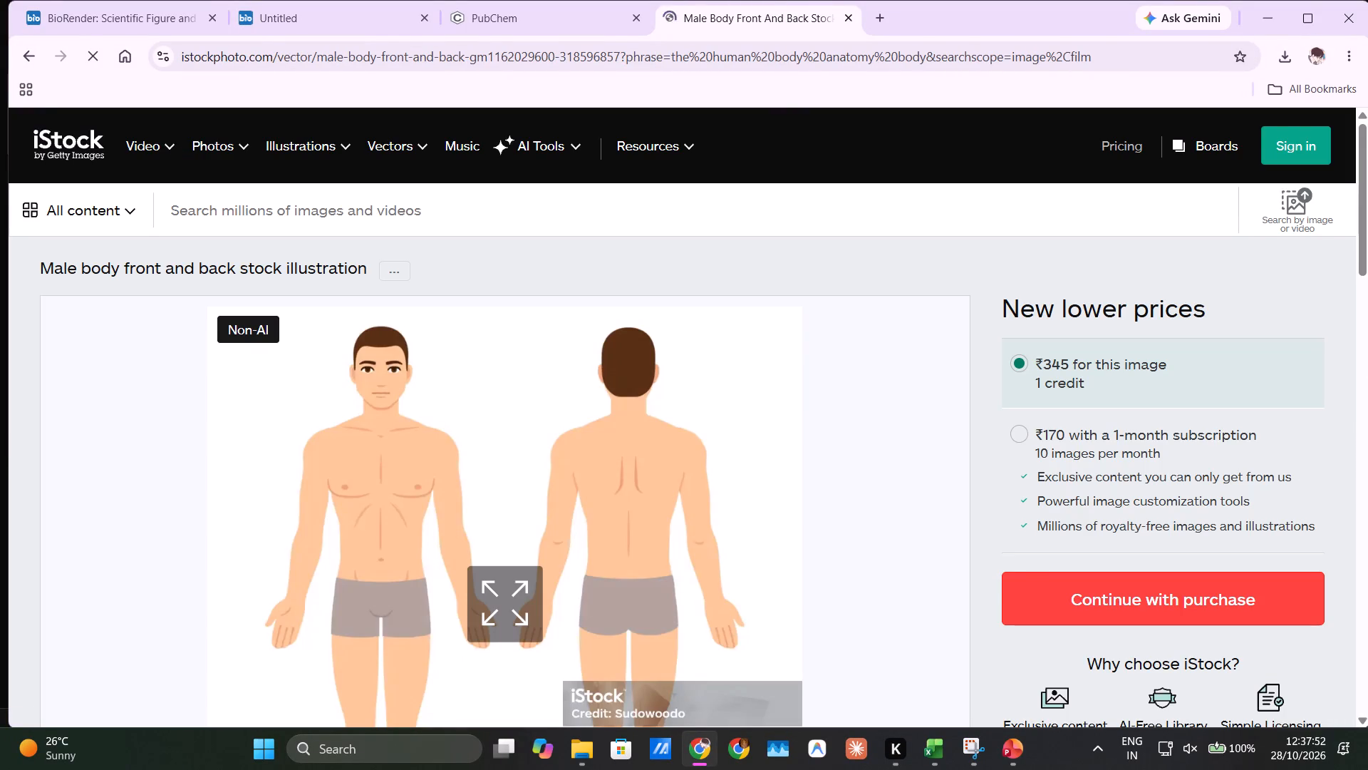
Capture a screenshot of the front-facing male figure from head to waist, with the page zoomed out one level to 90%.
{"action": "scroll", "coordinate": [394, 404], "scroll_direction": "down", "scroll_amount": 2}
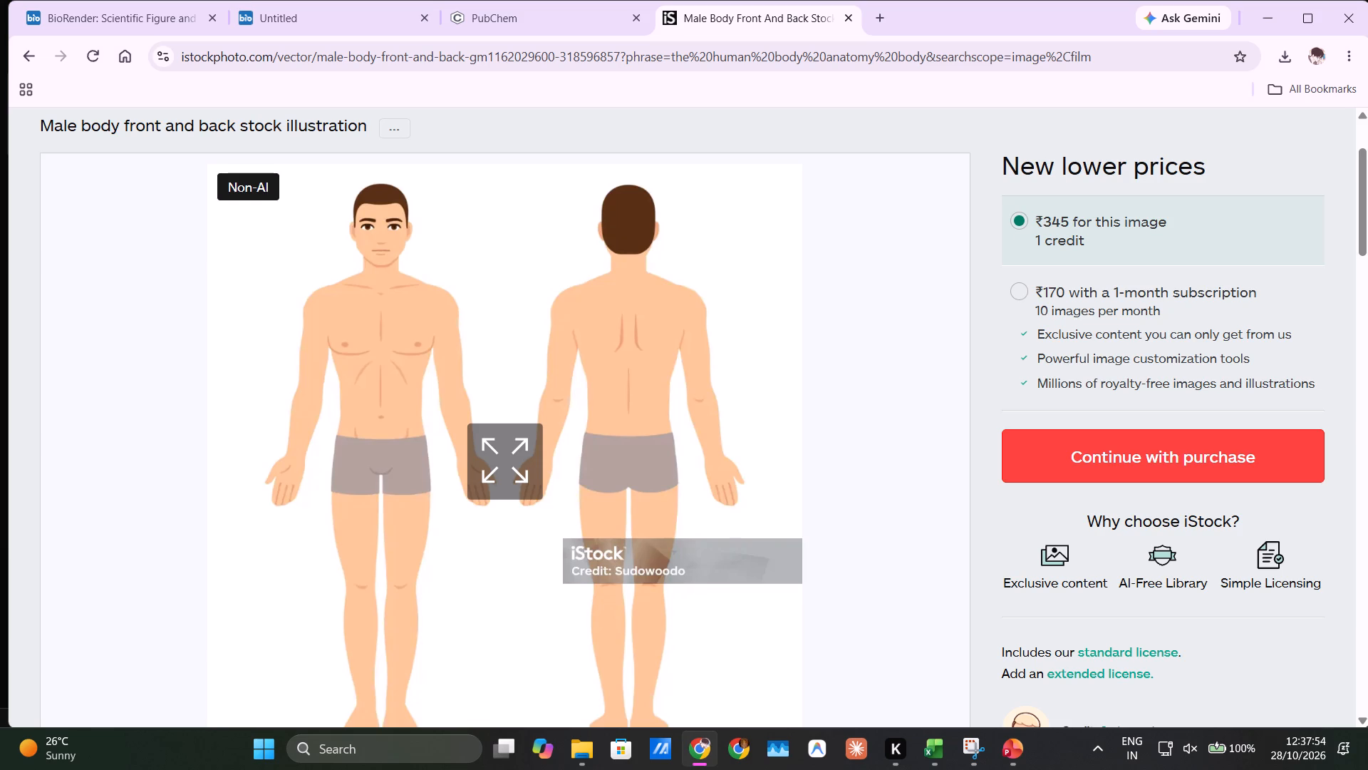
{"action": "scroll", "coordinate": [420, 350], "scroll_direction": "down", "scroll_amount": 2}
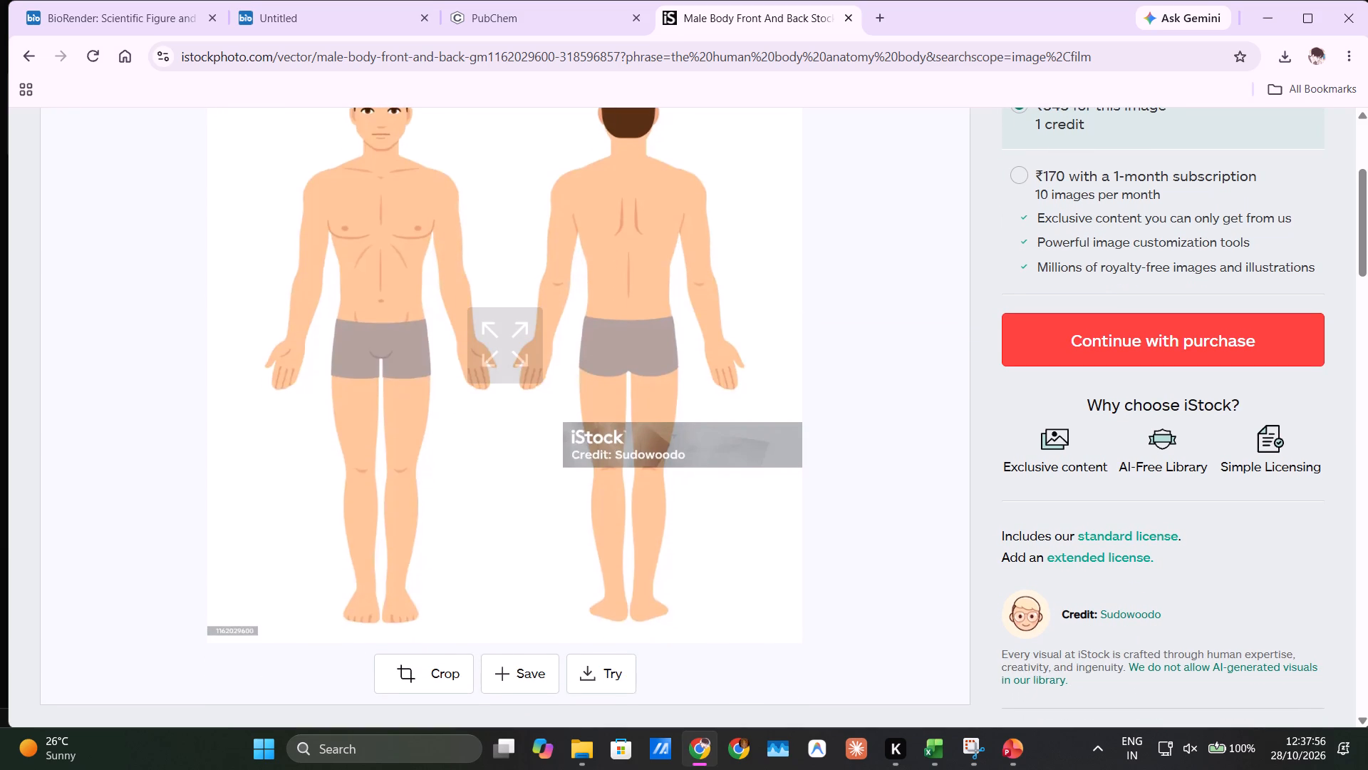
{"action": "scroll", "coordinate": [362, 652], "scroll_direction": "up", "scroll_amount": 1}
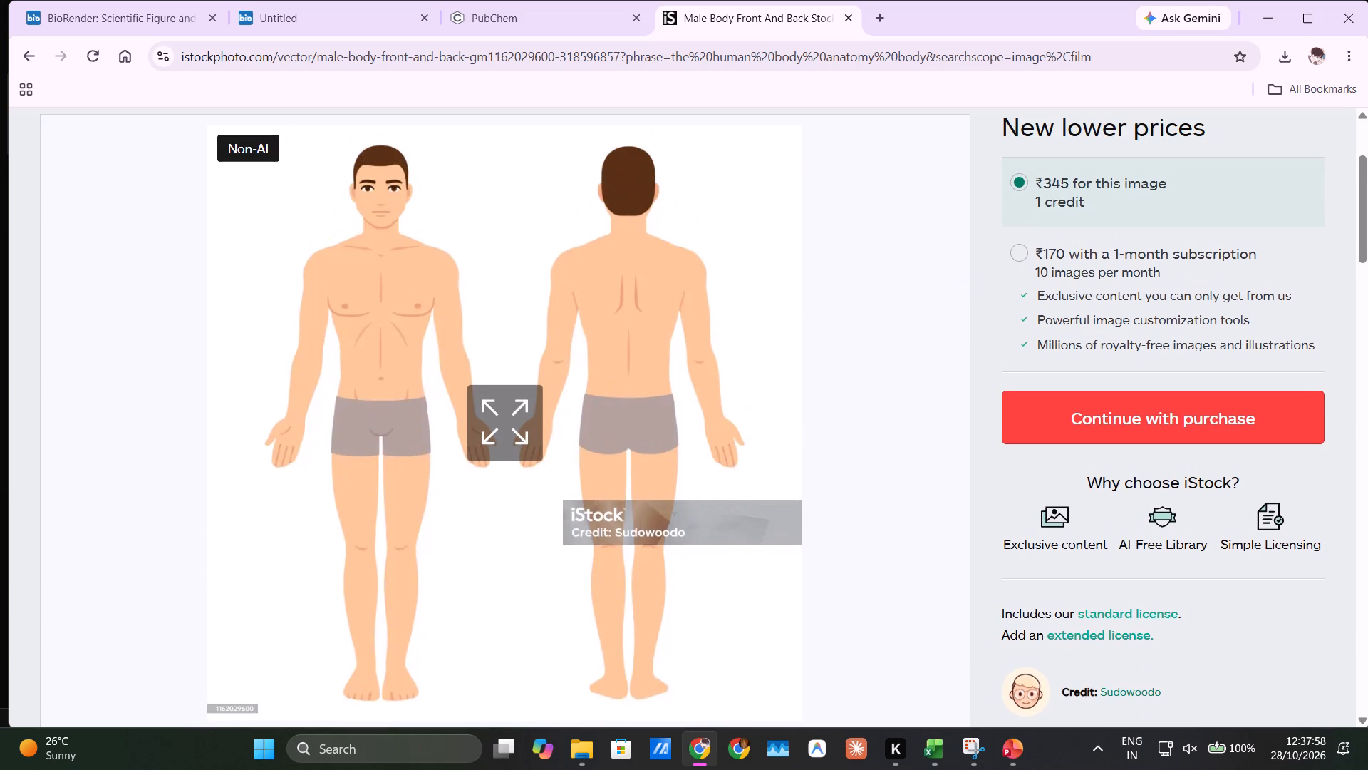
{"action": "left_click", "coordinate": [1352, 42]}
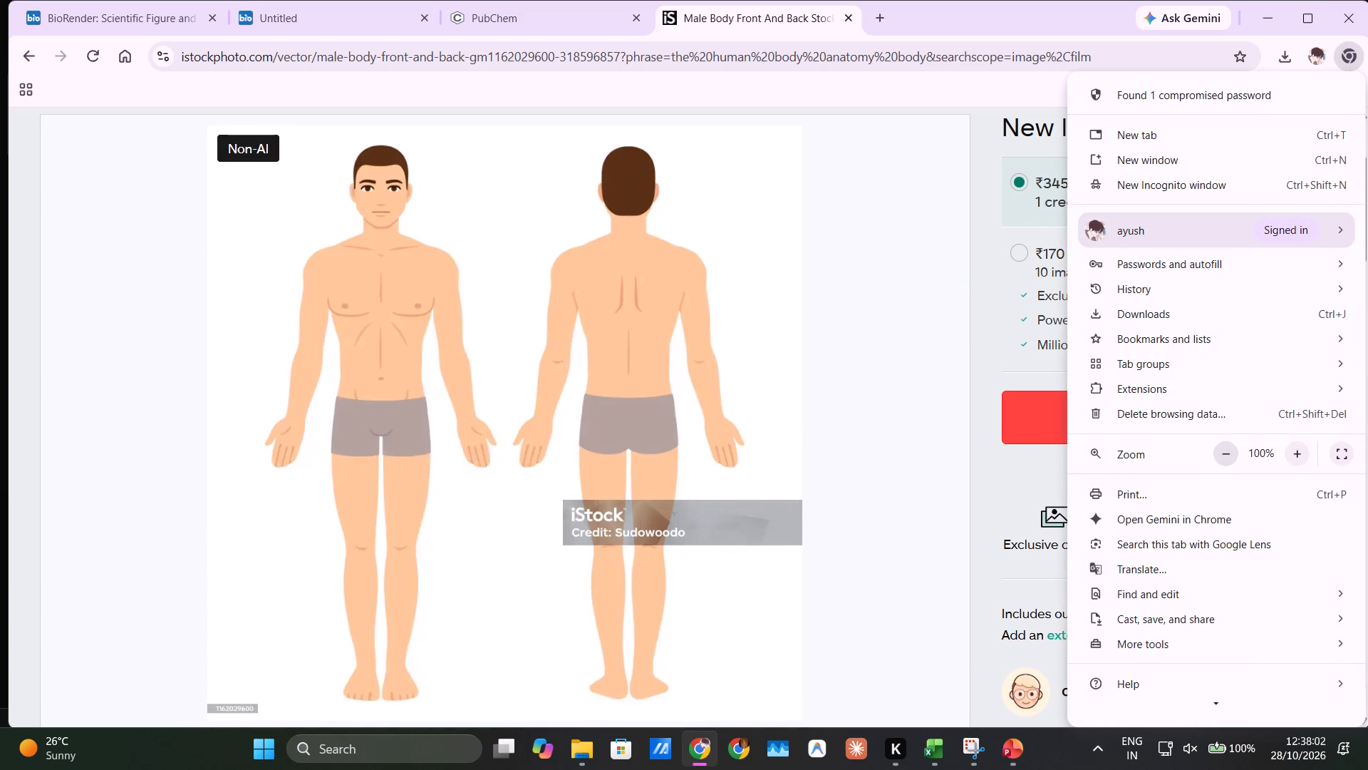
{"action": "left_click", "coordinate": [1233, 453]}
{"action": "left_click", "coordinate": [975, 470]}
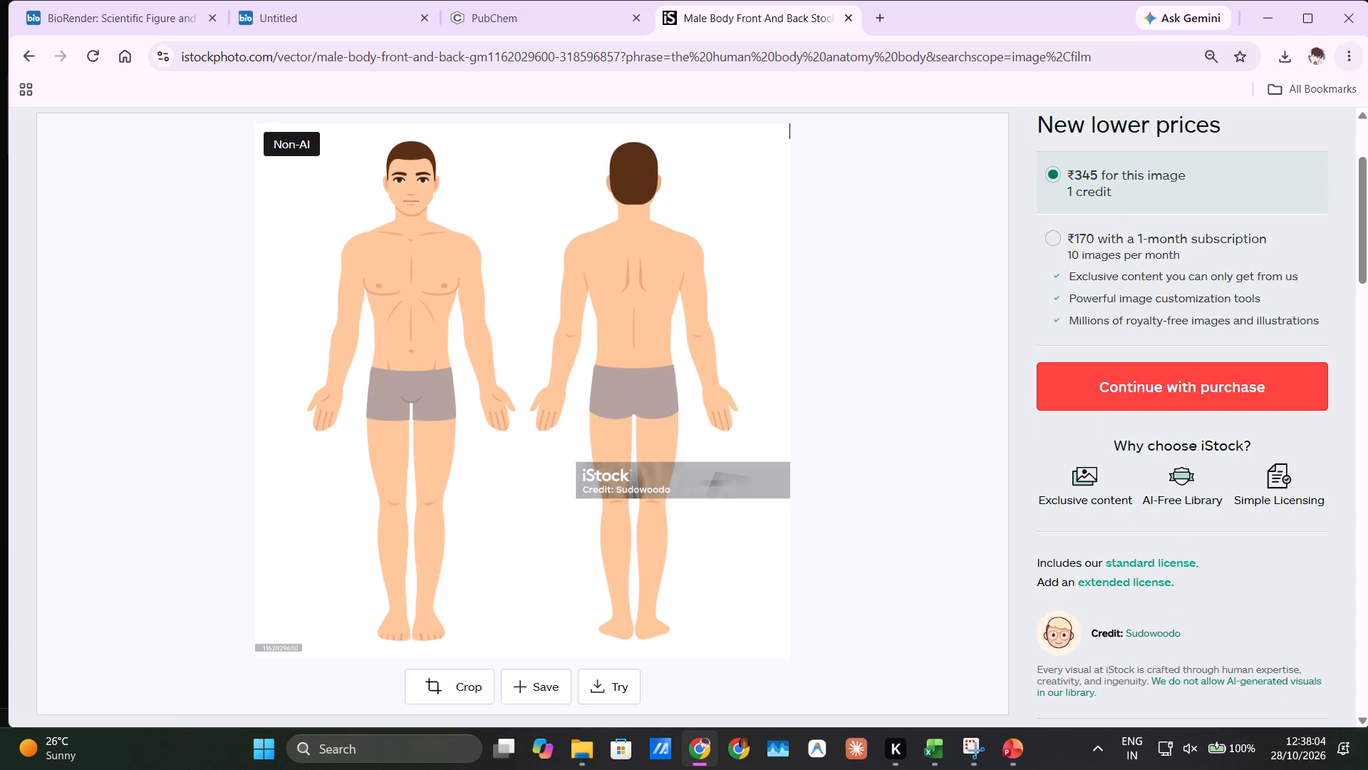
{"action": "key", "text": "shift+super+s"}
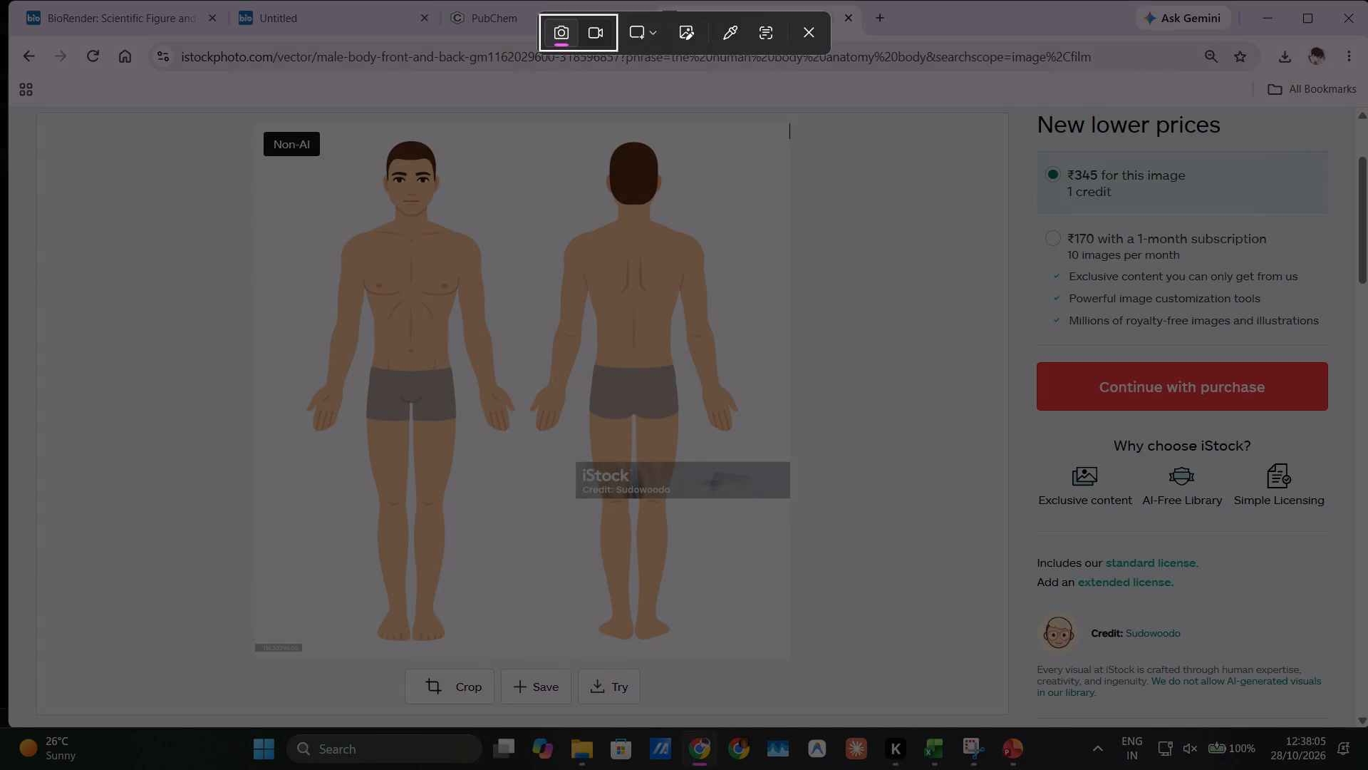
{"action": "left_click_drag", "start_coordinate": [259, 125], "coordinate": [271, 140]}
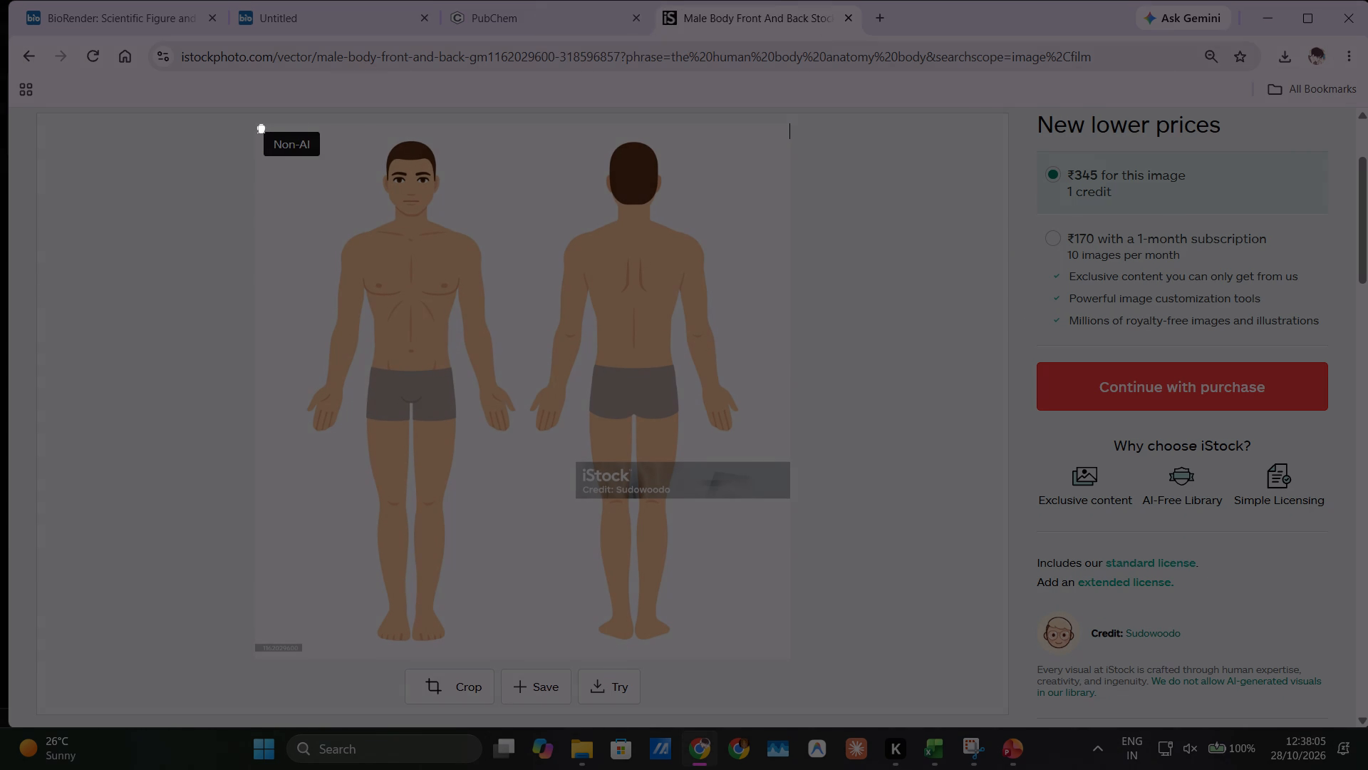
{"action": "left_click_drag", "start_coordinate": [271, 140], "coordinate": [547, 384]}
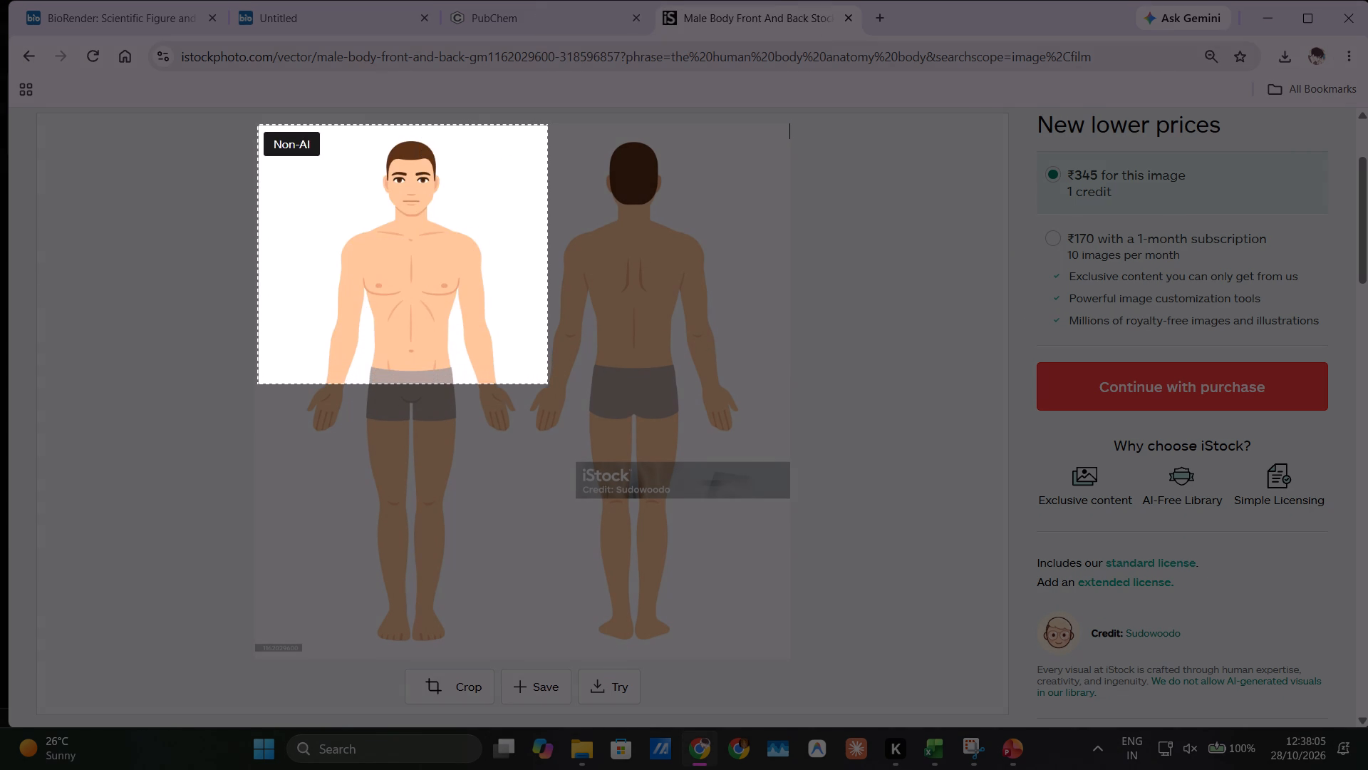
{"action": "left_click_drag", "start_coordinate": [547, 384], "coordinate": [550, 383]}
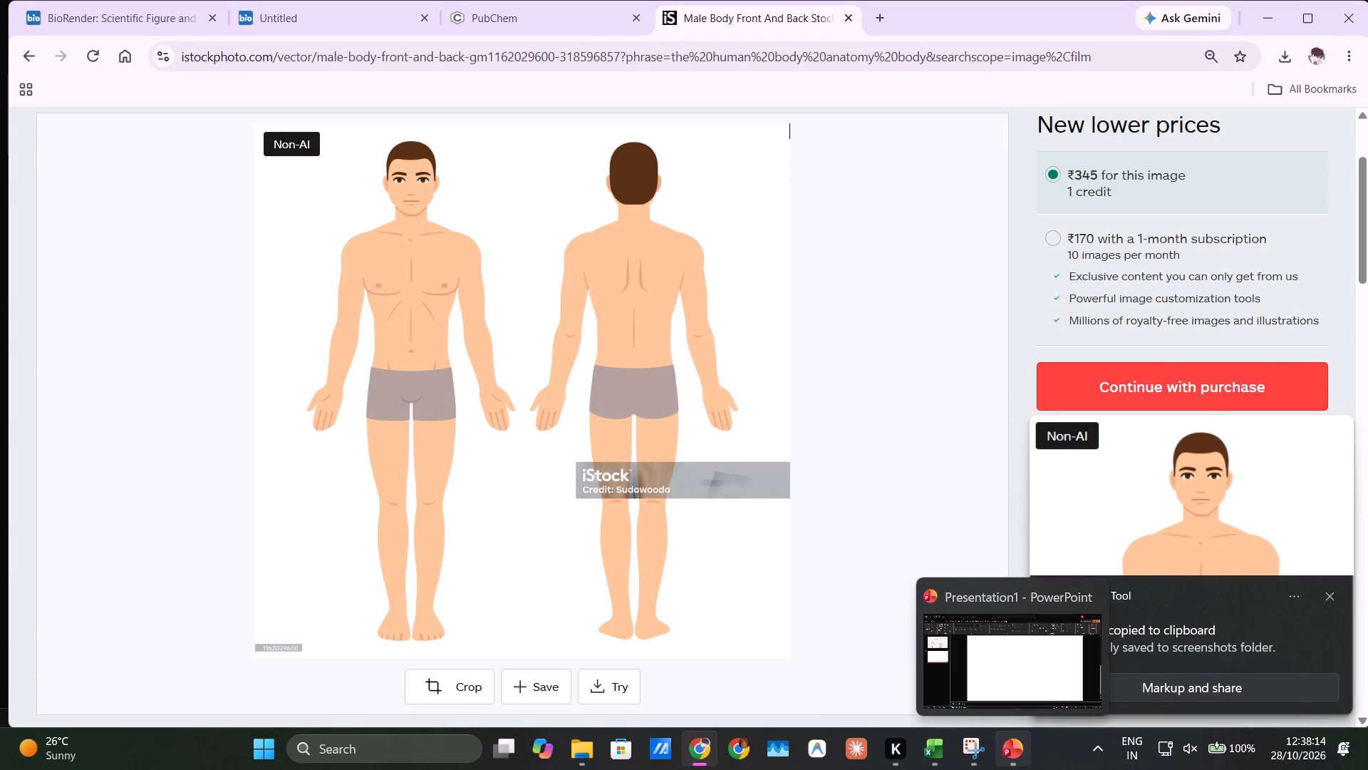
Switch to PowerPoint and paste the captured male figure onto the blank second slide.
{"action": "left_click", "coordinate": [1012, 747]}
{"action": "left_click", "coordinate": [810, 542]}
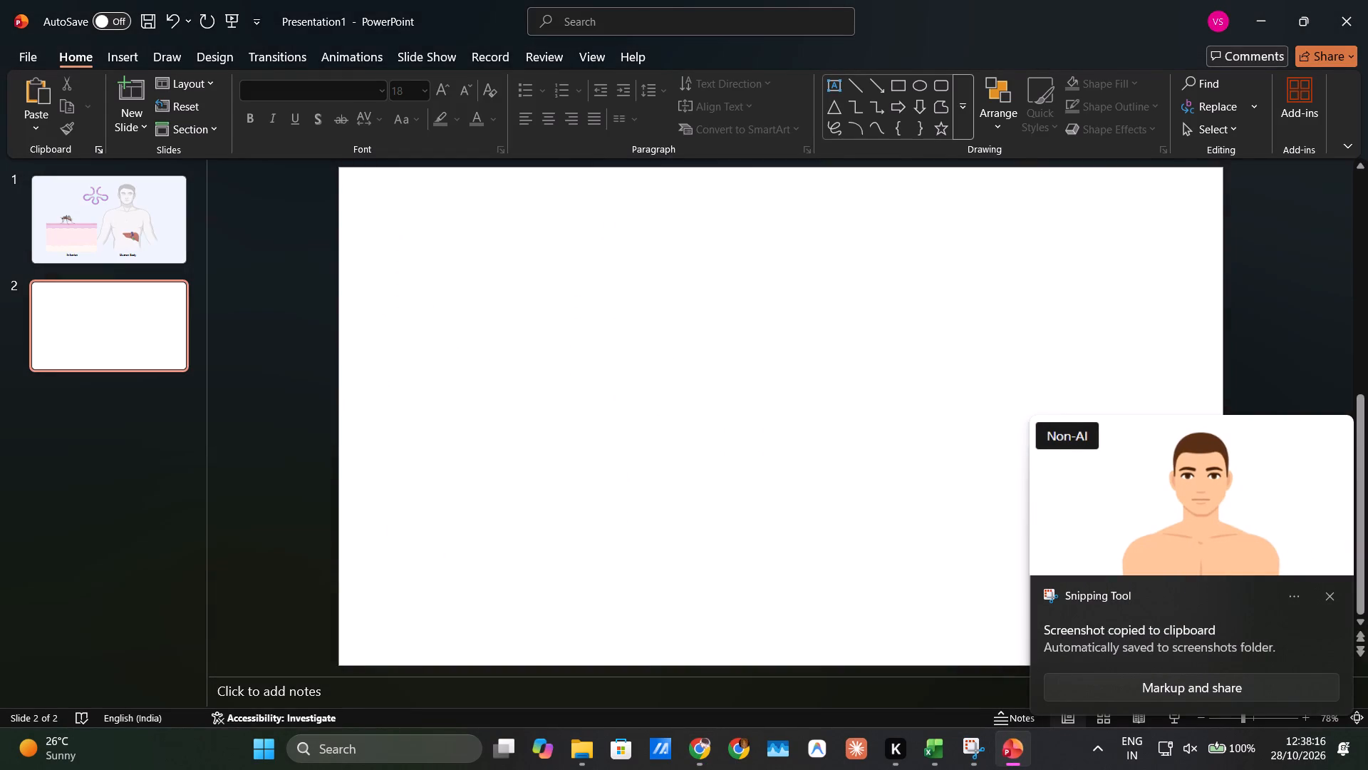
{"action": "key", "text": "ctrl+v"}
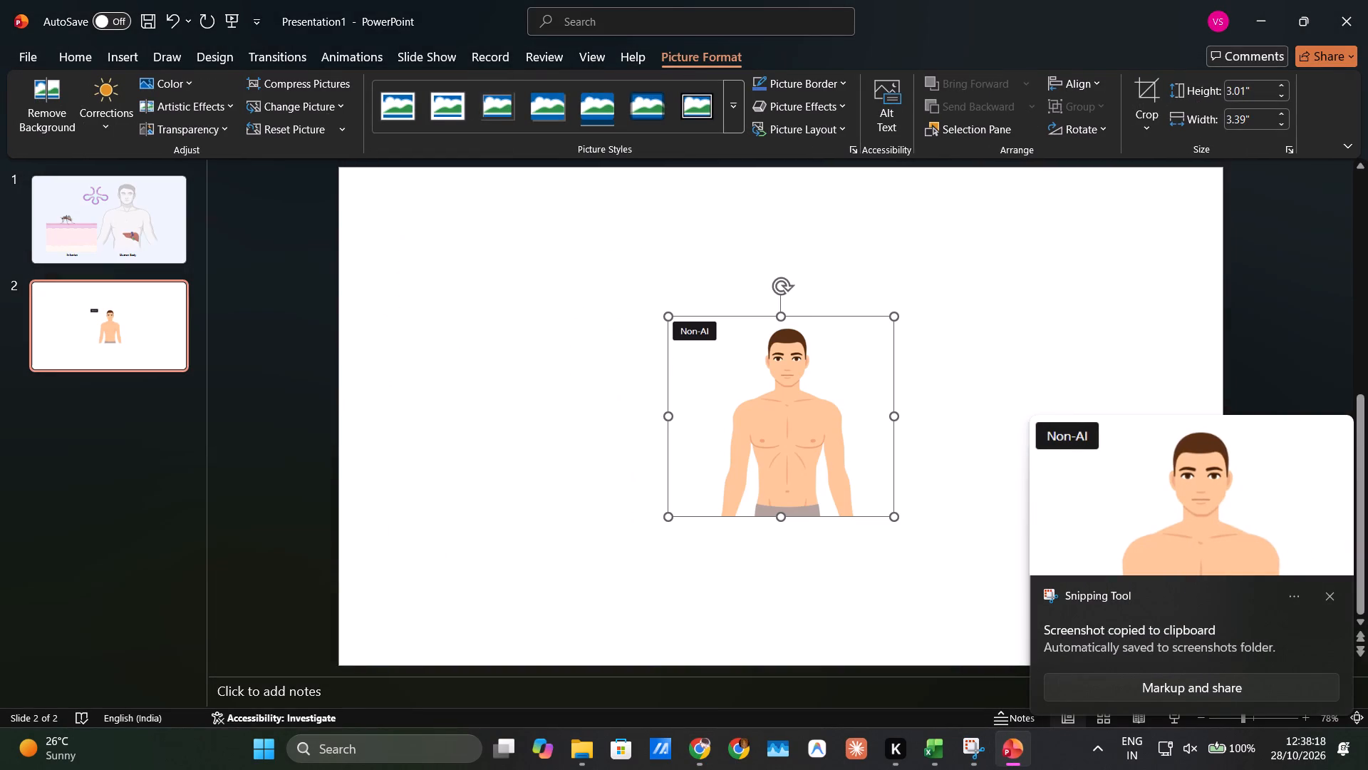
Enlarge the pasted figure to about 6" high by 6.77" wide and move it to the slide's right half.
{"action": "left_click_drag", "start_coordinate": [669, 314], "coordinate": [529, 233]}
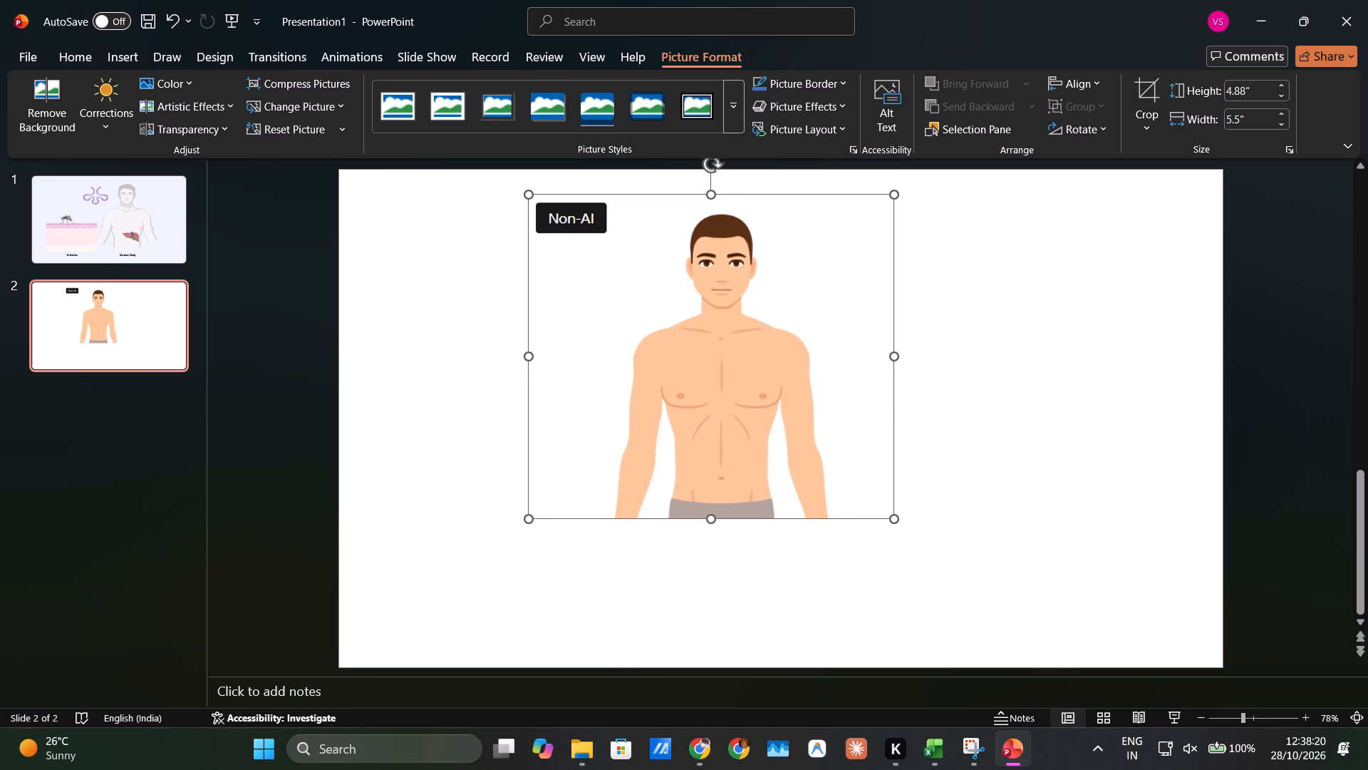
{"action": "left_click_drag", "start_coordinate": [895, 514], "coordinate": [955, 587]}
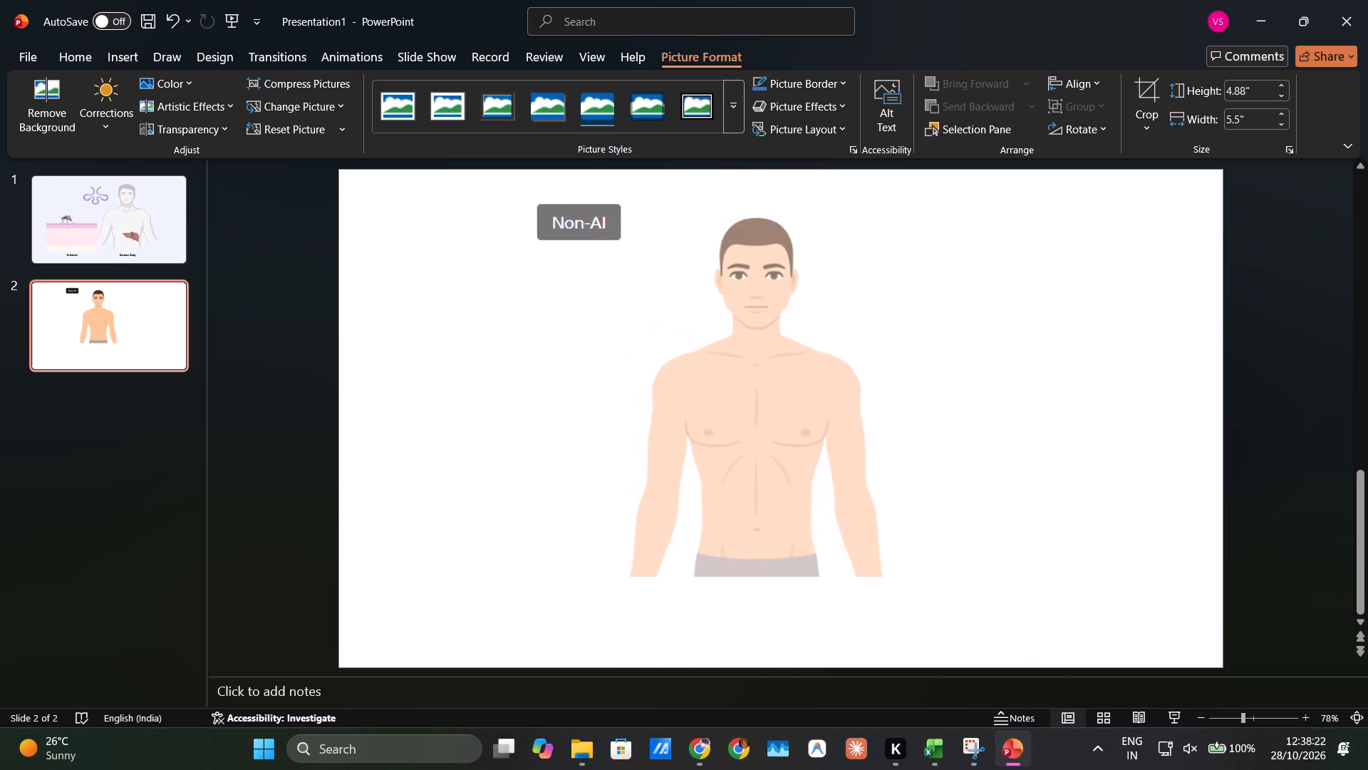
{"action": "left_click_drag", "start_coordinate": [955, 587], "coordinate": [962, 592]}
{"action": "left_click_drag", "start_coordinate": [850, 461], "coordinate": [1040, 471]}
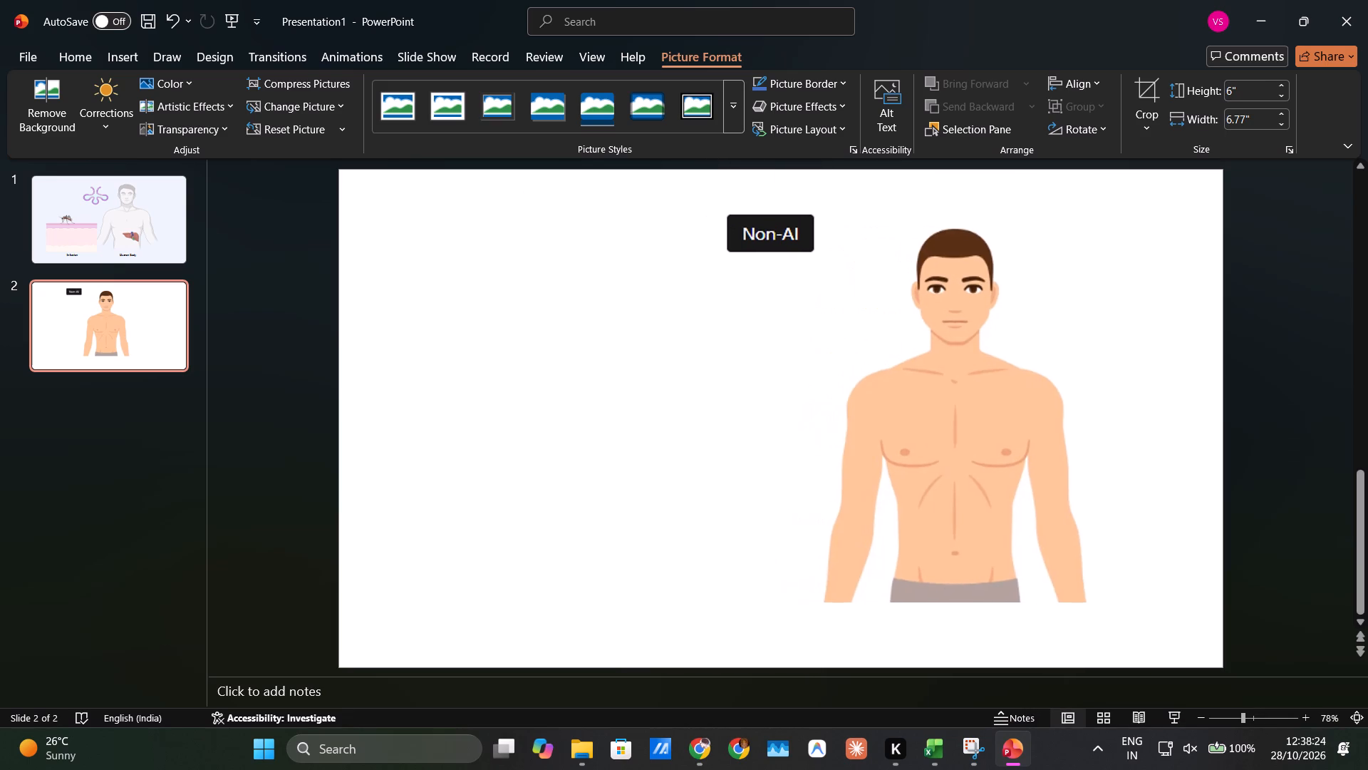
{"action": "left_click_drag", "start_coordinate": [1040, 471], "coordinate": [1050, 468]}
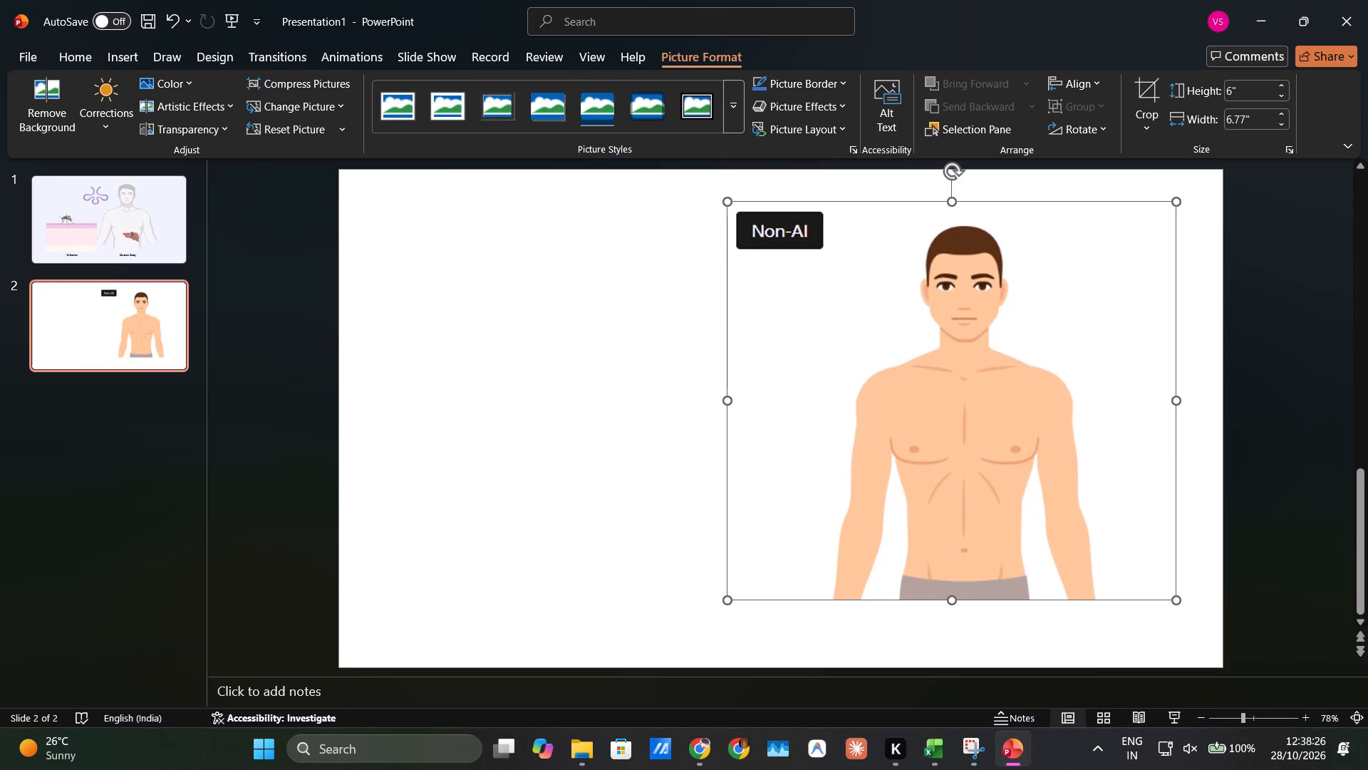
Crop the empty strip above the figure's head, leaving the picture about 5.68" high.
{"action": "left_click", "coordinate": [1154, 85]}
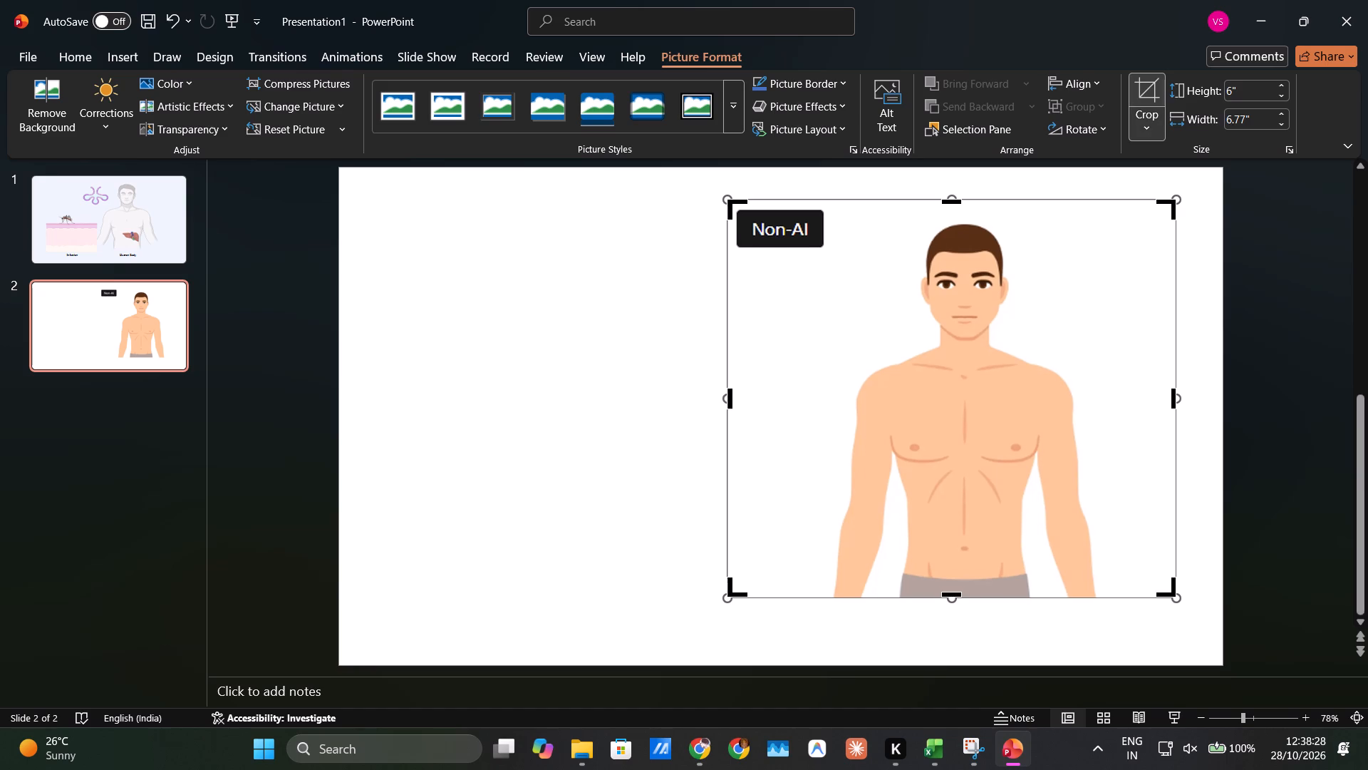
{"action": "left_click_drag", "start_coordinate": [955, 202], "coordinate": [956, 214]}
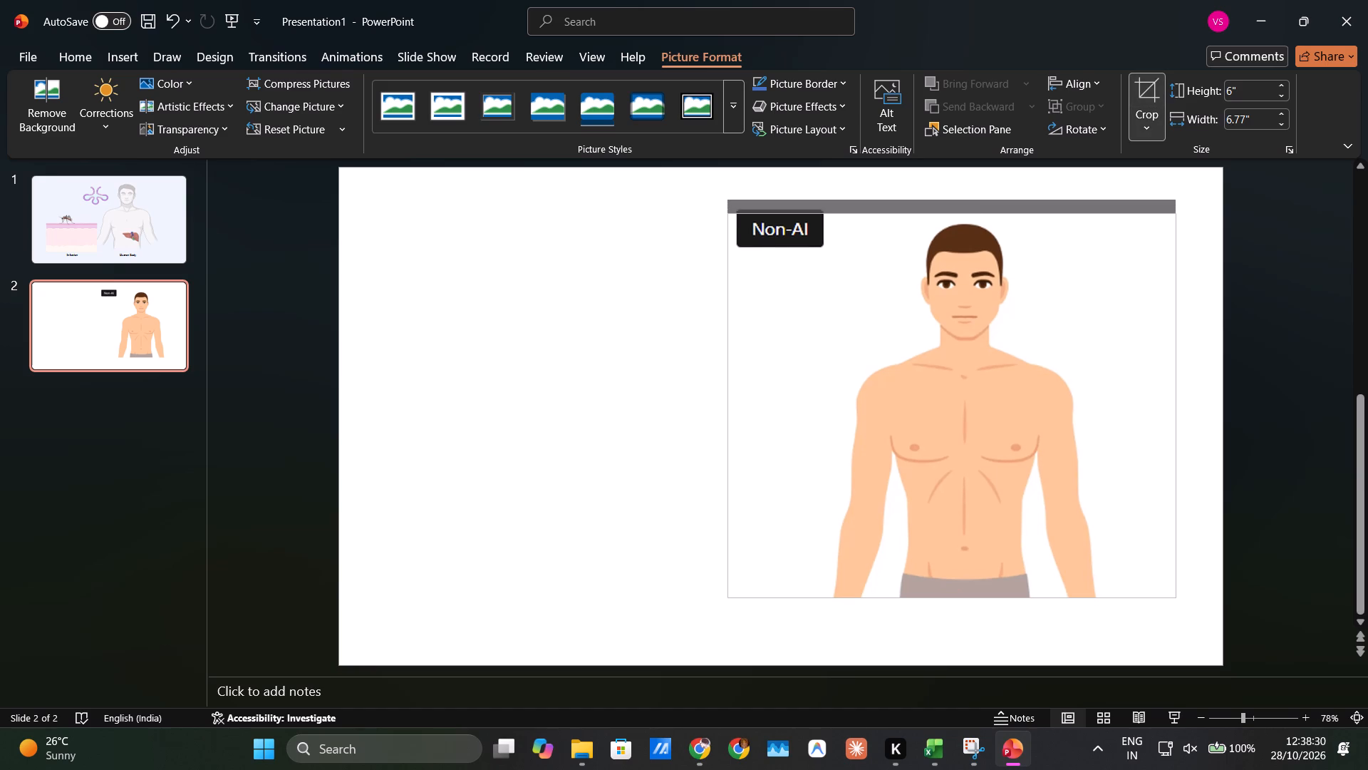
{"action": "left_click_drag", "start_coordinate": [956, 214], "coordinate": [956, 222]}
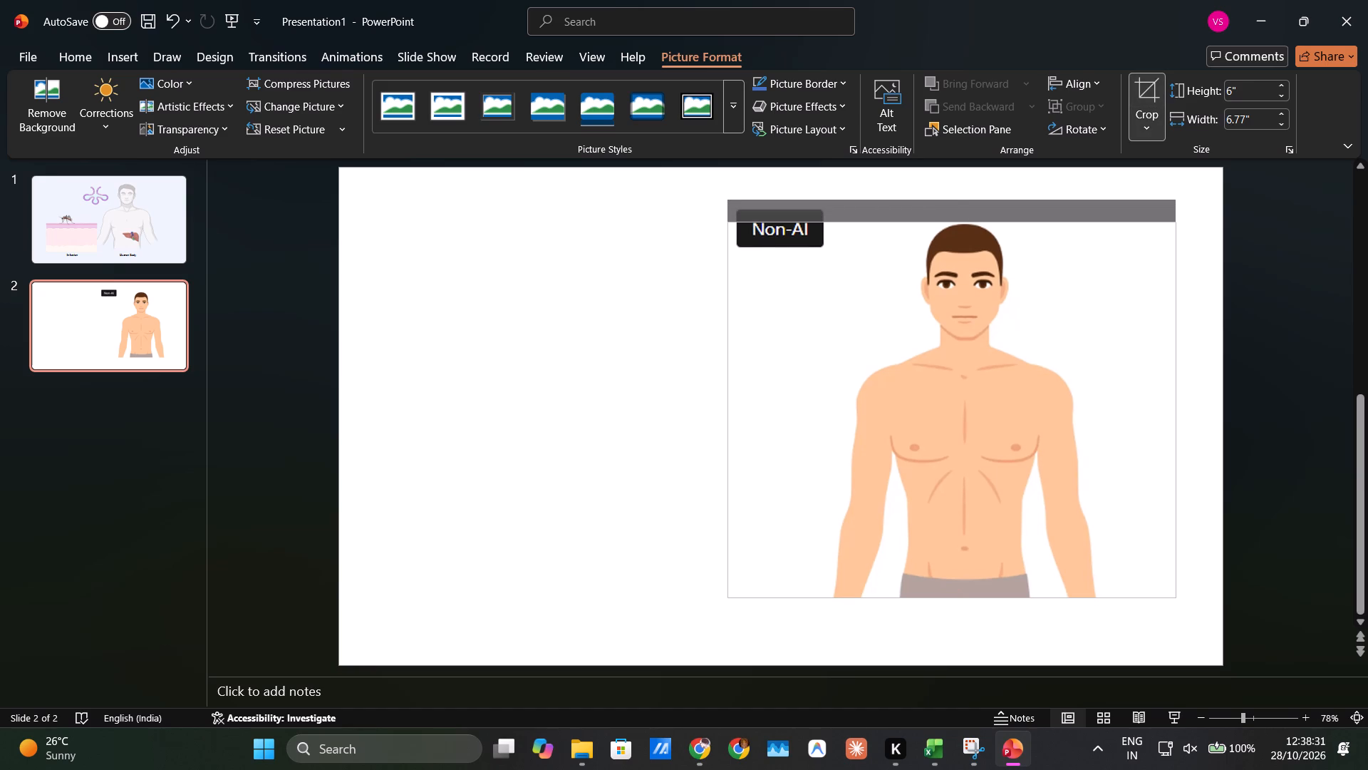
{"action": "left_click_drag", "start_coordinate": [956, 222], "coordinate": [956, 220]}
{"action": "left_click", "coordinate": [1237, 251]}
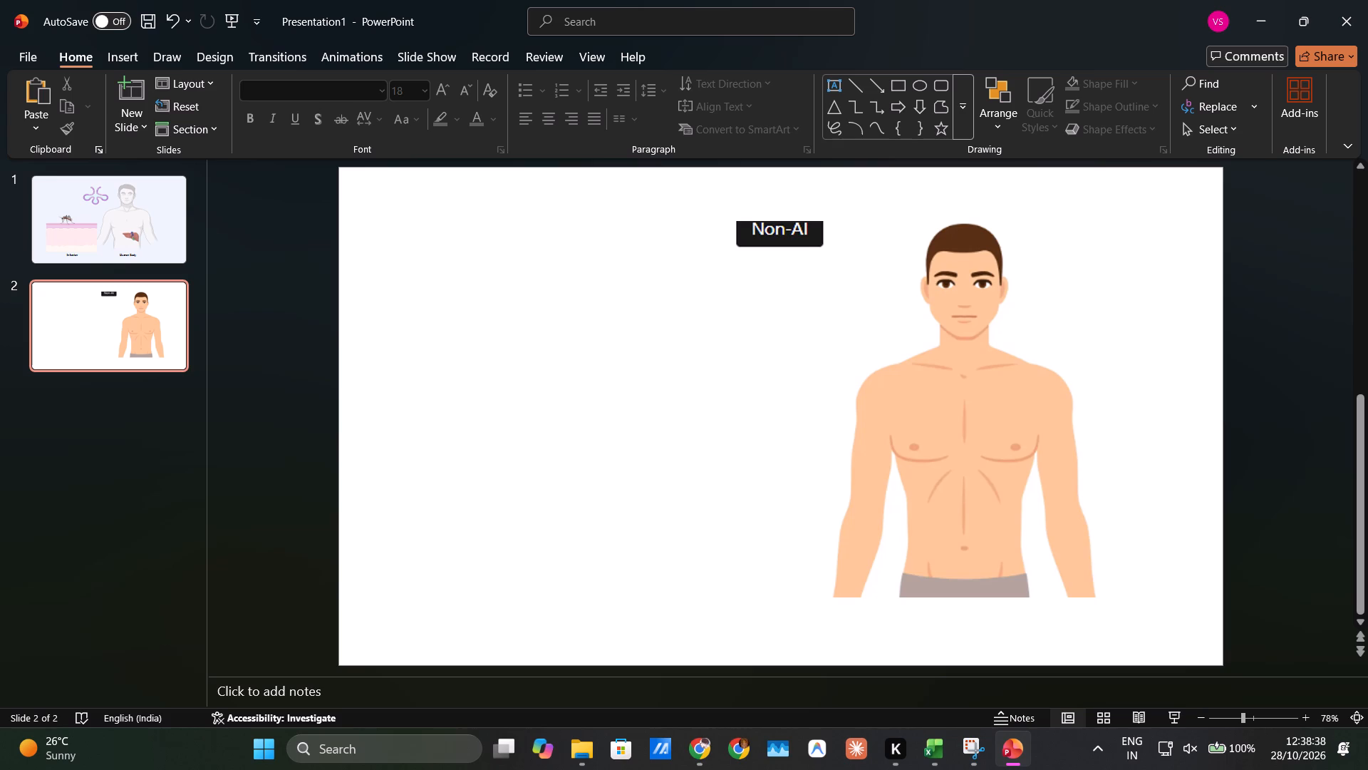
Crop the figure picture's left side to about 5.31" wide, cutting away the Non-AI badge.
{"action": "left_click", "coordinate": [995, 483]}
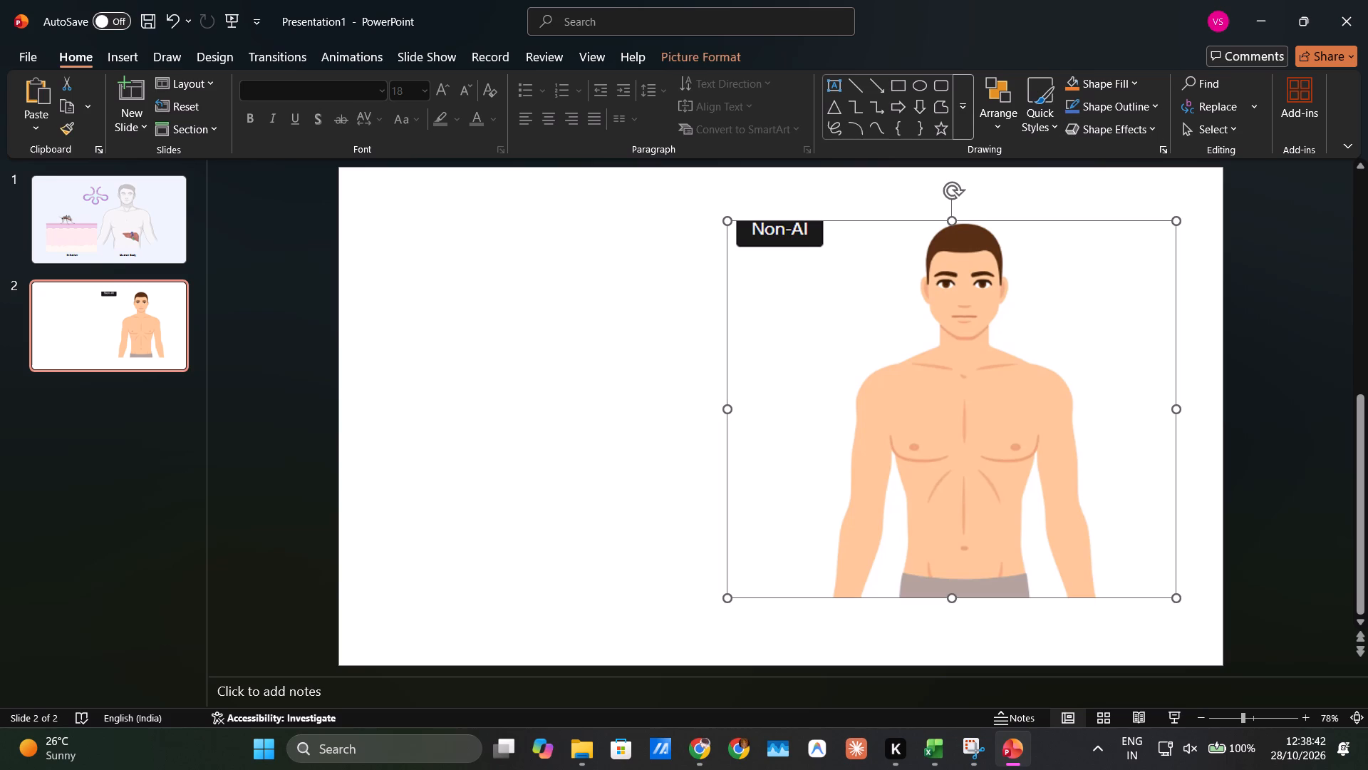
{"action": "double_click", "coordinate": [995, 286]}
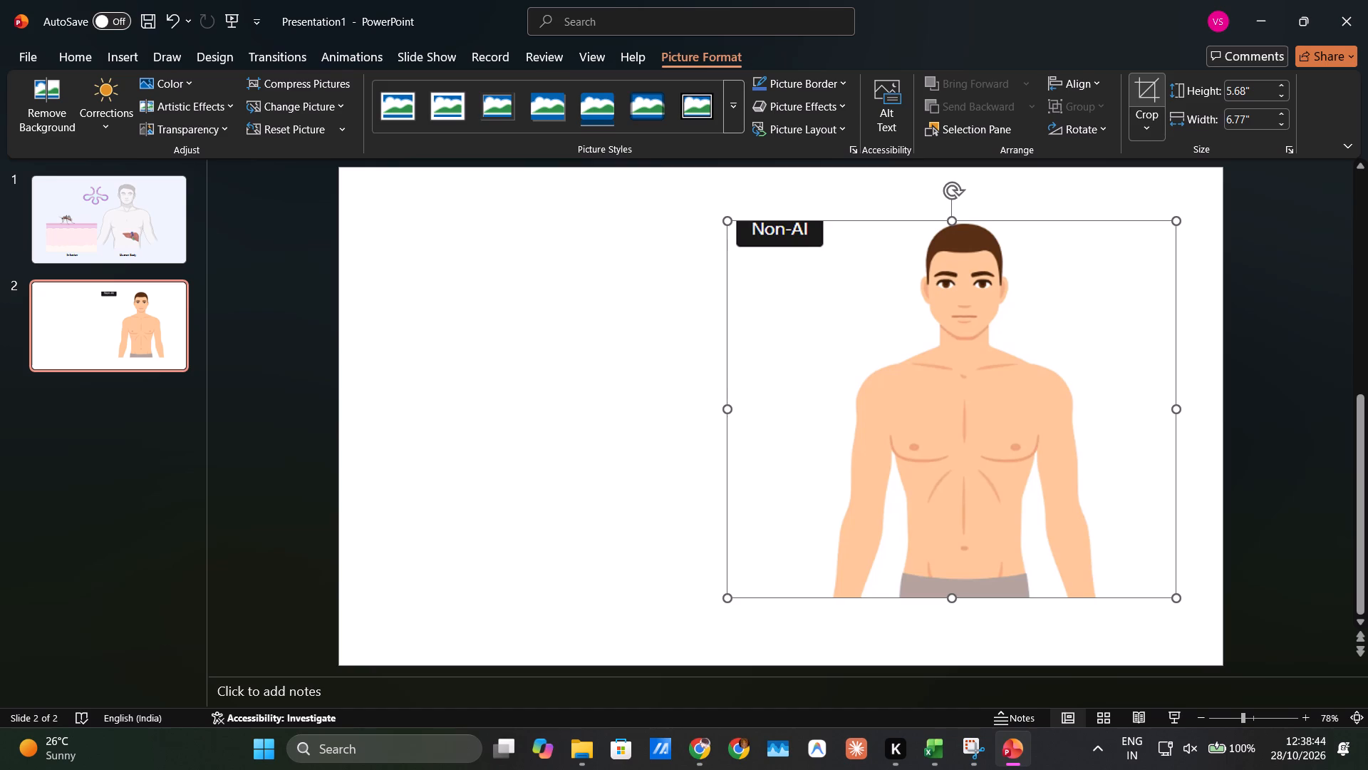
{"action": "left_click", "coordinate": [1147, 101]}
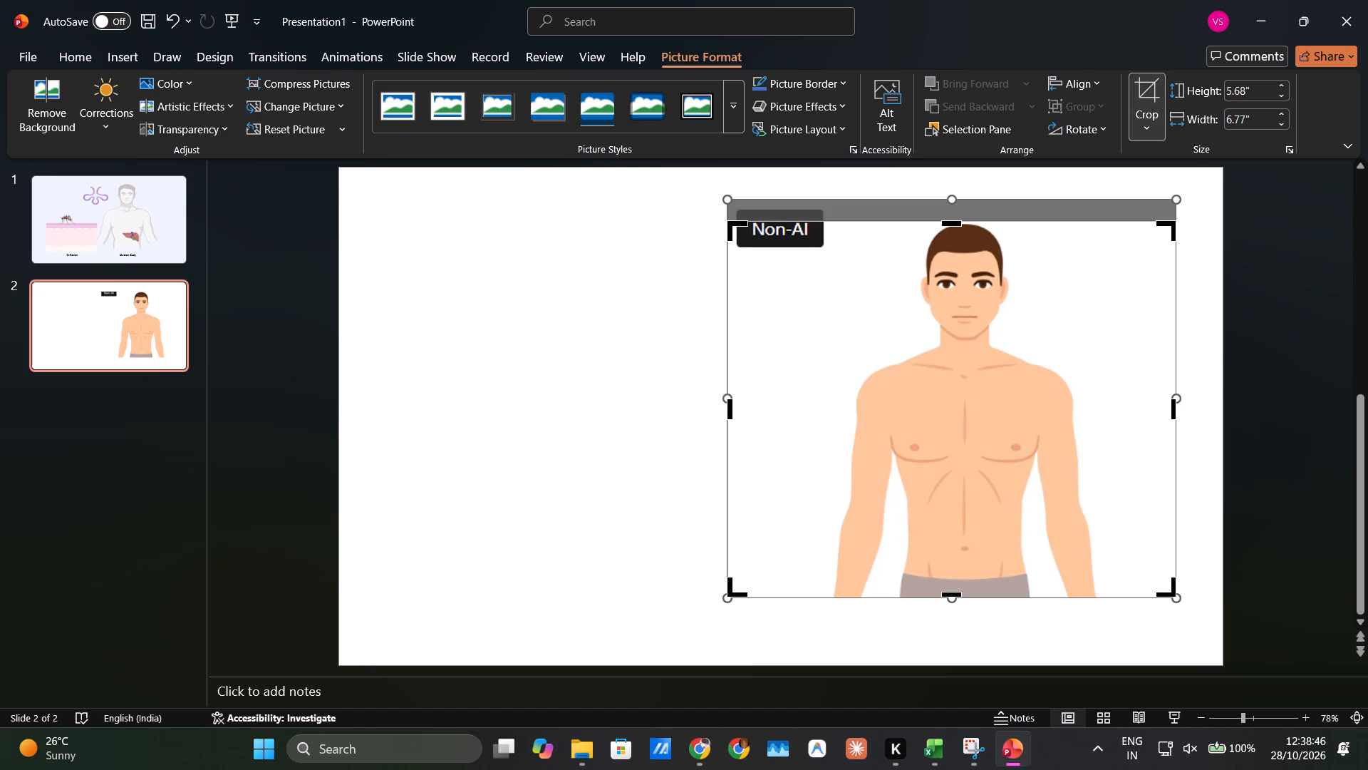
{"action": "left_click_drag", "start_coordinate": [731, 407], "coordinate": [795, 406]}
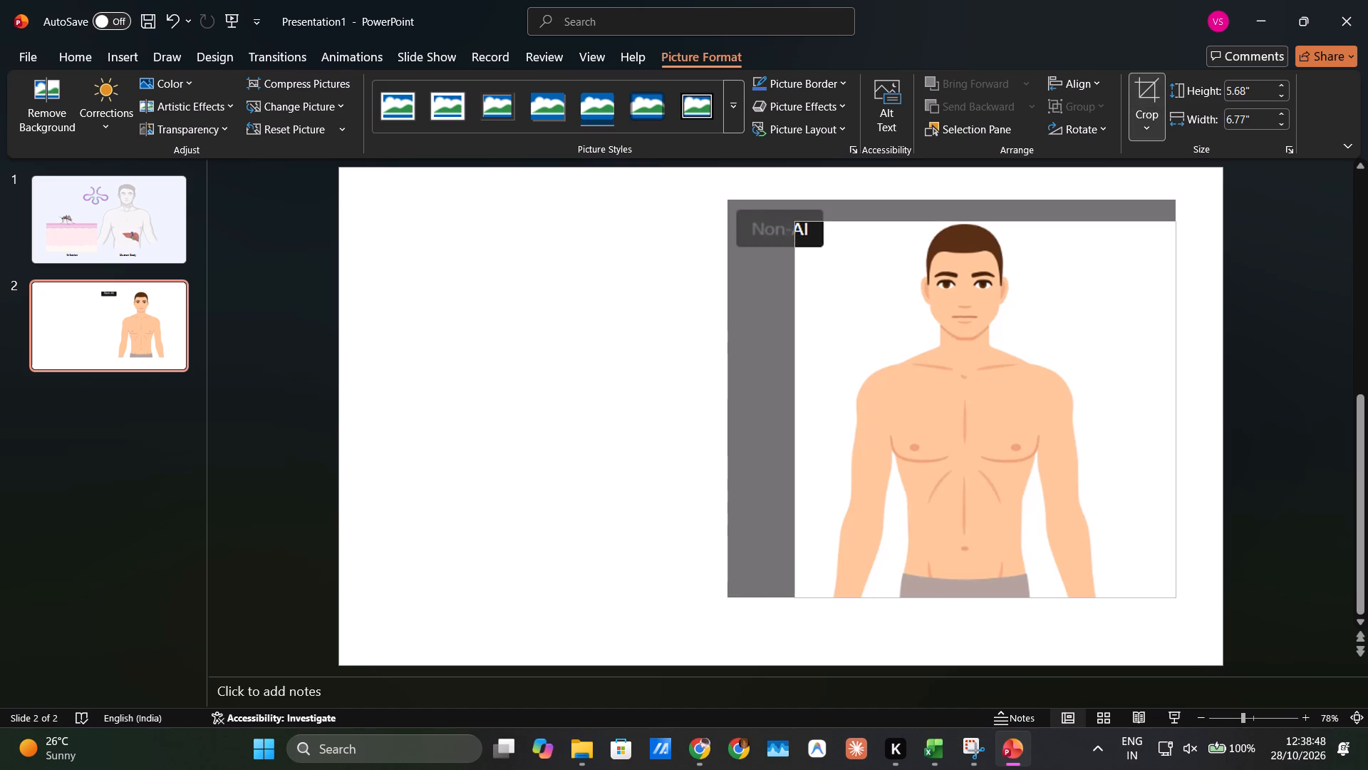
{"action": "left_click_drag", "start_coordinate": [795, 406], "coordinate": [821, 416]}
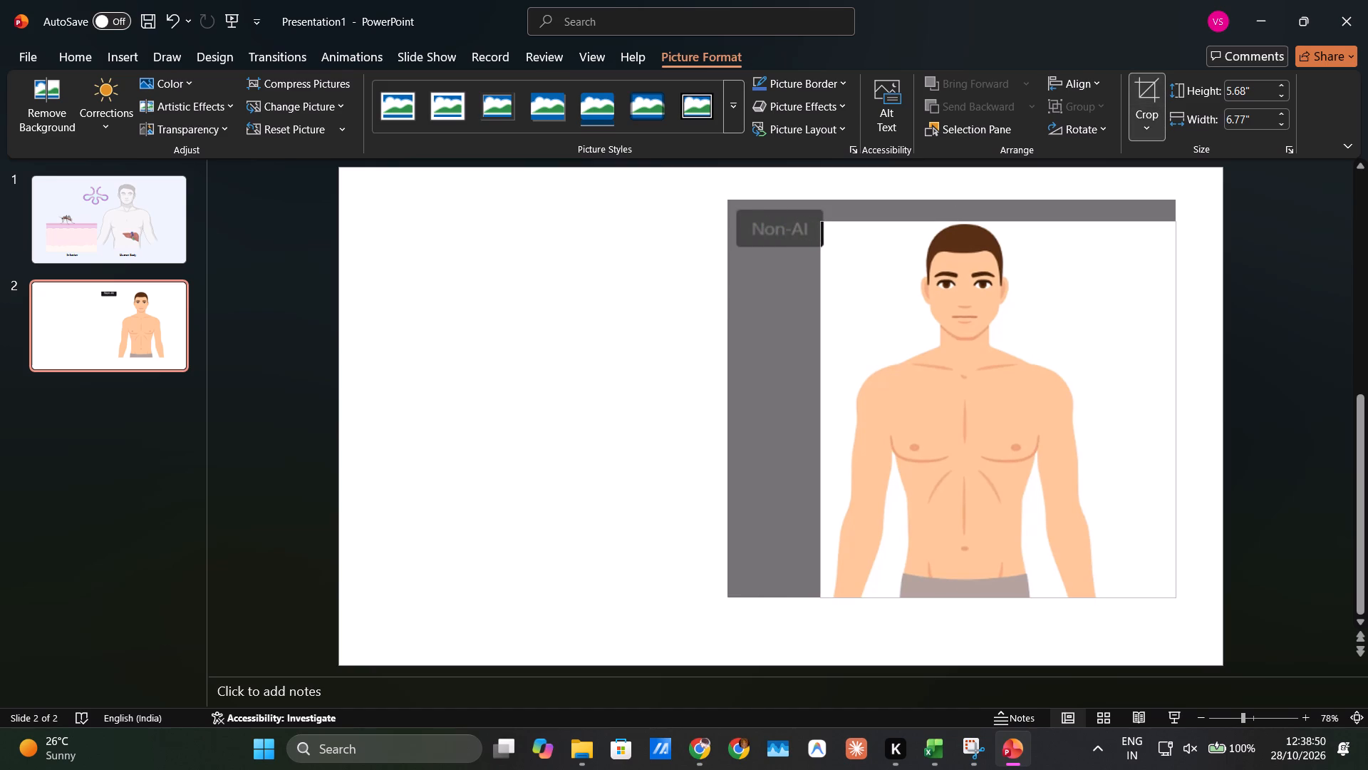
{"action": "left_click_drag", "start_coordinate": [821, 416], "coordinate": [824, 418]}
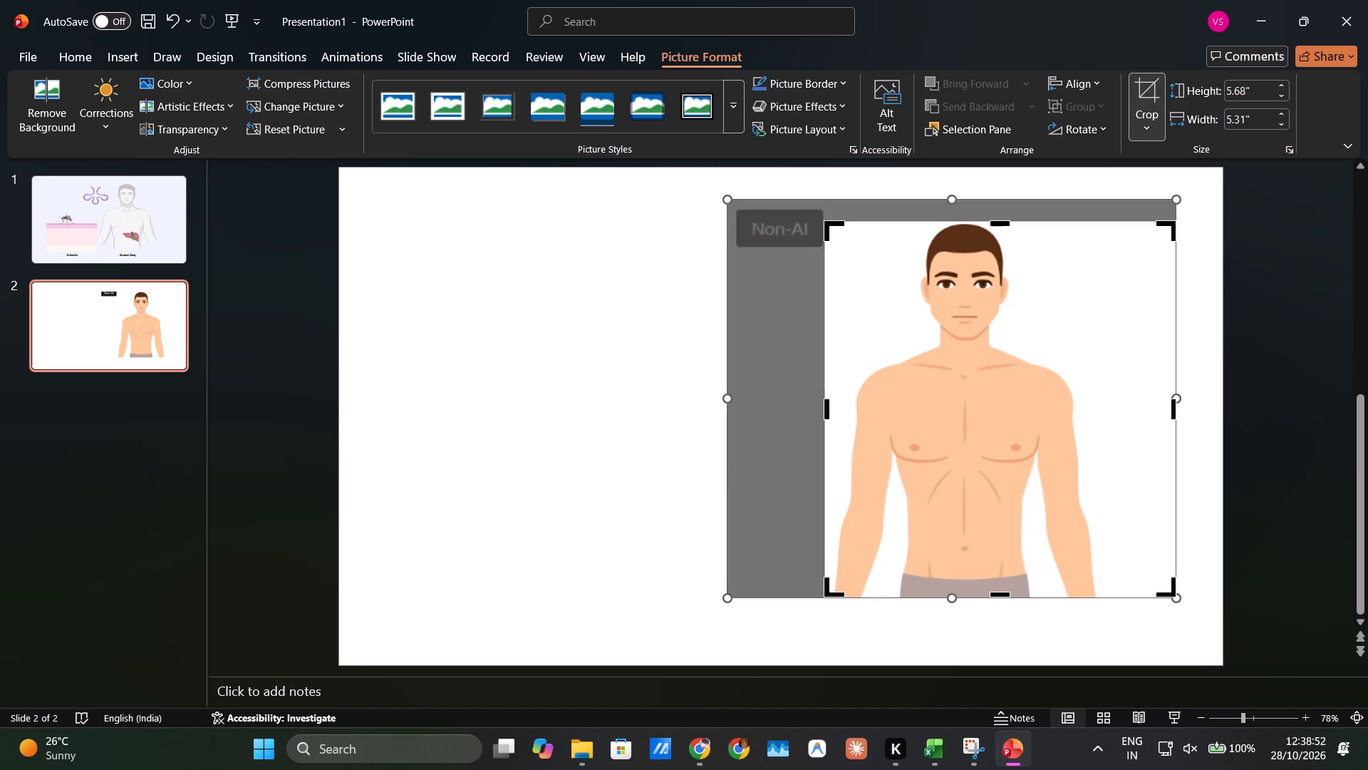
{"action": "left_click", "coordinate": [636, 428]}
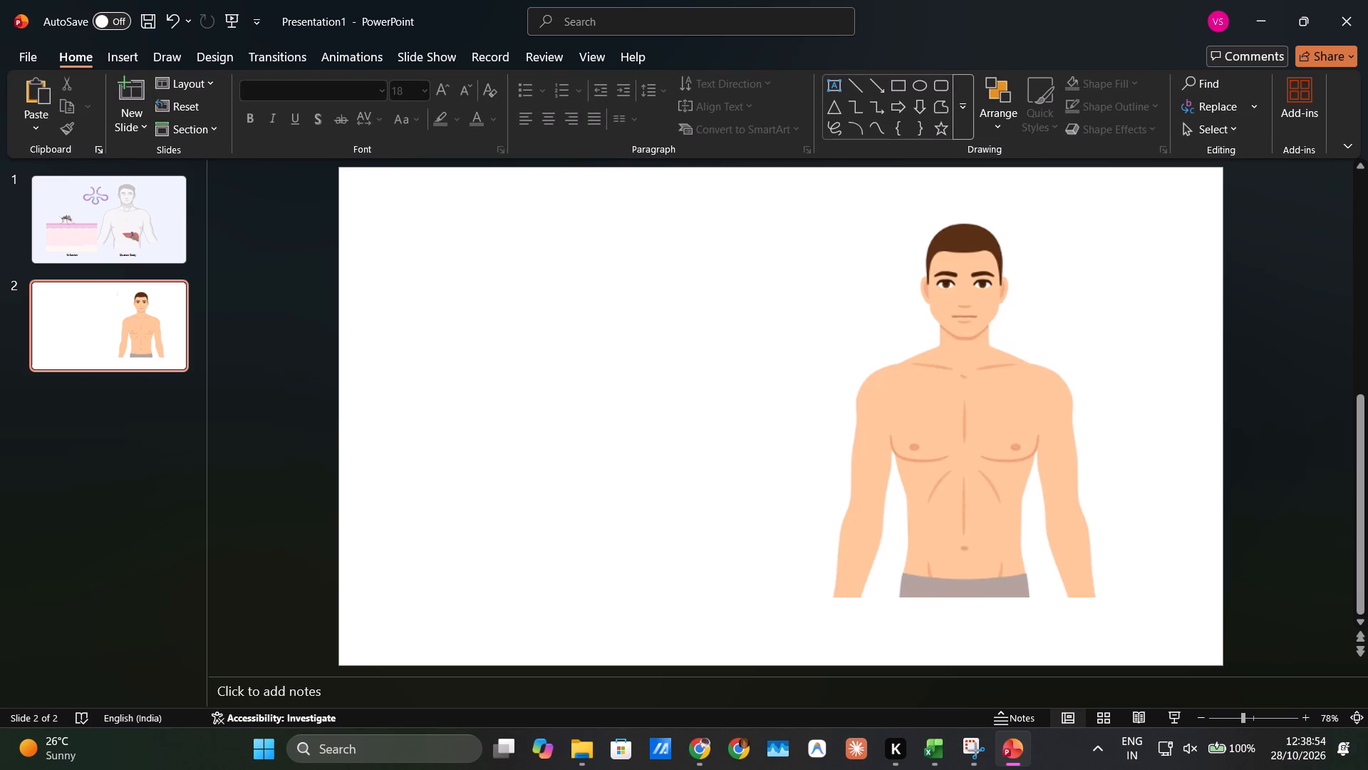
Switch back to iStock in Chrome and search for "liver".
{"action": "left_click", "coordinate": [708, 753]}
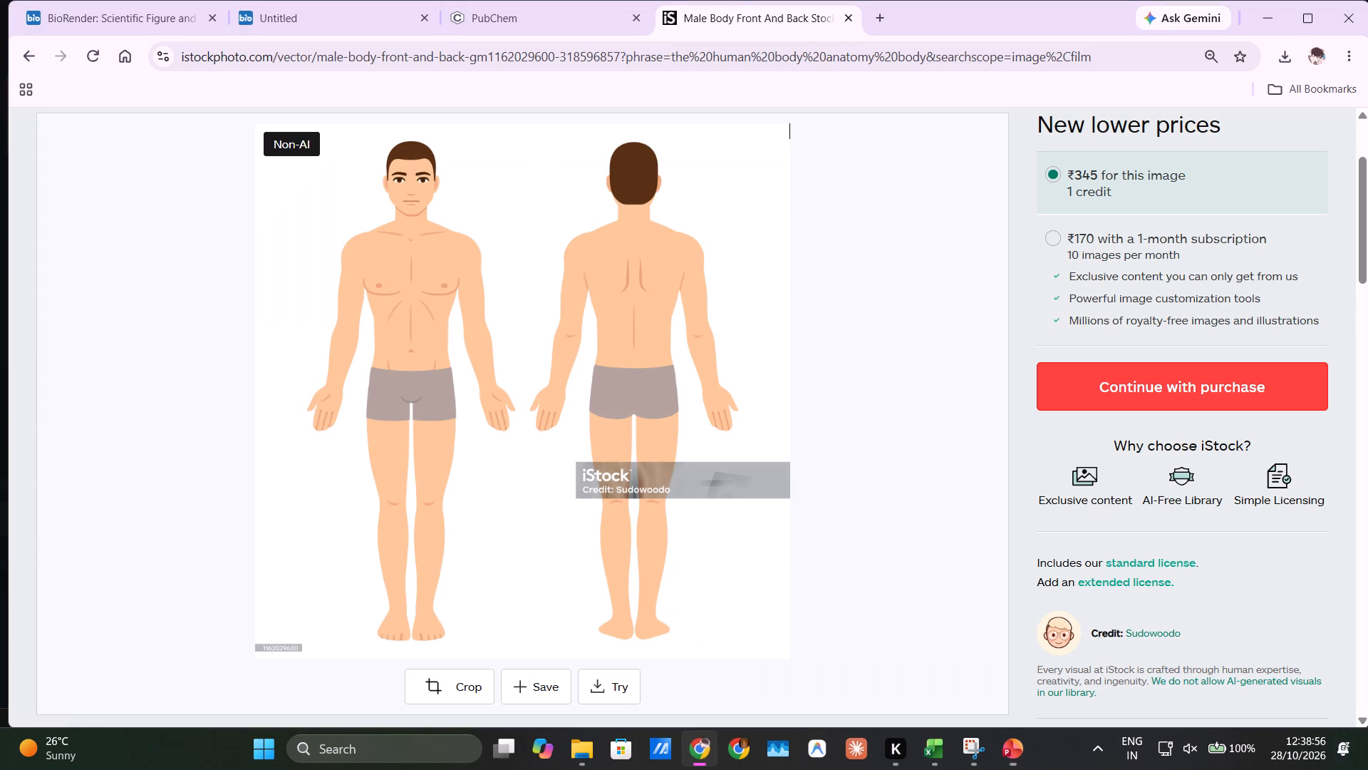
{"action": "scroll", "coordinate": [490, 213], "scroll_direction": "up", "scroll_amount": 5}
{"action": "scroll", "coordinate": [490, 213], "scroll_direction": "right", "scroll_amount": 8}
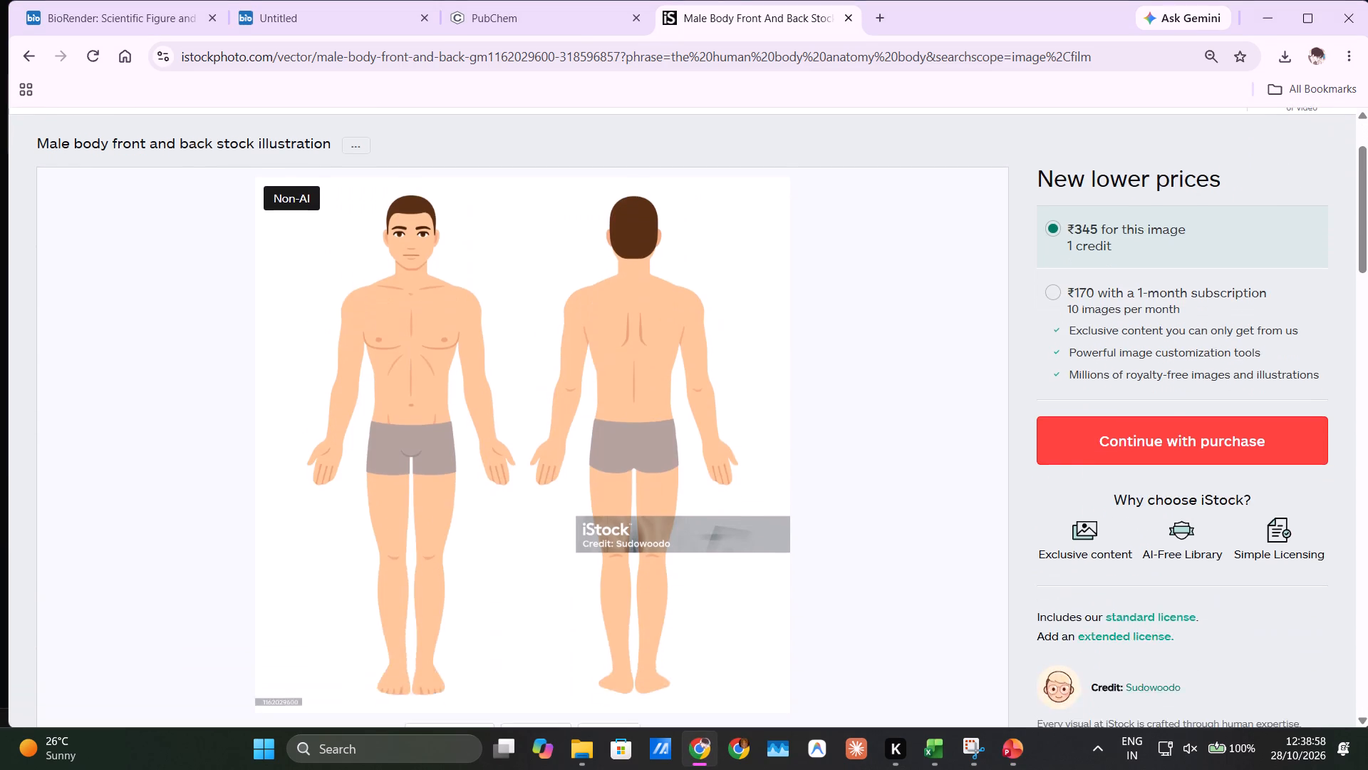
{"action": "scroll", "coordinate": [490, 213], "scroll_direction": "up", "scroll_amount": 3}
{"action": "left_click", "coordinate": [330, 192]}
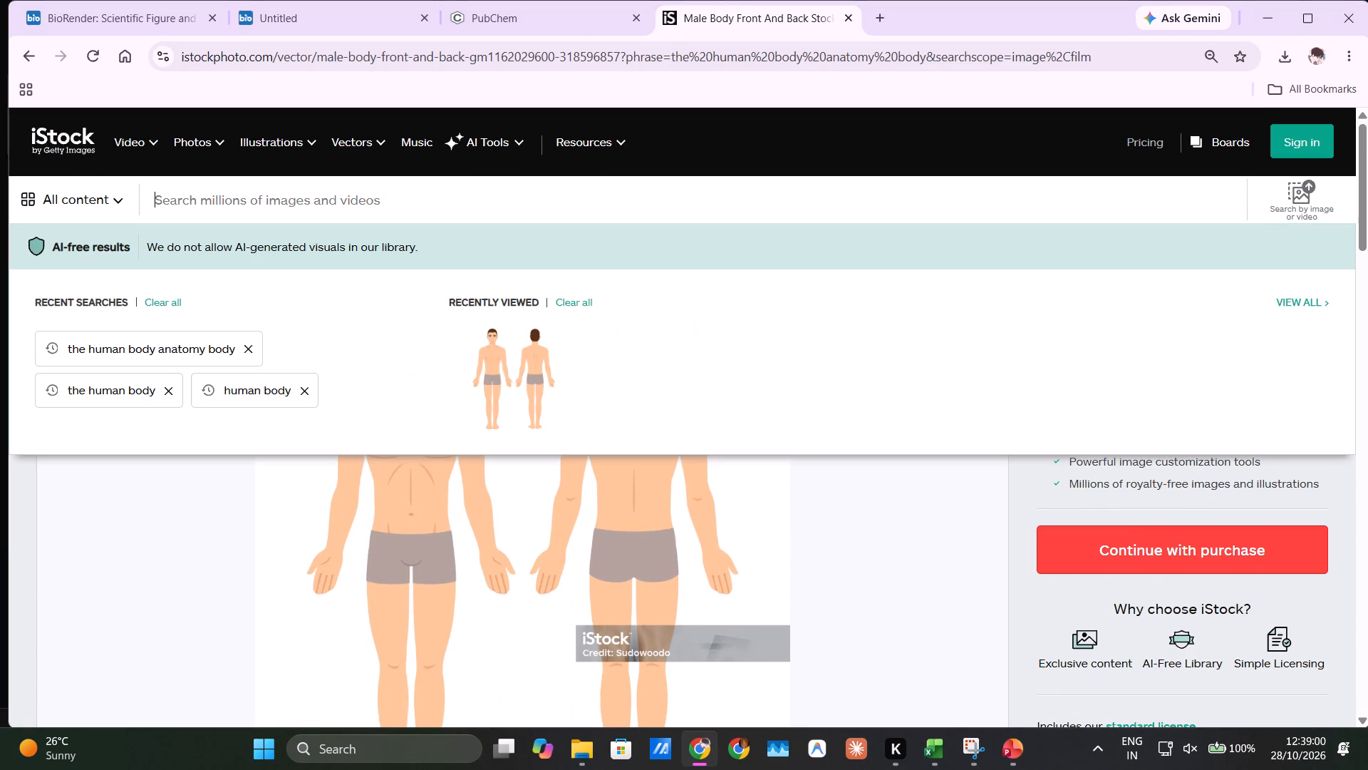
{"action": "type", "text": "liver"}
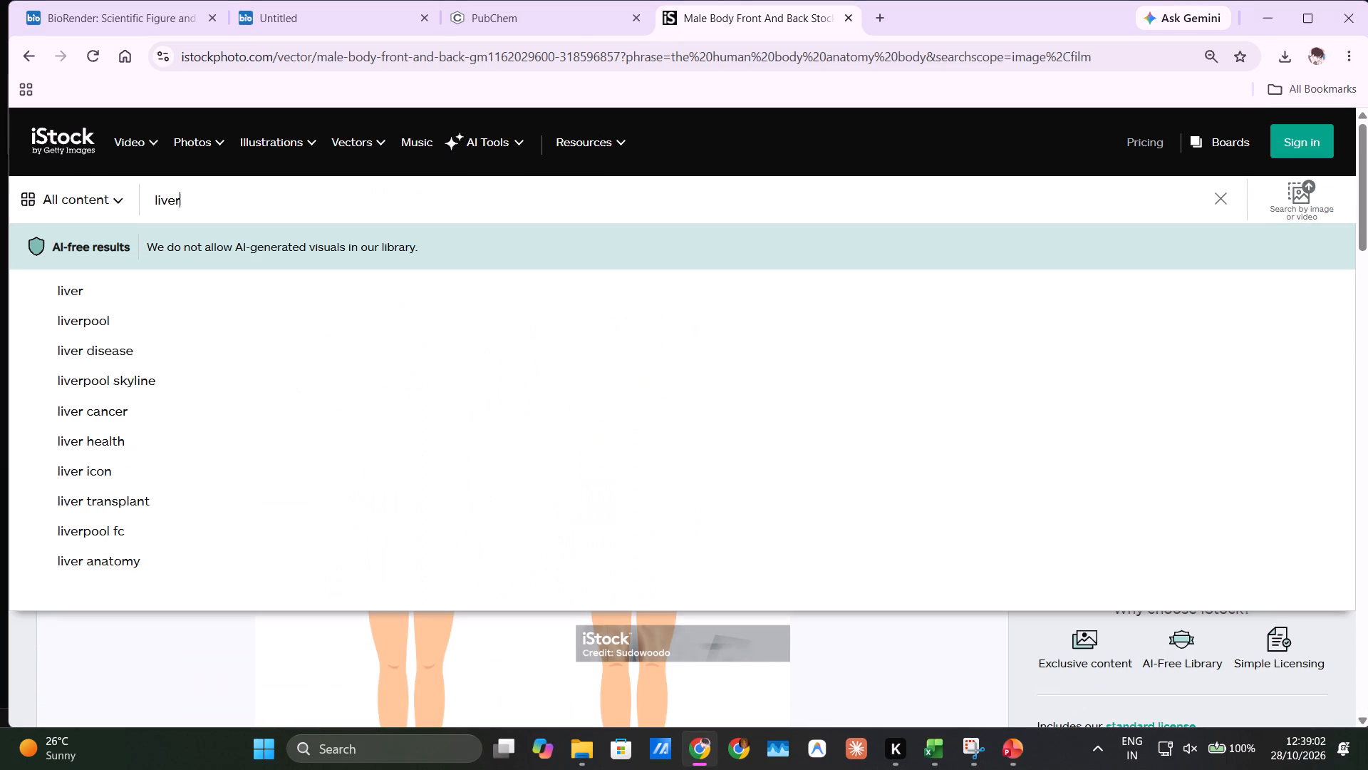
{"action": "key", "text": "Return"}
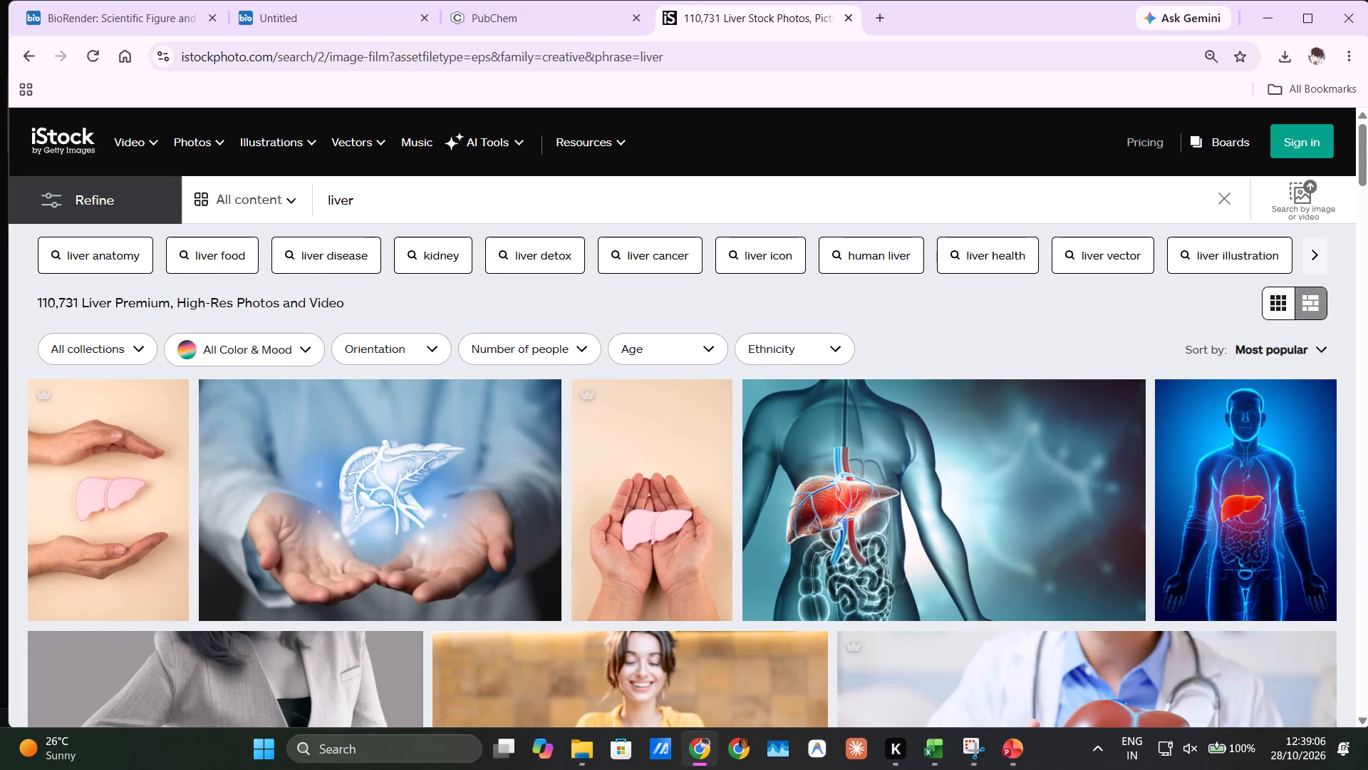
Narrow the liver search to the suggested phrase "liver icon".
{"action": "scroll", "coordinate": [327, 294], "scroll_direction": "down", "scroll_amount": 4}
{"action": "scroll", "coordinate": [327, 294], "scroll_direction": "up", "scroll_amount": 1}
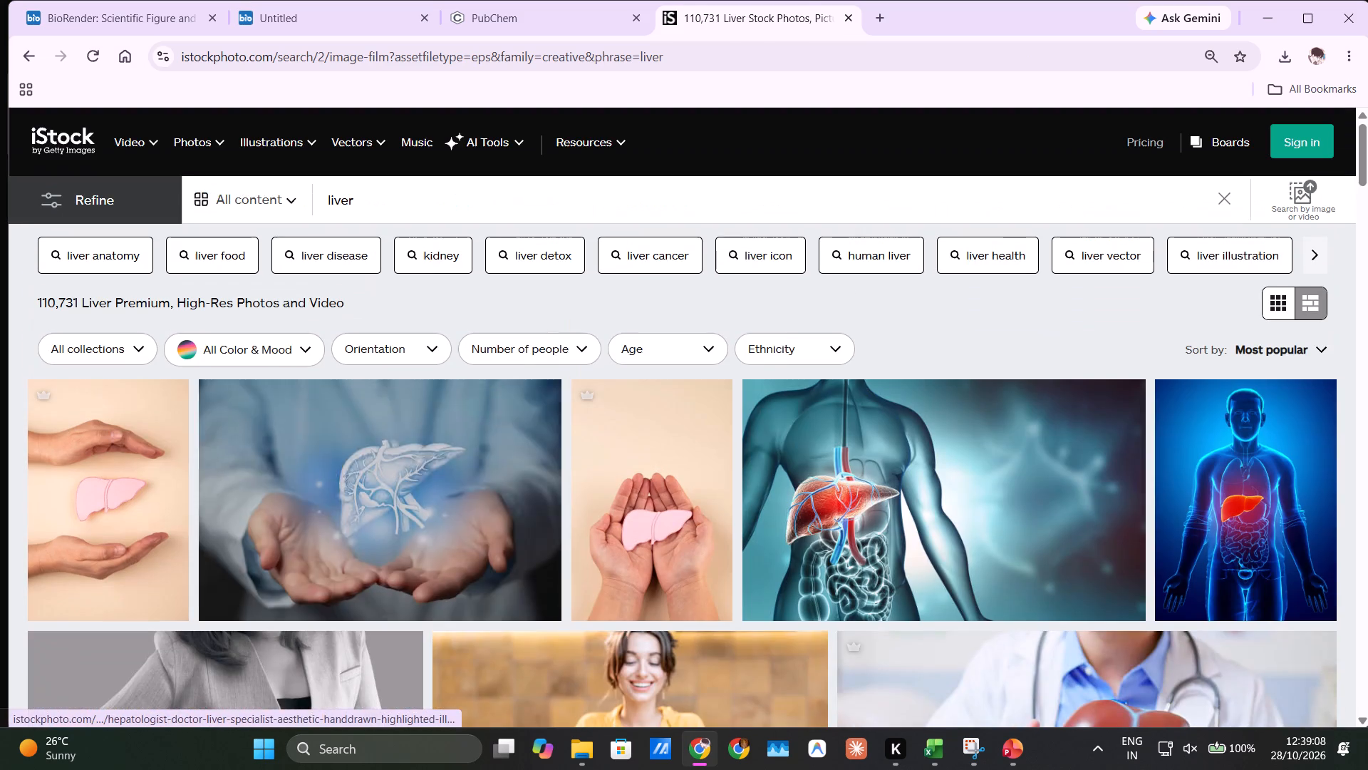
{"action": "left_click", "coordinate": [762, 265]}
Look through the liver icon results and open the flat red liver illustration.
{"action": "scroll", "coordinate": [762, 265], "scroll_direction": "down", "scroll_amount": 1}
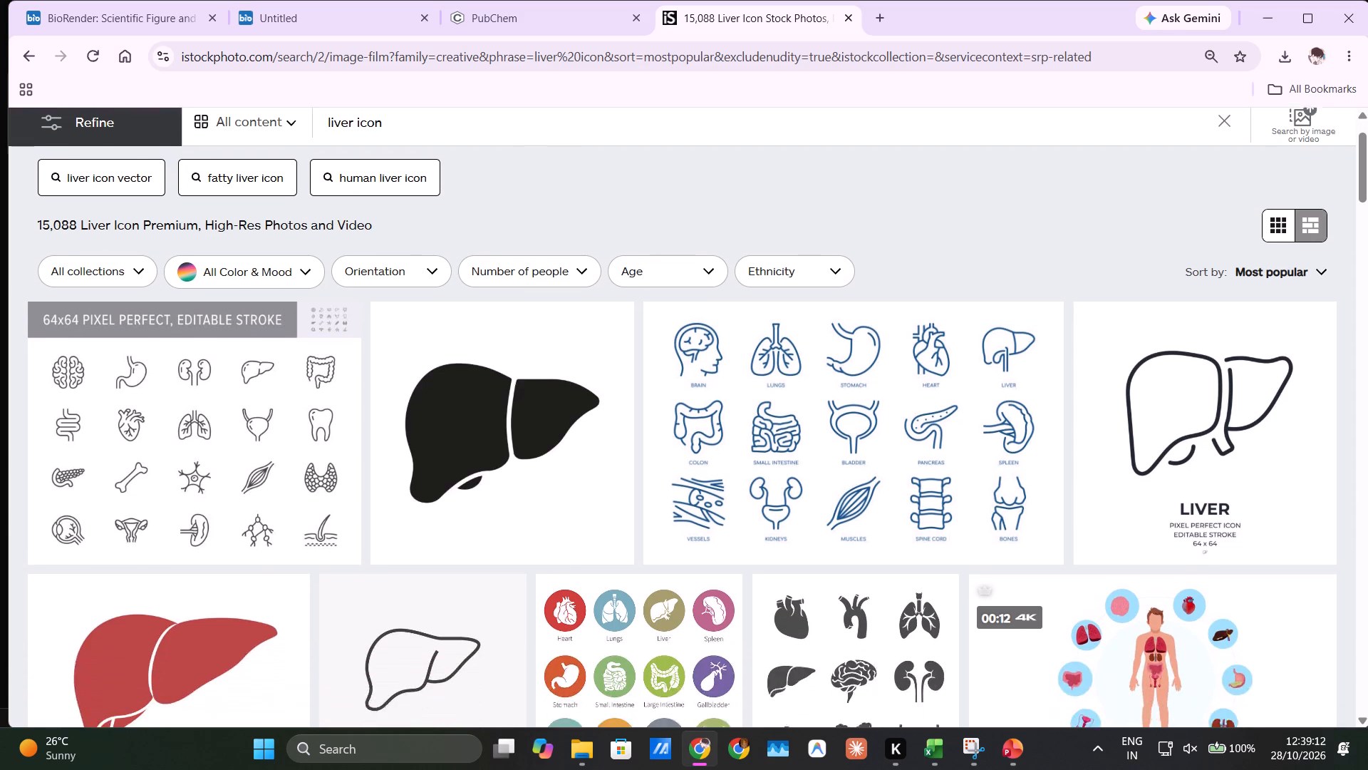
{"action": "scroll", "coordinate": [762, 265], "scroll_direction": "down", "scroll_amount": 3}
{"action": "left_click", "coordinate": [86, 513]}
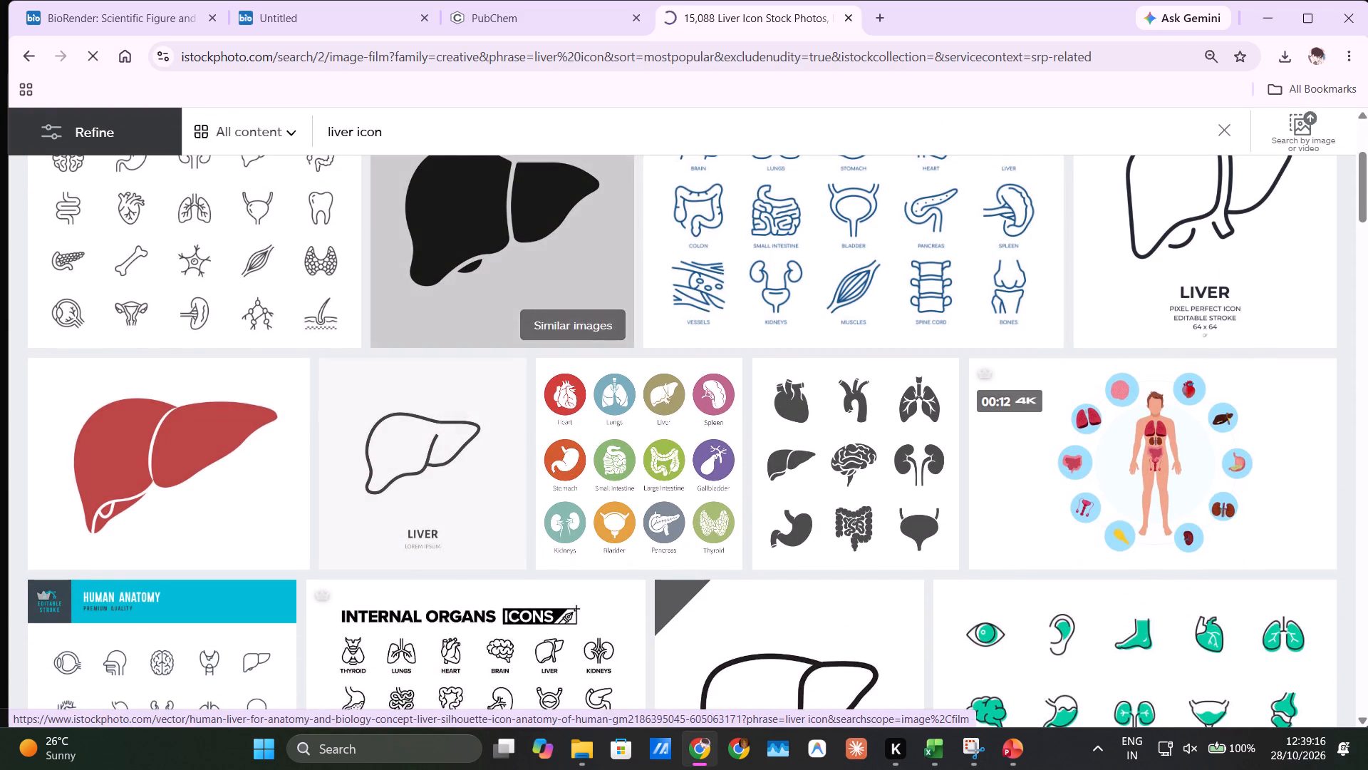
{"action": "left_click", "coordinate": [219, 443]}
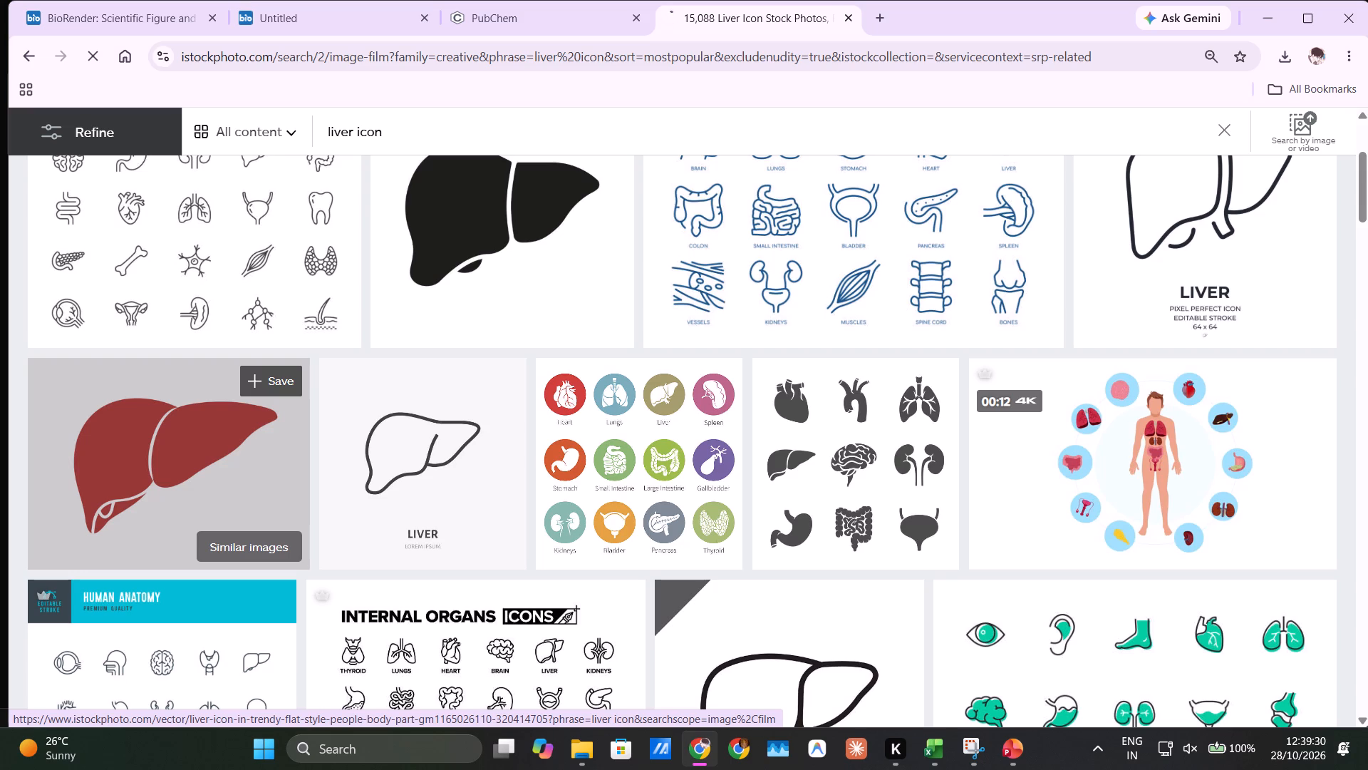
Copy the flat red liver illustration from the iStock "liver icon" results as an image.
{"action": "left_click", "coordinate": [219, 443]}
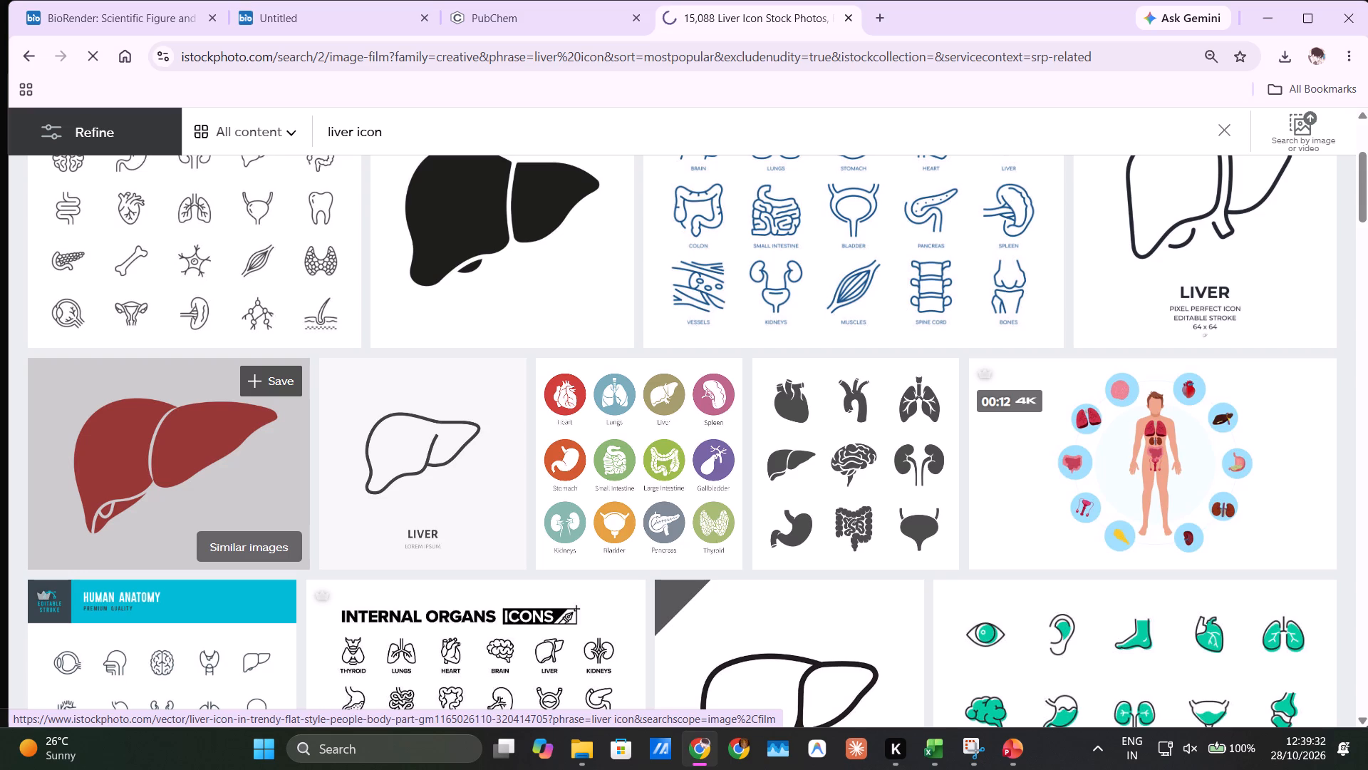
{"action": "right_click", "coordinate": [219, 443]}
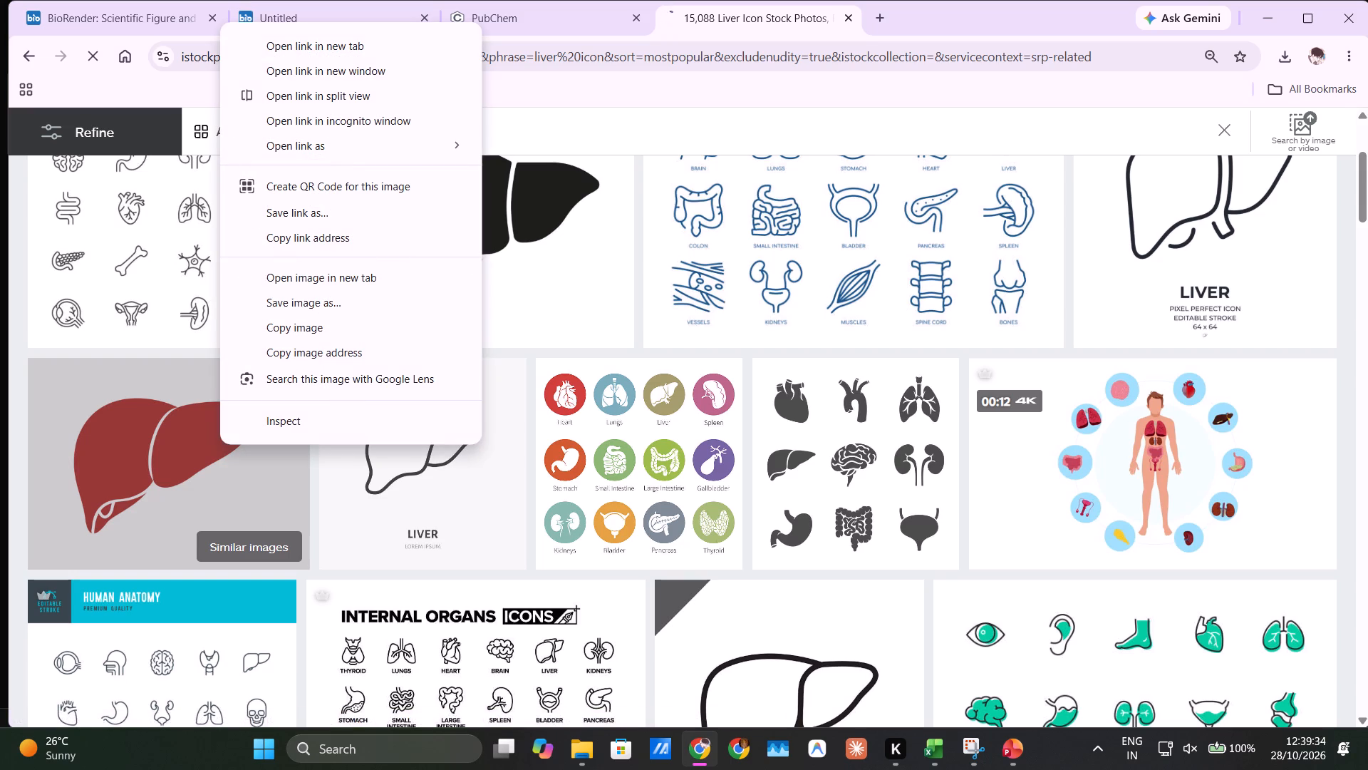
{"action": "left_click", "coordinate": [187, 433]}
{"action": "right_click", "coordinate": [187, 433]}
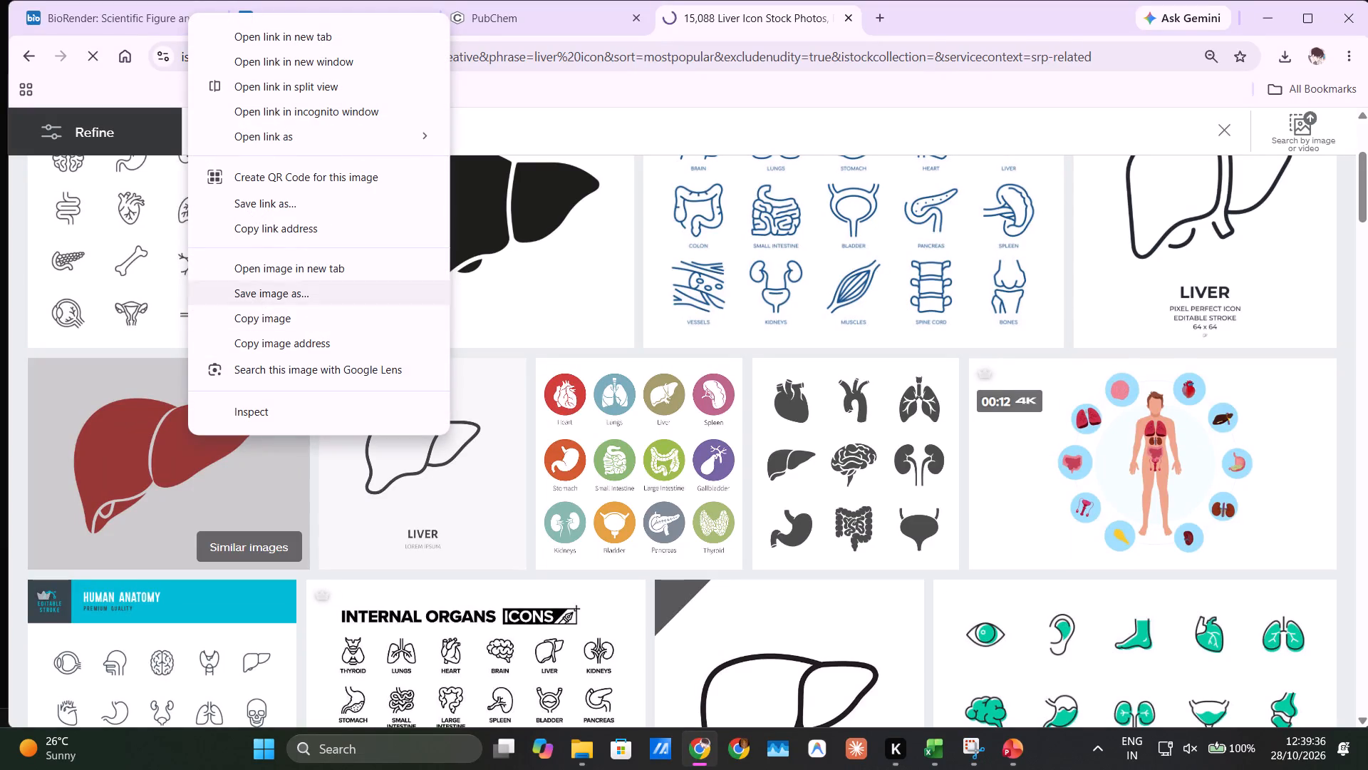
{"action": "left_click", "coordinate": [266, 322]}
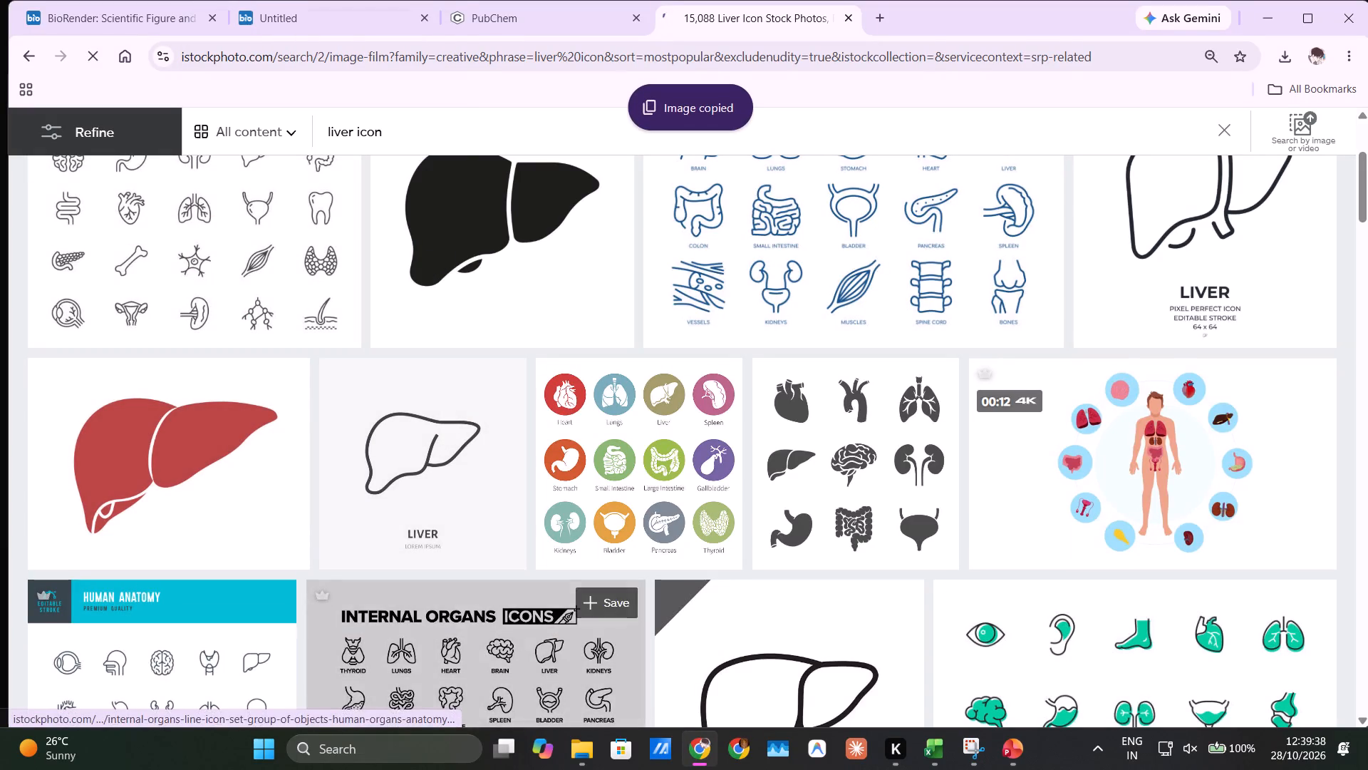
Switch to PowerPoint, paste the copied liver picture on slide 2 and place it over the figure's abdomen.
{"action": "left_click", "coordinate": [1015, 745]}
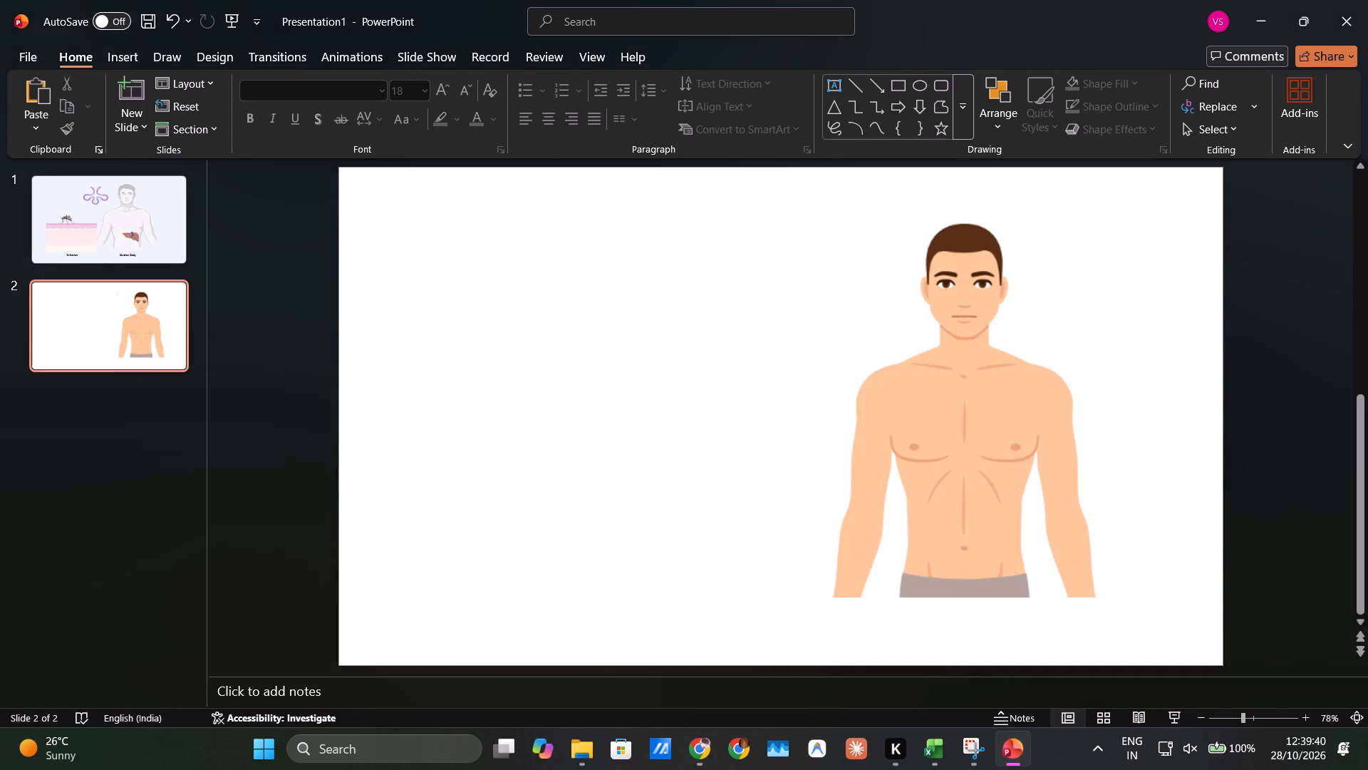
{"action": "left_click", "coordinate": [608, 515]}
{"action": "key", "text": "ctrl+v"}
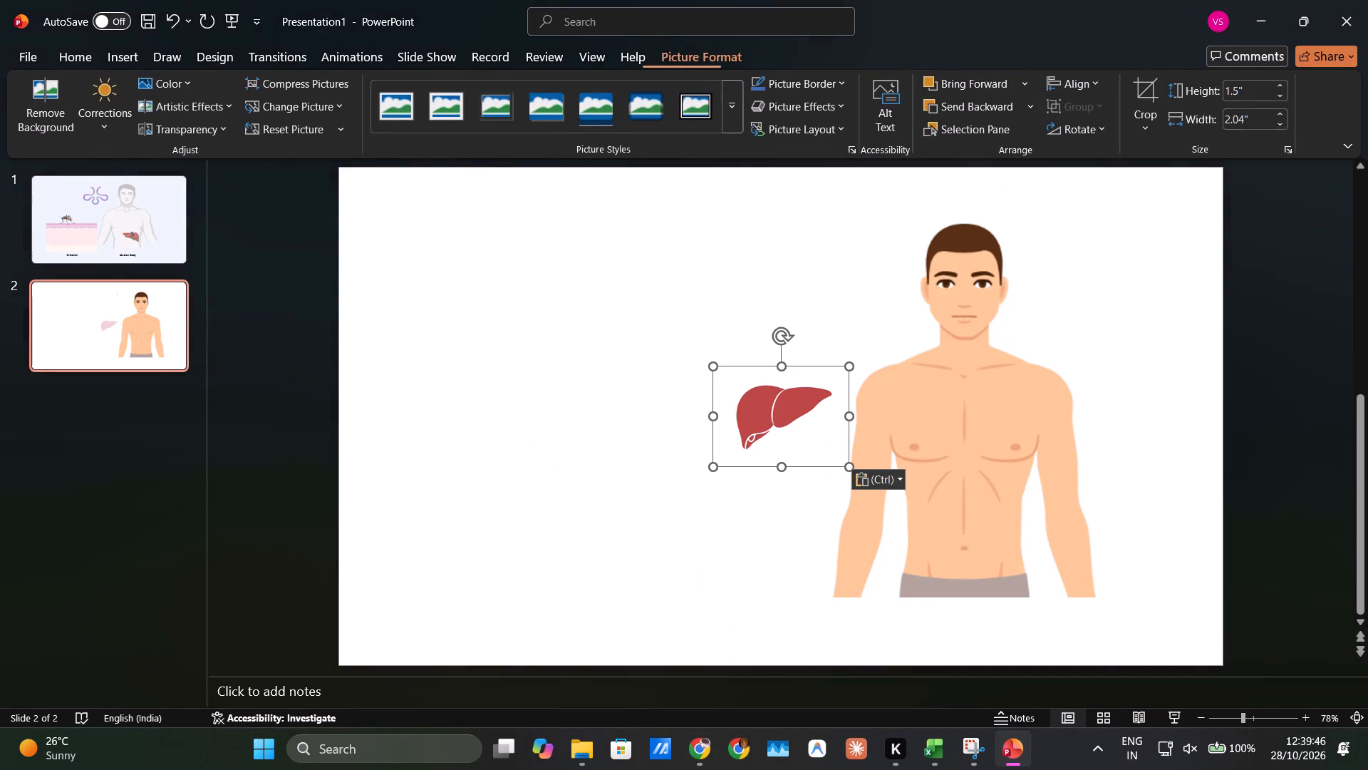
{"action": "left_click_drag", "start_coordinate": [753, 413], "coordinate": [815, 451]}
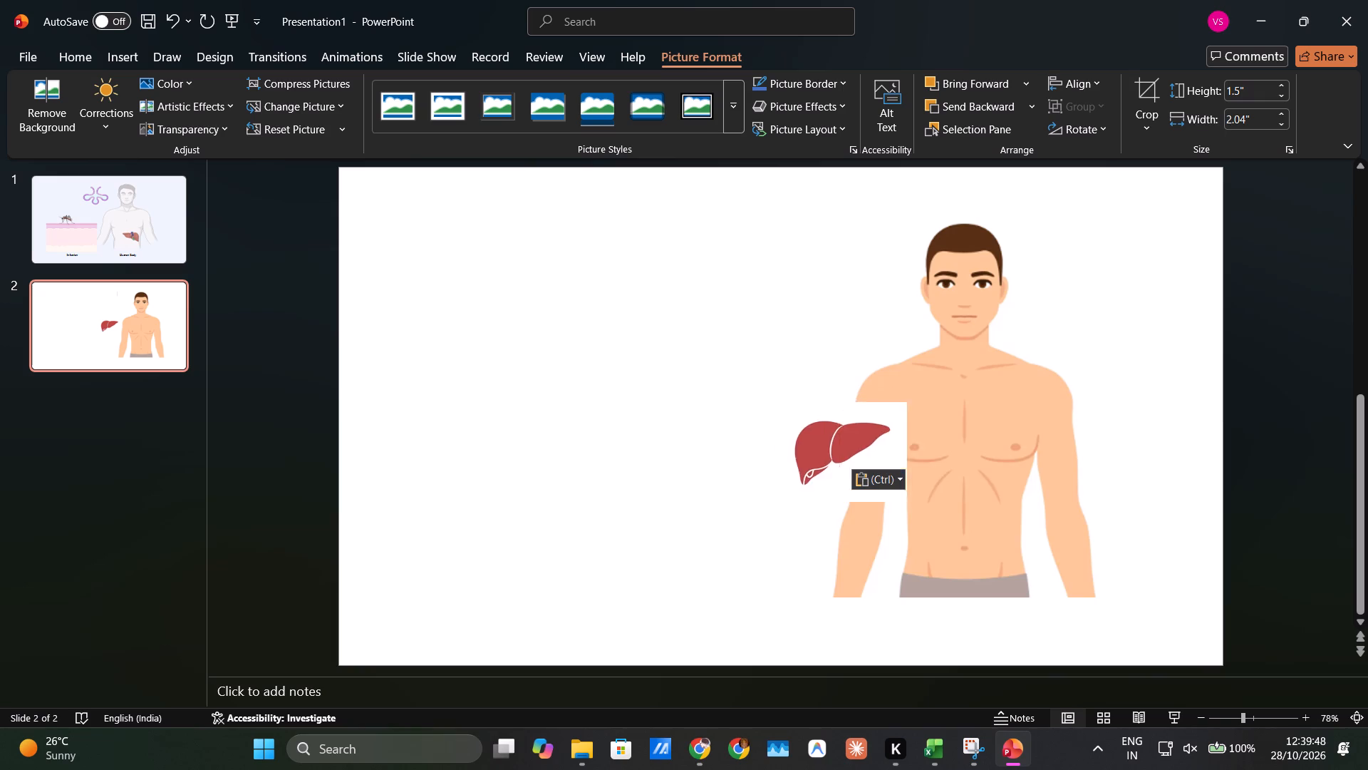
{"action": "left_click_drag", "start_coordinate": [815, 451], "coordinate": [893, 510]}
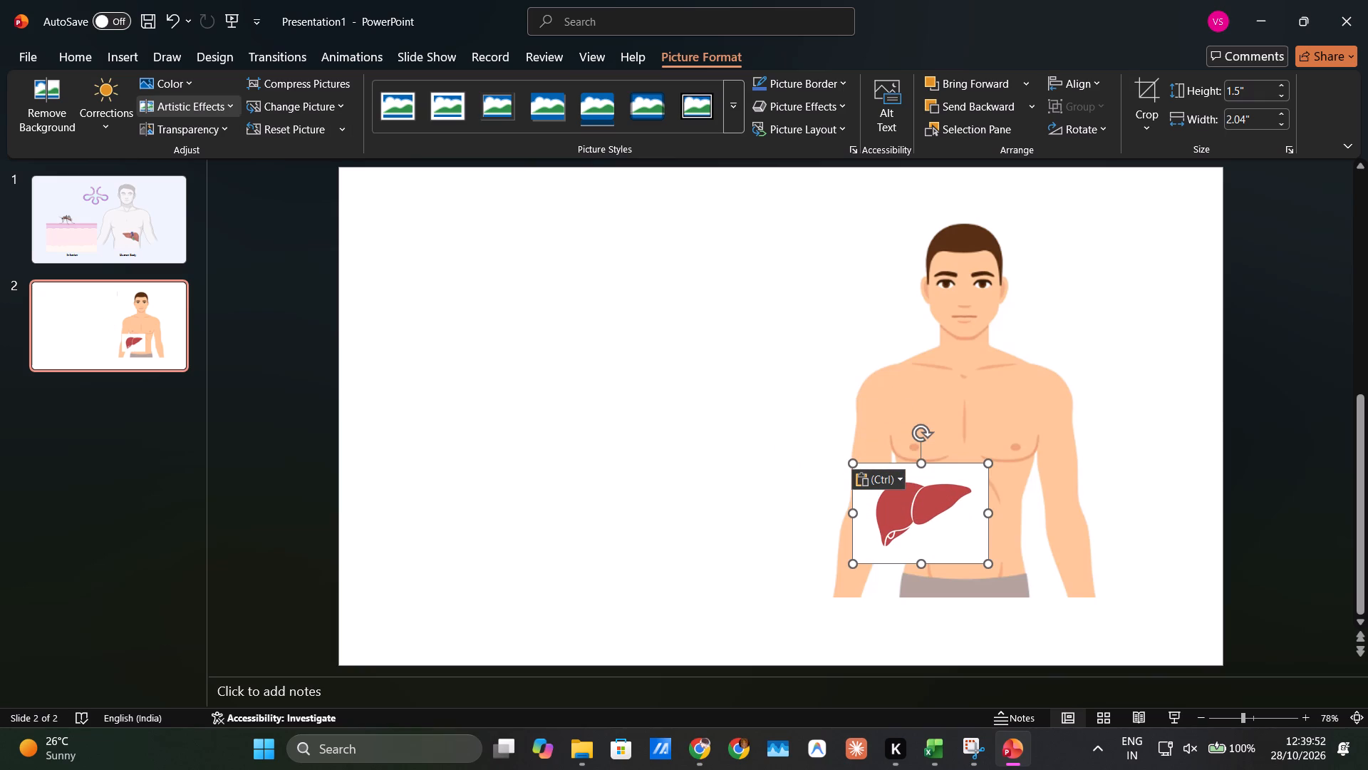
Start Remove Background on the liver picture and mark the liver's outline and the divide between its lobes as areas to keep.
{"action": "left_click", "coordinate": [110, 115]}
{"action": "left_click", "coordinate": [37, 129]}
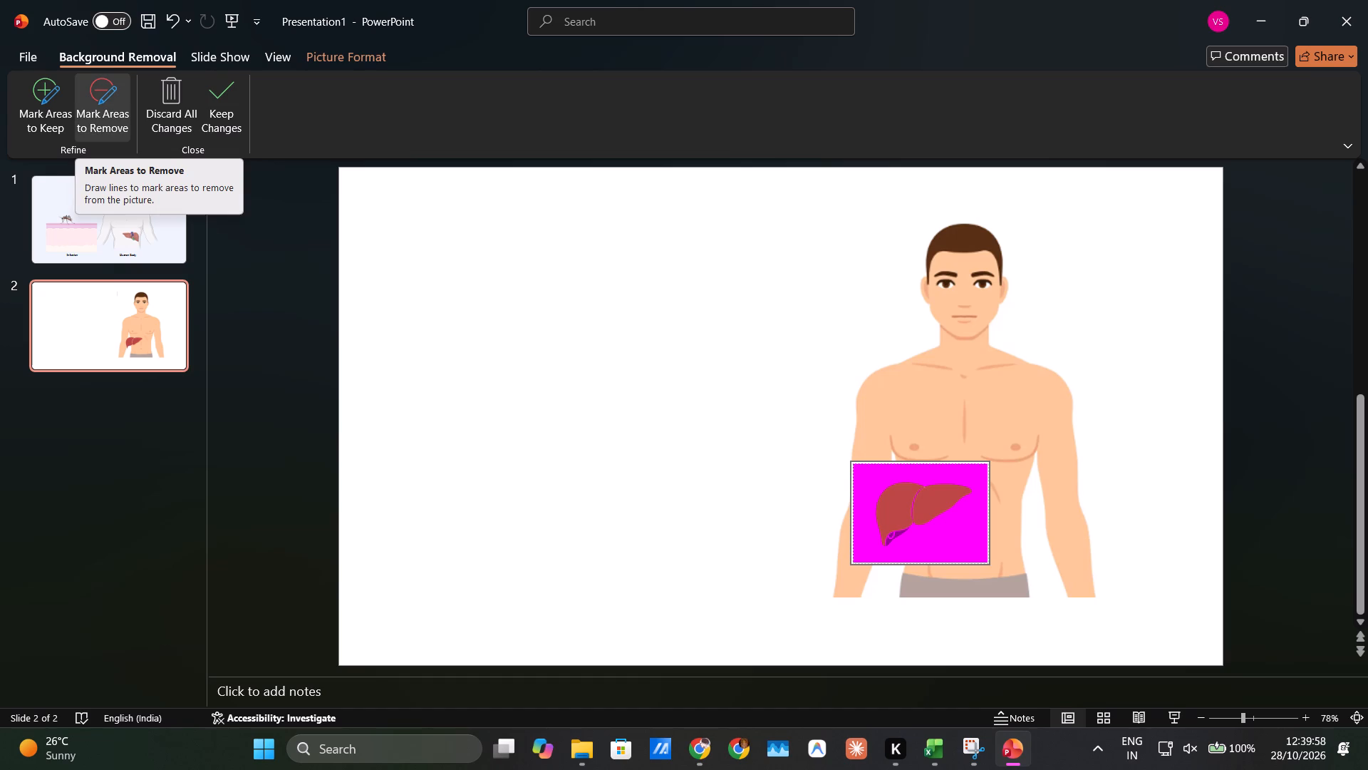
{"action": "left_click", "coordinate": [60, 106]}
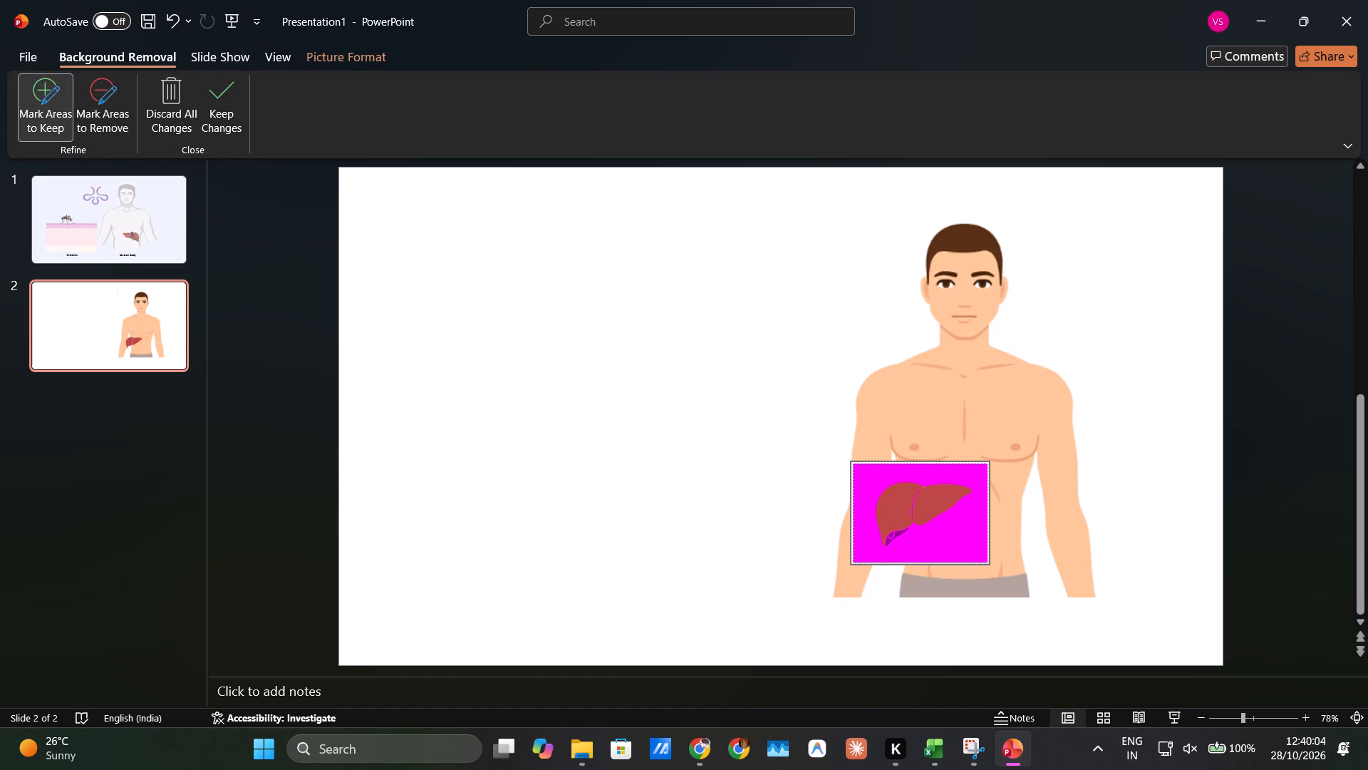
{"action": "left_click_drag", "start_coordinate": [968, 486], "coordinate": [939, 486]}
{"action": "left_click_drag", "start_coordinate": [939, 486], "coordinate": [882, 494]}
{"action": "left_click_drag", "start_coordinate": [882, 494], "coordinate": [885, 540]}
{"action": "left_click_drag", "start_coordinate": [885, 540], "coordinate": [913, 525]}
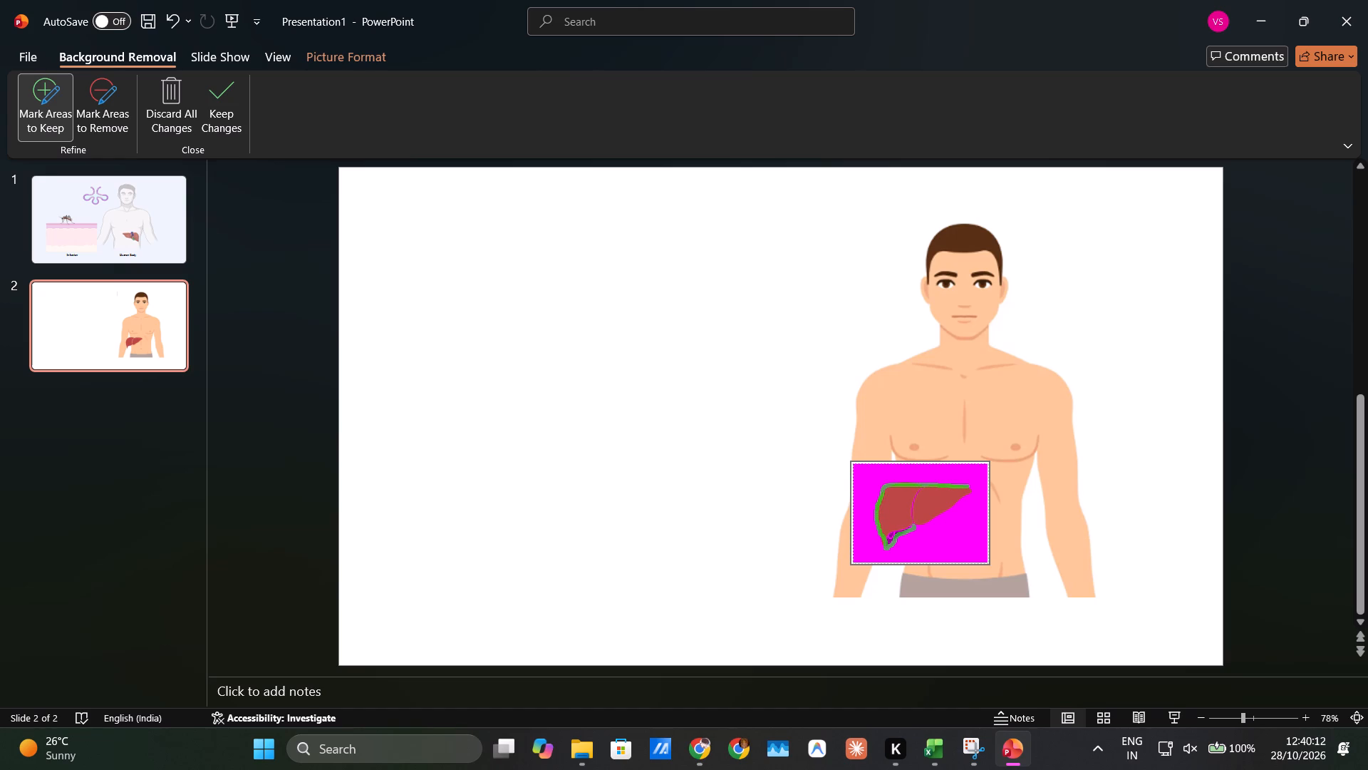
{"action": "left_click_drag", "start_coordinate": [913, 525], "coordinate": [916, 522]}
{"action": "left_click_drag", "start_coordinate": [916, 522], "coordinate": [968, 493]}
{"action": "left_click_drag", "start_coordinate": [968, 493], "coordinate": [911, 495]}
{"action": "left_click_drag", "start_coordinate": [911, 495], "coordinate": [909, 496]}
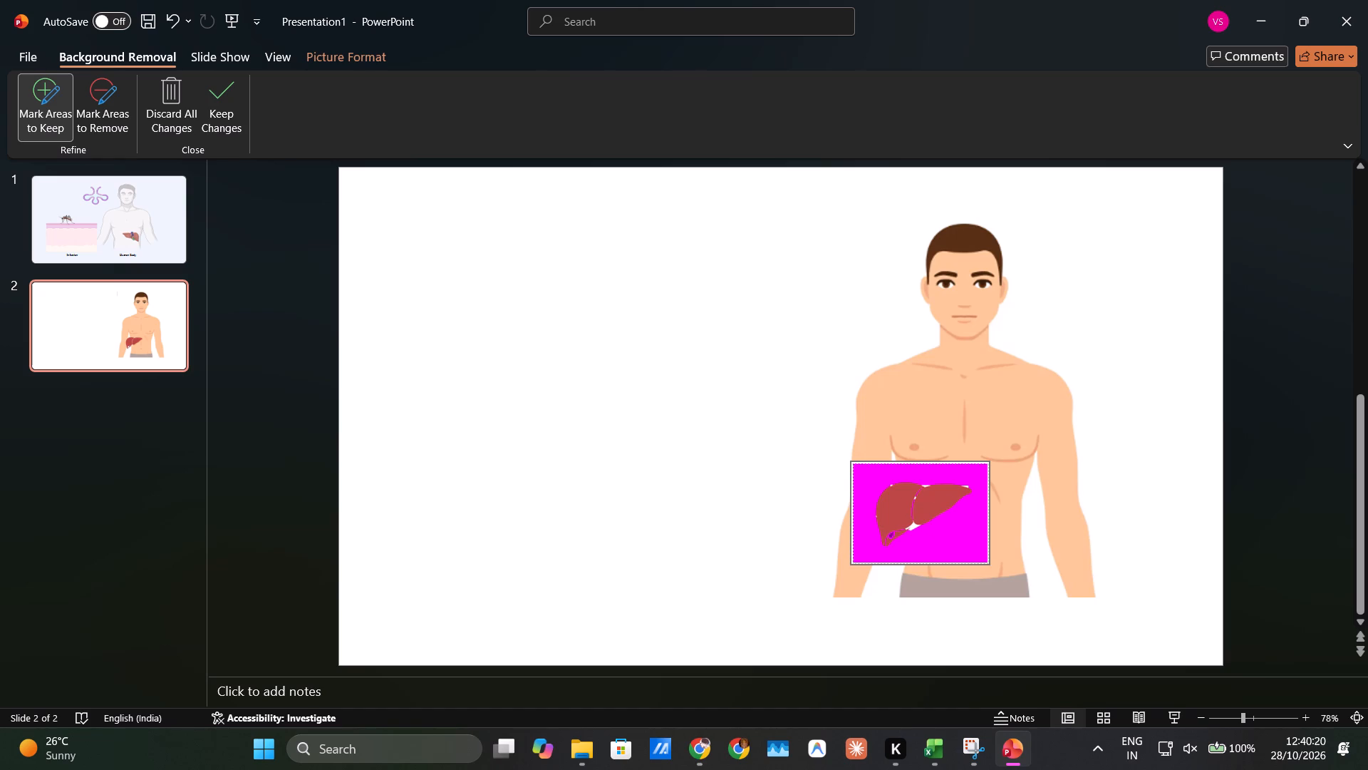
Mark the interior of both liver lobes as areas to keep.
{"action": "left_click_drag", "start_coordinate": [913, 510], "coordinate": [941, 495]}
{"action": "left_click_drag", "start_coordinate": [941, 495], "coordinate": [908, 498]}
{"action": "left_click_drag", "start_coordinate": [908, 498], "coordinate": [931, 491]}
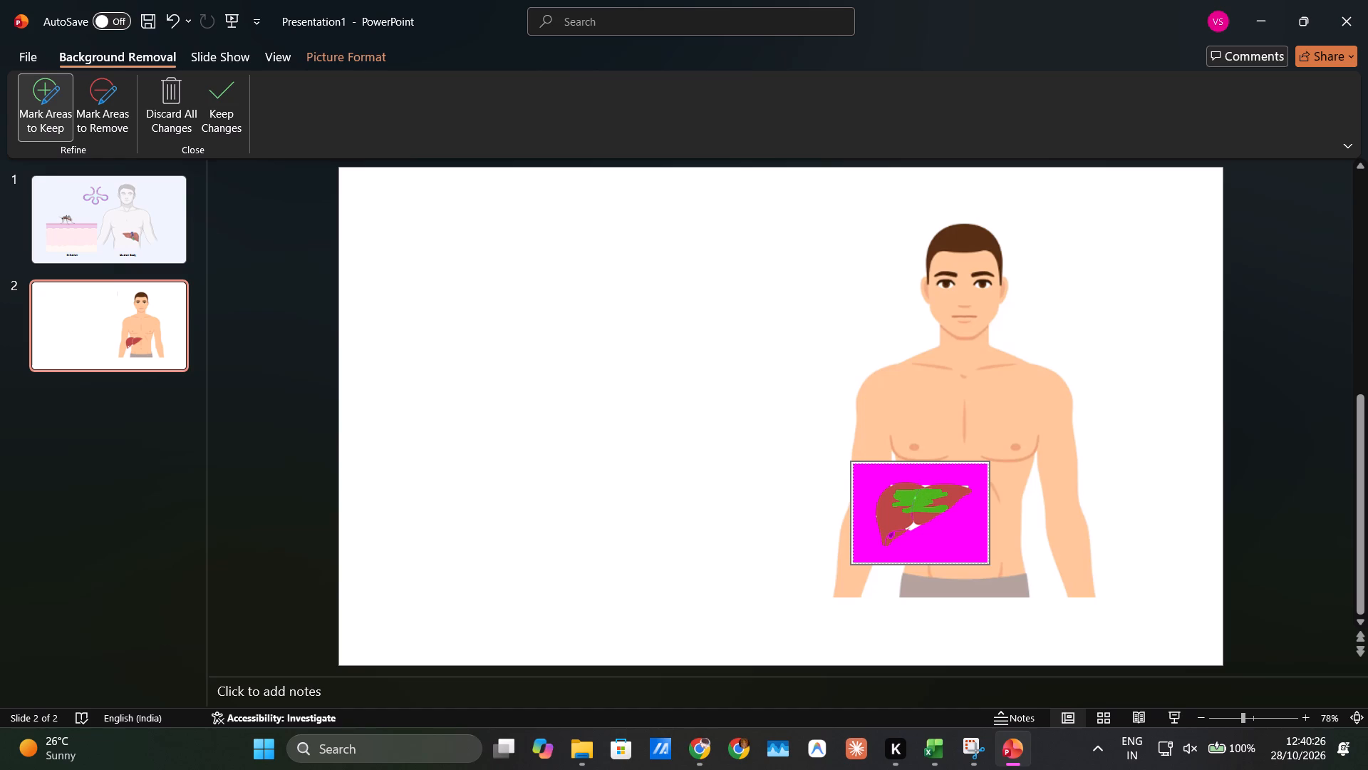
{"action": "left_click_drag", "start_coordinate": [931, 491], "coordinate": [912, 486]}
{"action": "left_click_drag", "start_coordinate": [912, 486], "coordinate": [886, 528]}
{"action": "left_click_drag", "start_coordinate": [886, 528], "coordinate": [890, 518]}
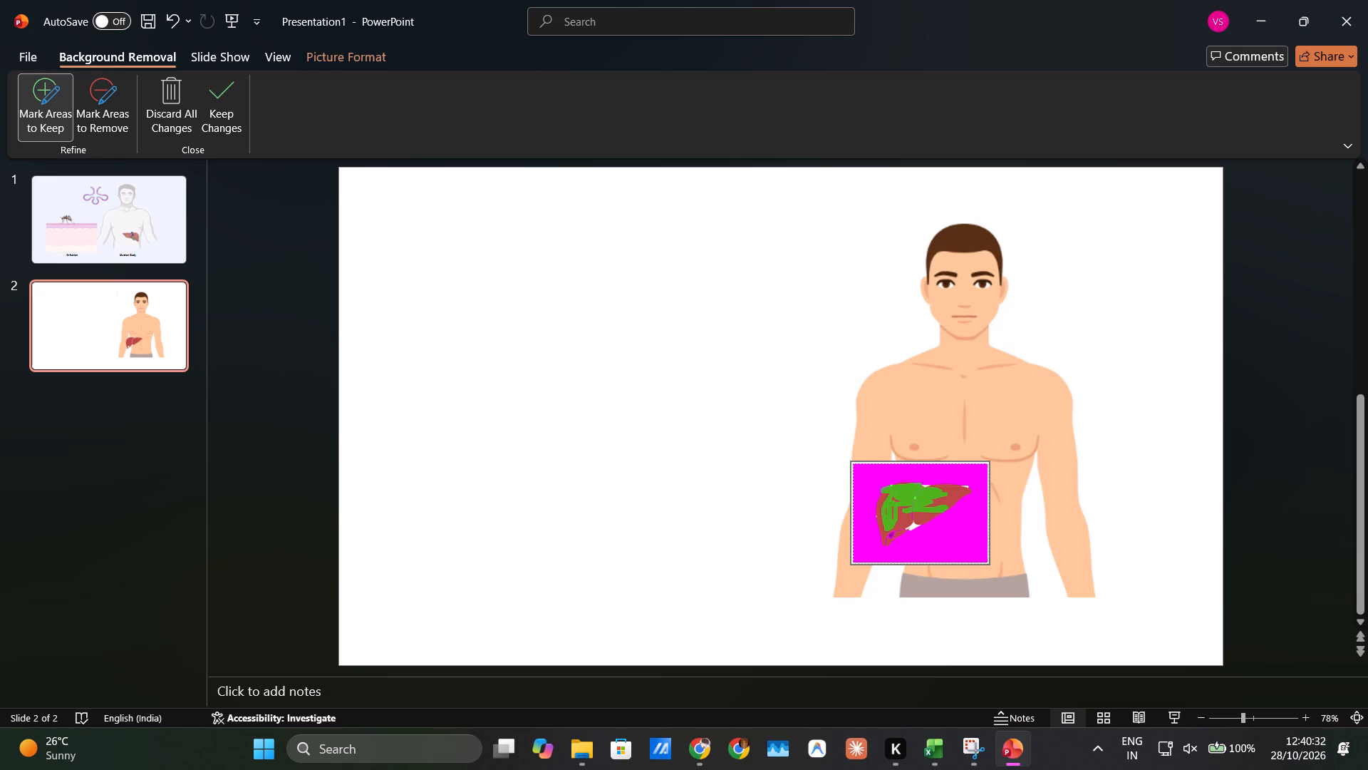
{"action": "left_click_drag", "start_coordinate": [890, 518], "coordinate": [889, 518]}
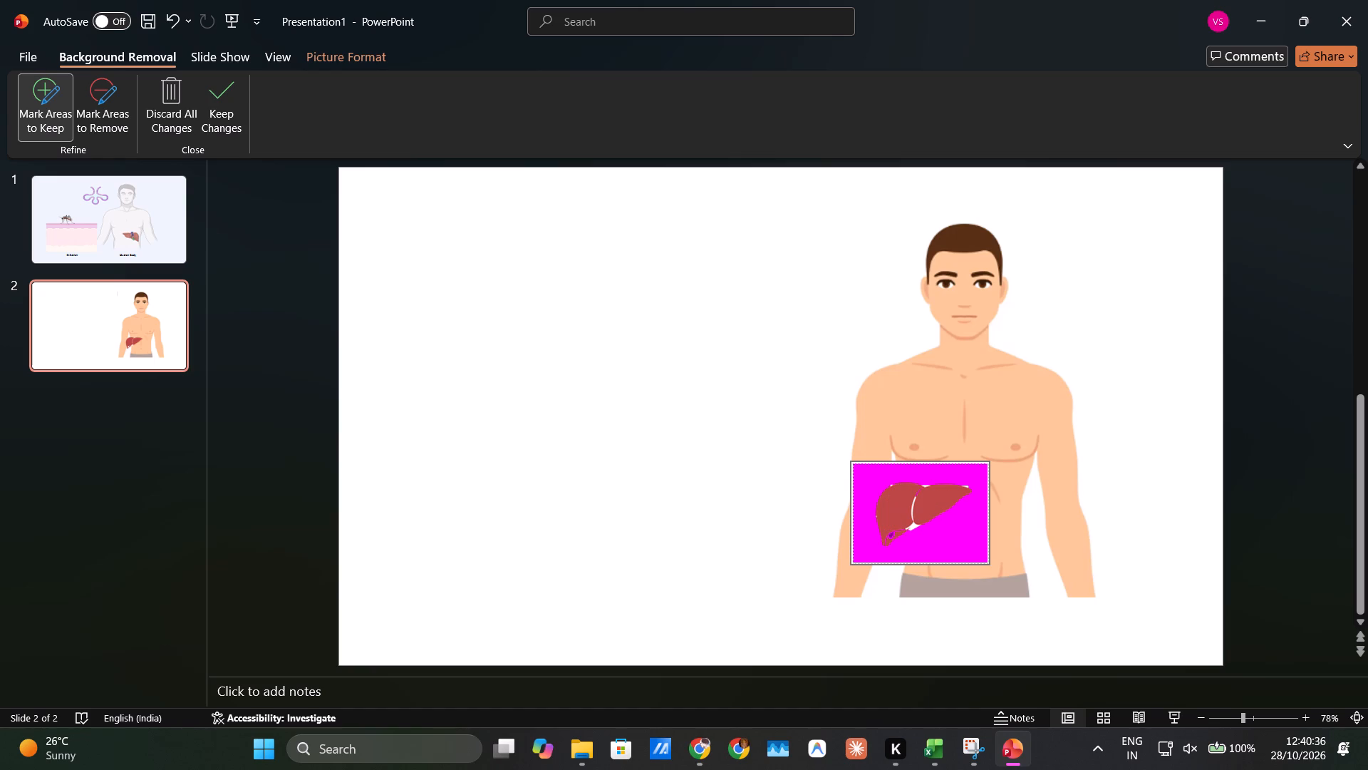
Mark areas to keep with strokes around the liver and along the picture's borders, and leave background removal.
{"action": "left_click_drag", "start_coordinate": [911, 498], "coordinate": [854, 522]}
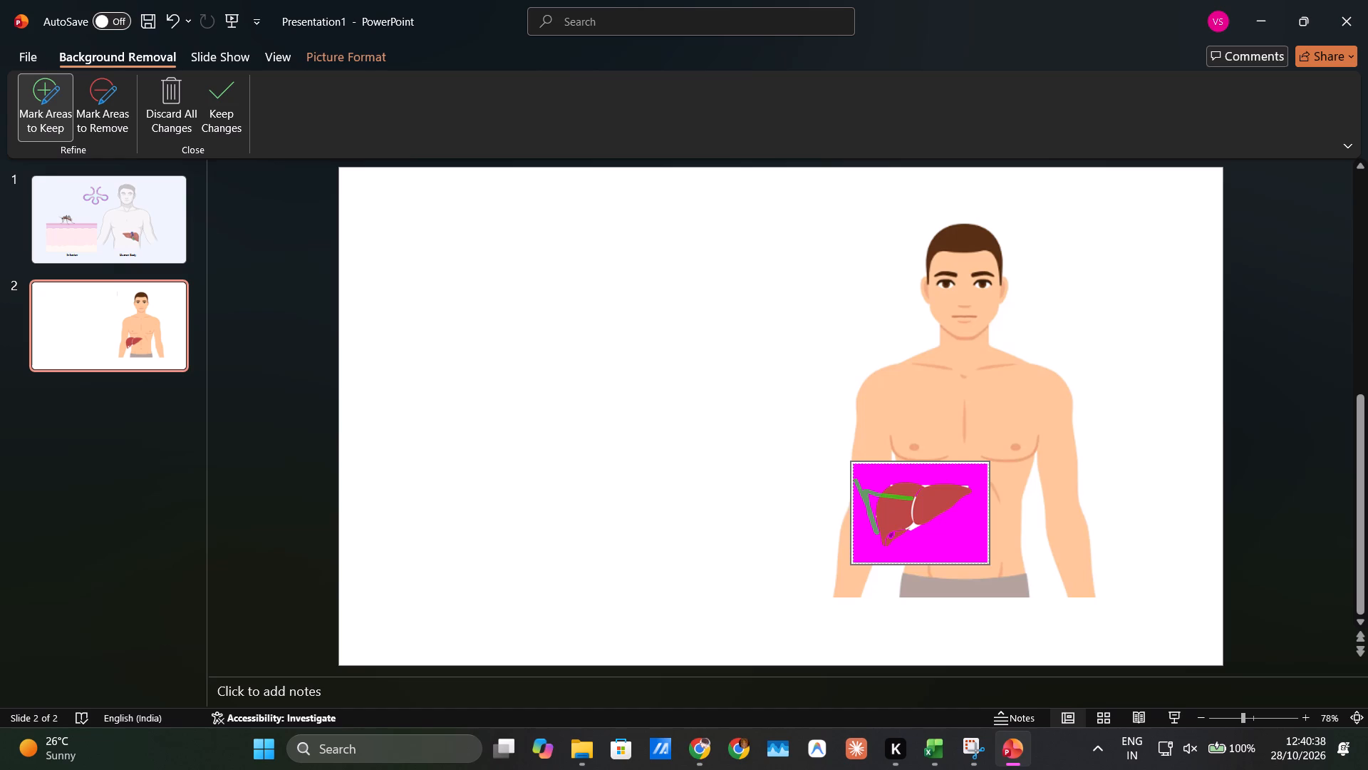
{"action": "left_click_drag", "start_coordinate": [854, 522], "coordinate": [877, 509]}
{"action": "left_click", "coordinate": [864, 532]}
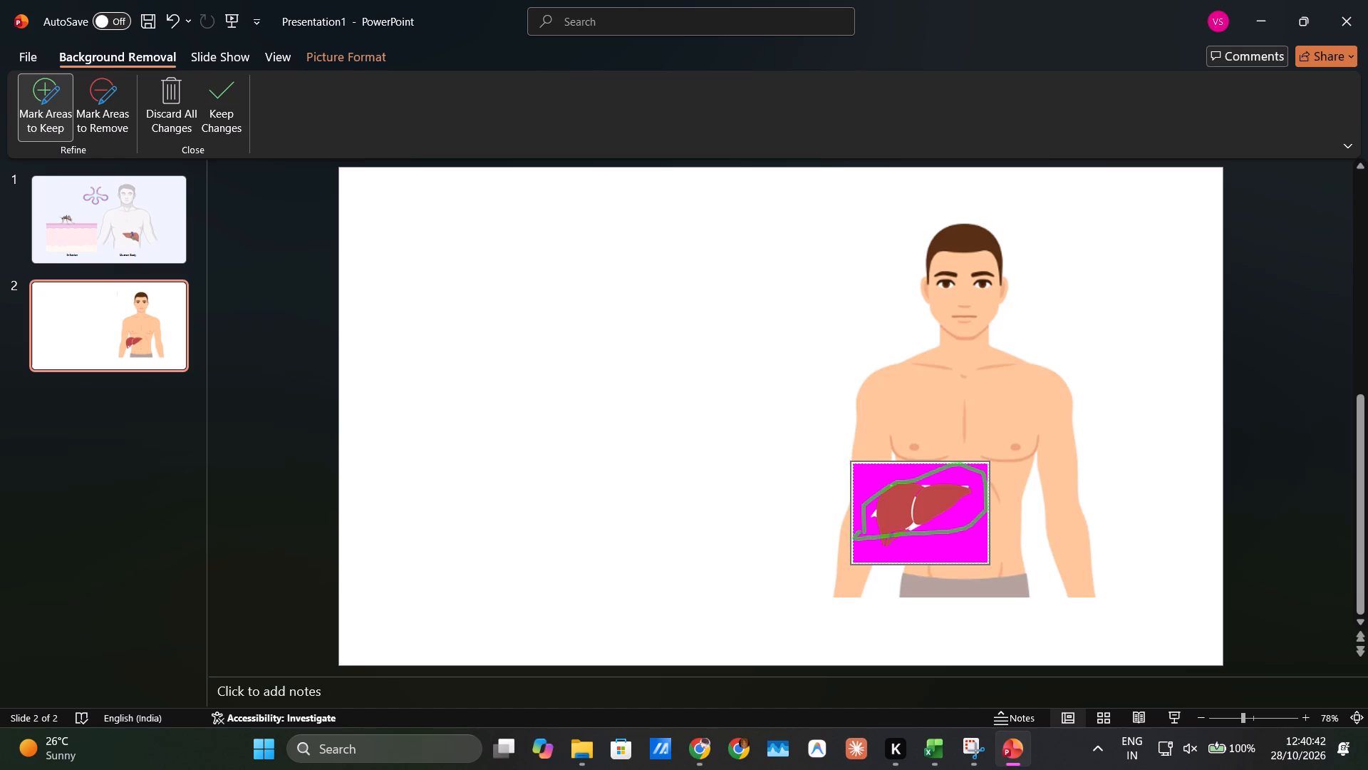
{"action": "left_click_drag", "start_coordinate": [926, 529], "coordinate": [927, 525]}
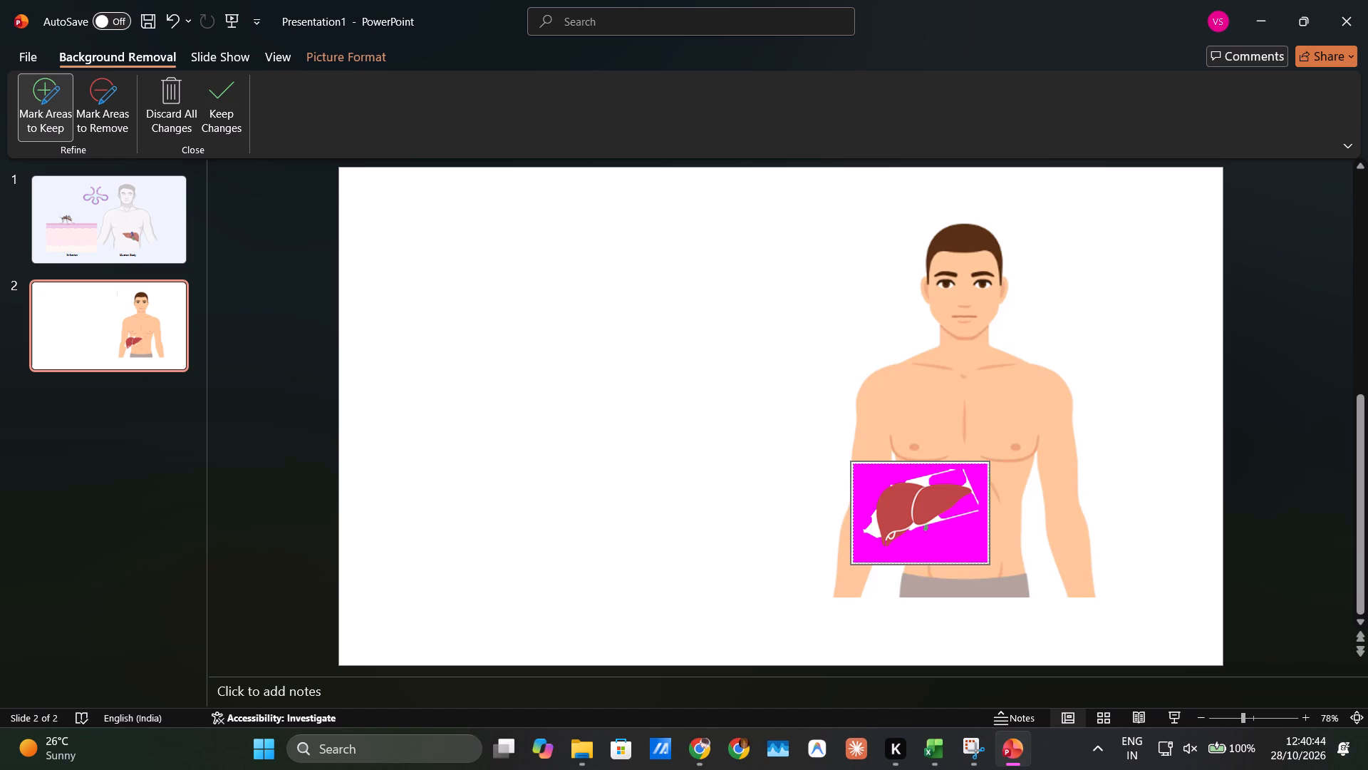
{"action": "left_click_drag", "start_coordinate": [927, 525], "coordinate": [863, 506]}
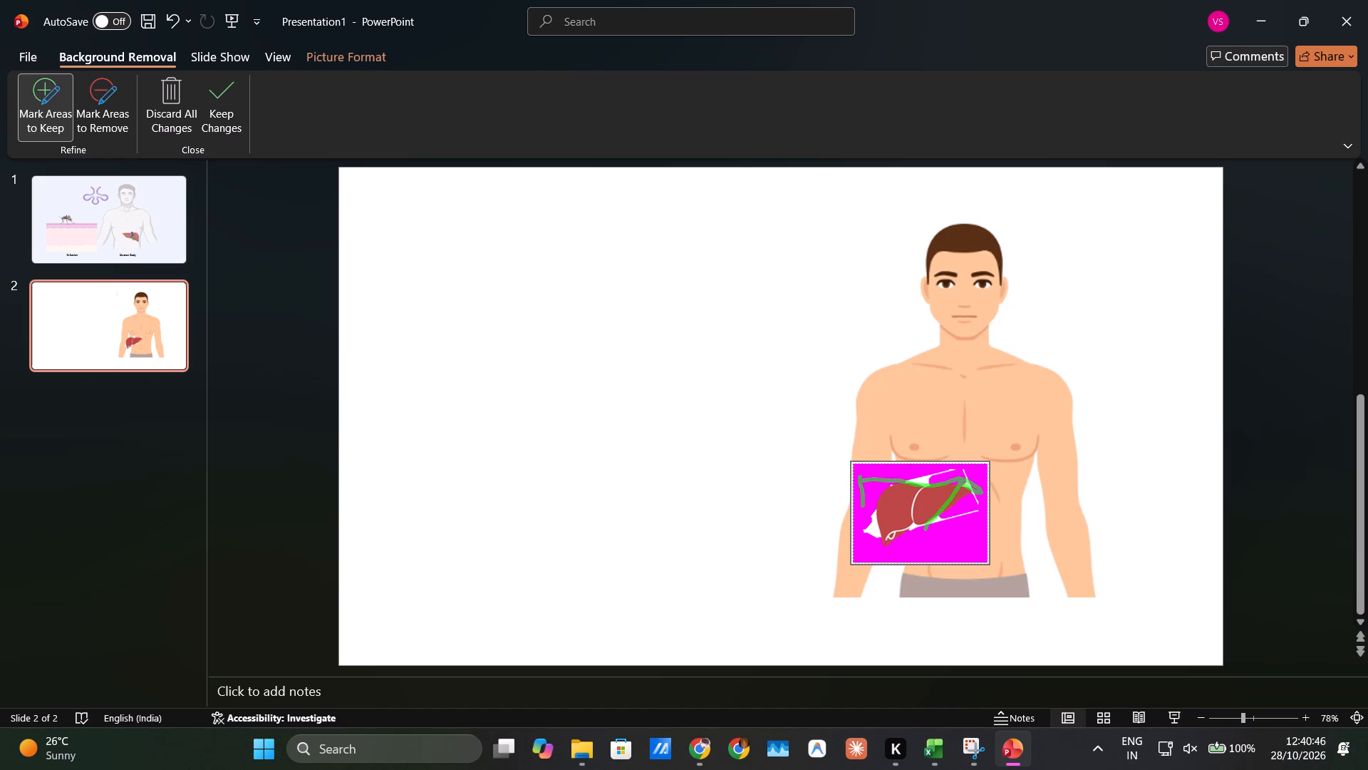
{"action": "left_click_drag", "start_coordinate": [863, 506], "coordinate": [943, 474]}
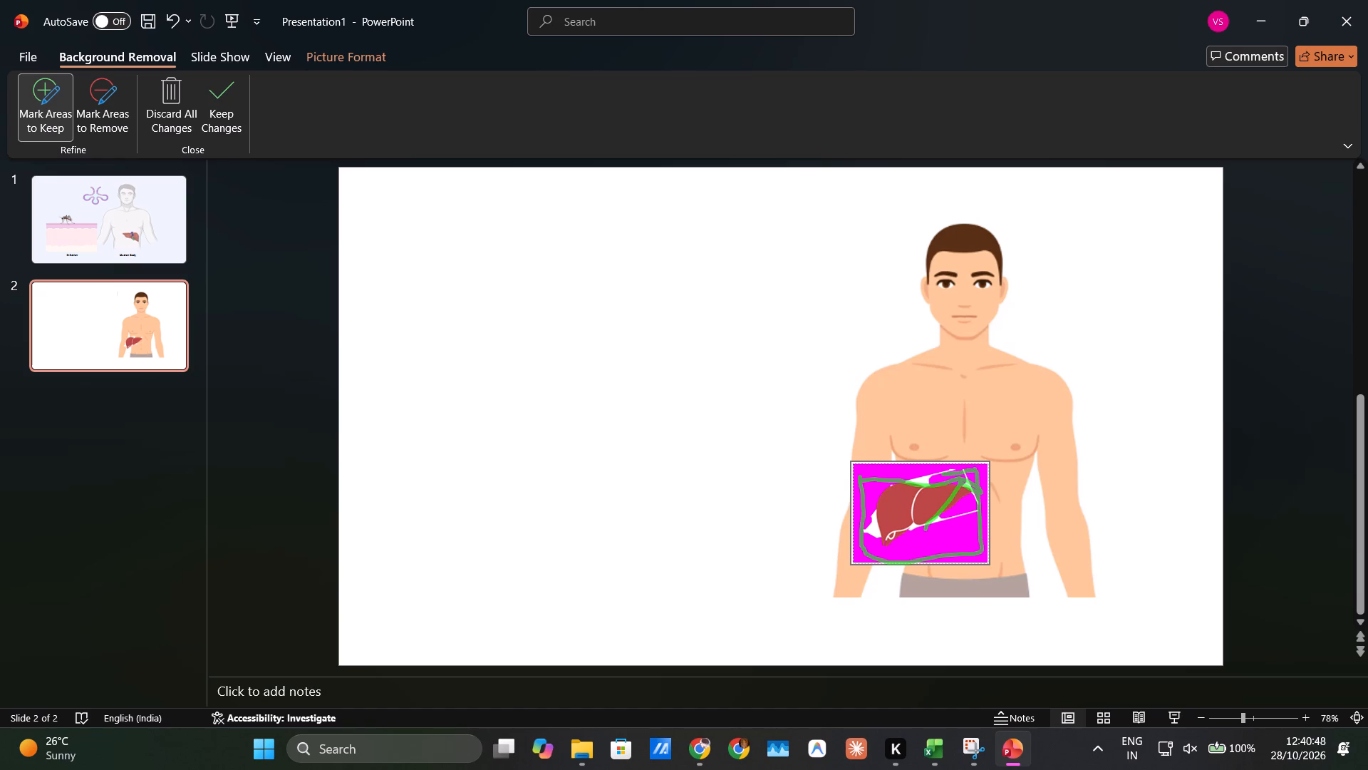
{"action": "left_click_drag", "start_coordinate": [943, 474], "coordinate": [856, 560]}
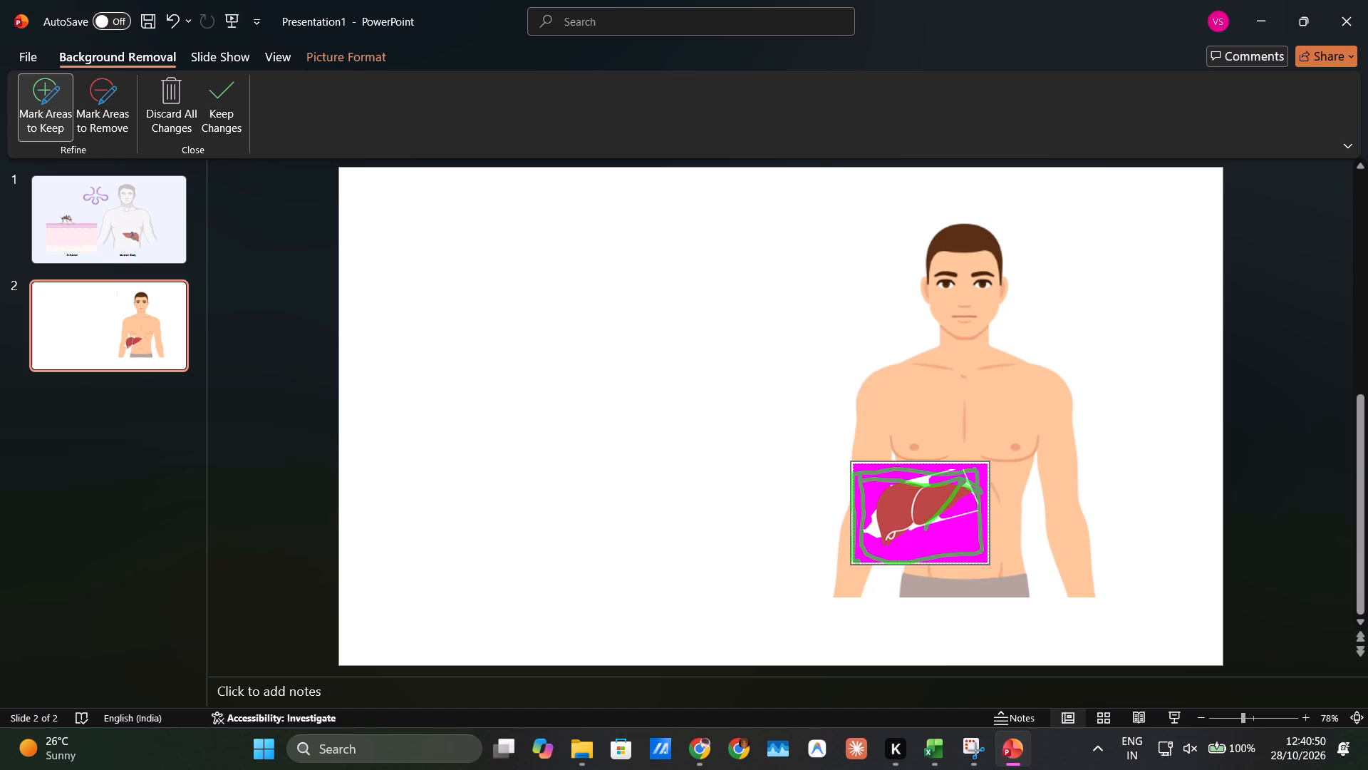
{"action": "left_click_drag", "start_coordinate": [856, 560], "coordinate": [975, 459]}
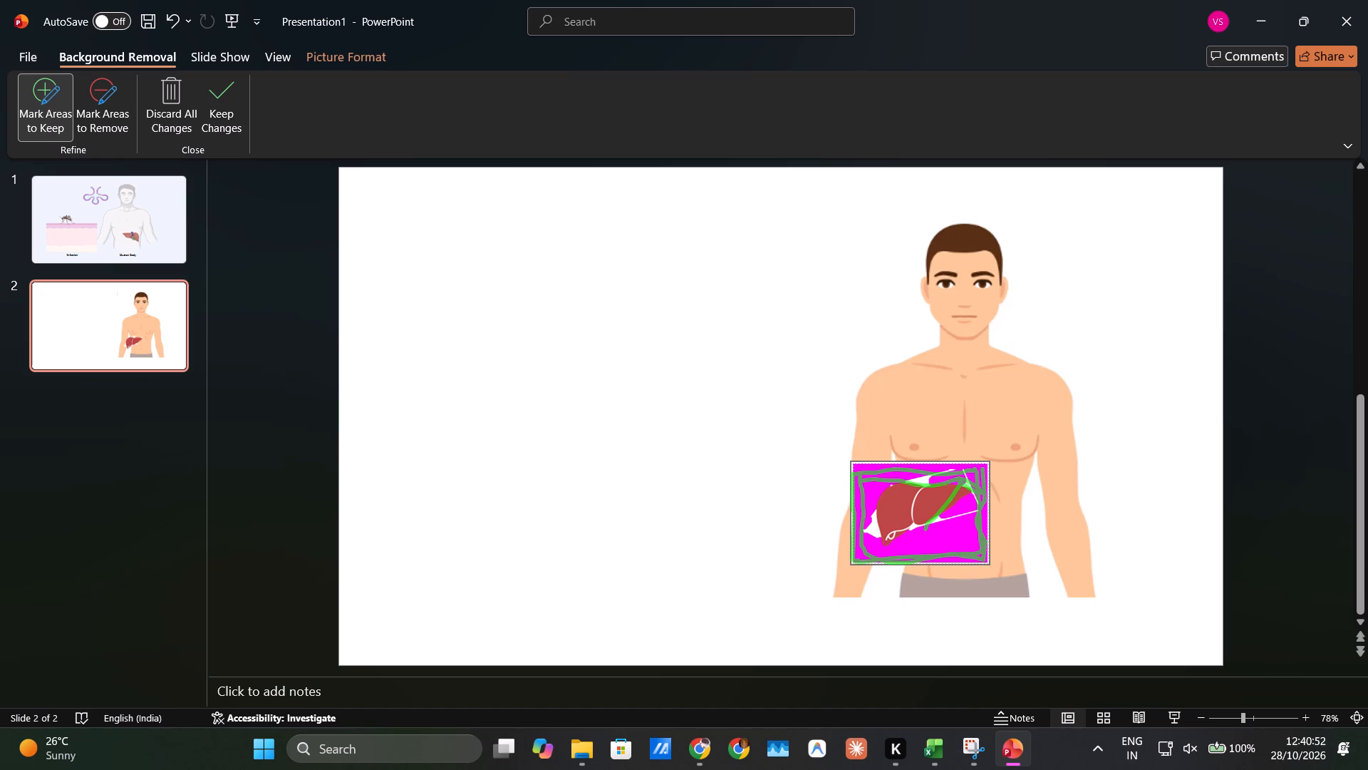
{"action": "left_click_drag", "start_coordinate": [975, 459], "coordinate": [852, 464]}
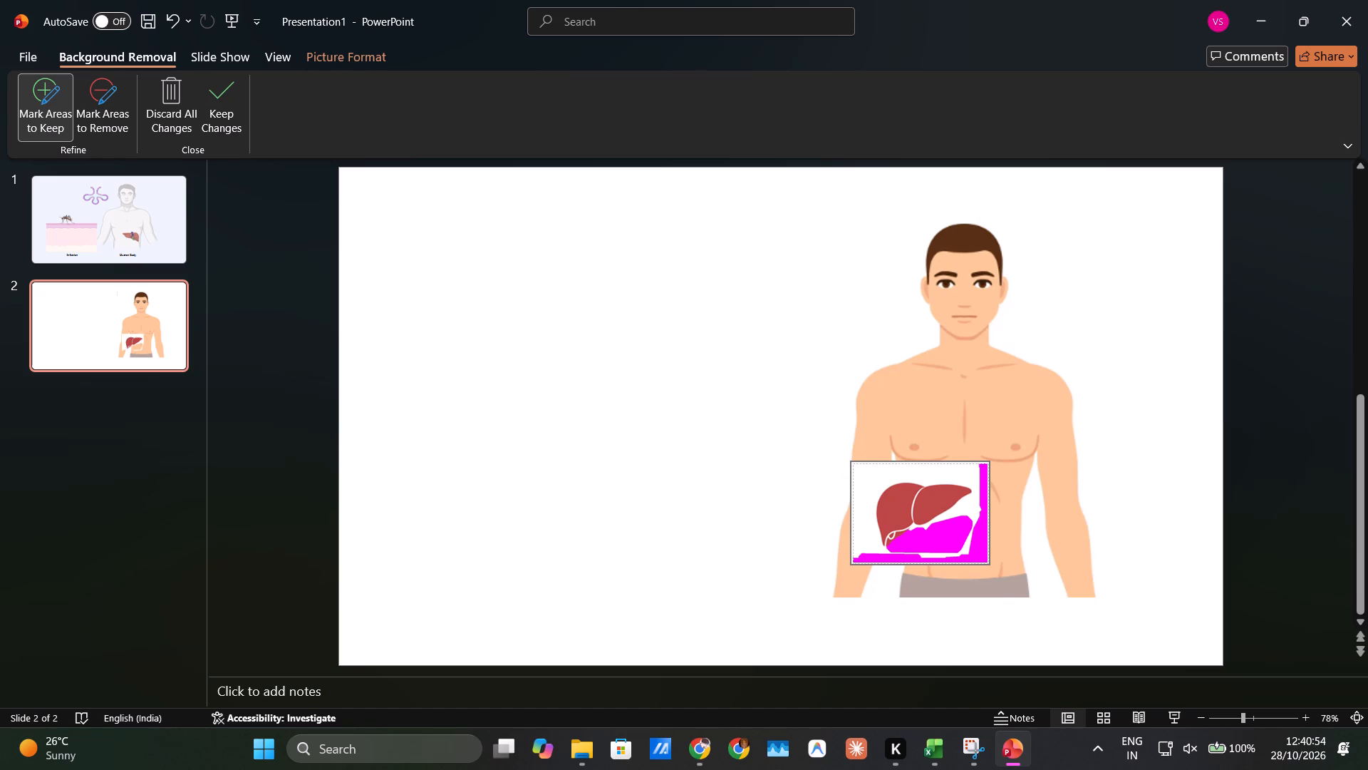
{"action": "left_click", "coordinate": [848, 554]}
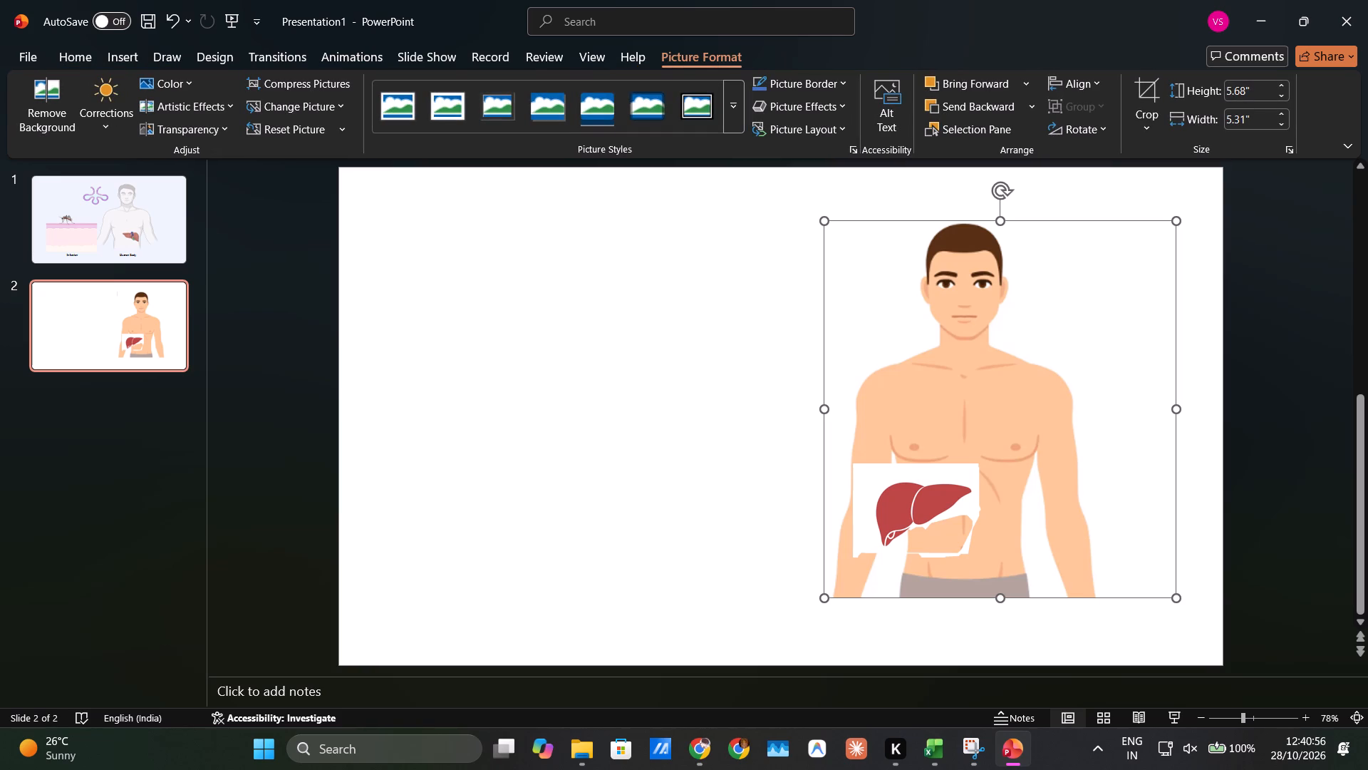
Delete the liver picture with leftover white background patches from the figure's abdomen on slide 2.
{"action": "left_click", "coordinate": [897, 481]}
{"action": "left_click", "coordinate": [897, 481]}
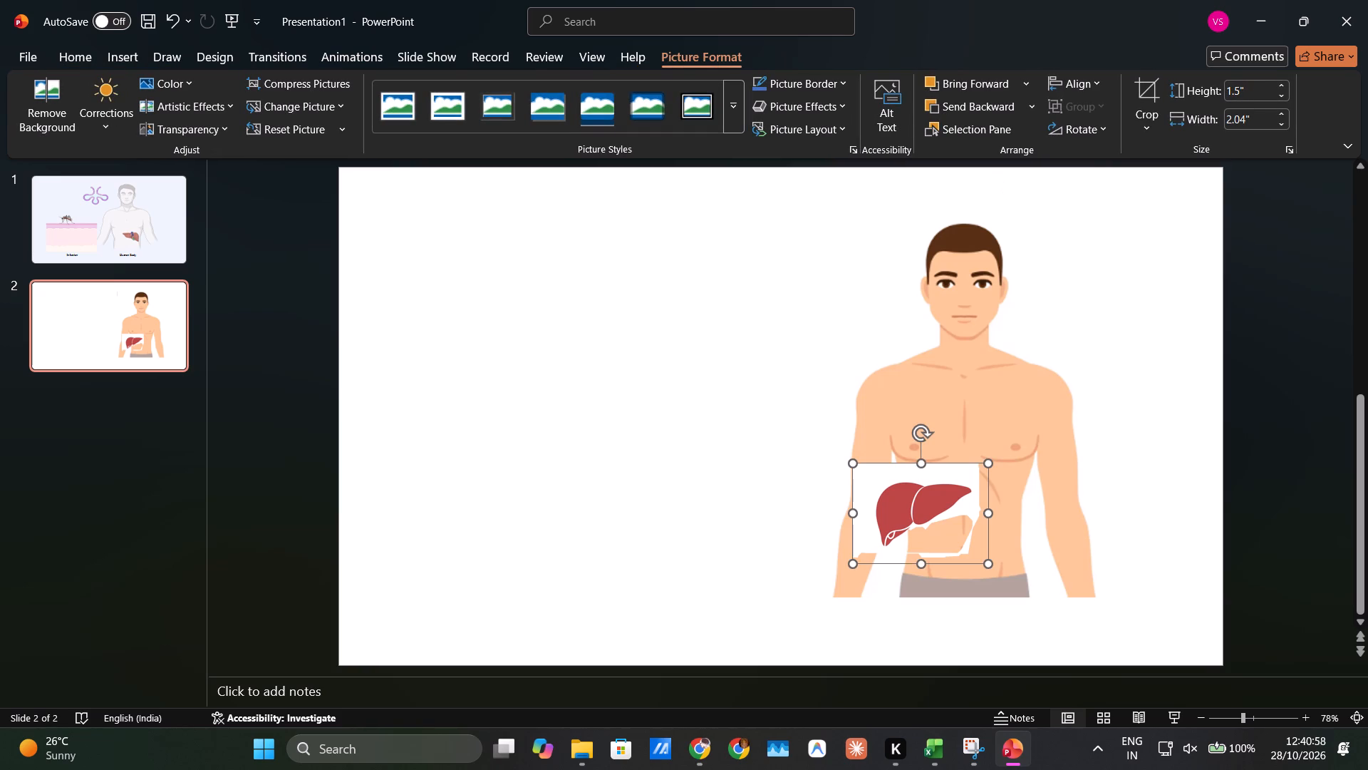
{"action": "right_click", "coordinate": [897, 481]}
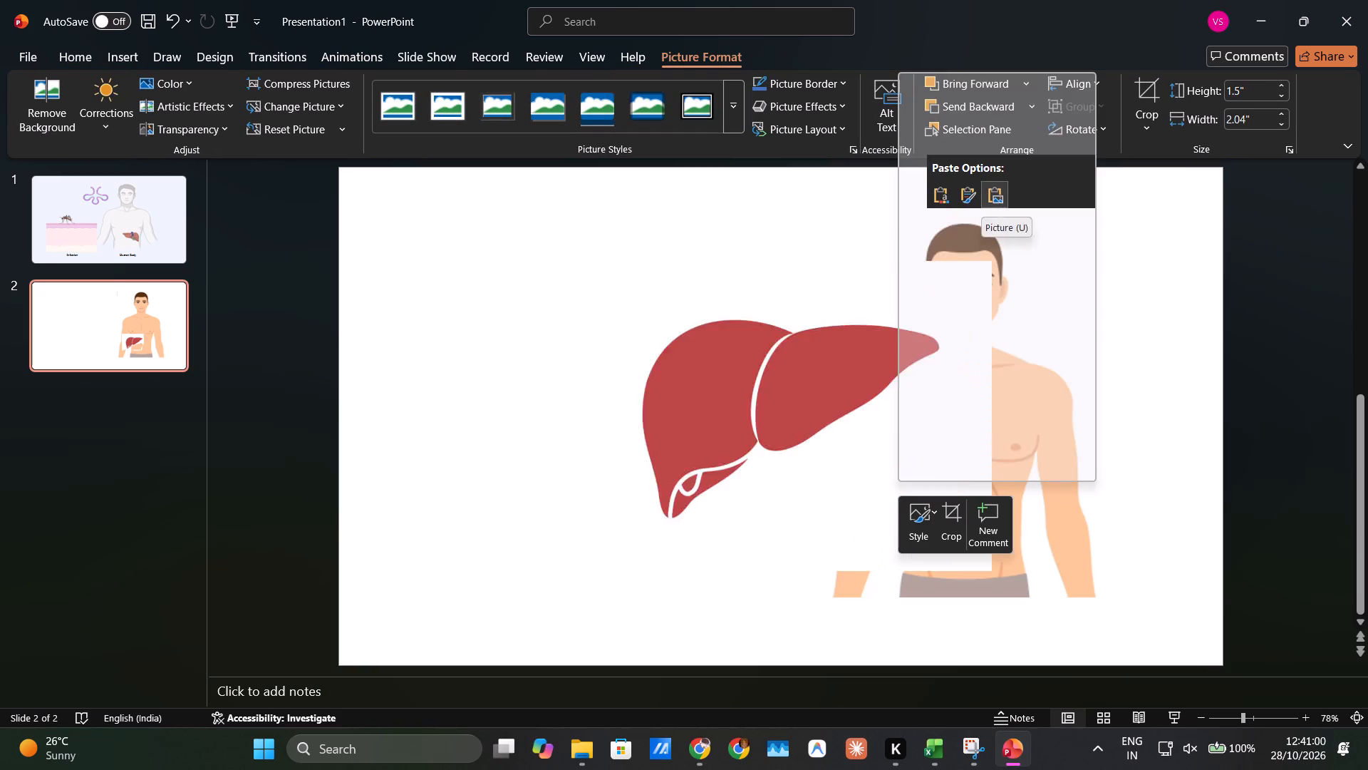
{"action": "left_click", "coordinate": [802, 430]}
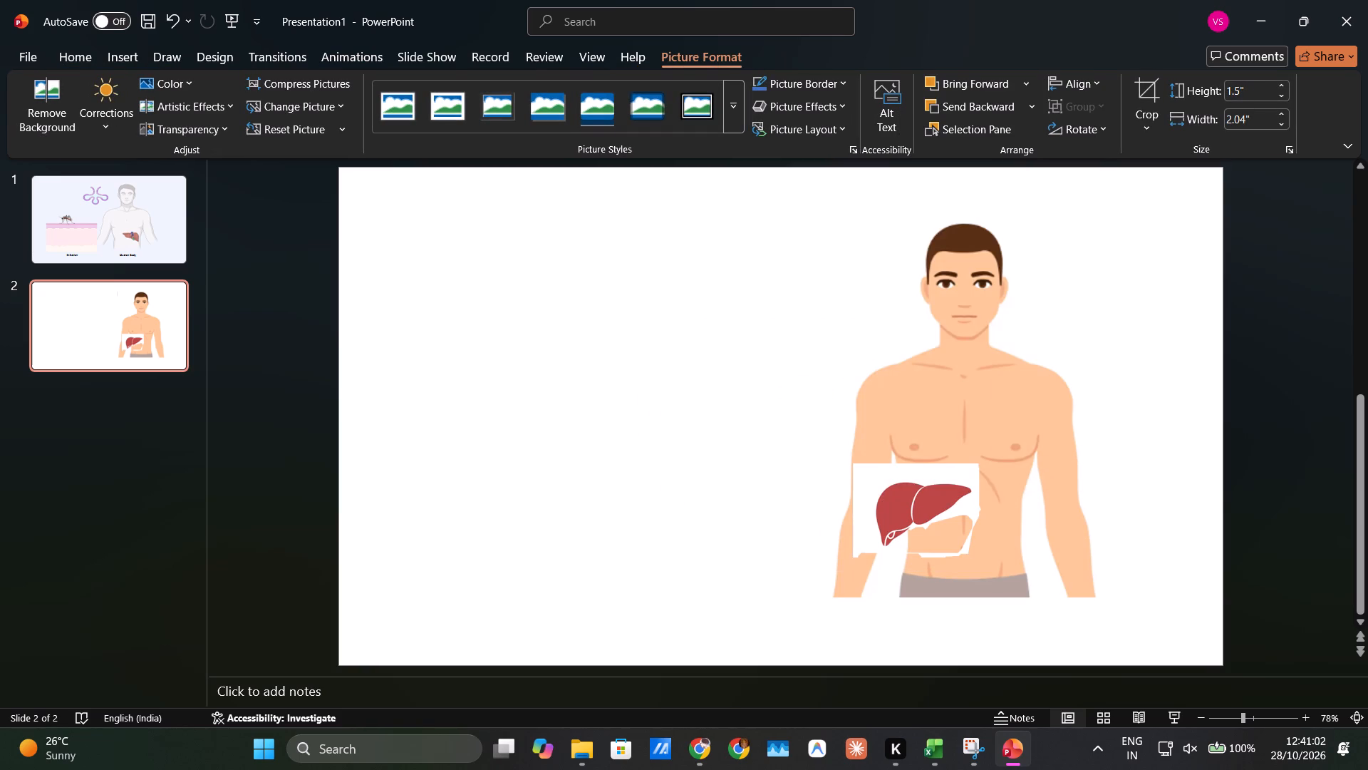
{"action": "left_click", "coordinate": [907, 528]}
{"action": "key", "text": "Delete"}
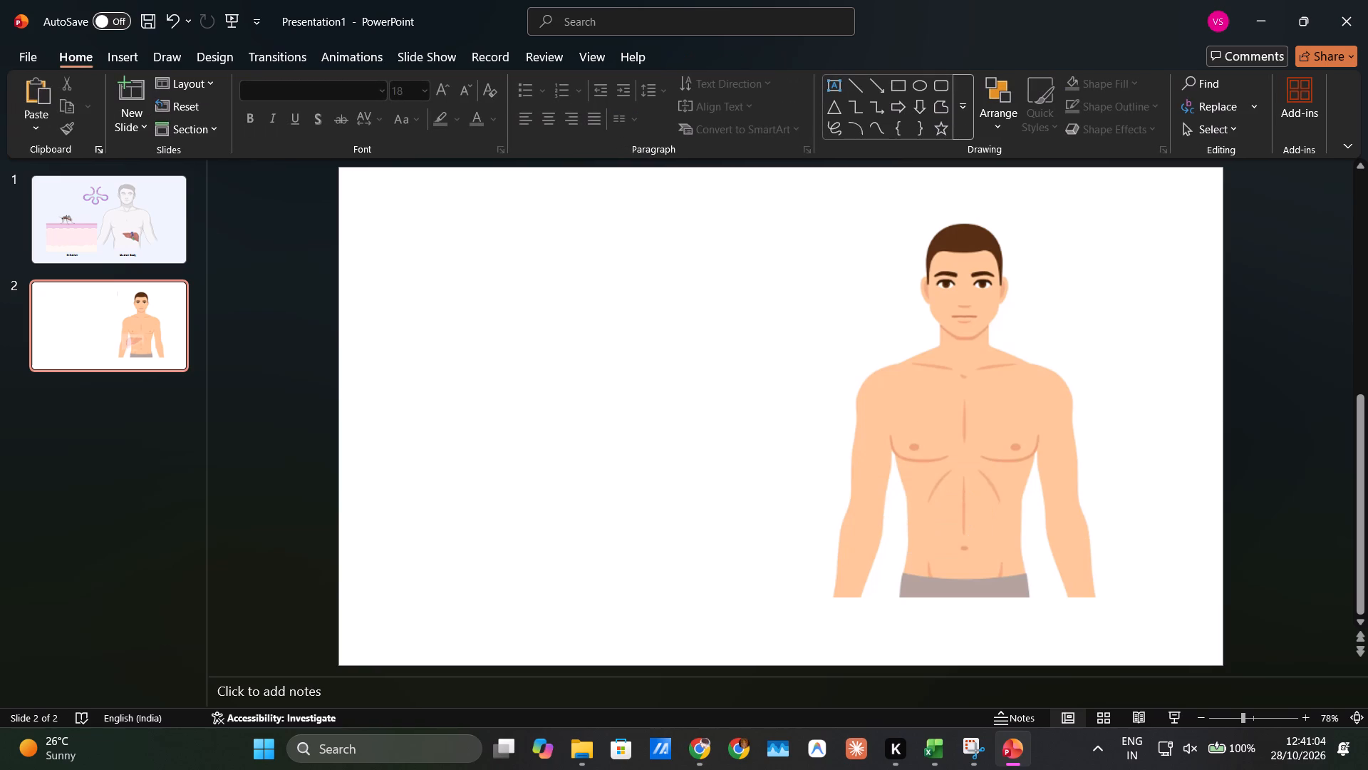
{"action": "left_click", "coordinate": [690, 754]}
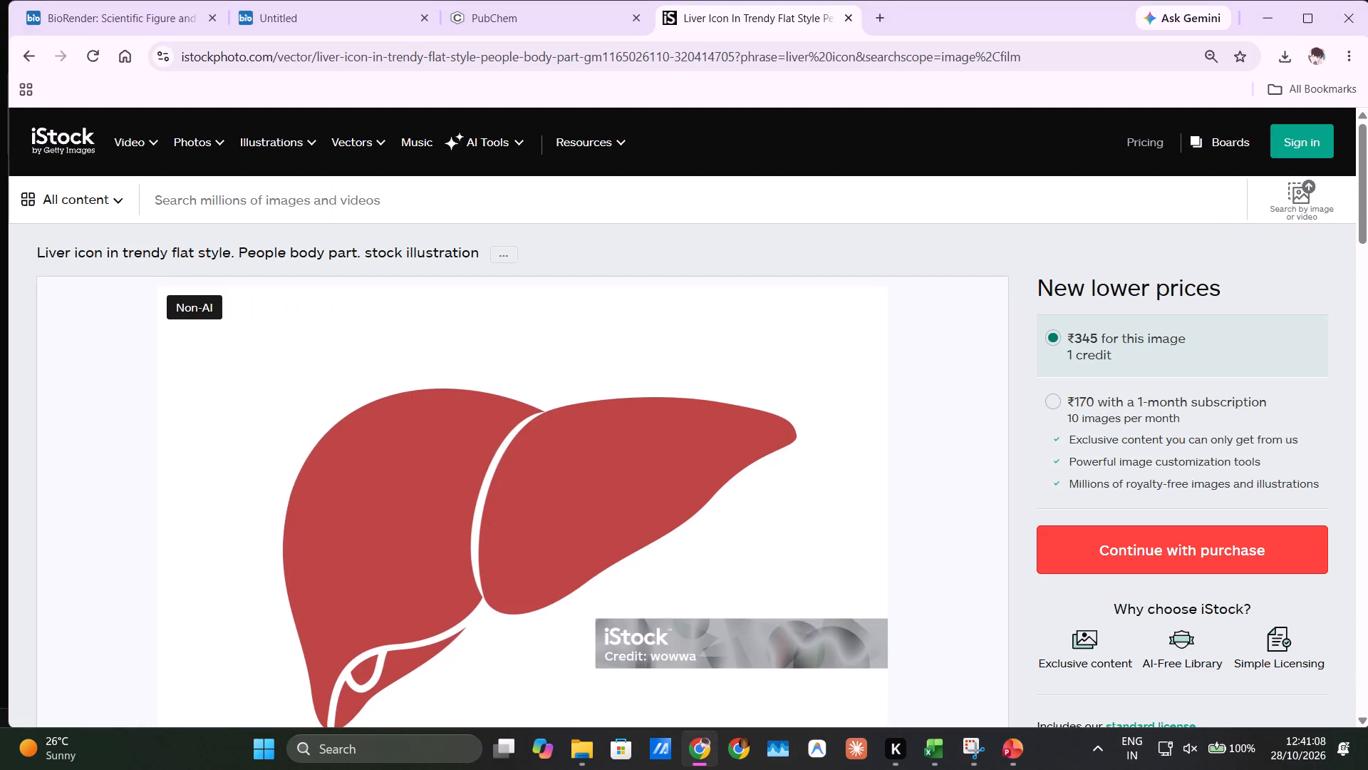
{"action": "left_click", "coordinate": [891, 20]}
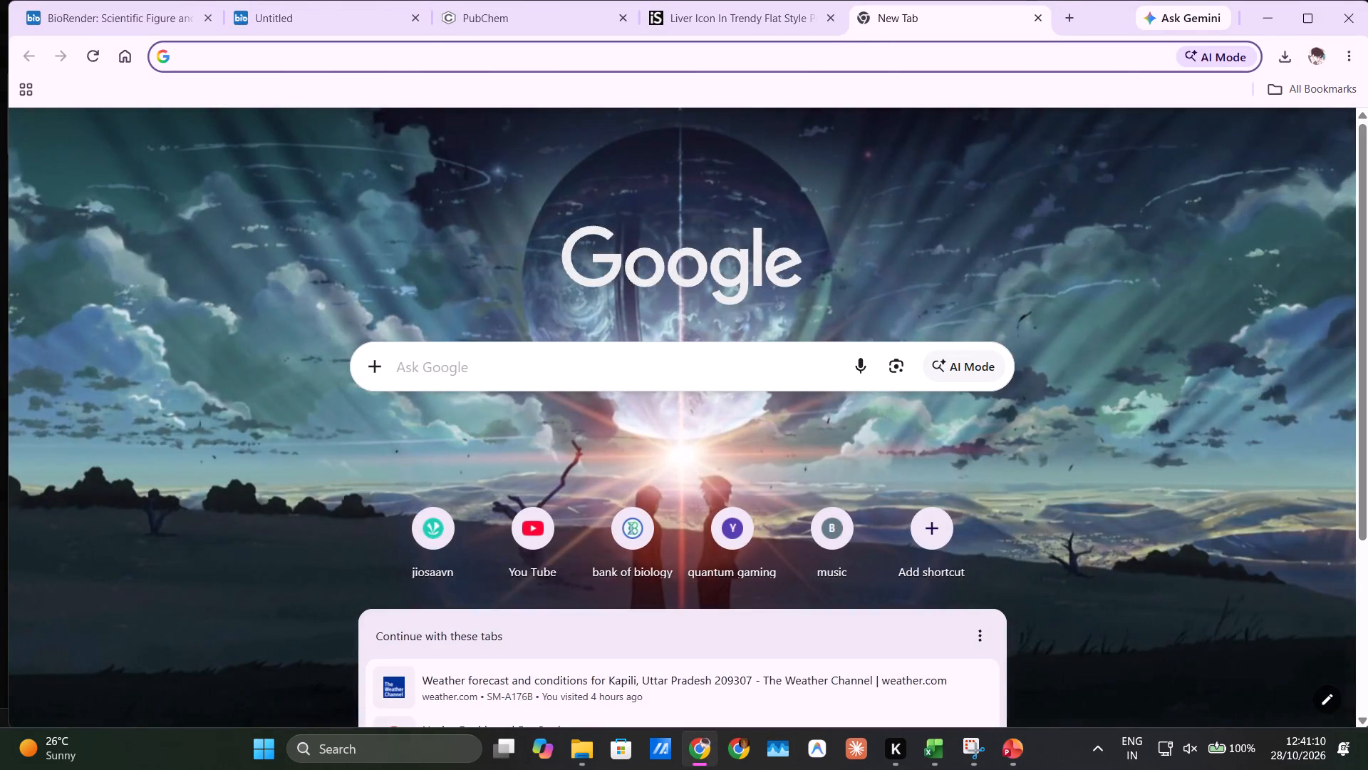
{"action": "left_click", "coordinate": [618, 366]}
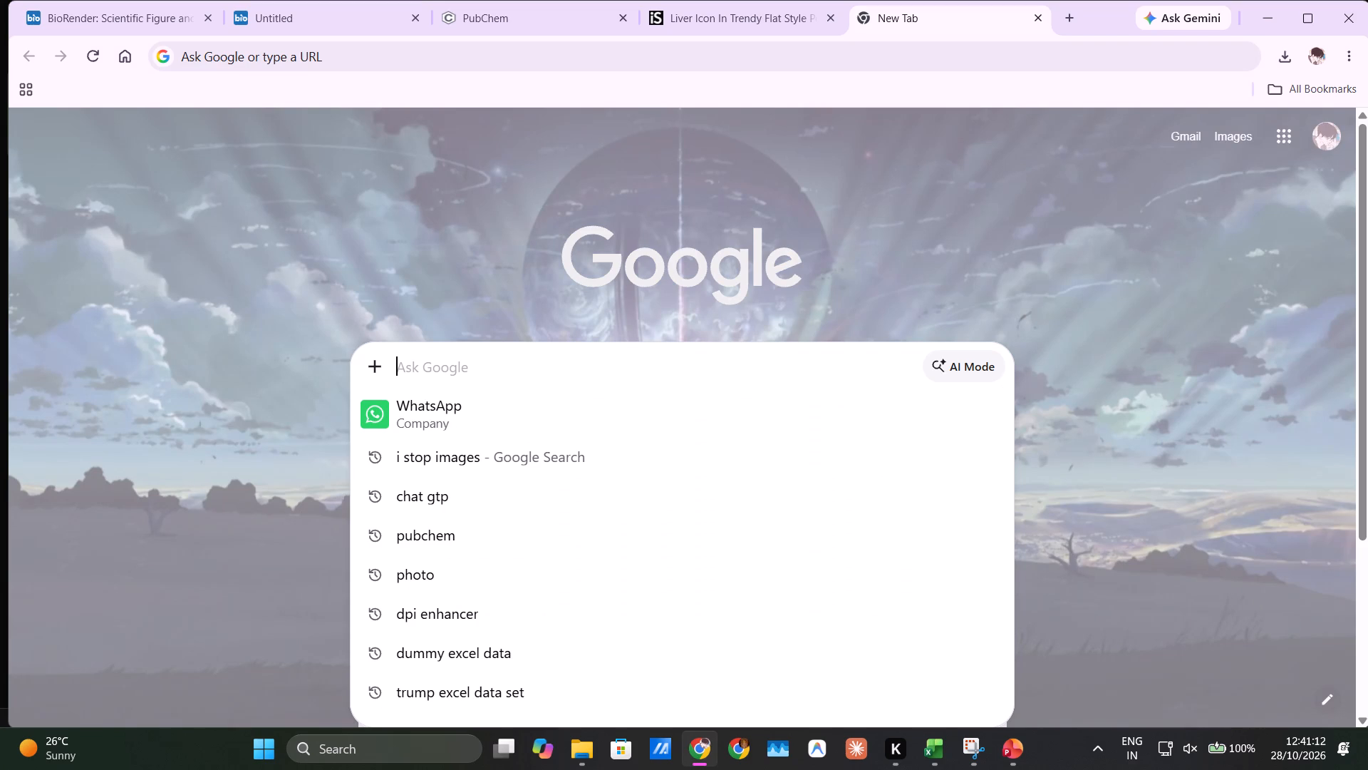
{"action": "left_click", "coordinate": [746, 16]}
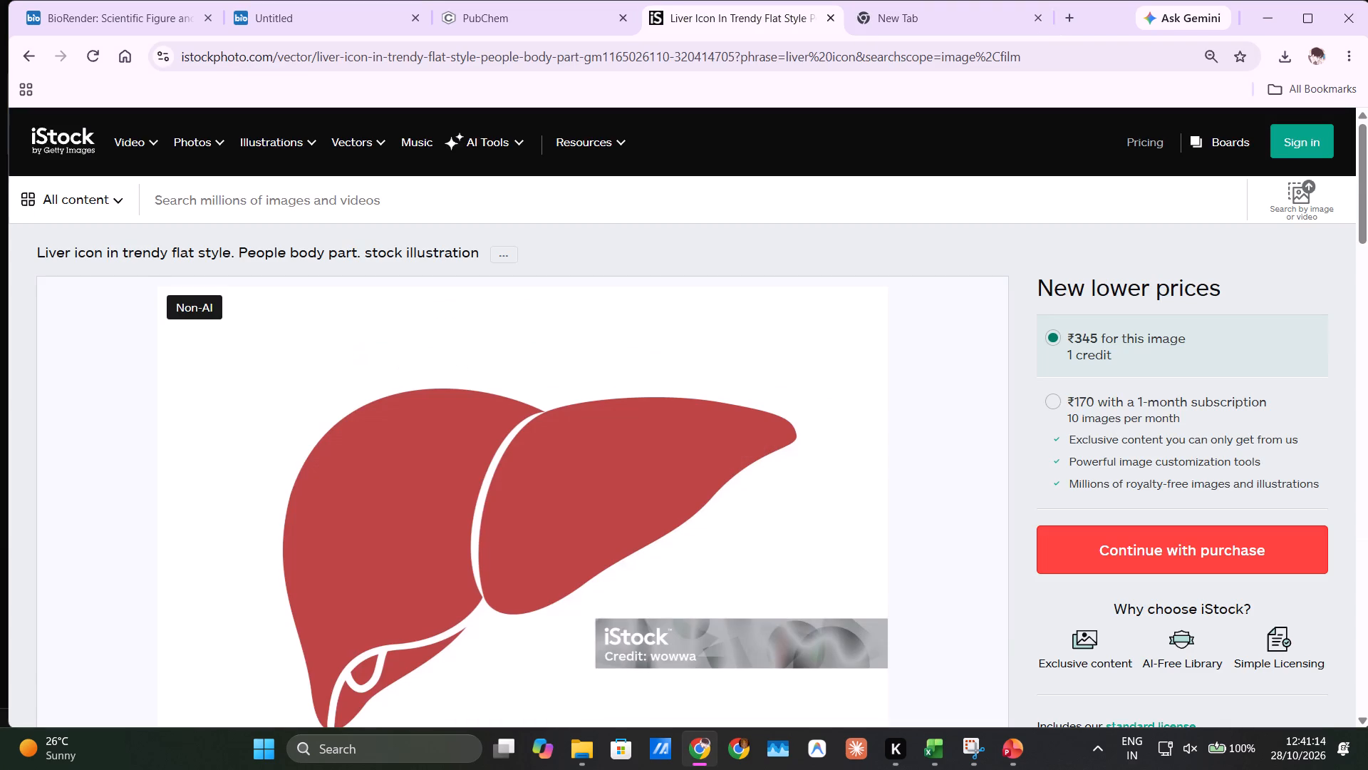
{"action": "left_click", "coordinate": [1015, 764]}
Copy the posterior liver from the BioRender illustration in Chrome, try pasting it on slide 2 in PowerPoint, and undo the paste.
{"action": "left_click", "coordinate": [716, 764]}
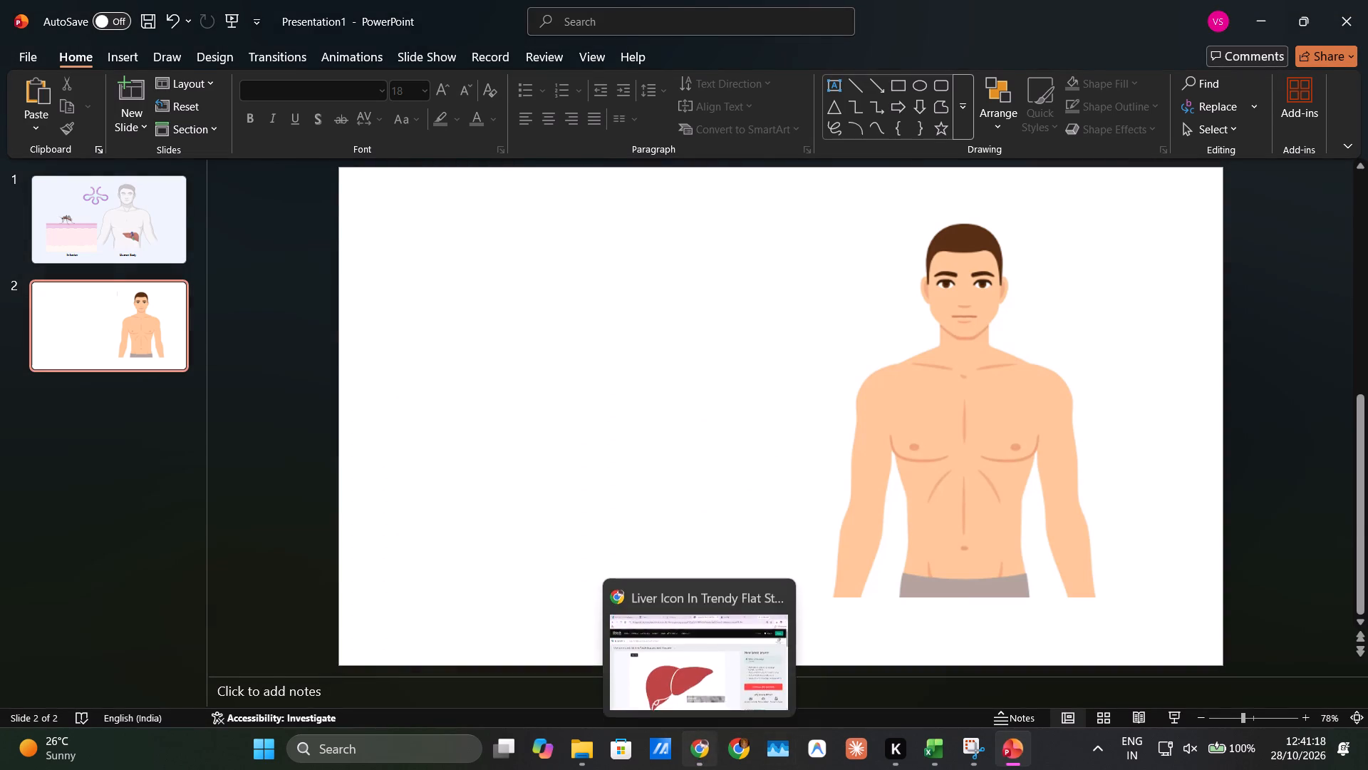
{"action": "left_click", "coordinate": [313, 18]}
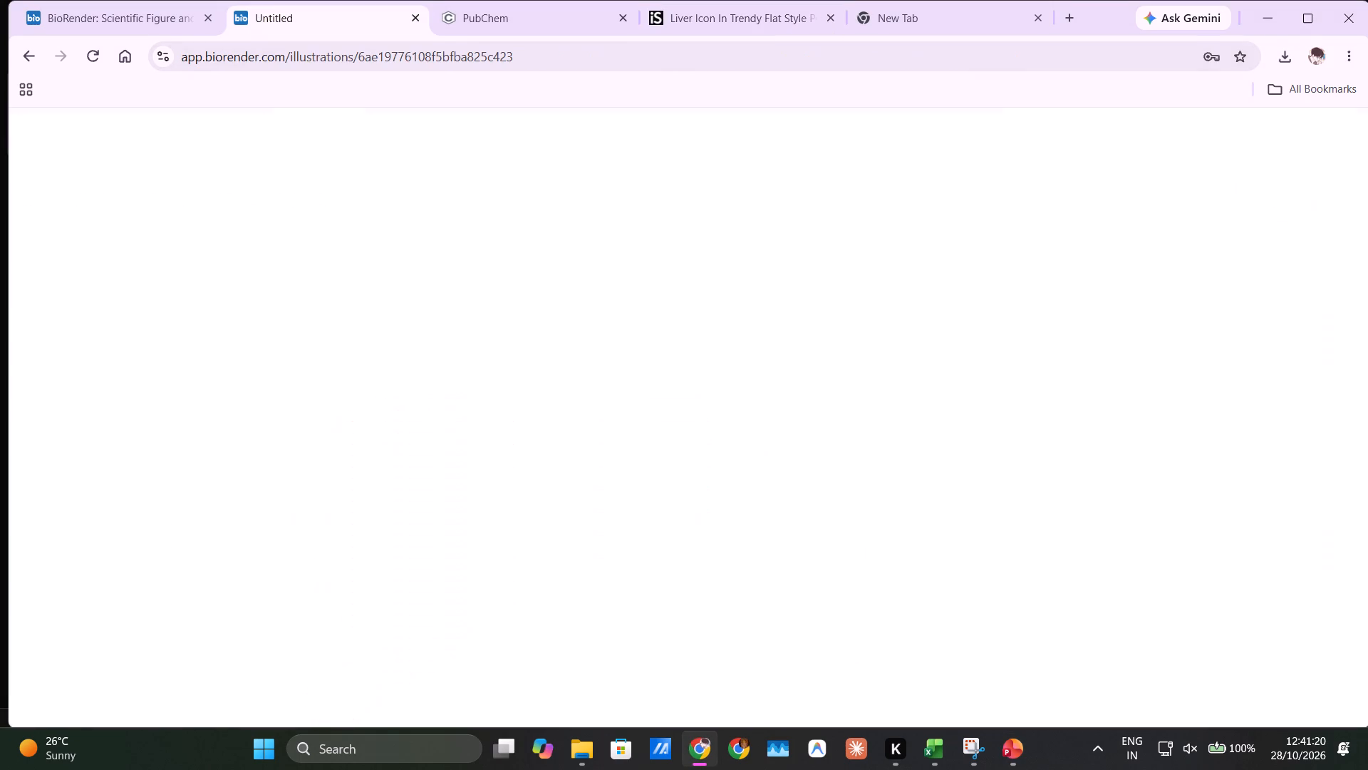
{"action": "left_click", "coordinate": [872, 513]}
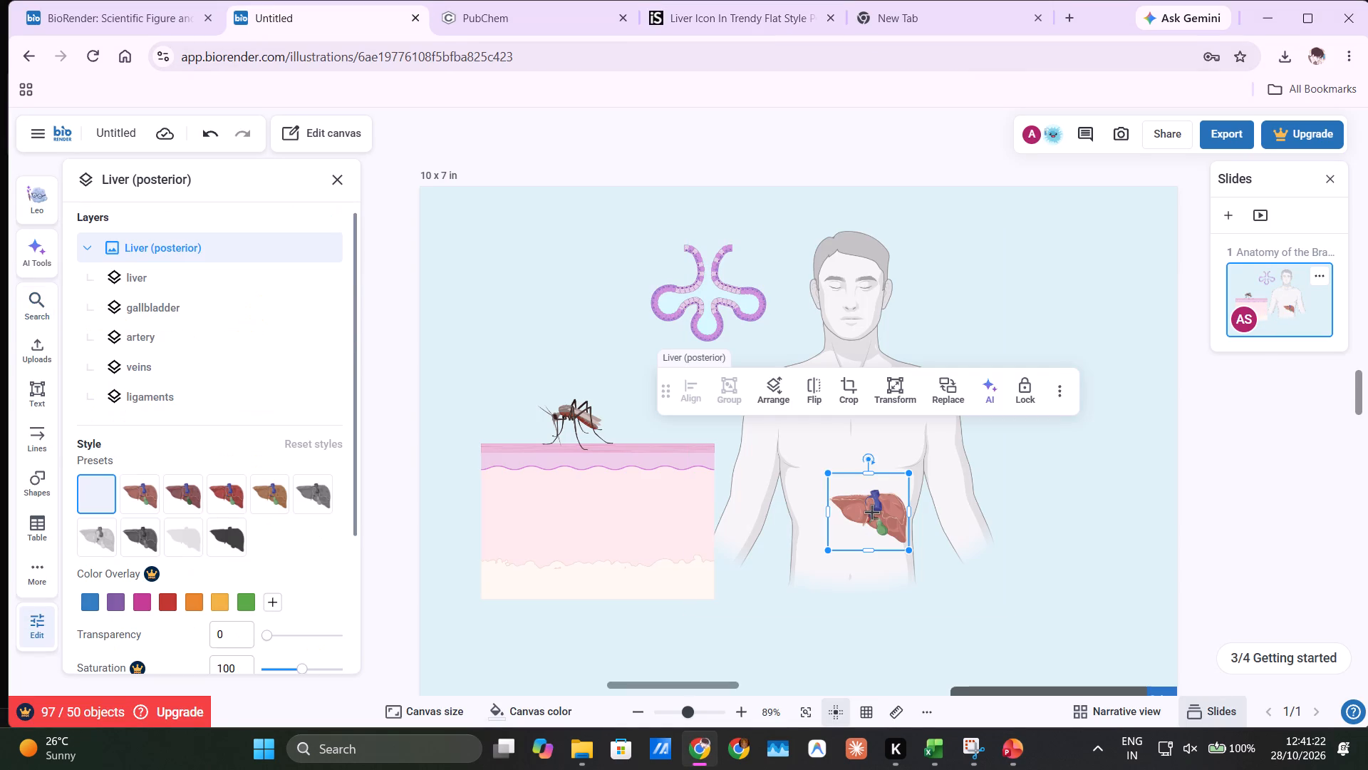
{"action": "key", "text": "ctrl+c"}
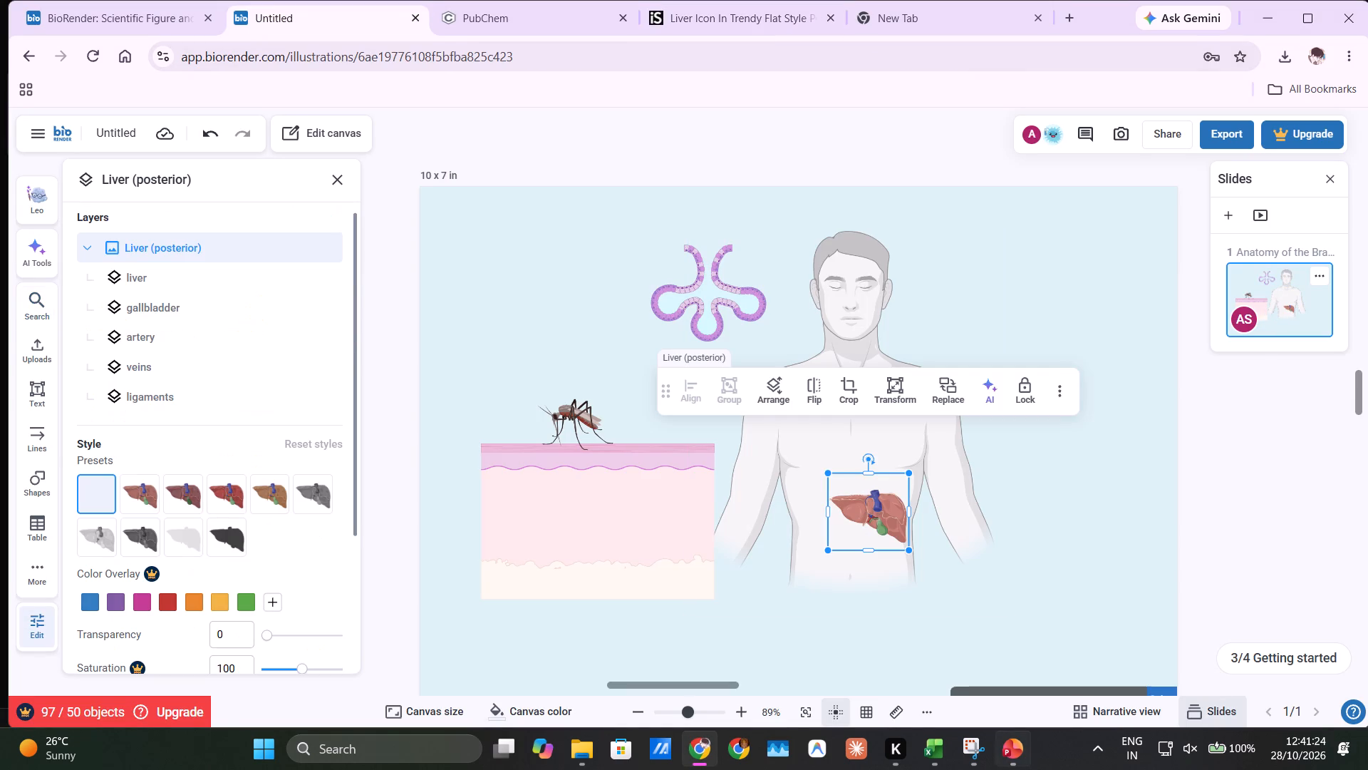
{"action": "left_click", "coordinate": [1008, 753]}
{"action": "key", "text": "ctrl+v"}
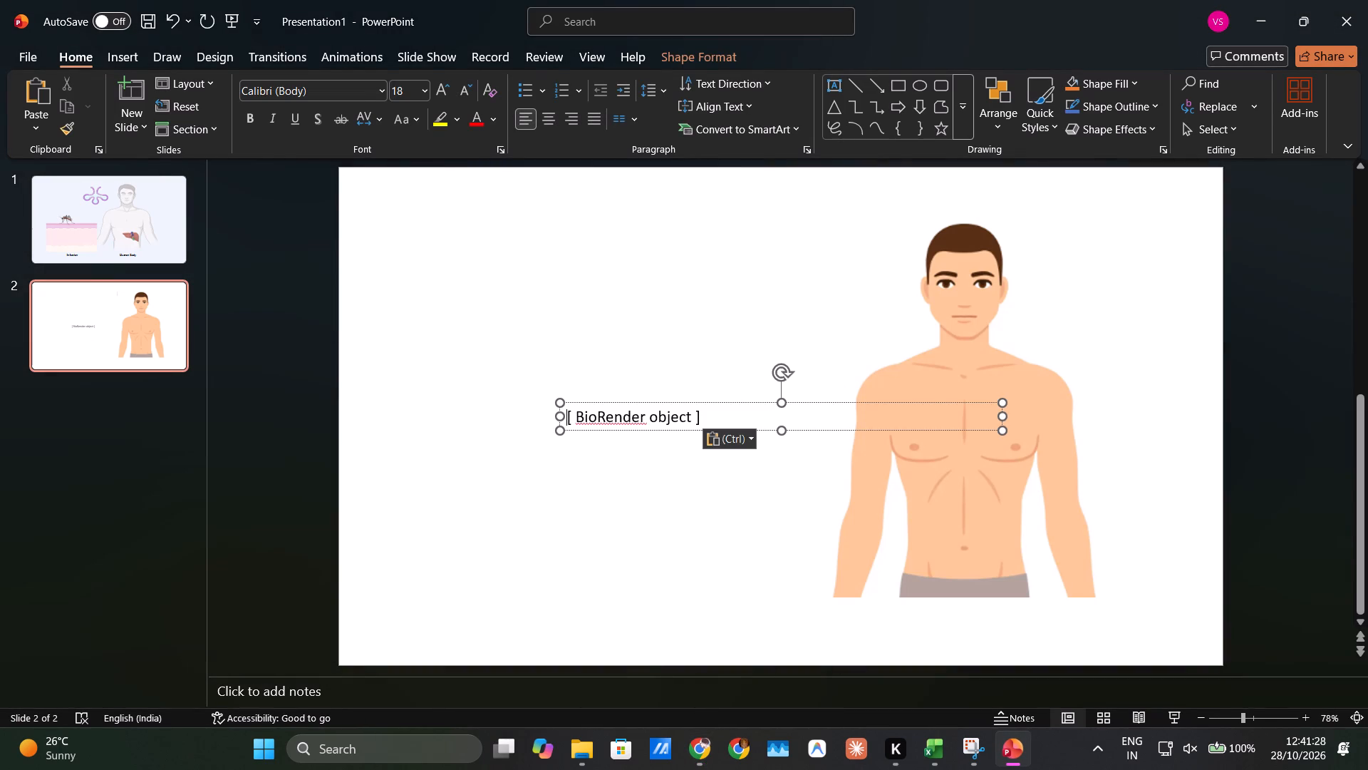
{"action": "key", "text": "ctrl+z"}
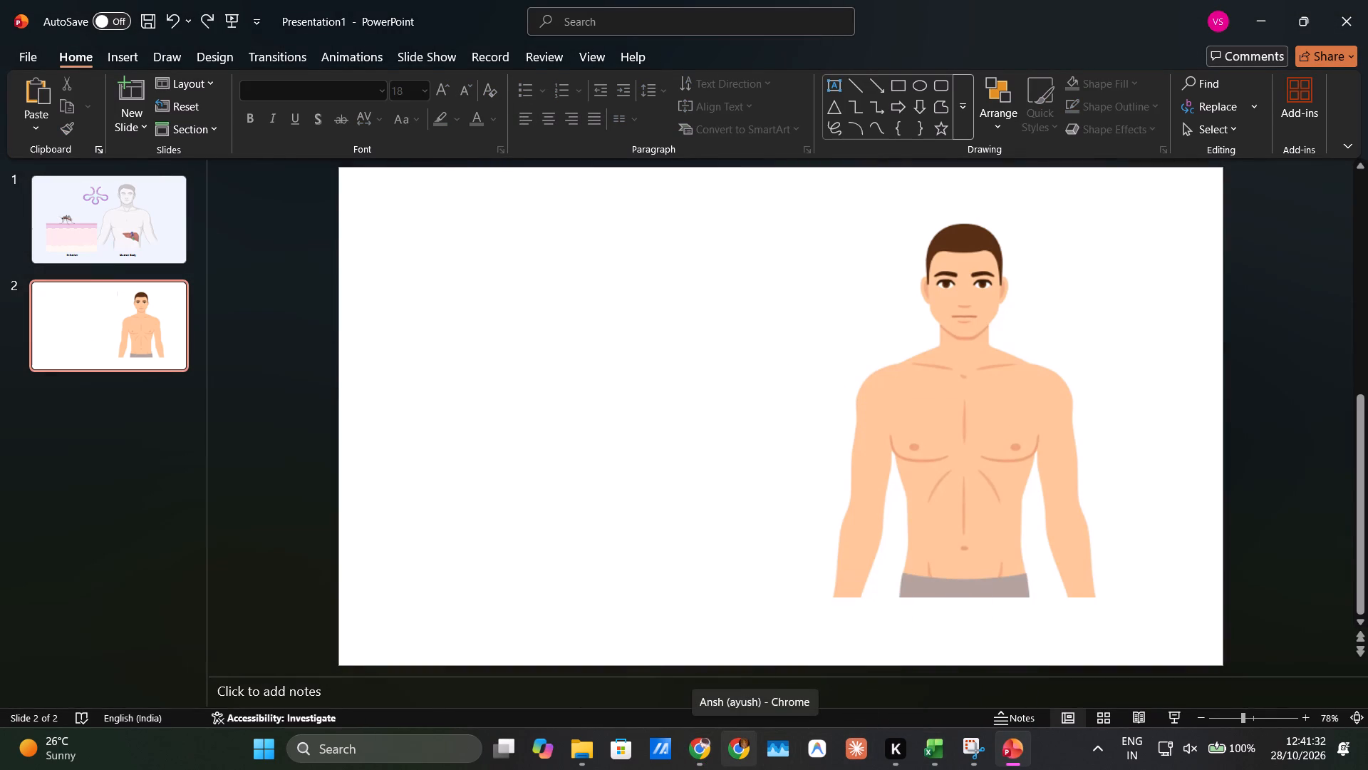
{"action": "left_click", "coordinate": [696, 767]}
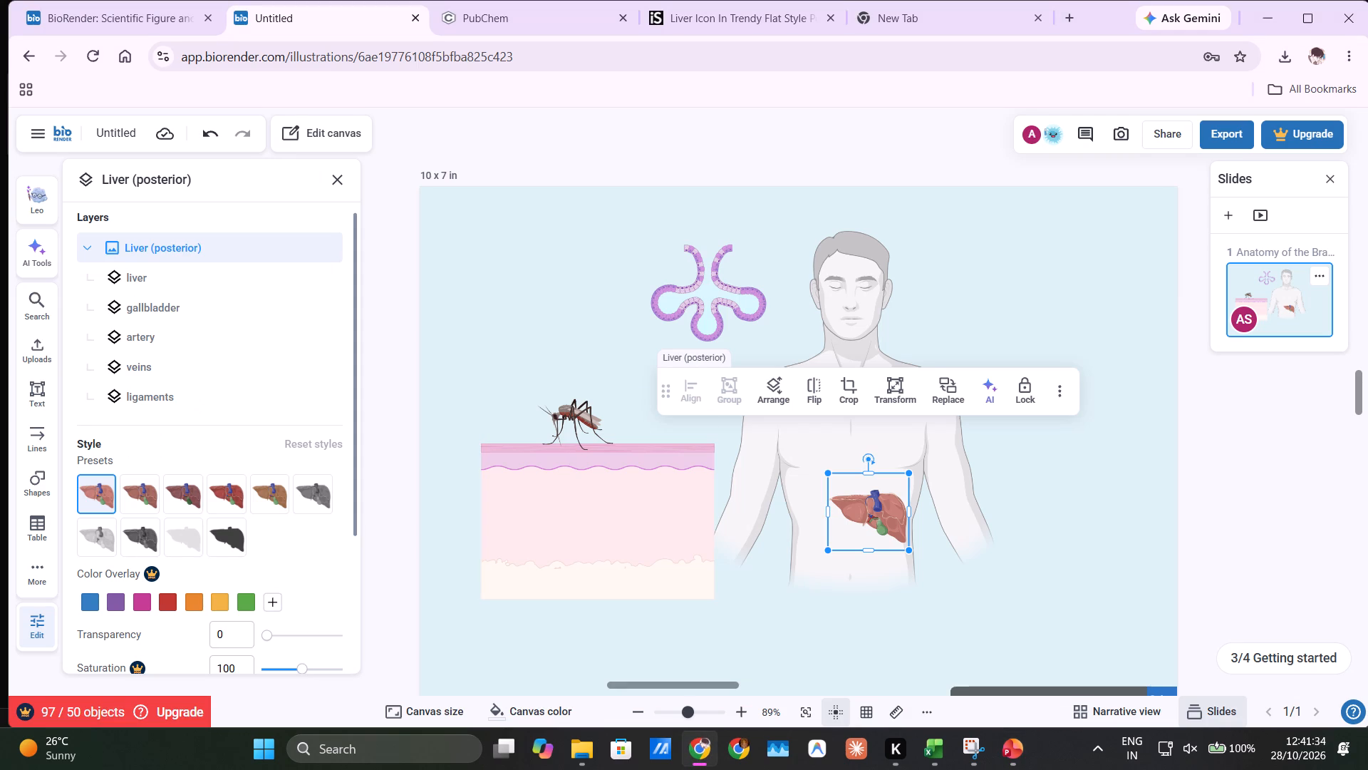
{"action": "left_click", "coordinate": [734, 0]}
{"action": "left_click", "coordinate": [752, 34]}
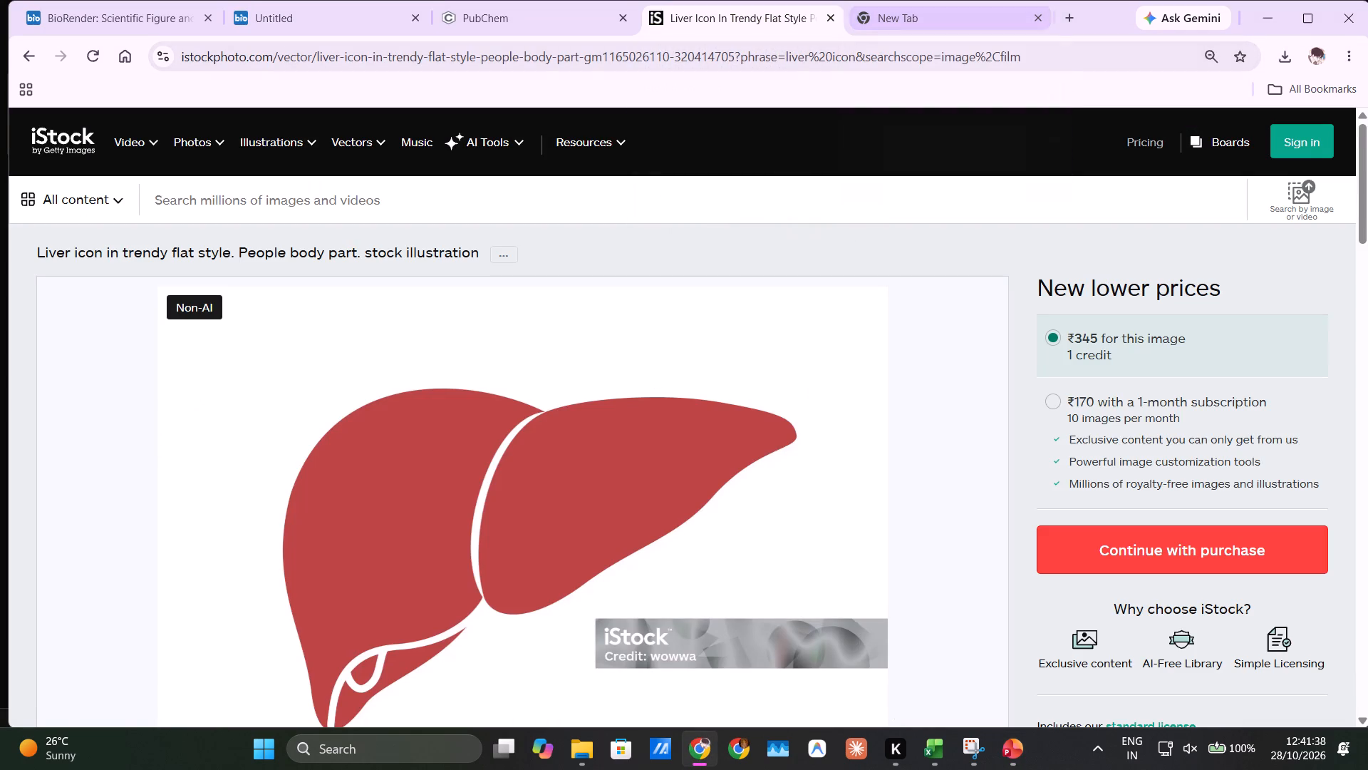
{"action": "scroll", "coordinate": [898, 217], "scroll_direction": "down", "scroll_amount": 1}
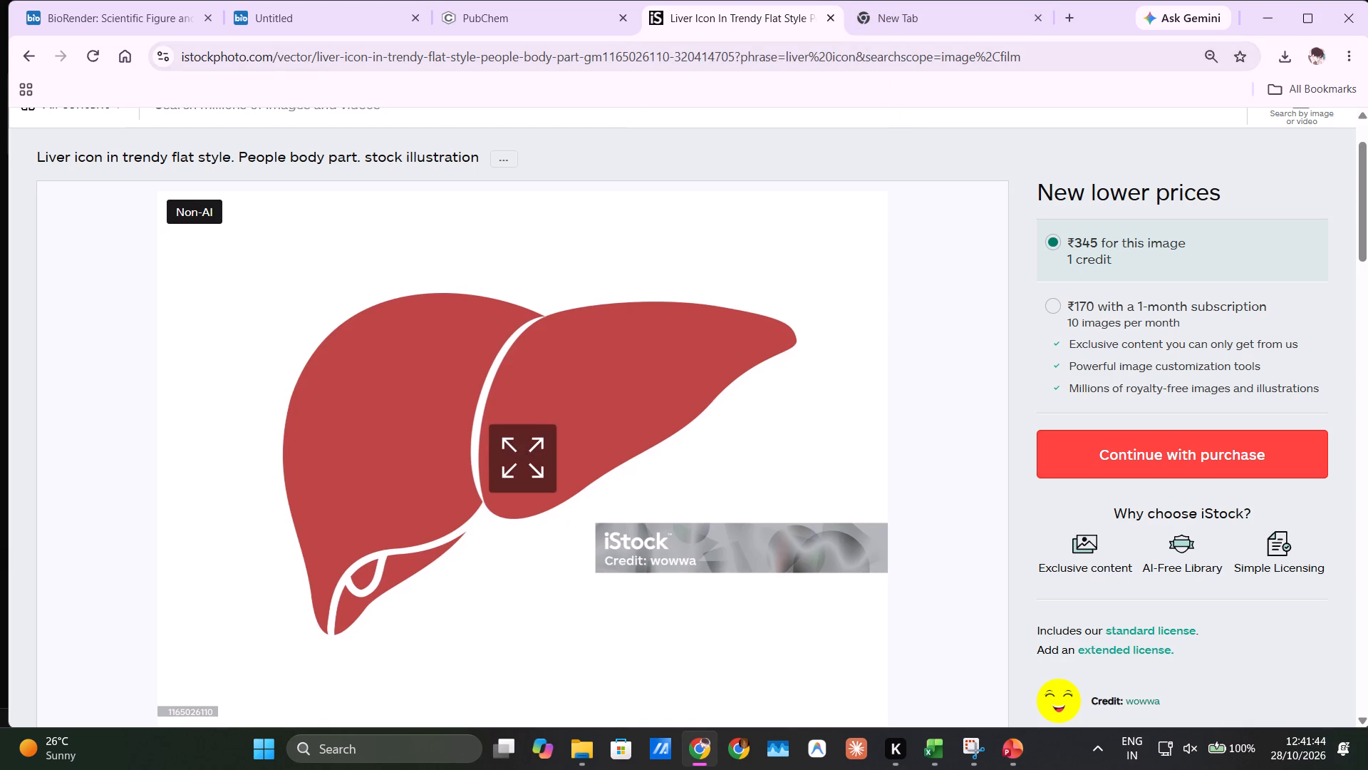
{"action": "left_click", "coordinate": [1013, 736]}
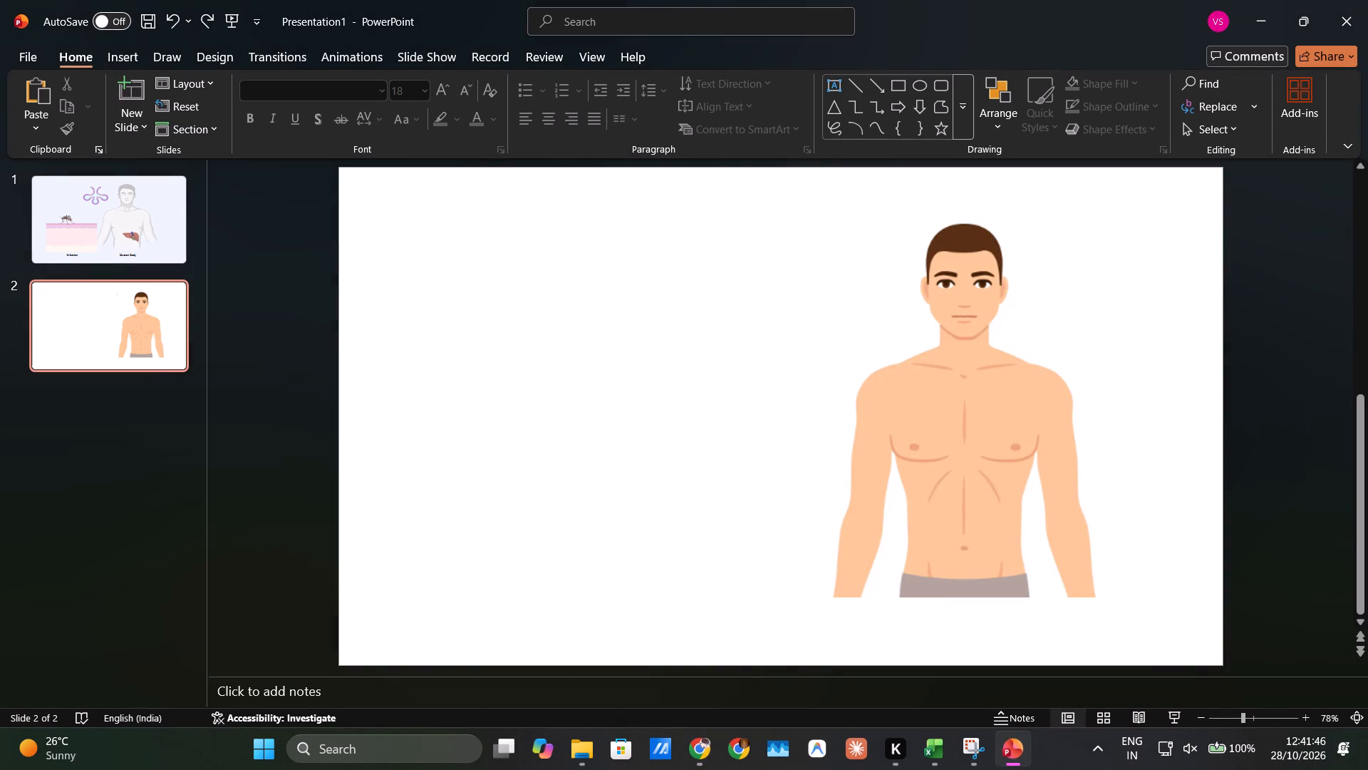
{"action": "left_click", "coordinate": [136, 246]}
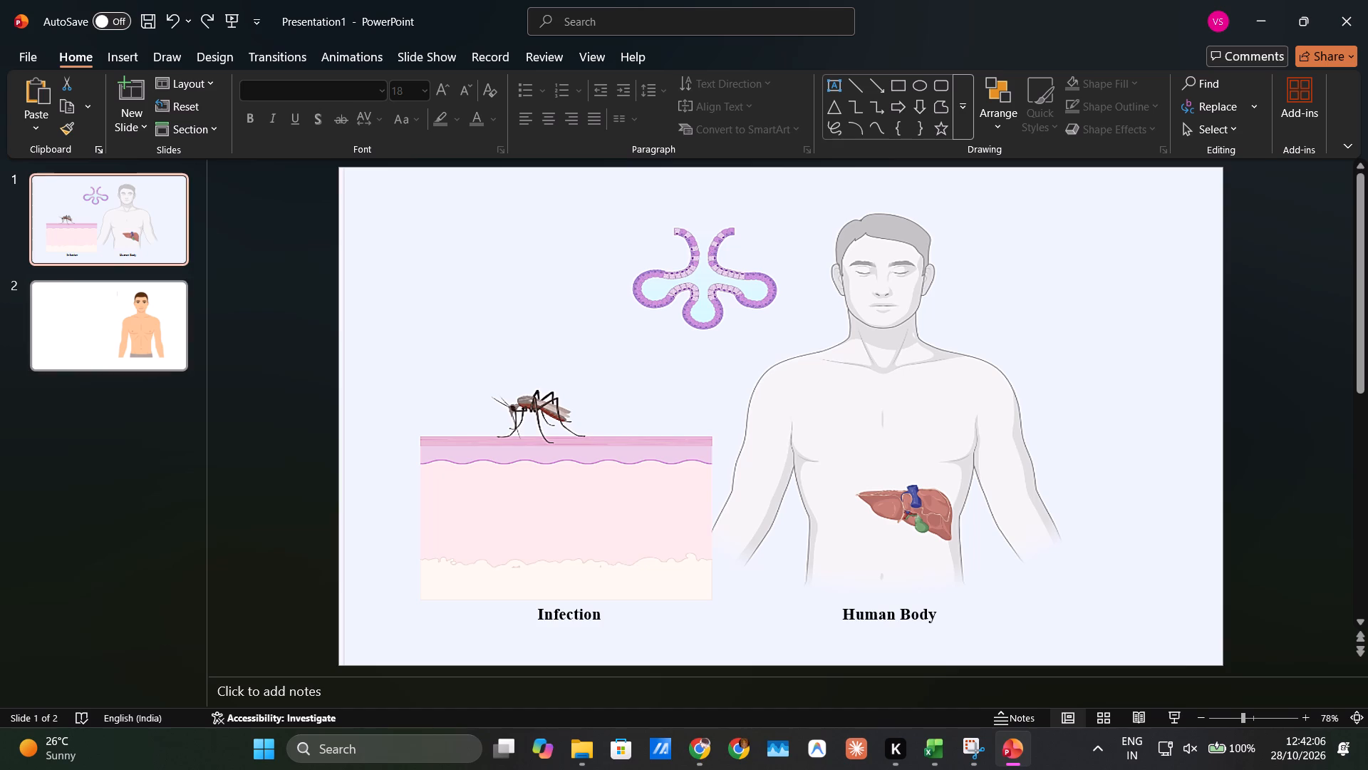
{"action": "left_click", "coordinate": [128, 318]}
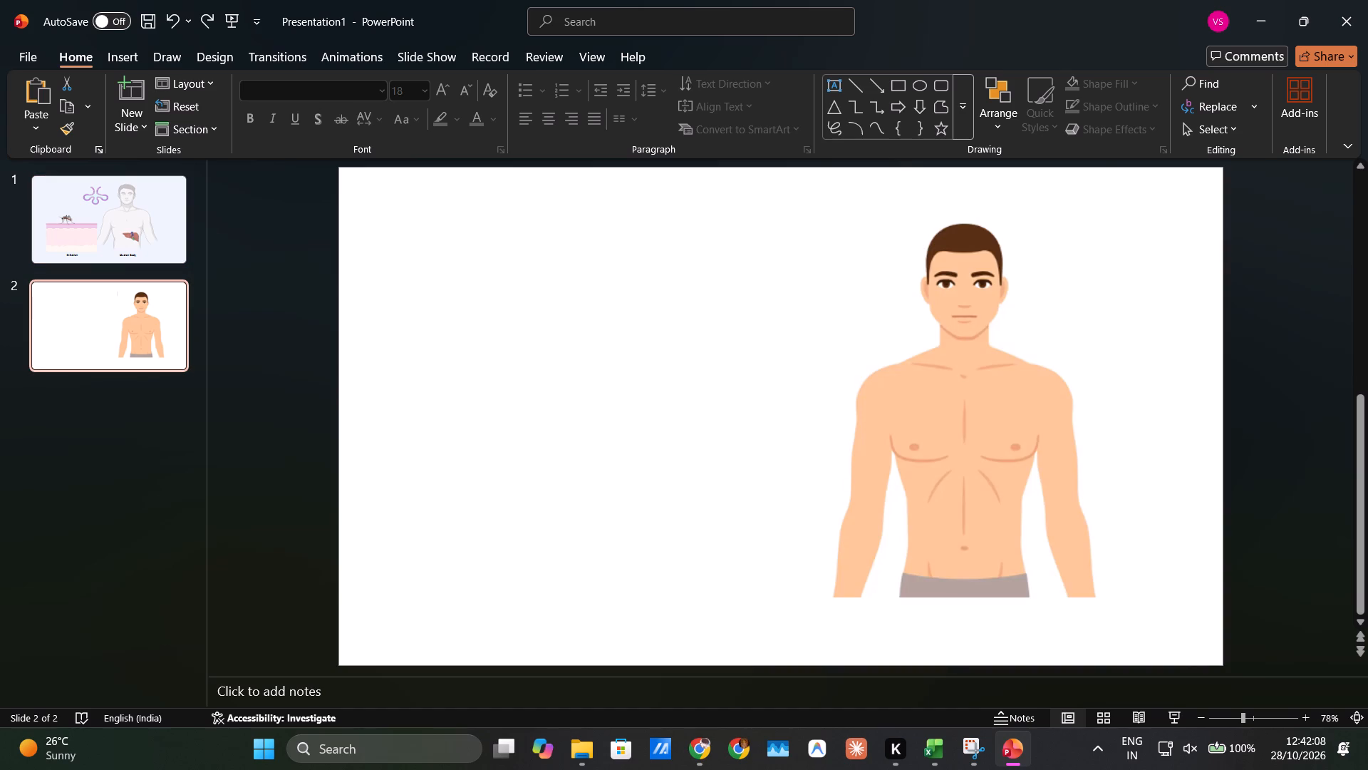
Switch to Chrome, copy the red liver picture from the iStock "liver icon" search results, and paste it on slide 2 in PowerPoint.
{"action": "left_click", "coordinate": [708, 761]}
{"action": "left_click", "coordinate": [476, 454]}
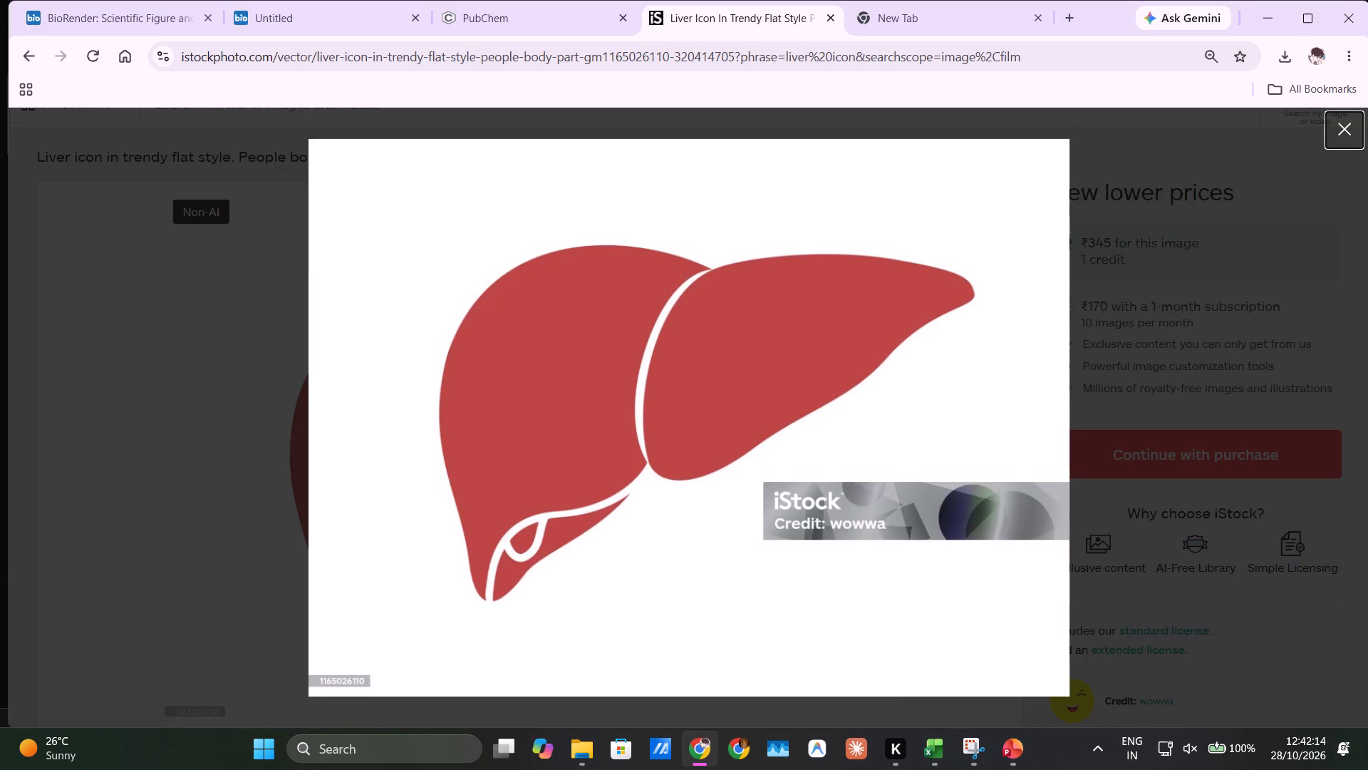
{"action": "left_click", "coordinate": [1330, 136]}
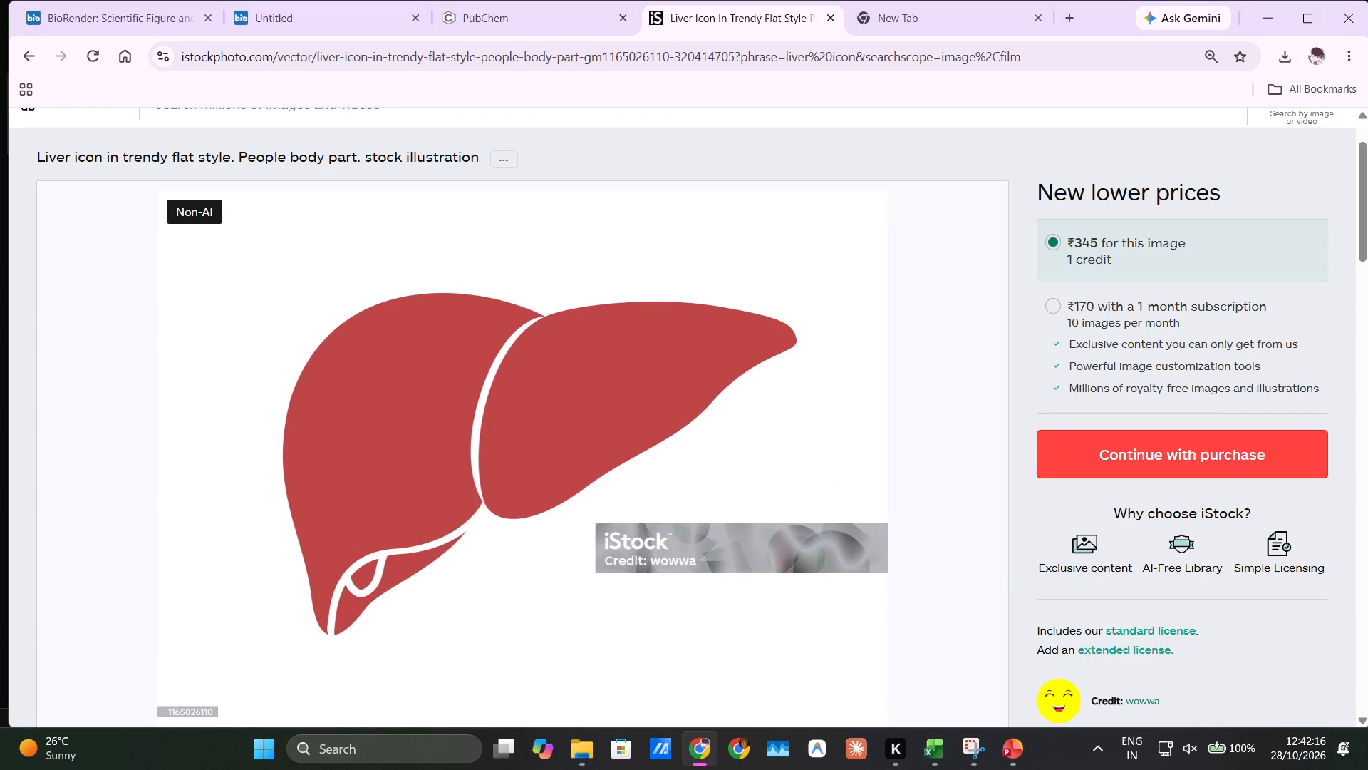
{"action": "left_click", "coordinate": [28, 58]}
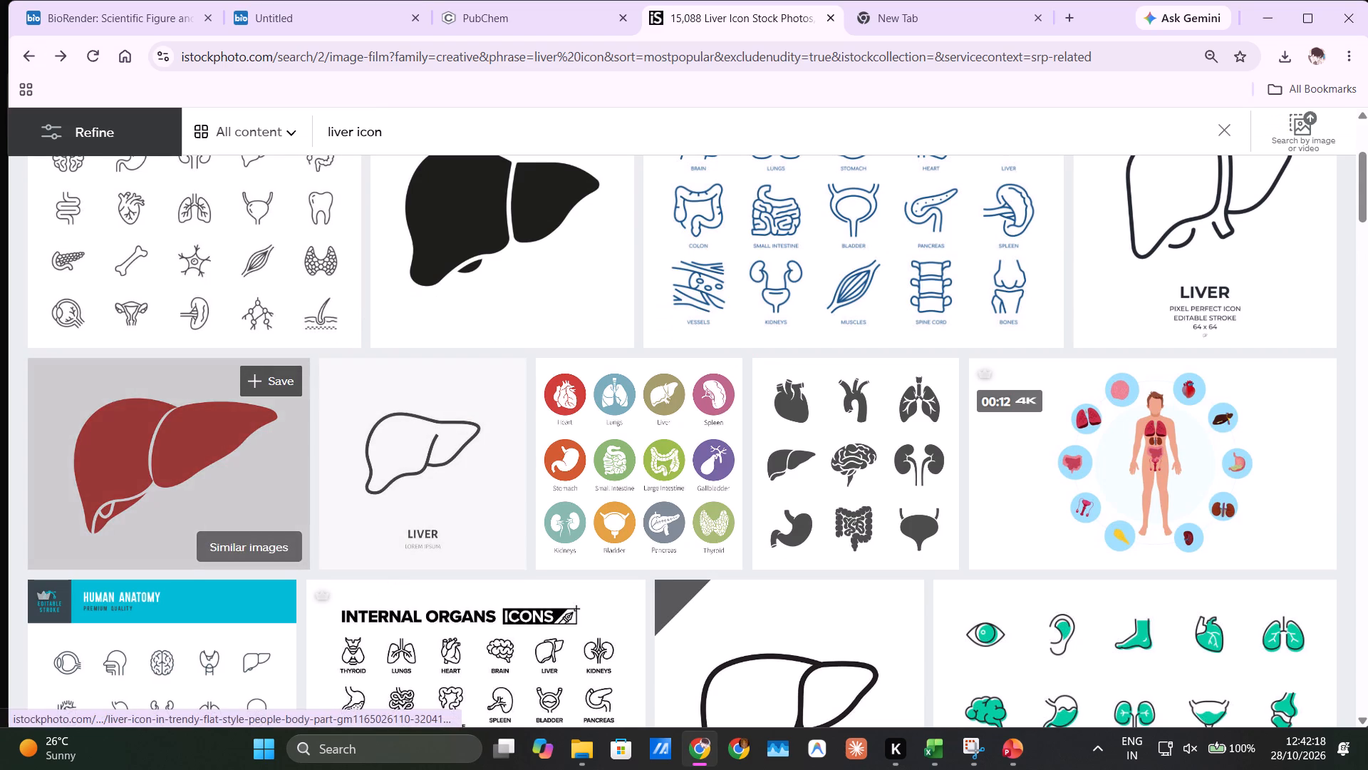
{"action": "right_click", "coordinate": [246, 463]}
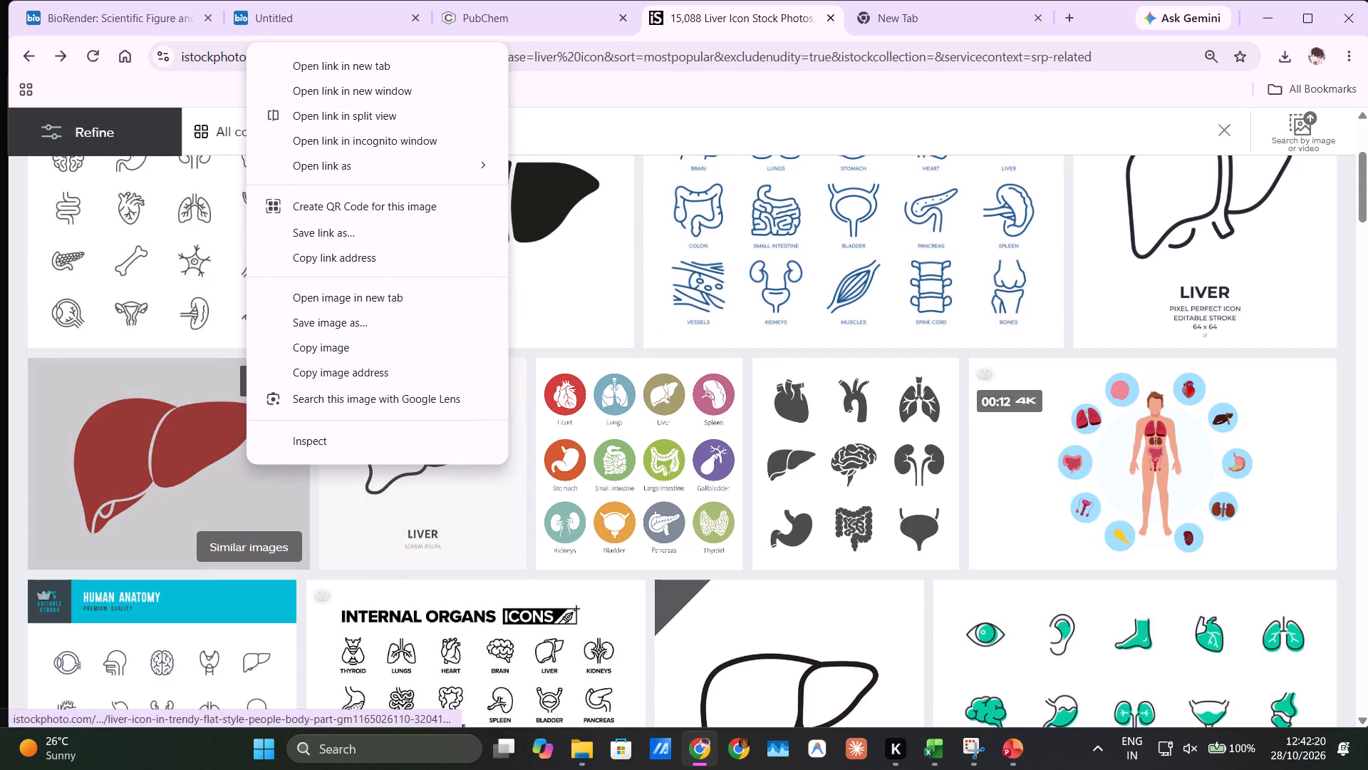
{"action": "left_click", "coordinate": [309, 351]}
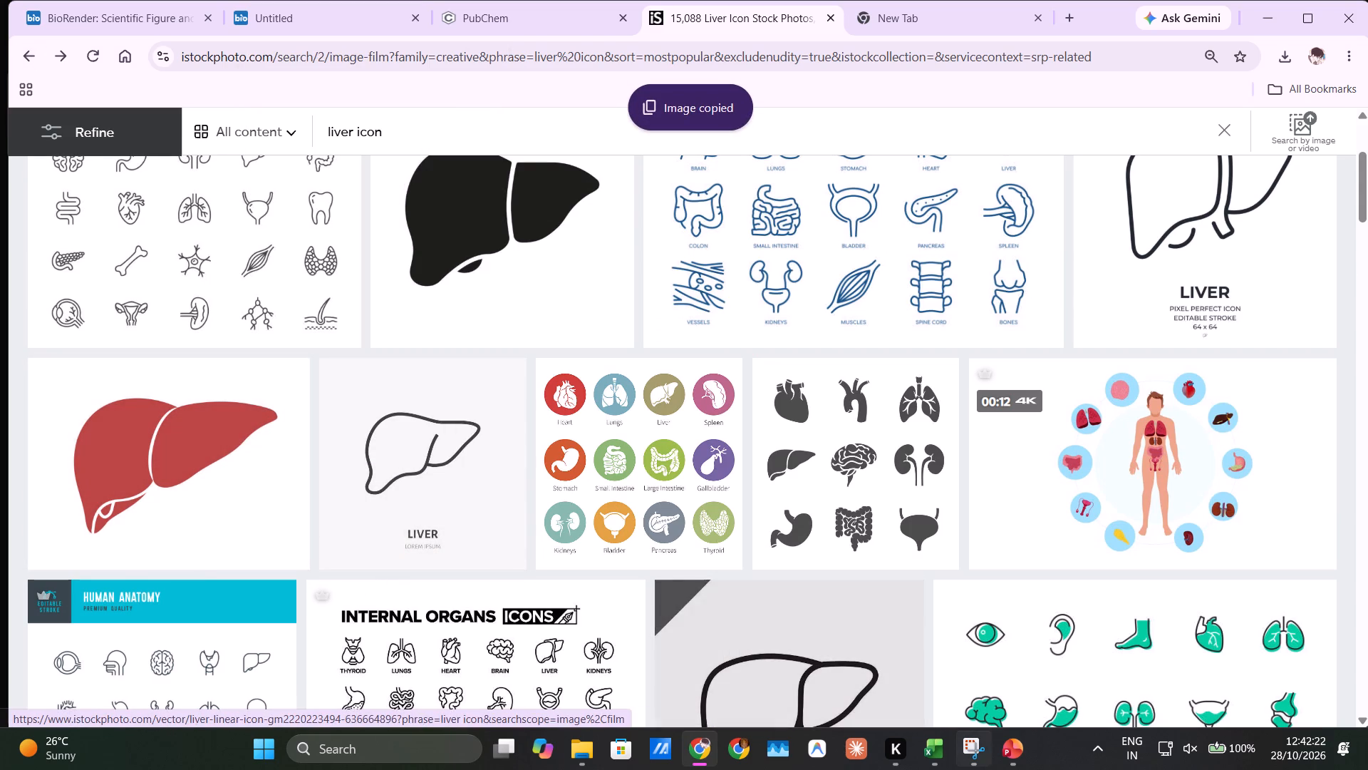
{"action": "left_click", "coordinate": [998, 767]}
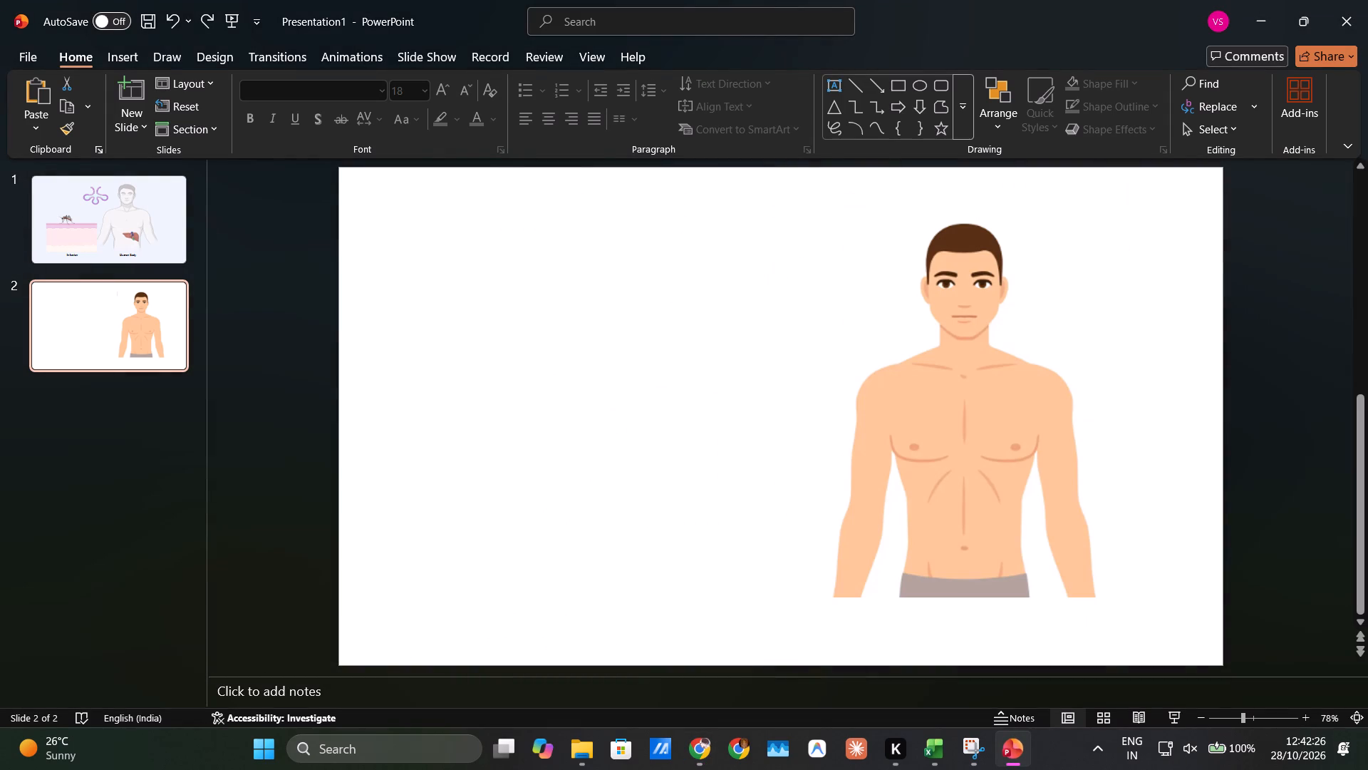
{"action": "key", "text": "ctrl+v"}
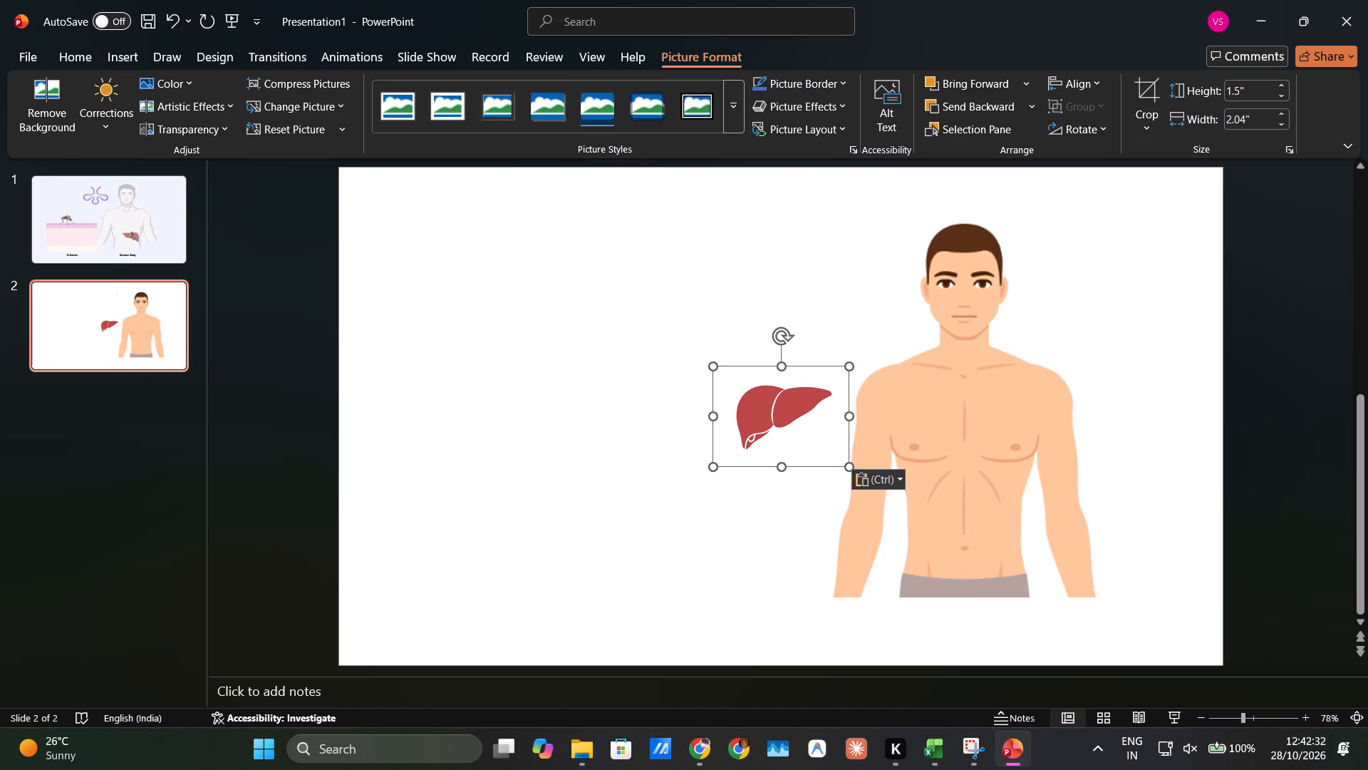
Remove the background of the pasted liver picture, accepting the automatically detected area.
{"action": "left_click", "coordinate": [45, 100]}
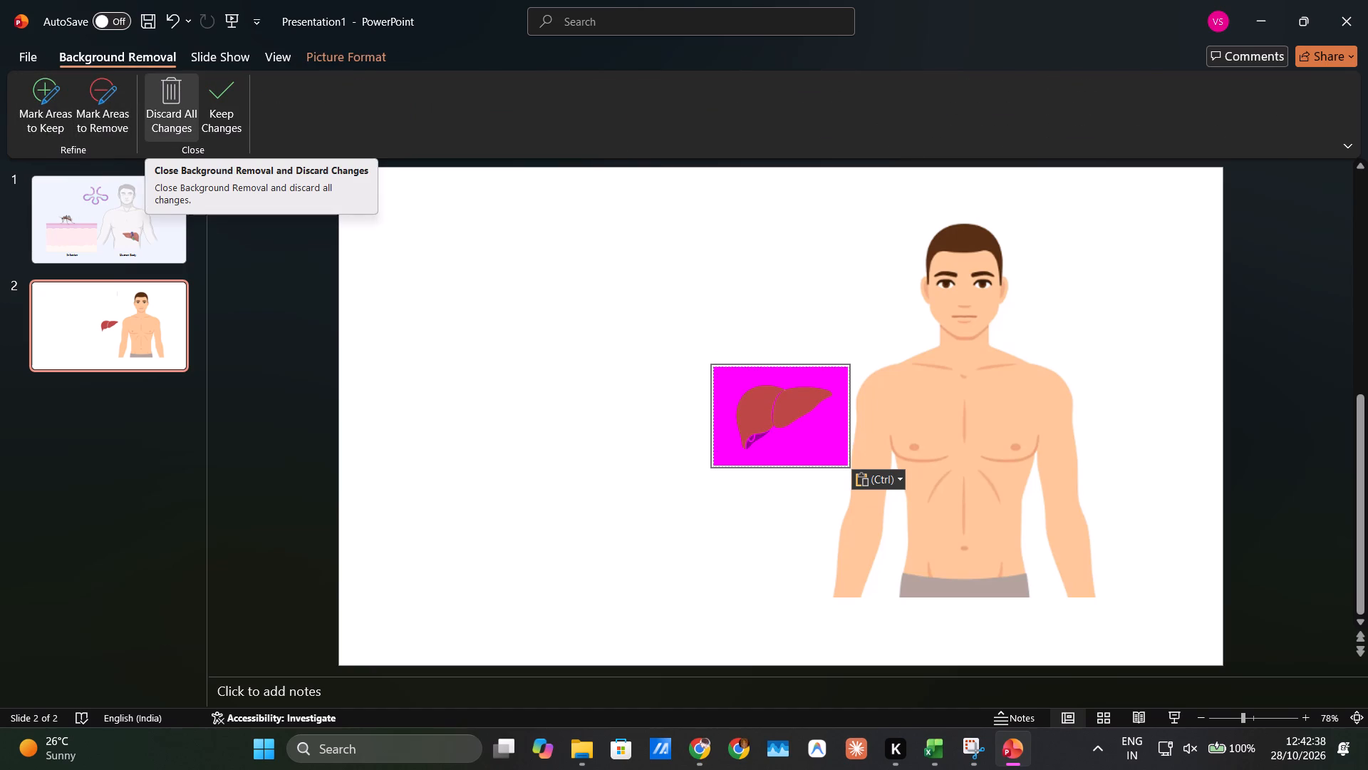
{"action": "left_click", "coordinate": [378, 262]}
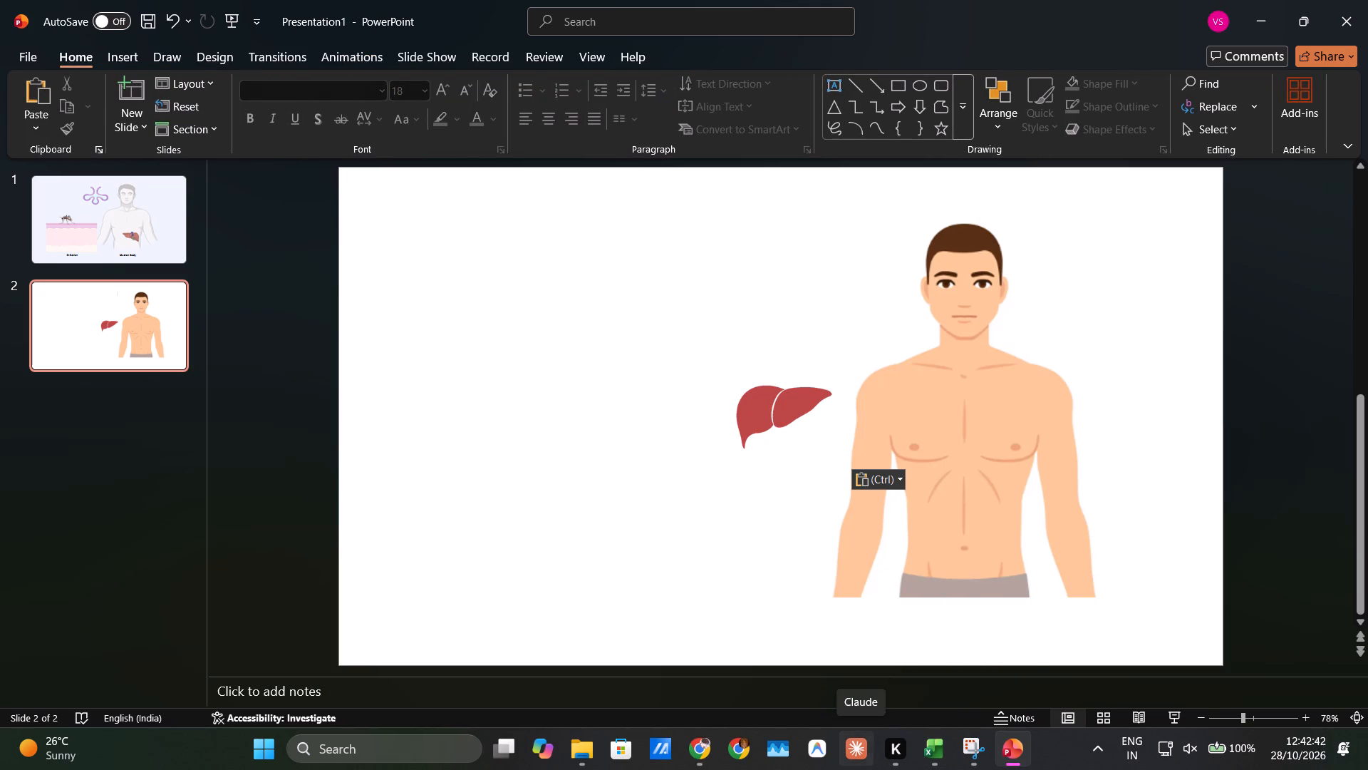
Move the liver picture onto the figure's upper abdomen, just above the navel, and deselect it.
{"action": "left_click_drag", "start_coordinate": [788, 399], "coordinate": [854, 431]}
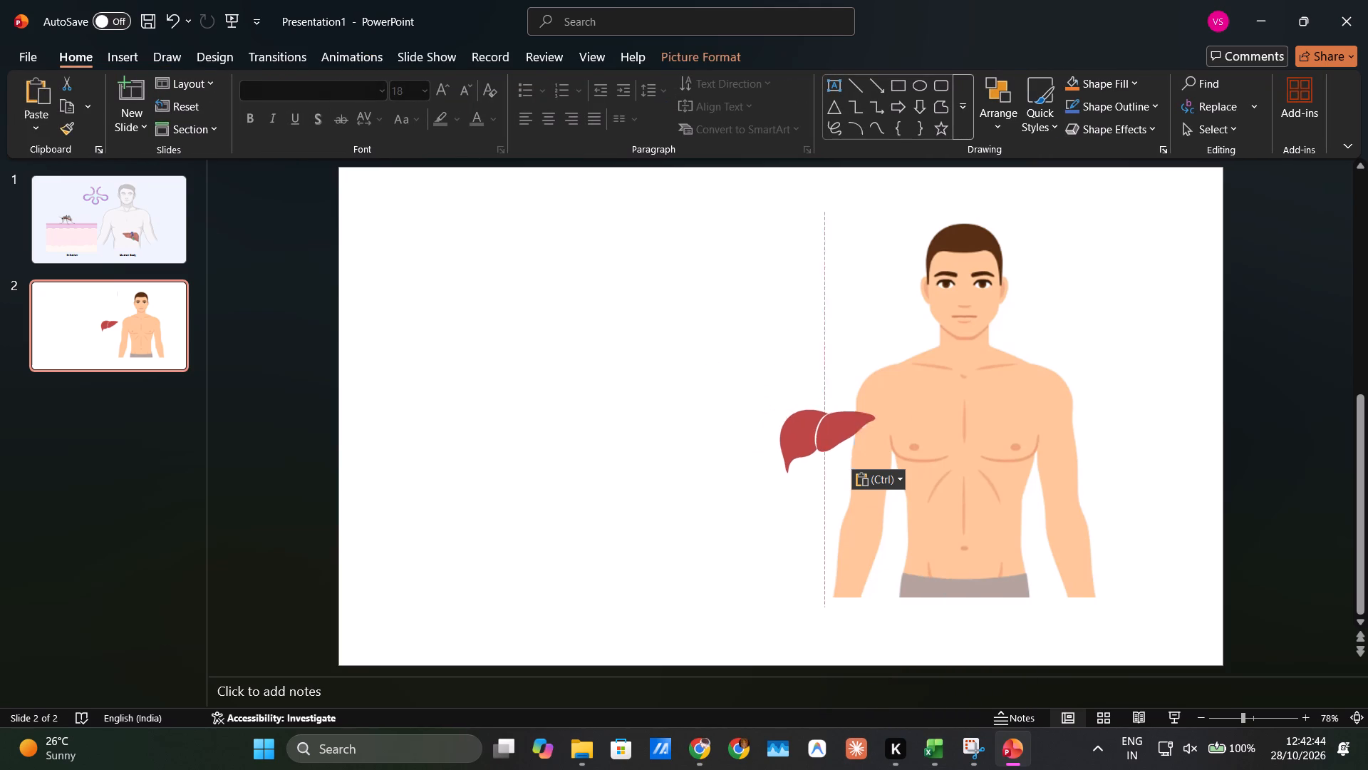
{"action": "left_click_drag", "start_coordinate": [854, 431], "coordinate": [965, 518]}
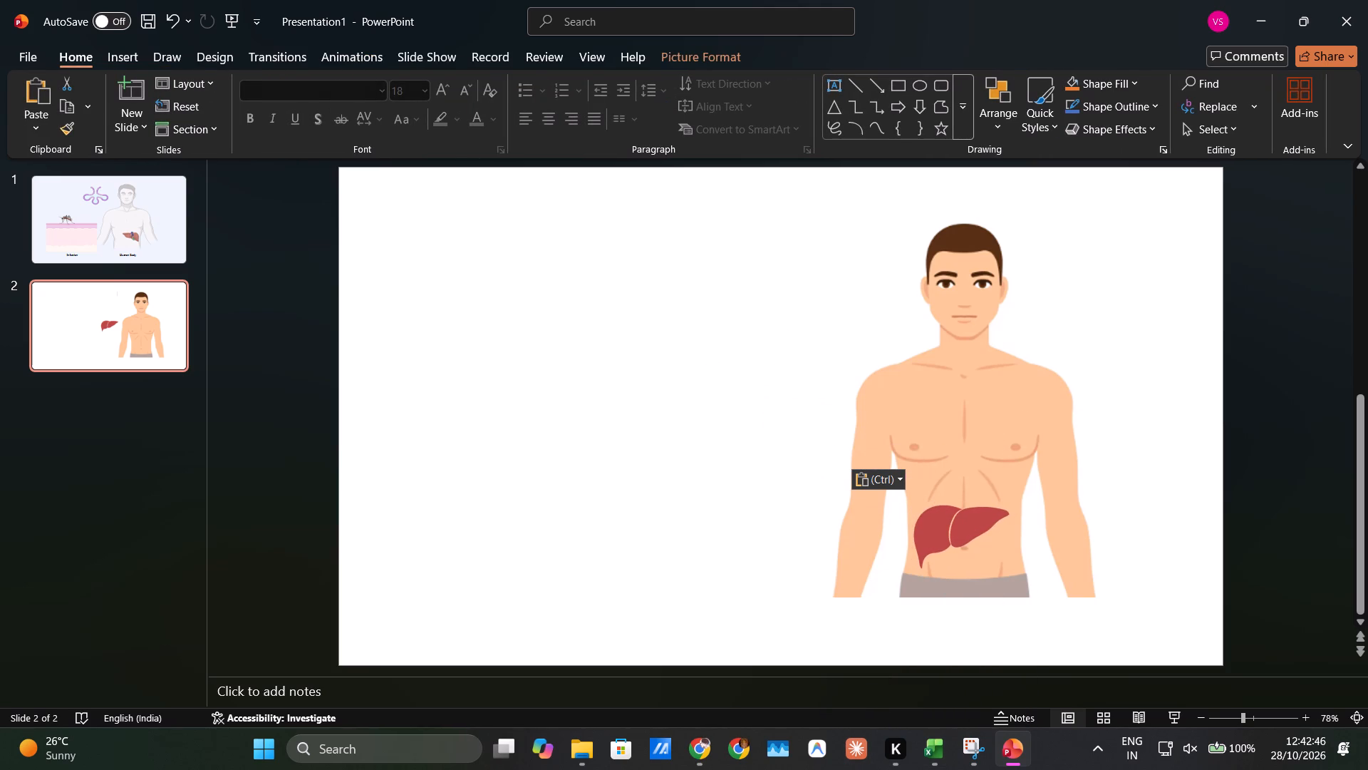
{"action": "left_click_drag", "start_coordinate": [965, 518], "coordinate": [962, 510]}
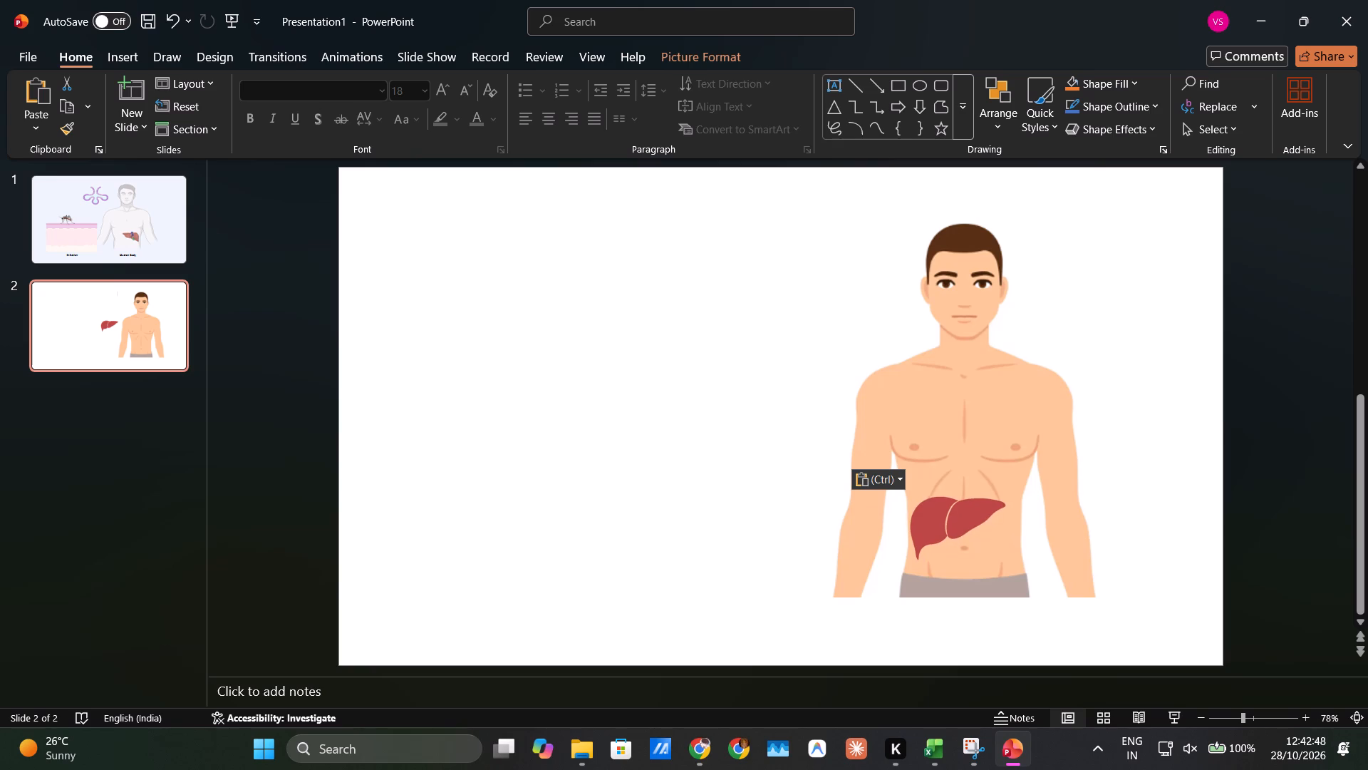
{"action": "left_click_drag", "start_coordinate": [962, 510], "coordinate": [963, 497]}
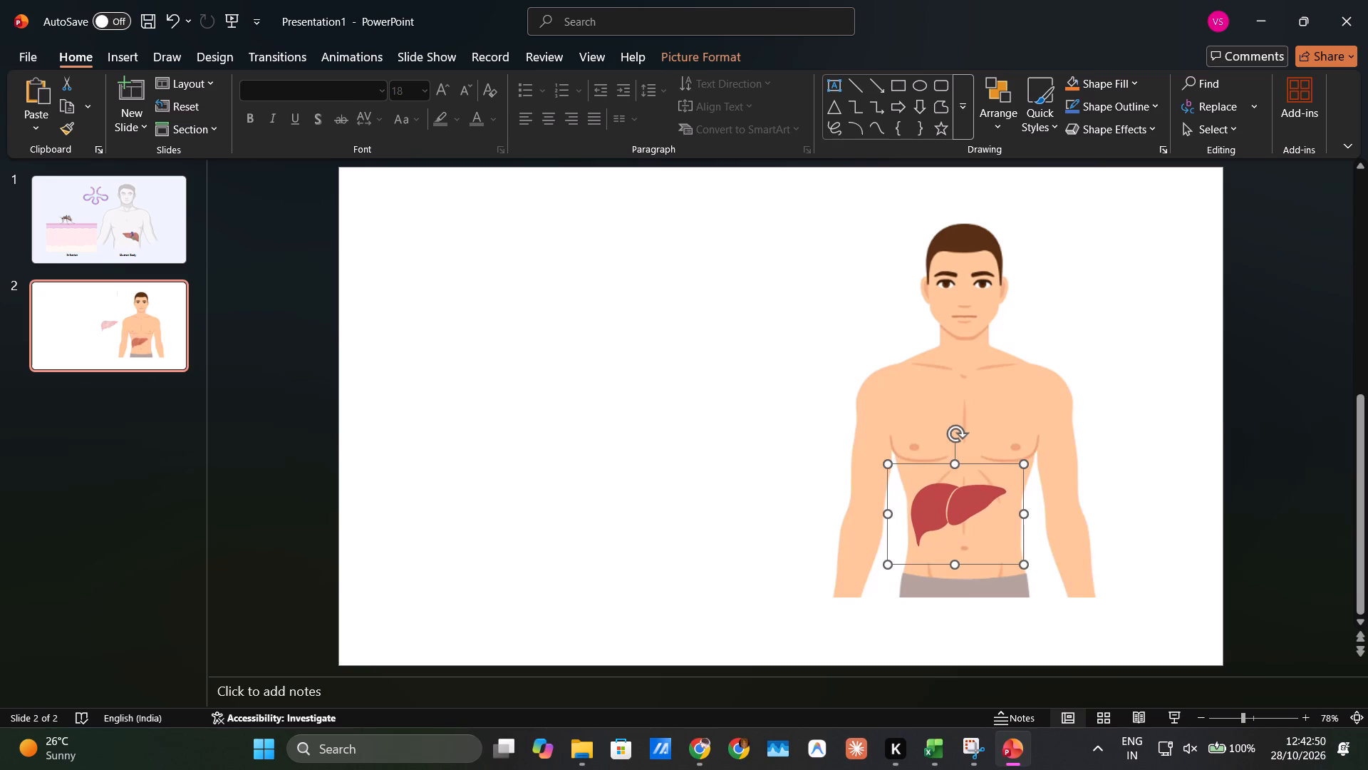
{"action": "left_click", "coordinate": [712, 431]}
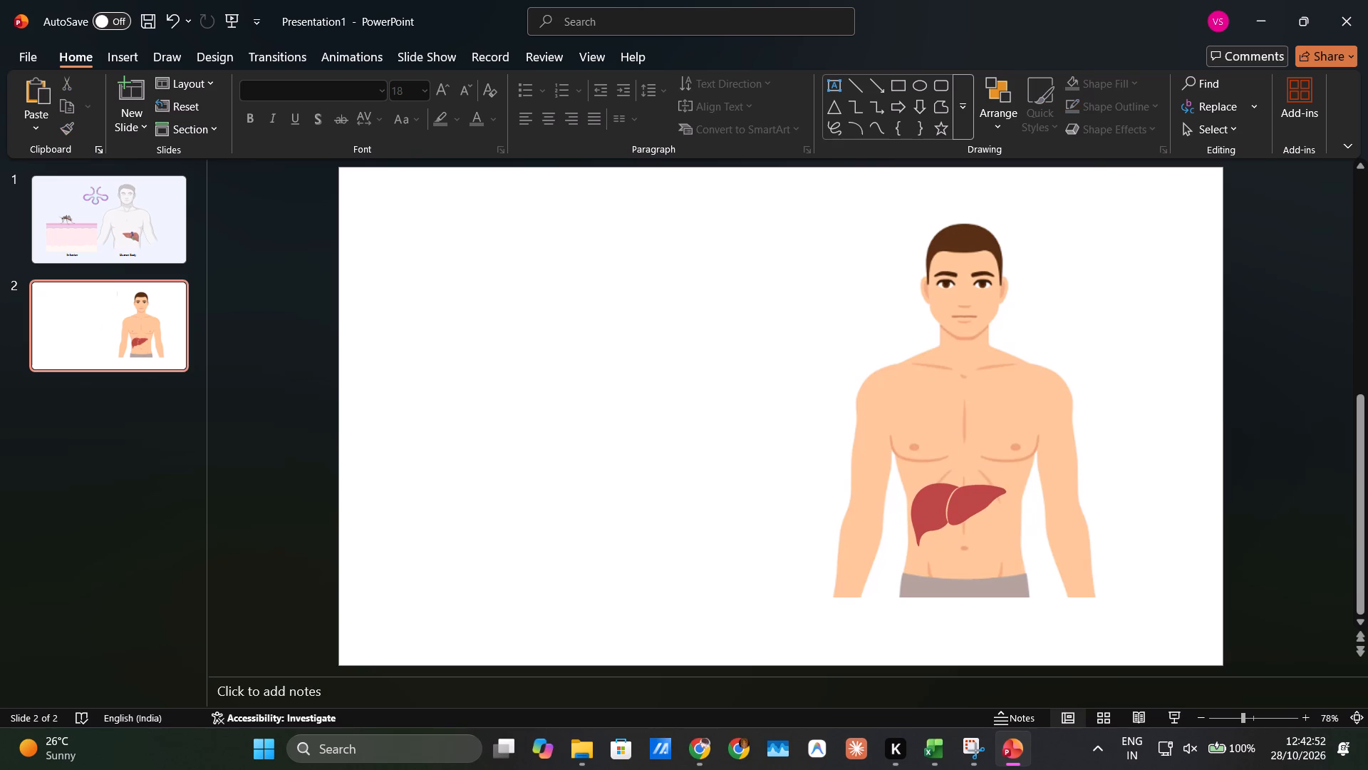
Switch to Chrome and search iStock for "epithelial cell layer" in place of the liver icon query.
{"action": "left_click", "coordinate": [685, 735]}
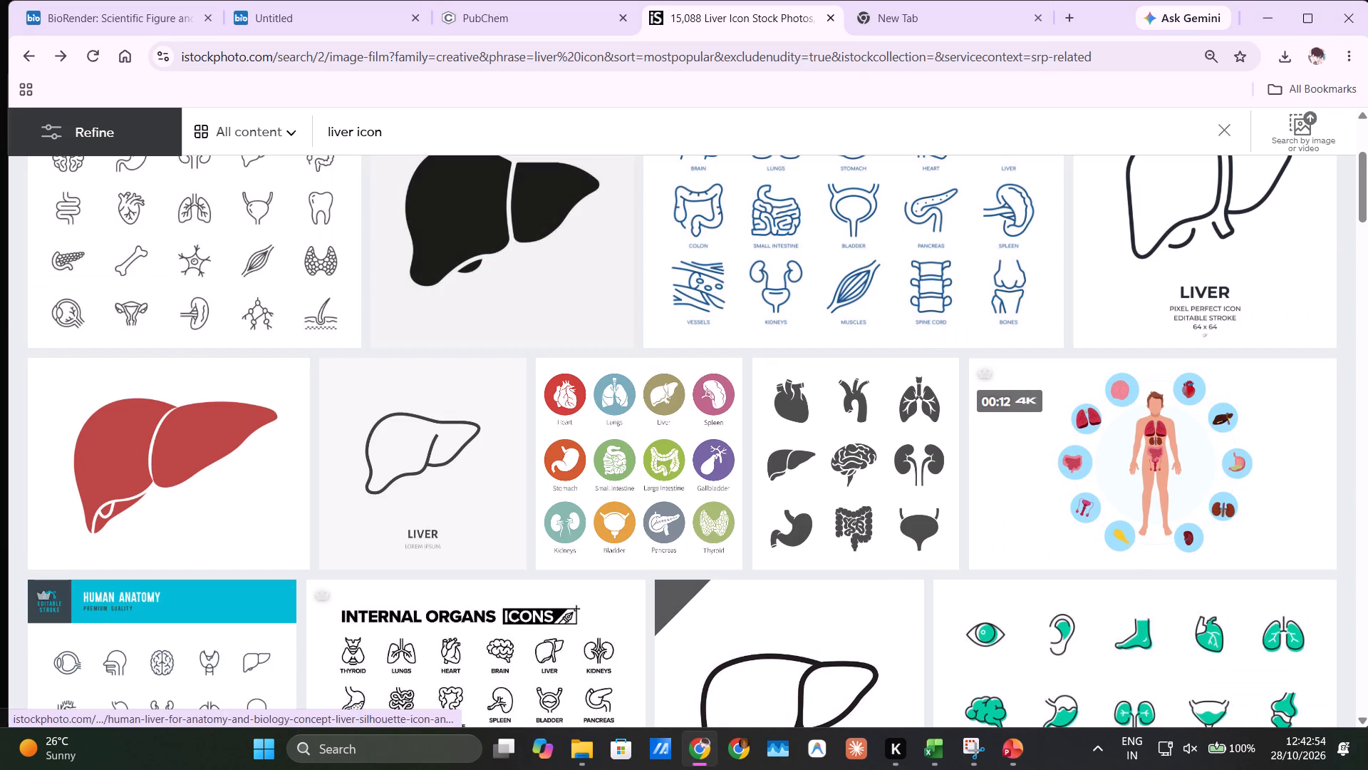
{"action": "left_click", "coordinate": [439, 132]}
{"action": "key", "text": "BackSpace"}
{"action": "key", "text": "BackSpace"}
{"action": "key", "text": "BackSpace"}
{"action": "key", "text": "BackSpace"}
{"action": "key", "text": "BackSpace"}
{"action": "key", "text": "BackSpace"}
{"action": "key", "text": "BackSpace"}
{"action": "key", "text": "BackSpace"}
{"action": "key", "text": "BackSpace"}
{"action": "key", "text": "BackSpace"}
{"action": "key", "text": "BackSpace"}
{"action": "key", "text": "BackSpace"}
{"action": "key", "text": "BackSpace"}
{"action": "key", "text": "BackSpace"}
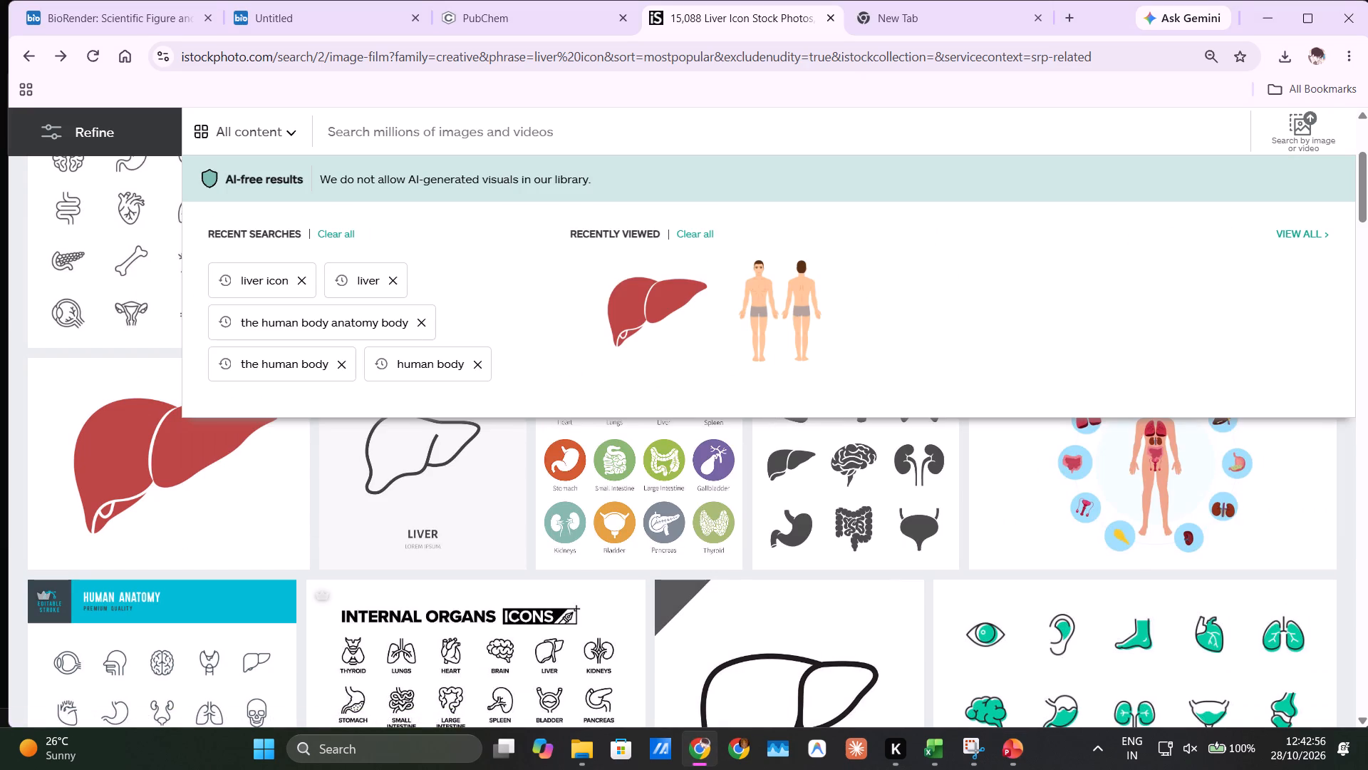
{"action": "type", "text": "epithil"}
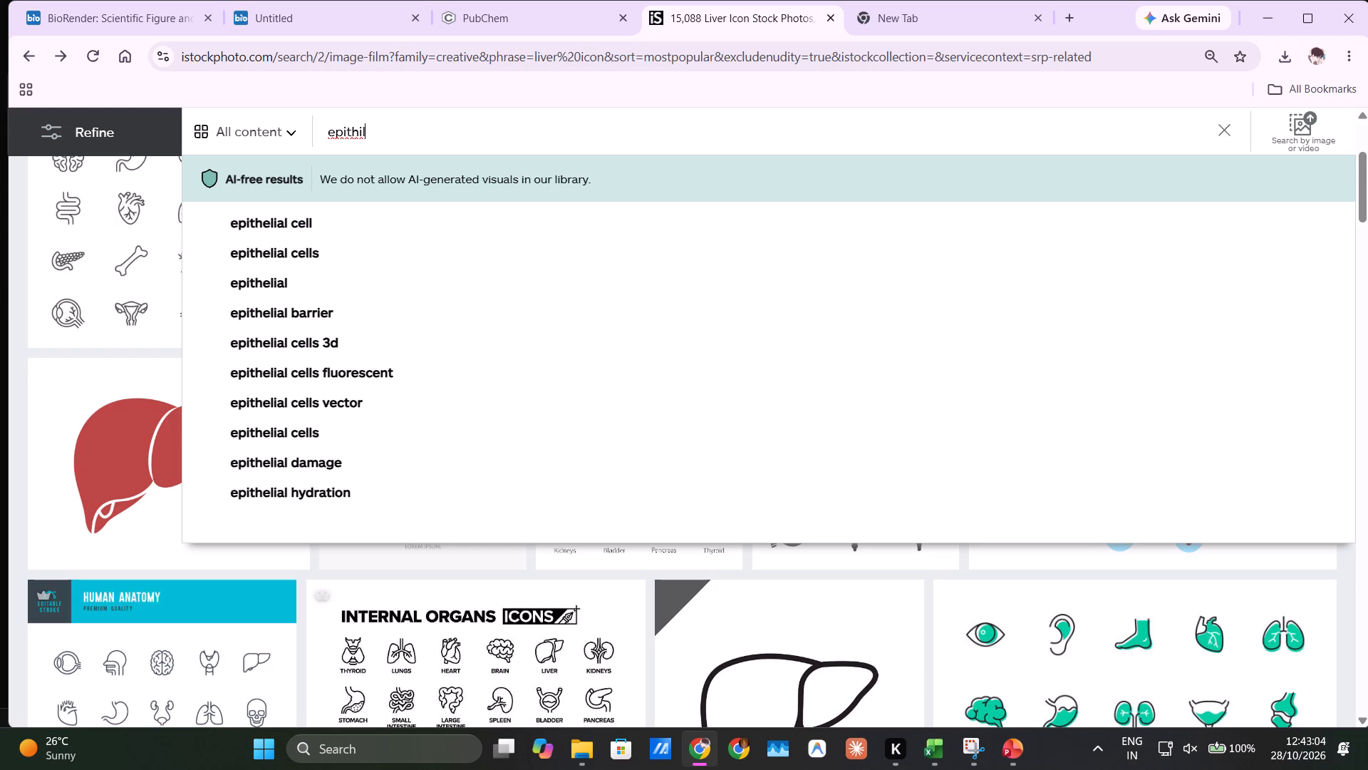
{"action": "key", "text": "Down"}
{"action": "key", "text": "space"}
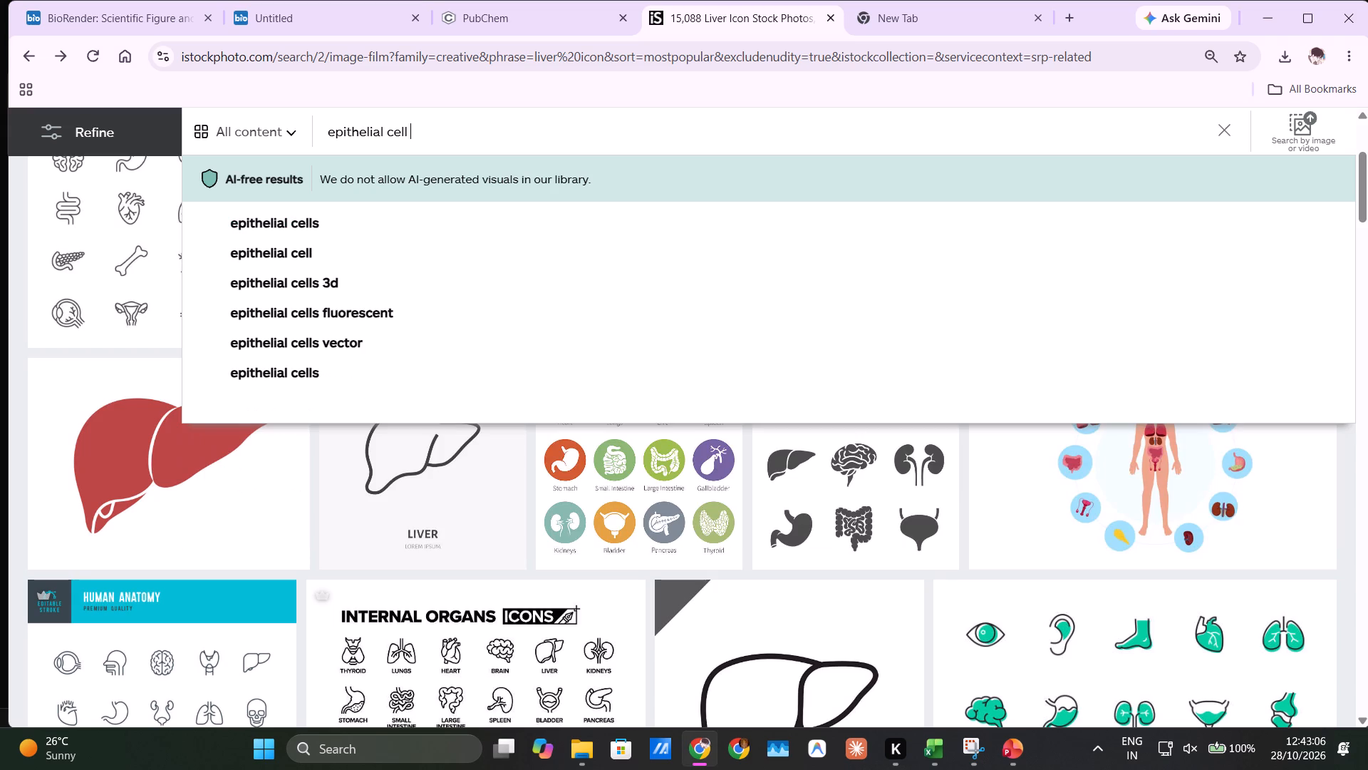
{"action": "type", "text": "layer"}
{"action": "key", "text": "Return"}
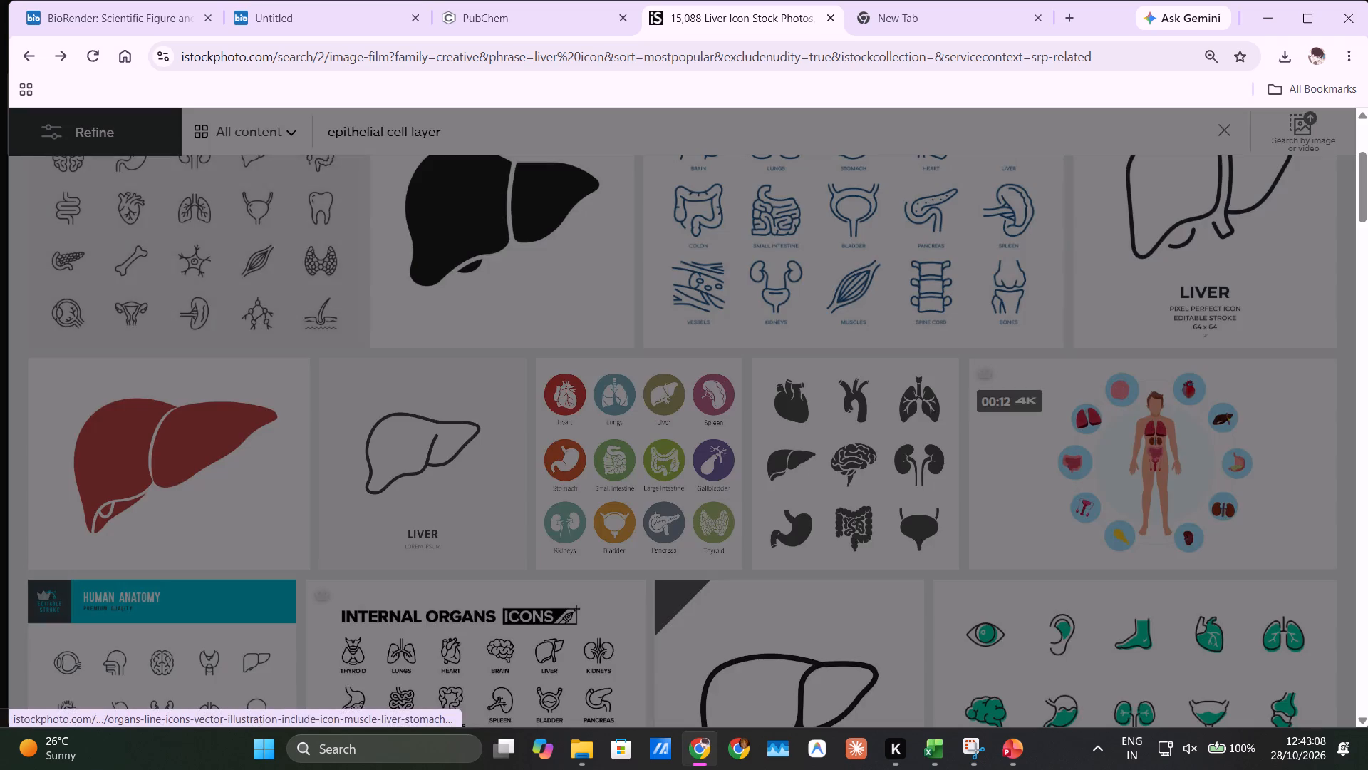
Look through the first page of epithelial cell layer results for a suitable layered tissue picture.
{"action": "scroll", "coordinate": [356, 227], "scroll_direction": "down", "scroll_amount": 1}
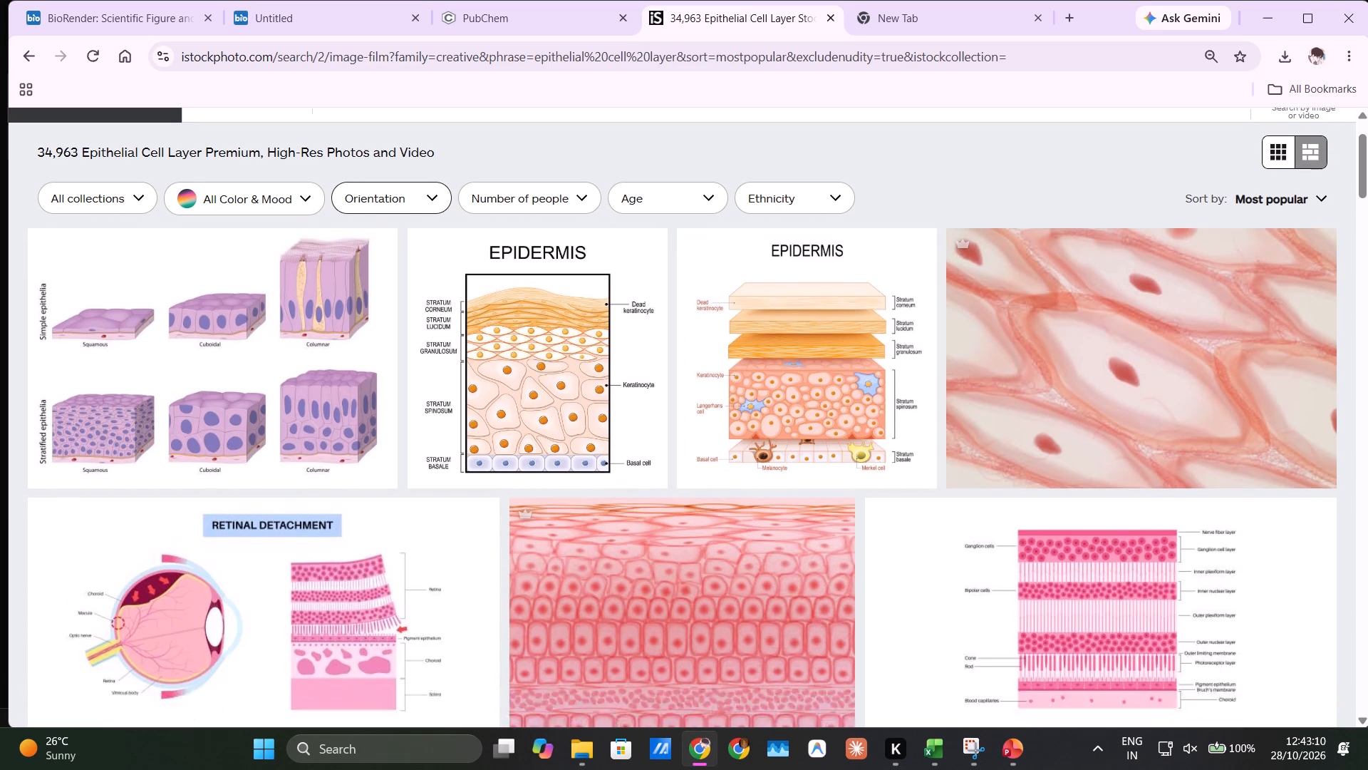
{"action": "scroll", "coordinate": [356, 227], "scroll_direction": "down", "scroll_amount": 9}
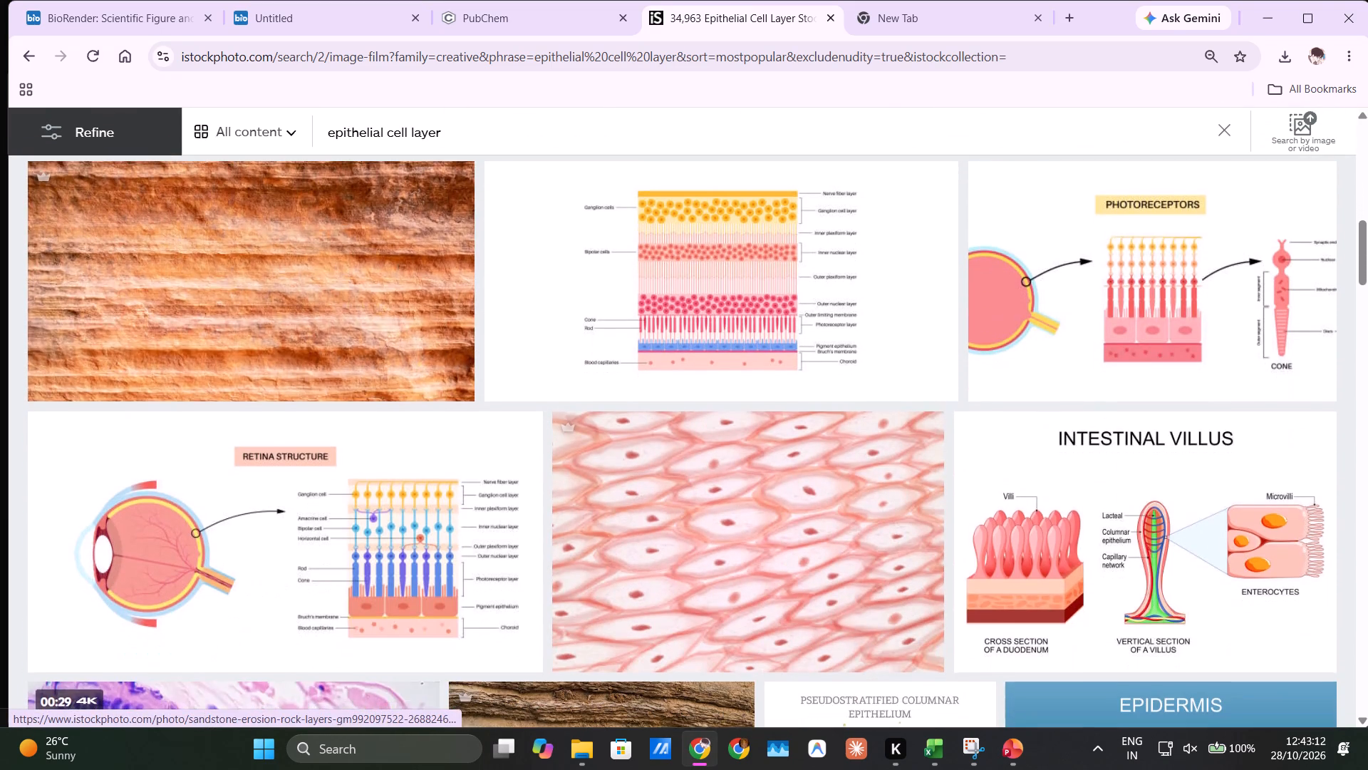
{"action": "scroll", "coordinate": [356, 227], "scroll_direction": "down", "scroll_amount": 5}
{"action": "scroll", "coordinate": [356, 227], "scroll_direction": "up", "scroll_amount": 1}
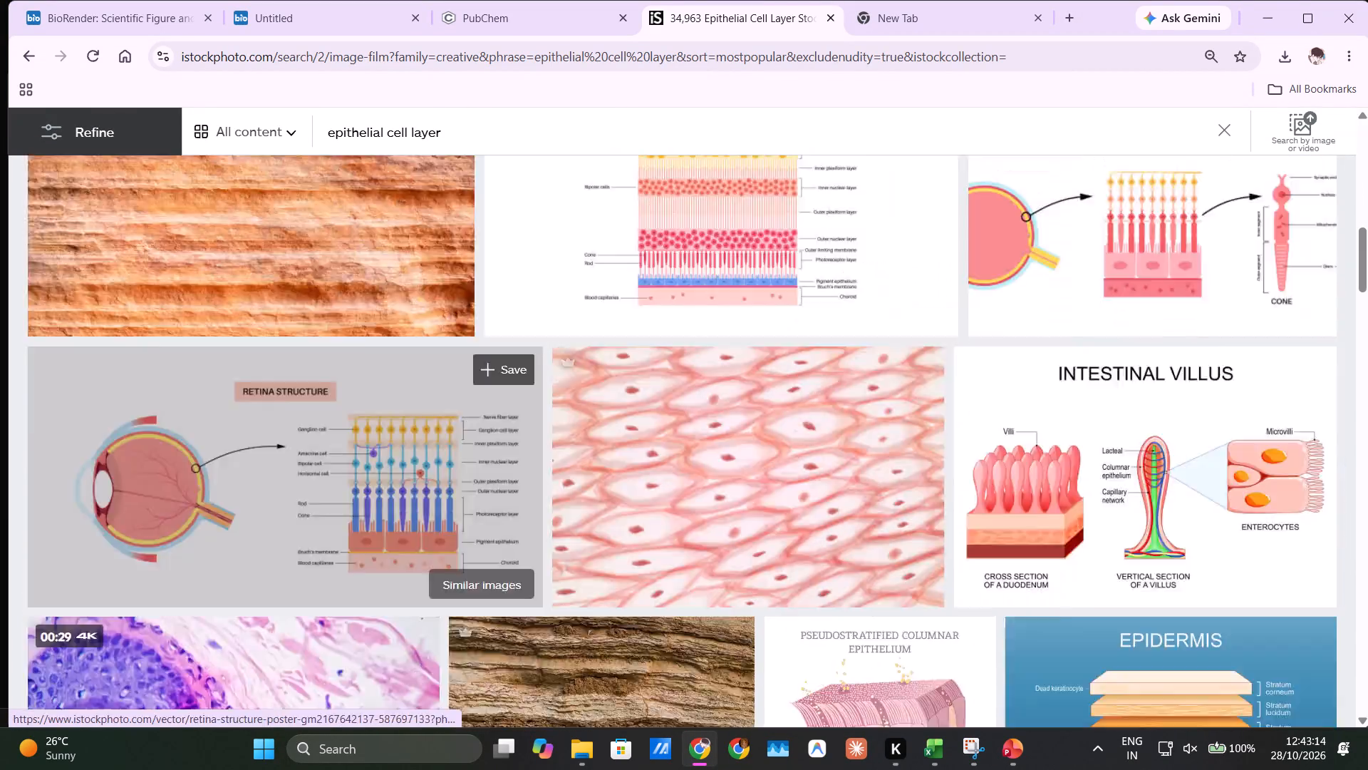
{"action": "scroll", "coordinate": [356, 227], "scroll_direction": "up", "scroll_amount": 1}
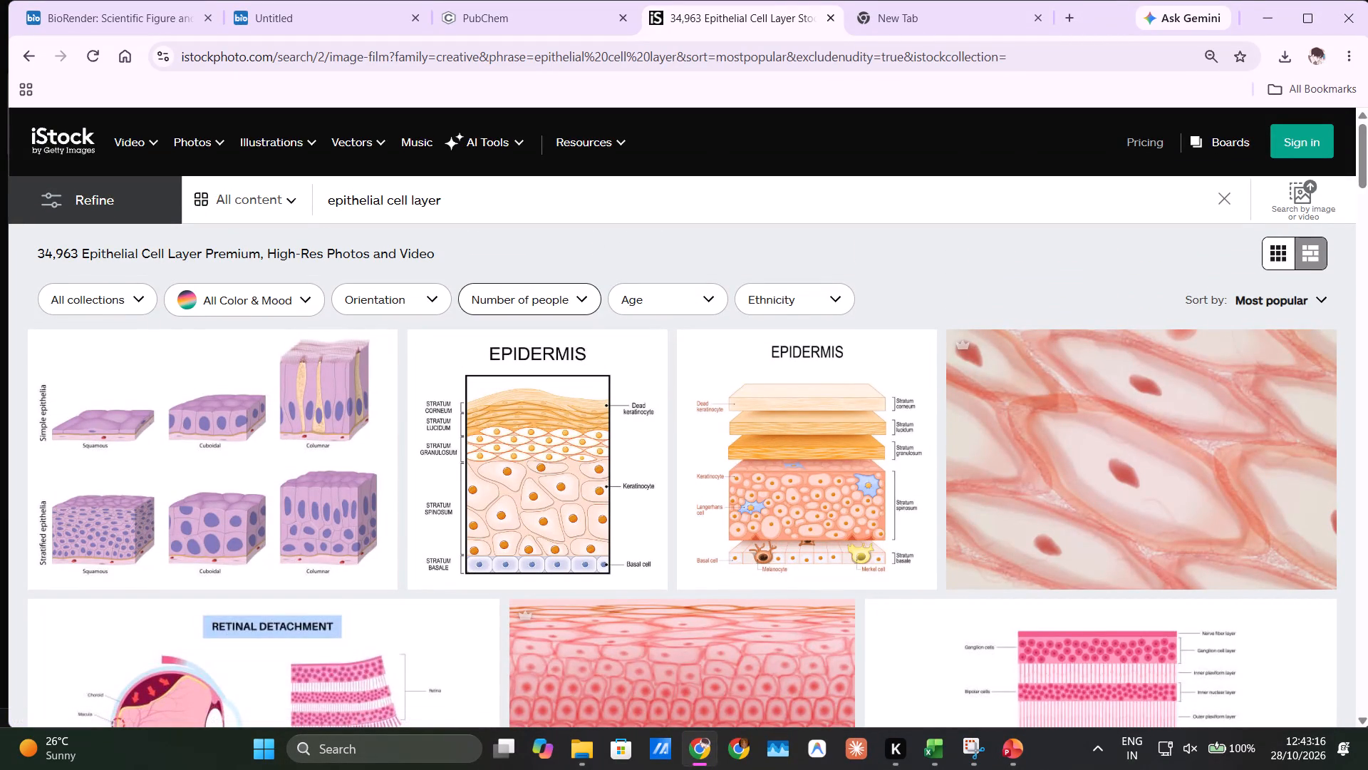
{"action": "scroll", "coordinate": [685, 346], "scroll_direction": "down", "scroll_amount": 6}
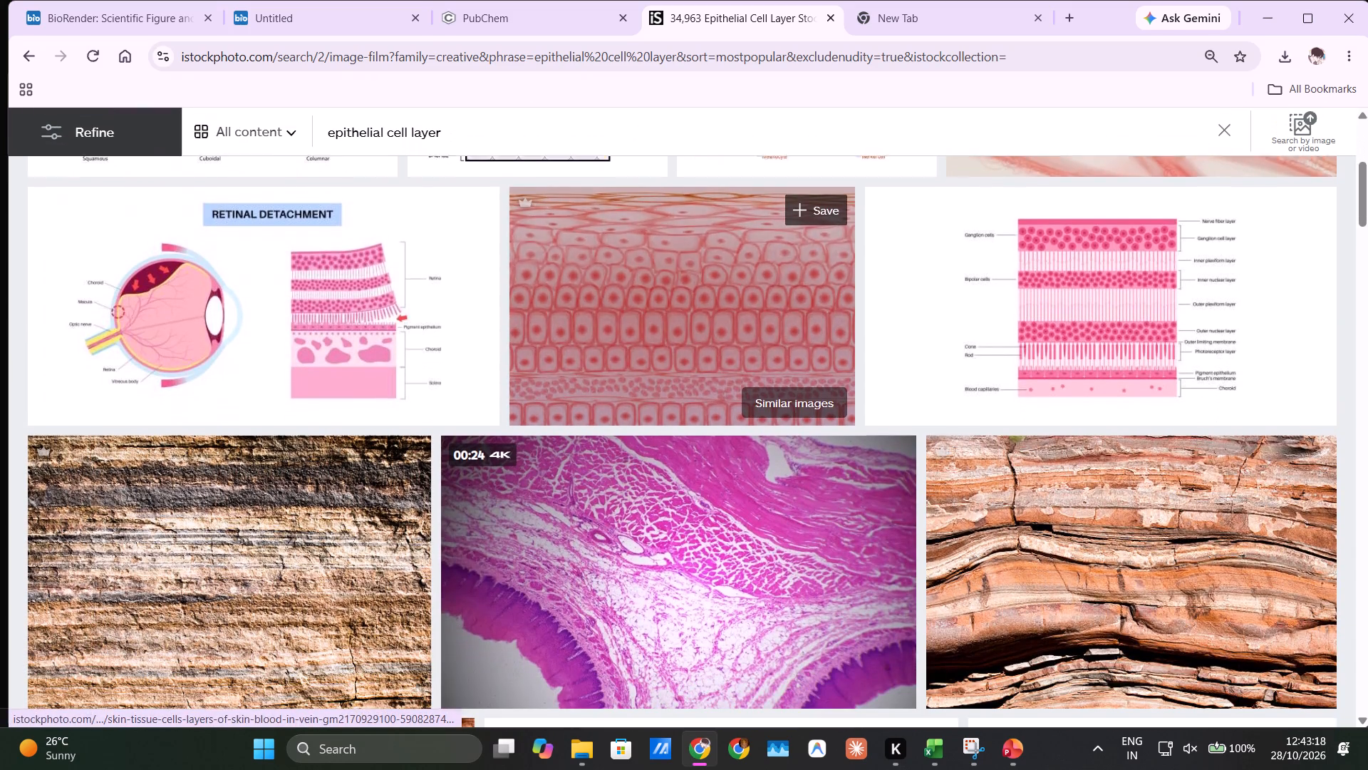
{"action": "scroll", "coordinate": [685, 346], "scroll_direction": "down", "scroll_amount": 5}
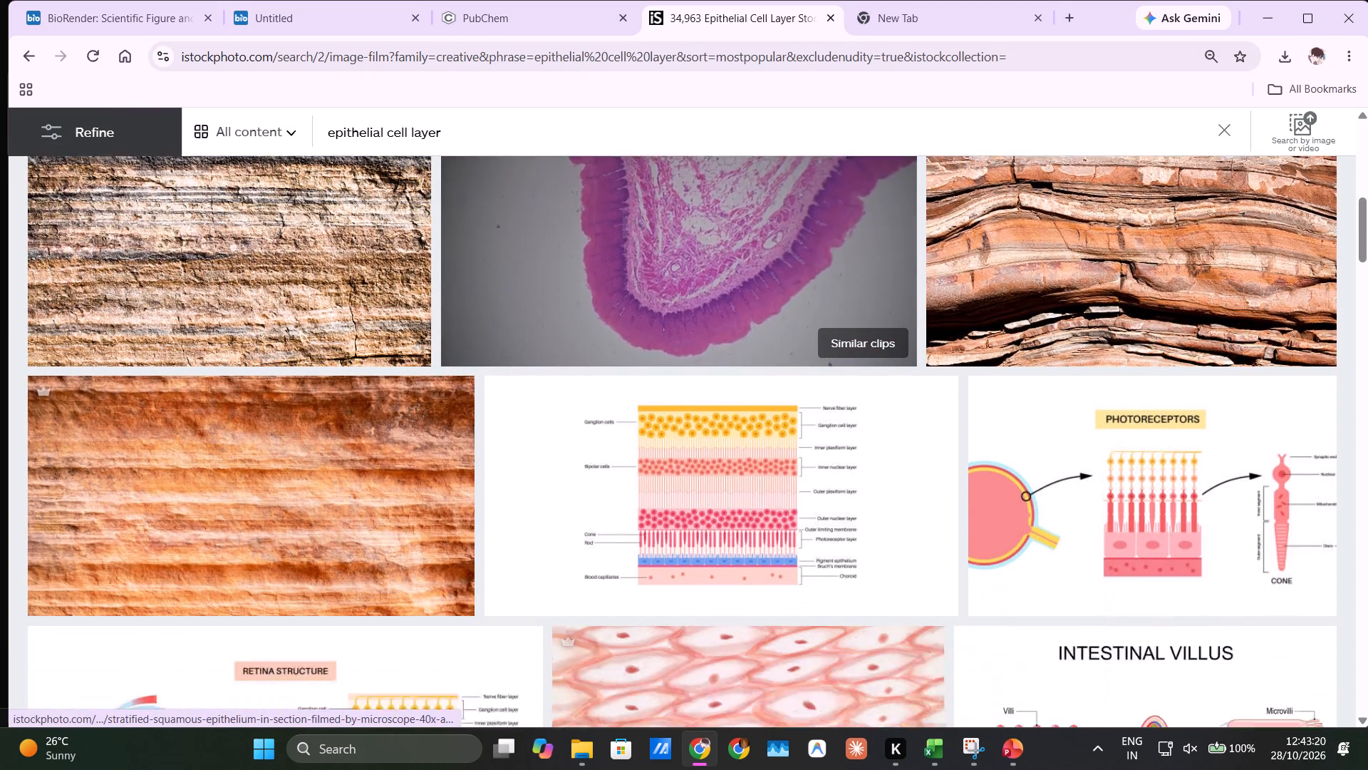
{"action": "scroll", "coordinate": [685, 346], "scroll_direction": "down", "scroll_amount": 15}
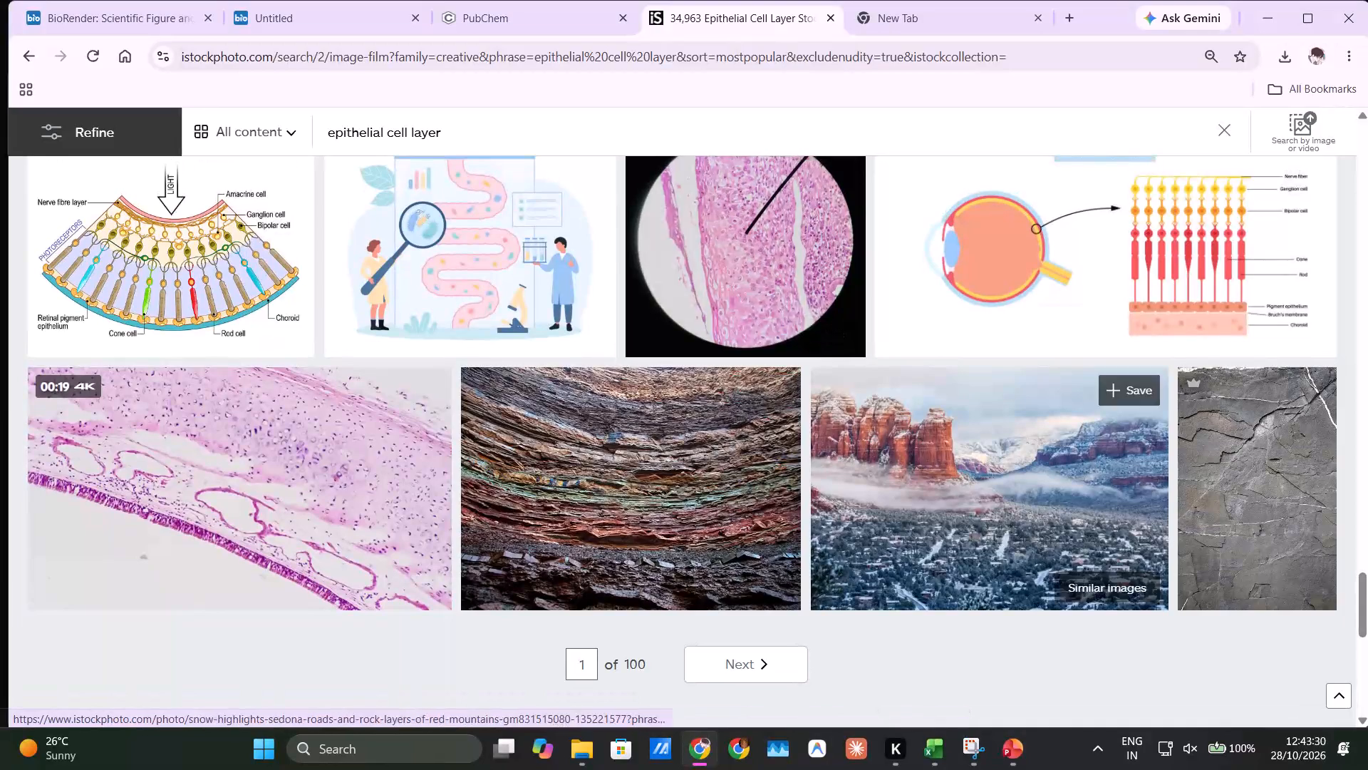
{"action": "scroll", "coordinate": [915, 426], "scroll_direction": "up", "scroll_amount": 8}
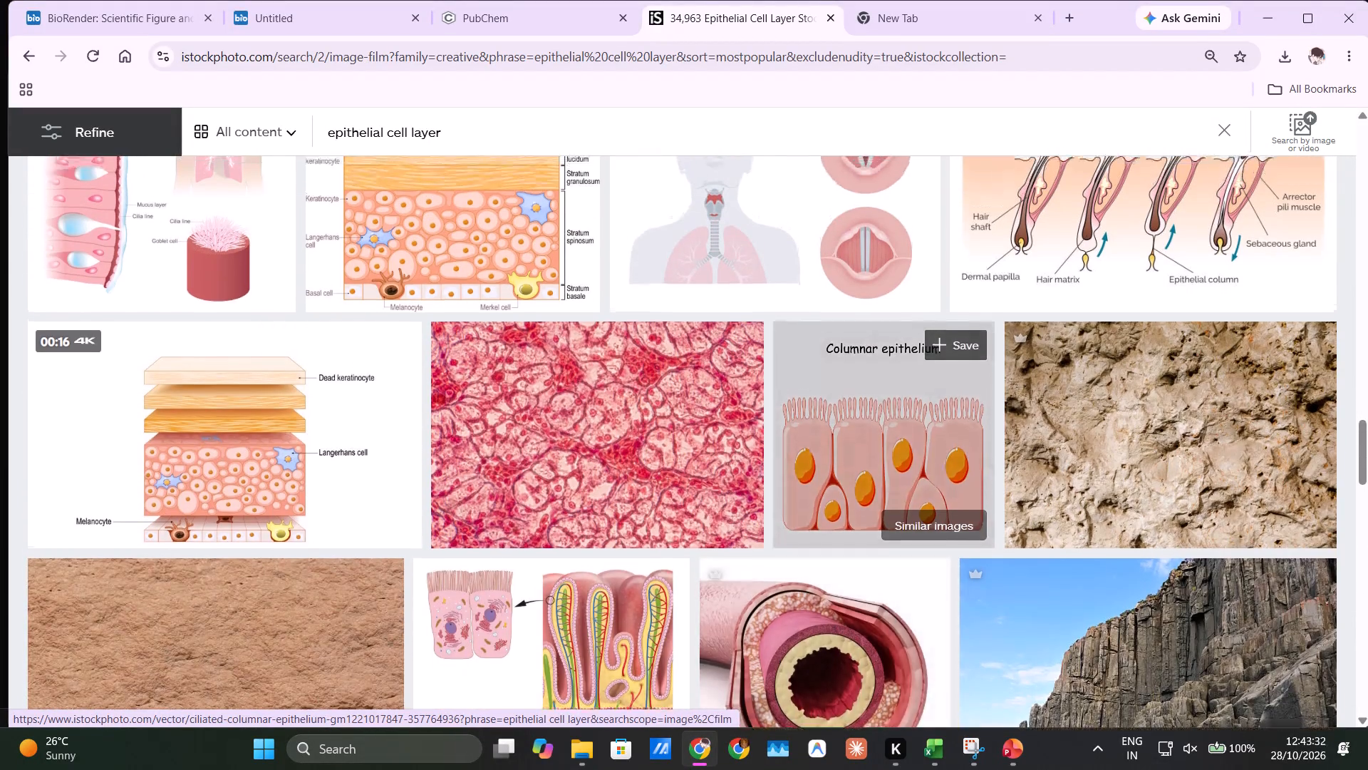
{"action": "scroll", "coordinate": [915, 426], "scroll_direction": "up", "scroll_amount": 7}
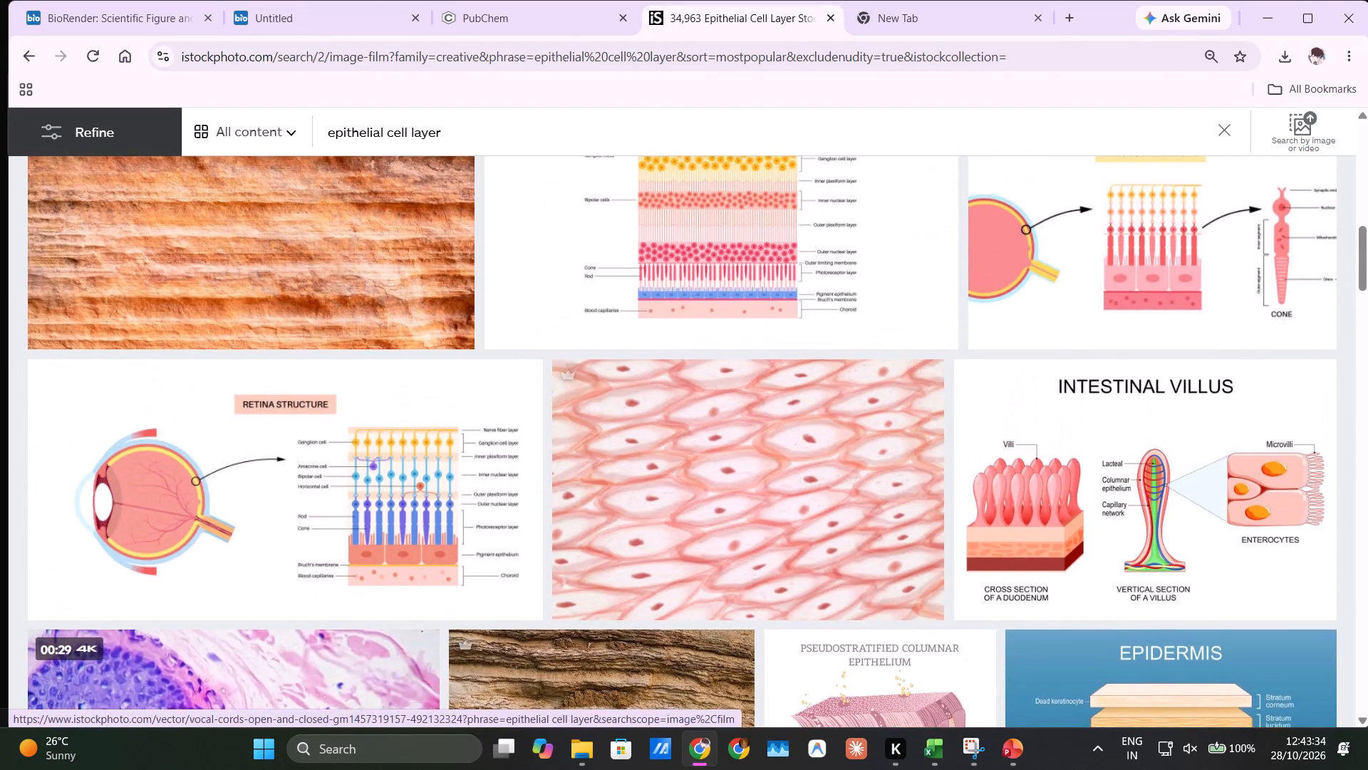
{"action": "scroll", "coordinate": [915, 426], "scroll_direction": "up", "scroll_amount": 1}
{"action": "scroll", "coordinate": [785, 376], "scroll_direction": "up", "scroll_amount": 6}
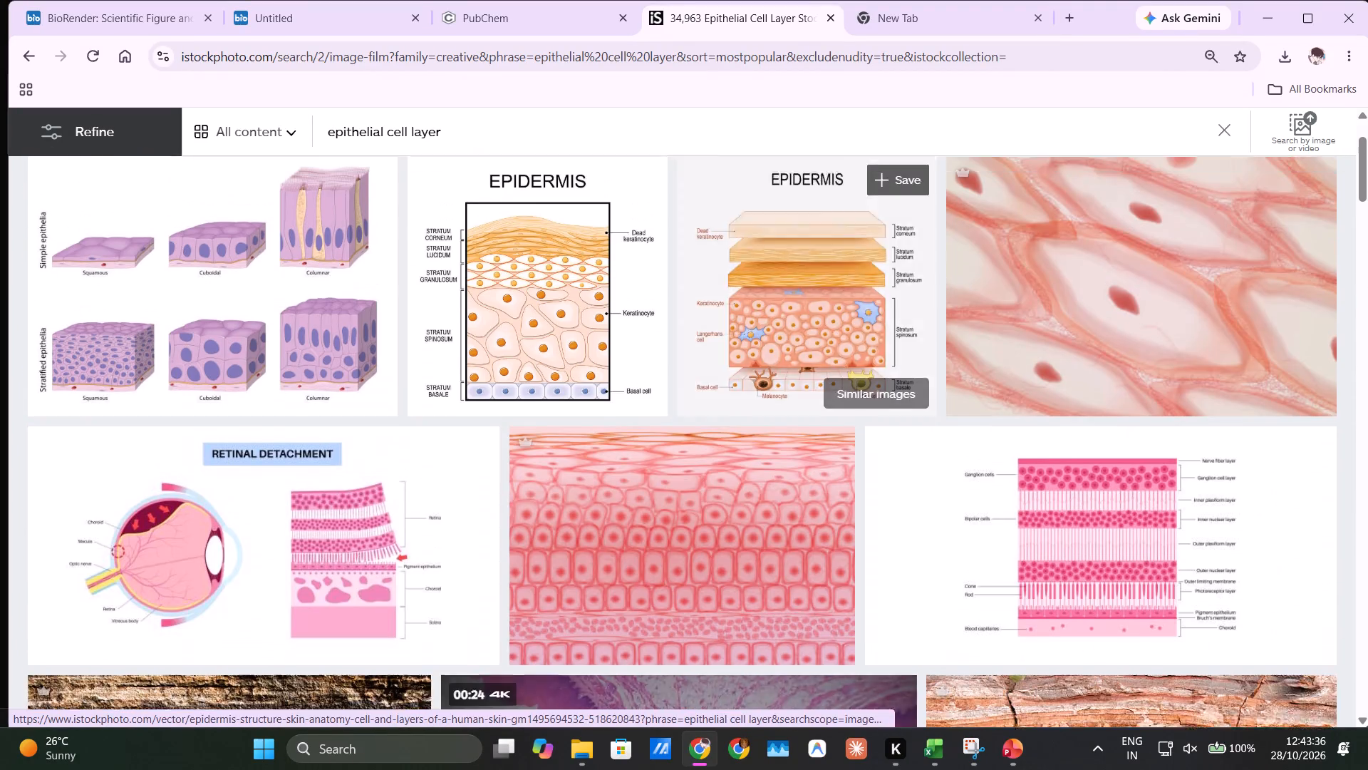
Preview the pink skin tissue cells illustration, return to the search results, and copy its picture from there.
{"action": "scroll", "coordinate": [785, 376], "scroll_direction": "down", "scroll_amount": 1}
{"action": "left_click", "coordinate": [679, 413]}
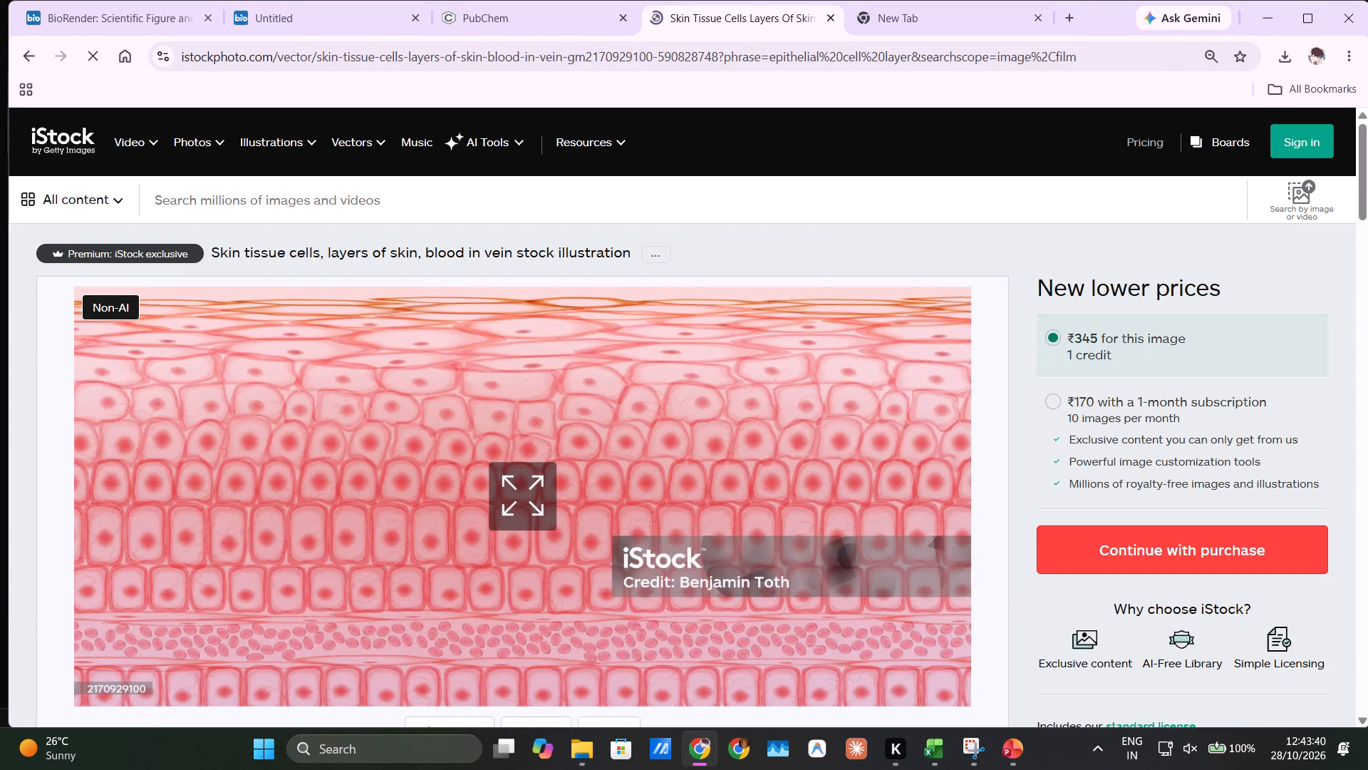
{"action": "left_click", "coordinate": [23, 55]}
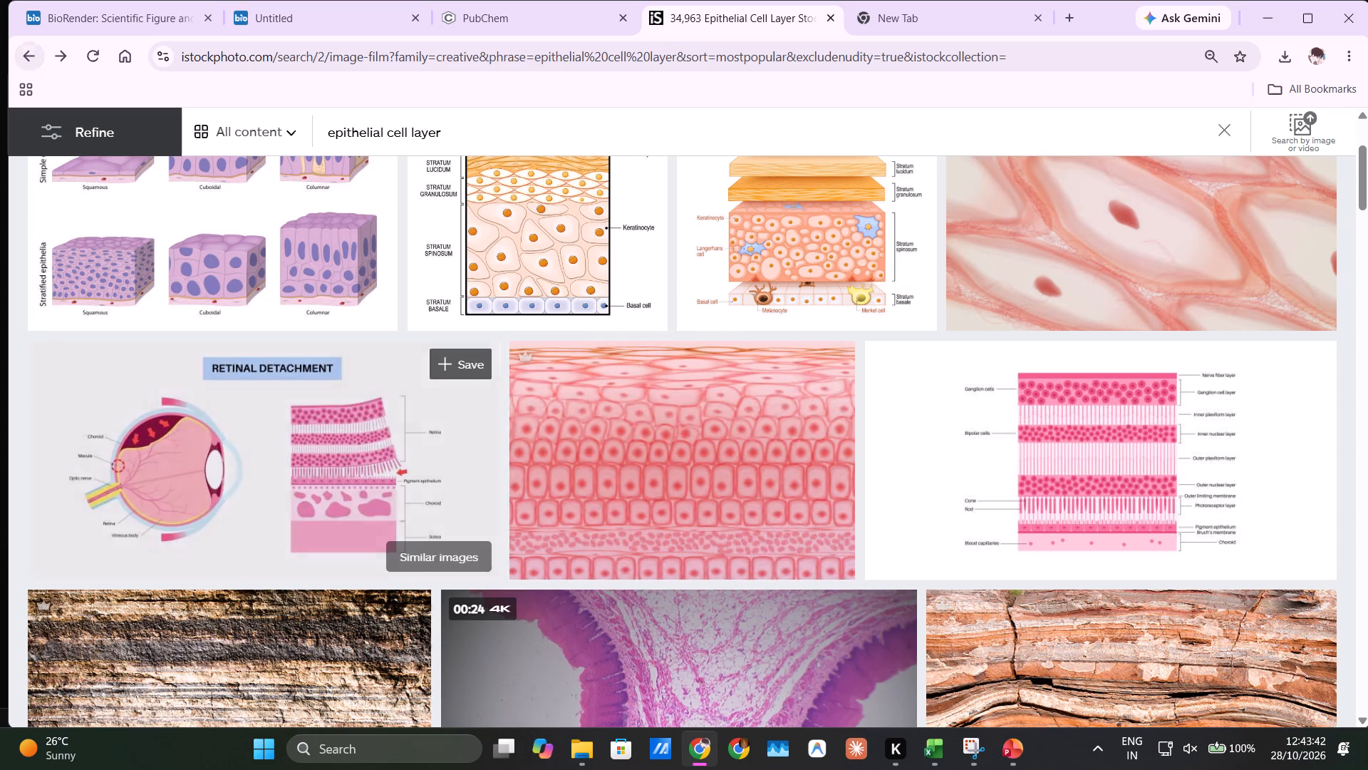
{"action": "right_click", "coordinate": [655, 463]}
{"action": "left_click", "coordinate": [742, 351]}
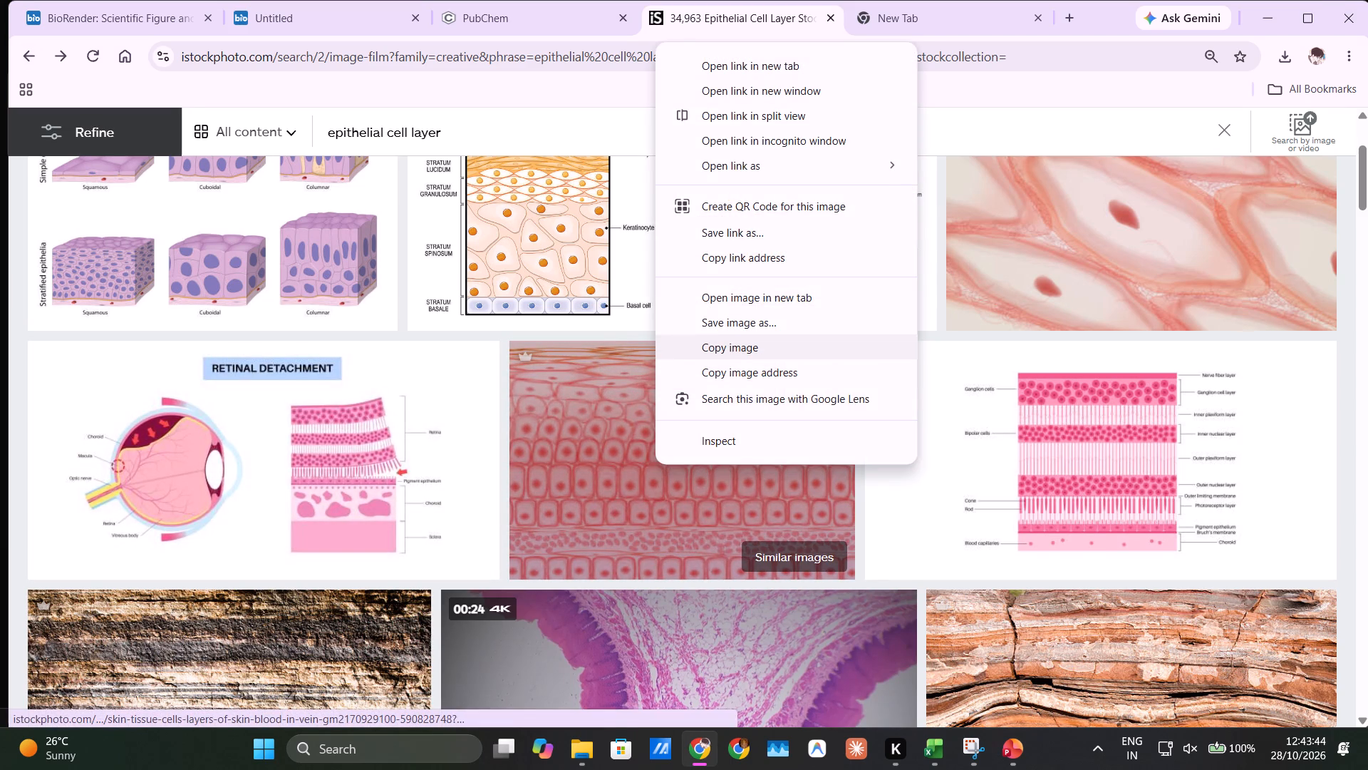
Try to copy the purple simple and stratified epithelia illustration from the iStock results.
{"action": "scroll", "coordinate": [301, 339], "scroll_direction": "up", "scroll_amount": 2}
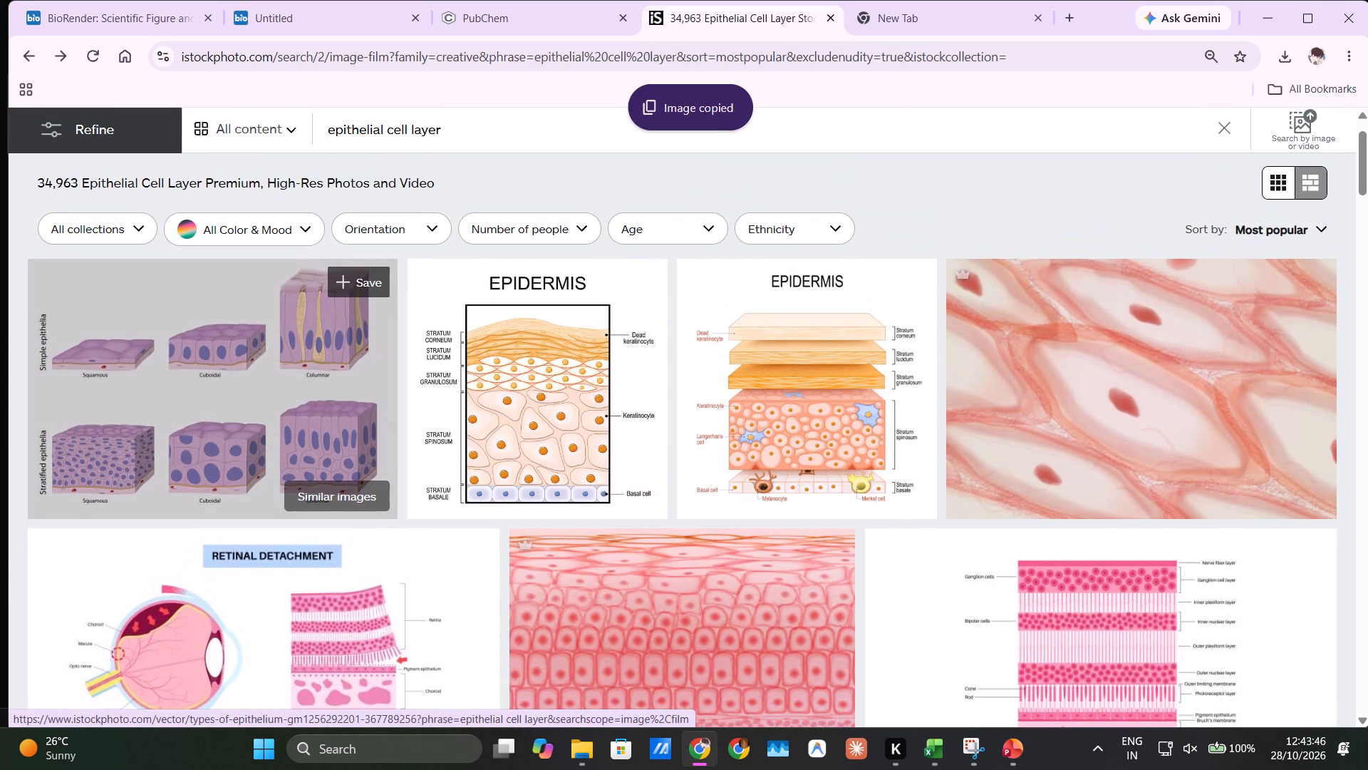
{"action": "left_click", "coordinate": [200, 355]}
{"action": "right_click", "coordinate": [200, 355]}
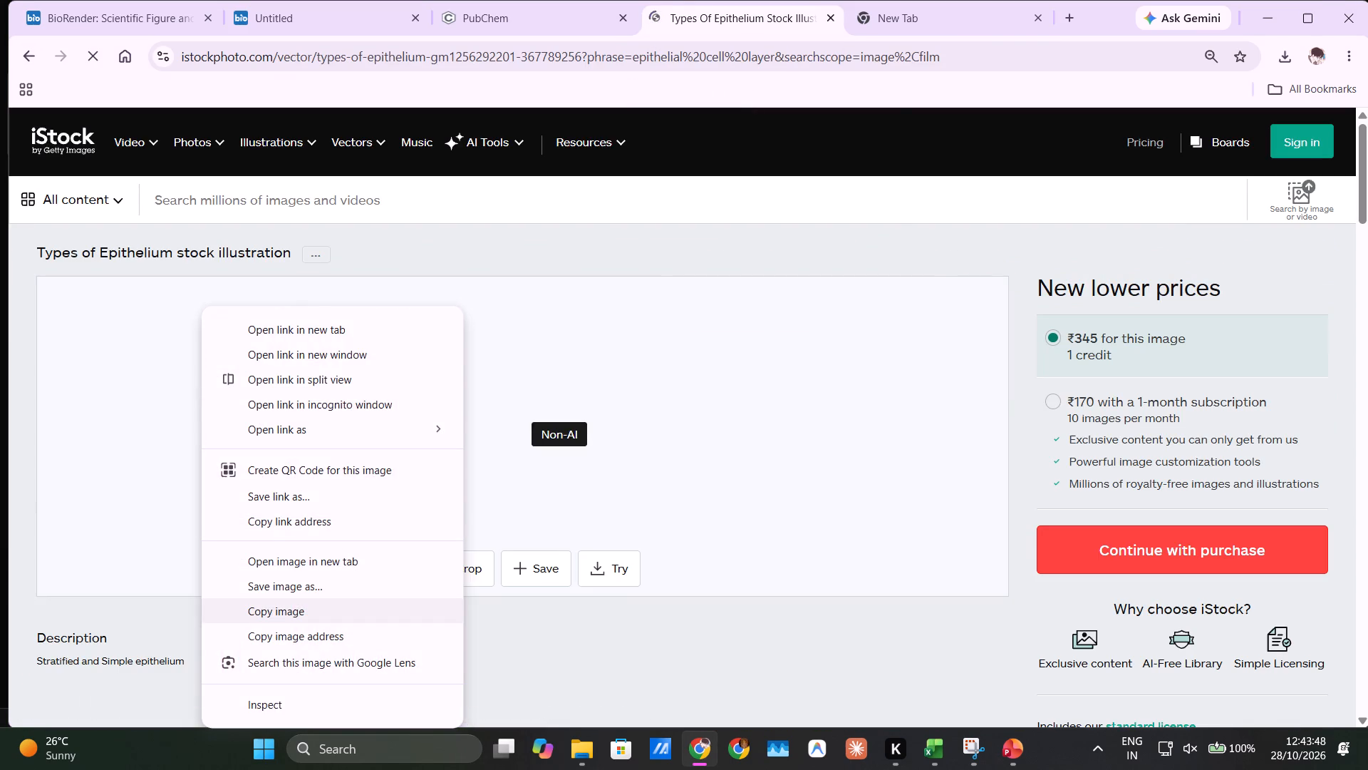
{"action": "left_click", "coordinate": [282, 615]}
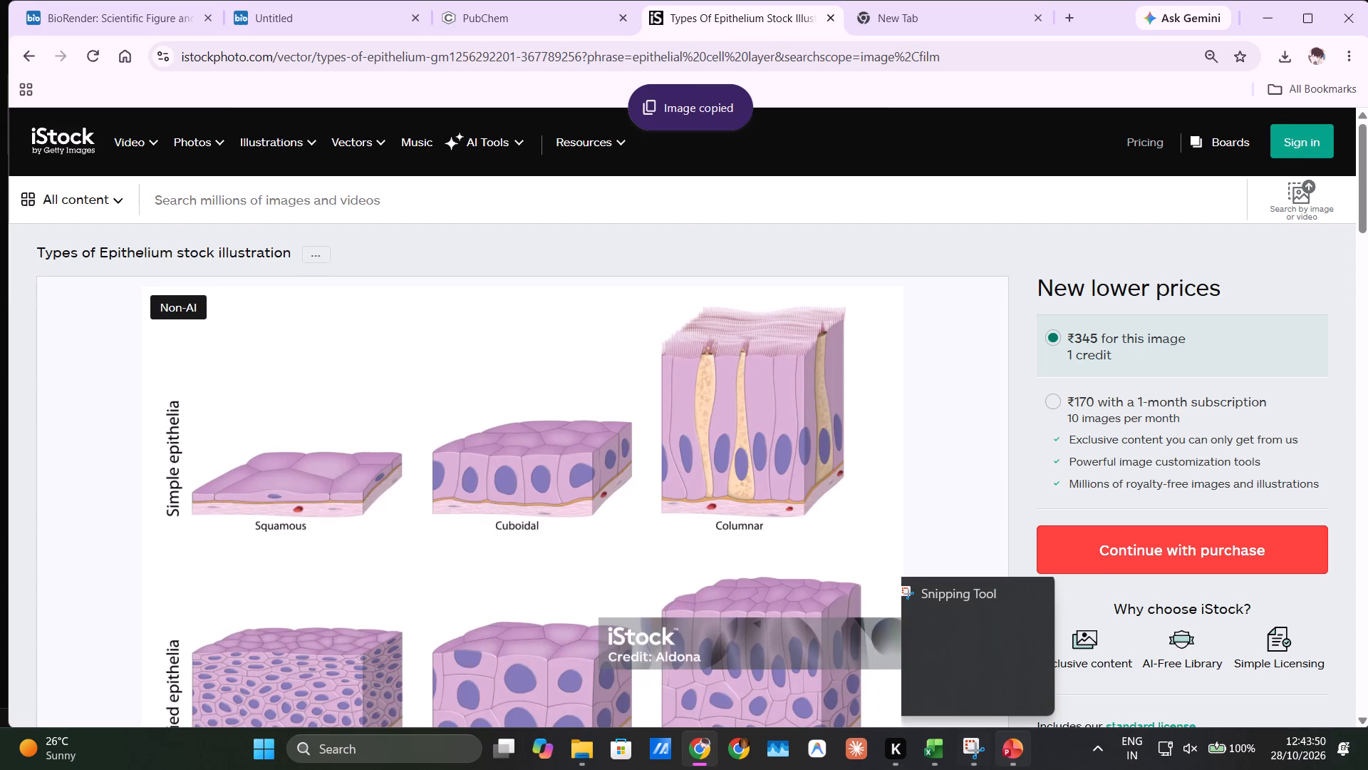
In PowerPoint, paste the skin tissue picture on slide 2, enlarge it to 2.16" by 4.62", and place it at the slide's lower left.
{"action": "left_click", "coordinate": [1018, 761]}
{"action": "key", "text": "ctrl+v"}
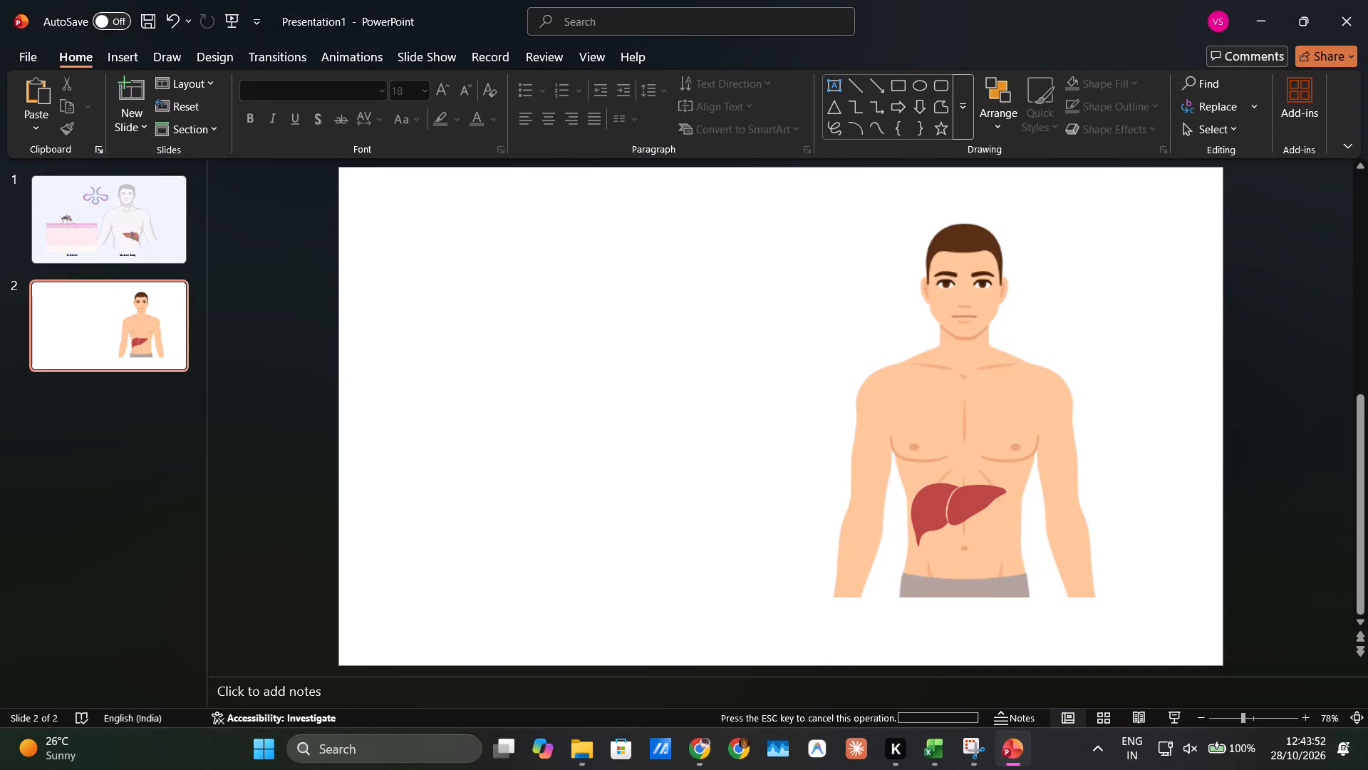
{"action": "left_click_drag", "start_coordinate": [784, 413], "coordinate": [488, 483]}
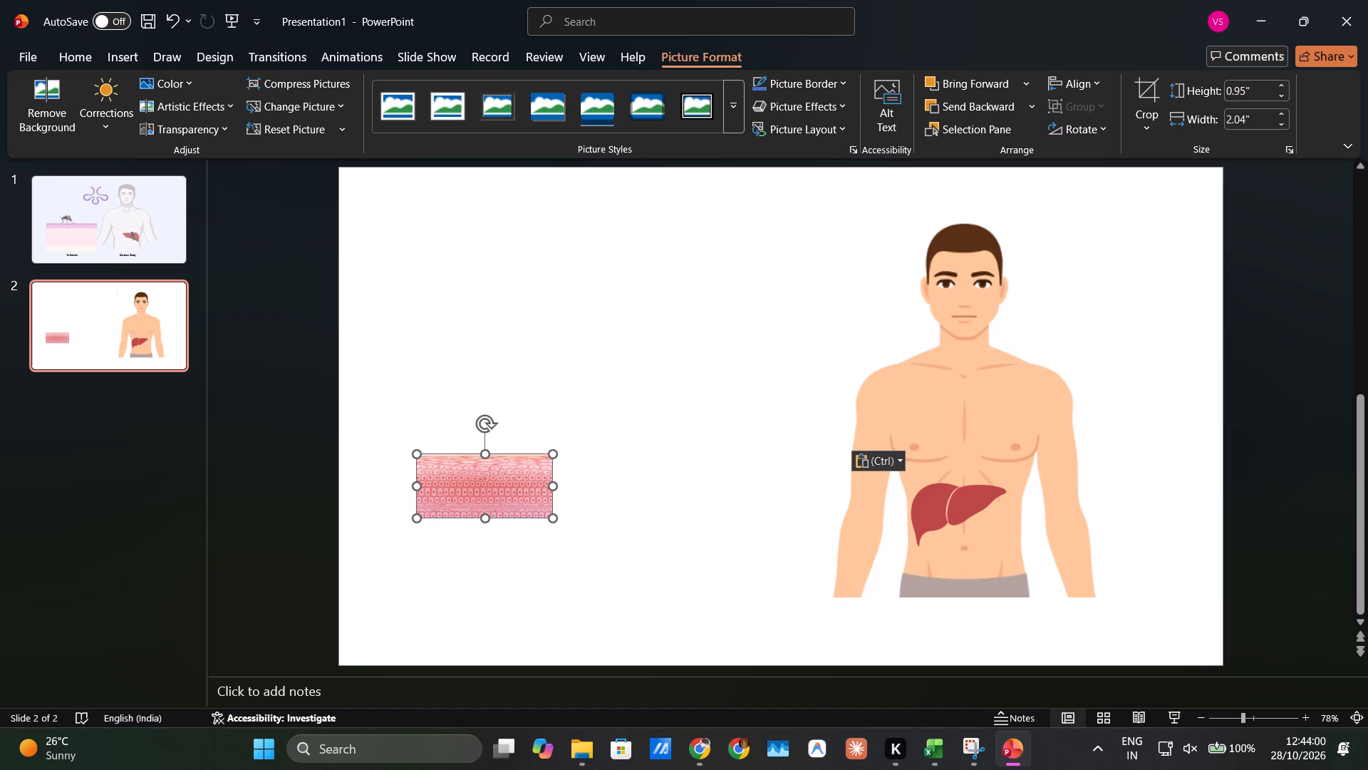
{"action": "left_click_drag", "start_coordinate": [549, 517], "coordinate": [660, 598]}
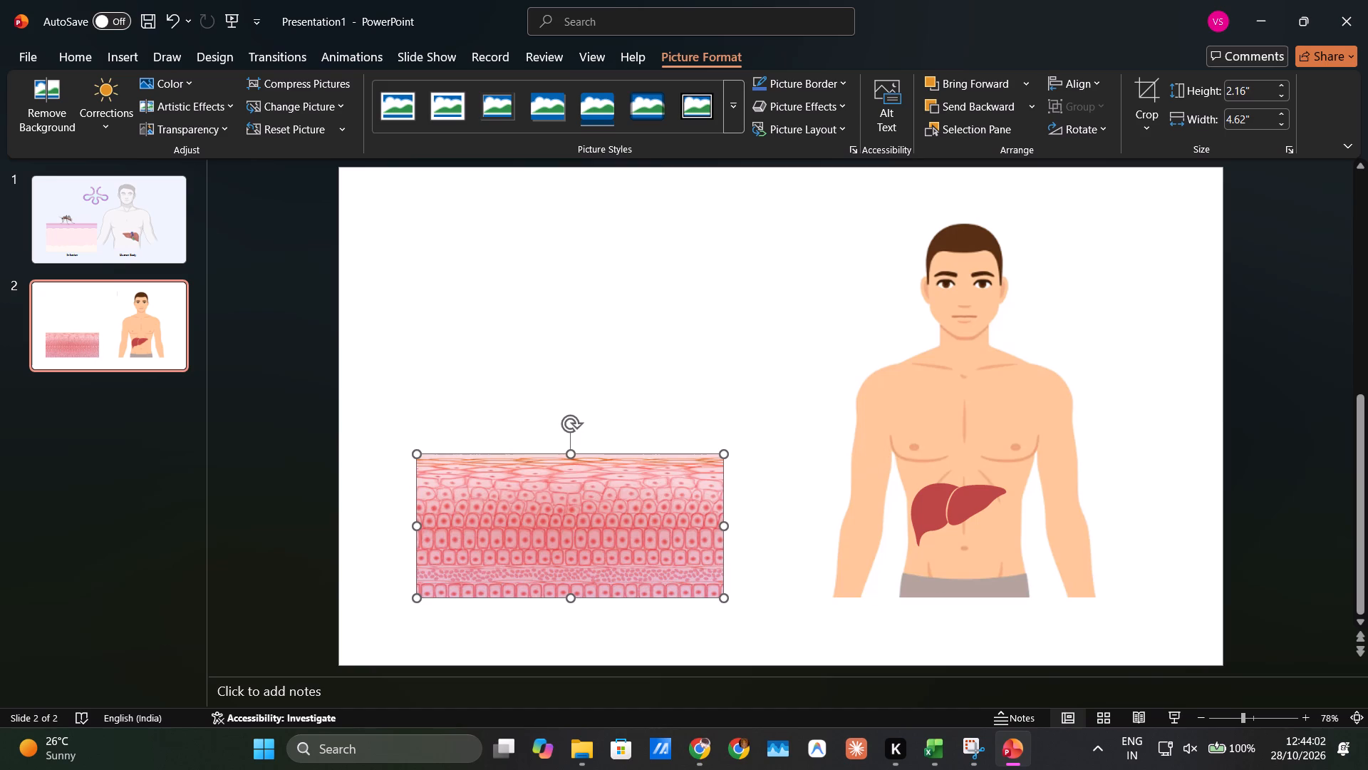
{"action": "left_click_drag", "start_coordinate": [644, 541], "coordinate": [621, 533]}
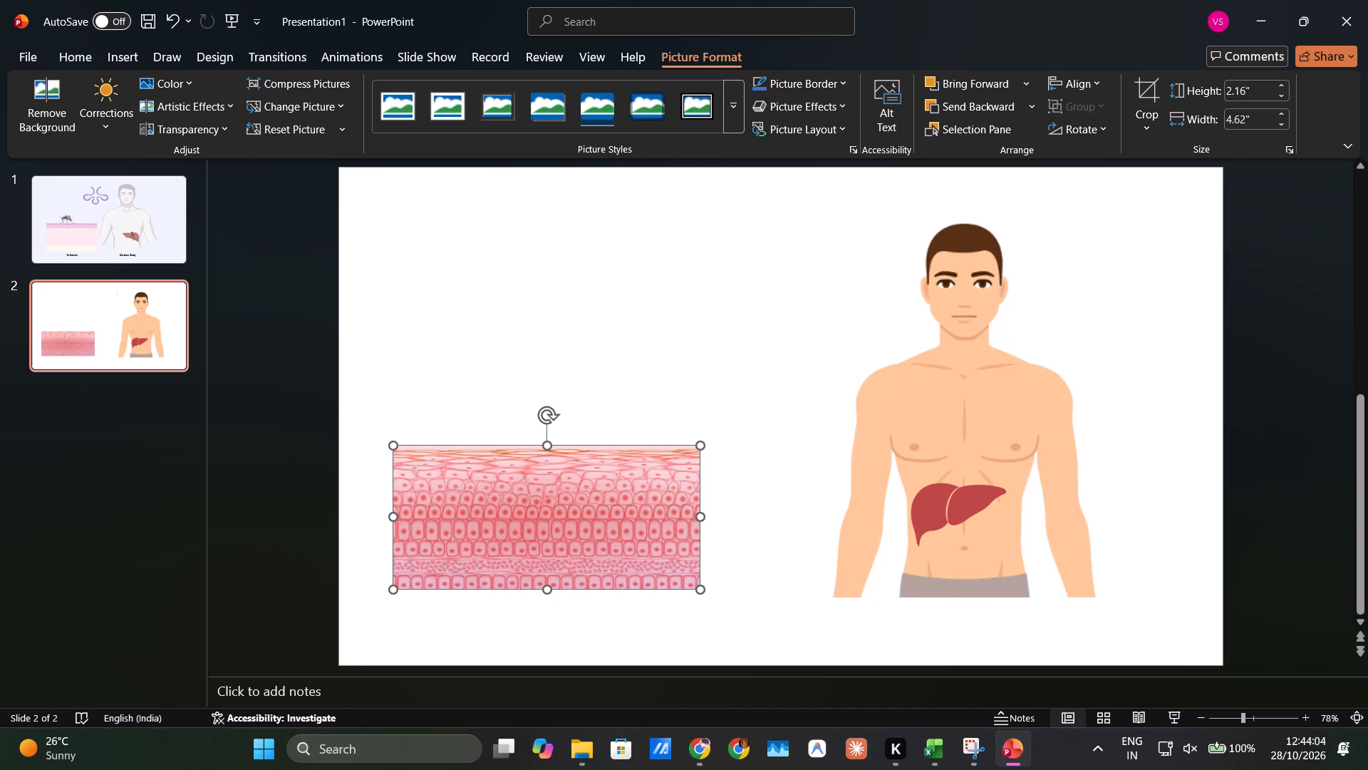
{"action": "left_click", "coordinate": [514, 319]}
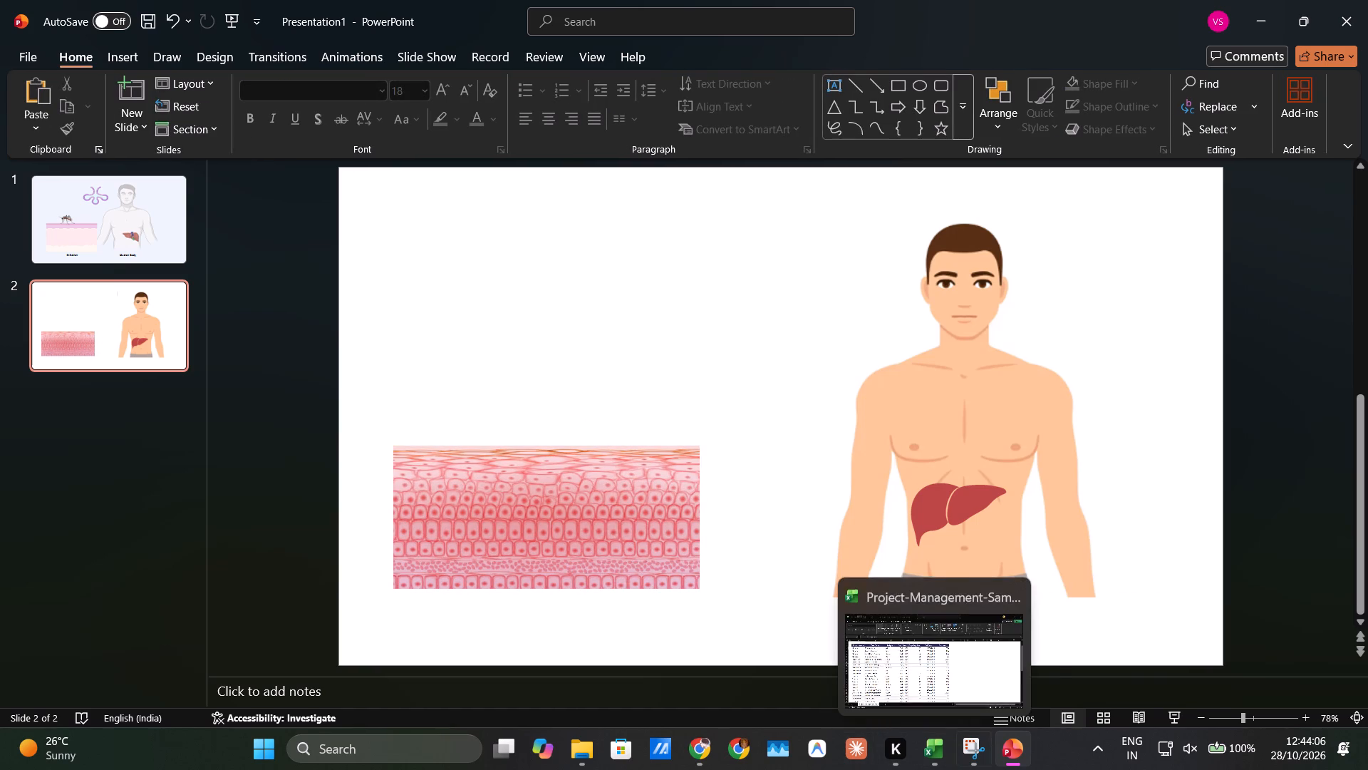
Switch to Chrome and search iStock for "mosquito".
{"action": "left_click", "coordinate": [705, 744]}
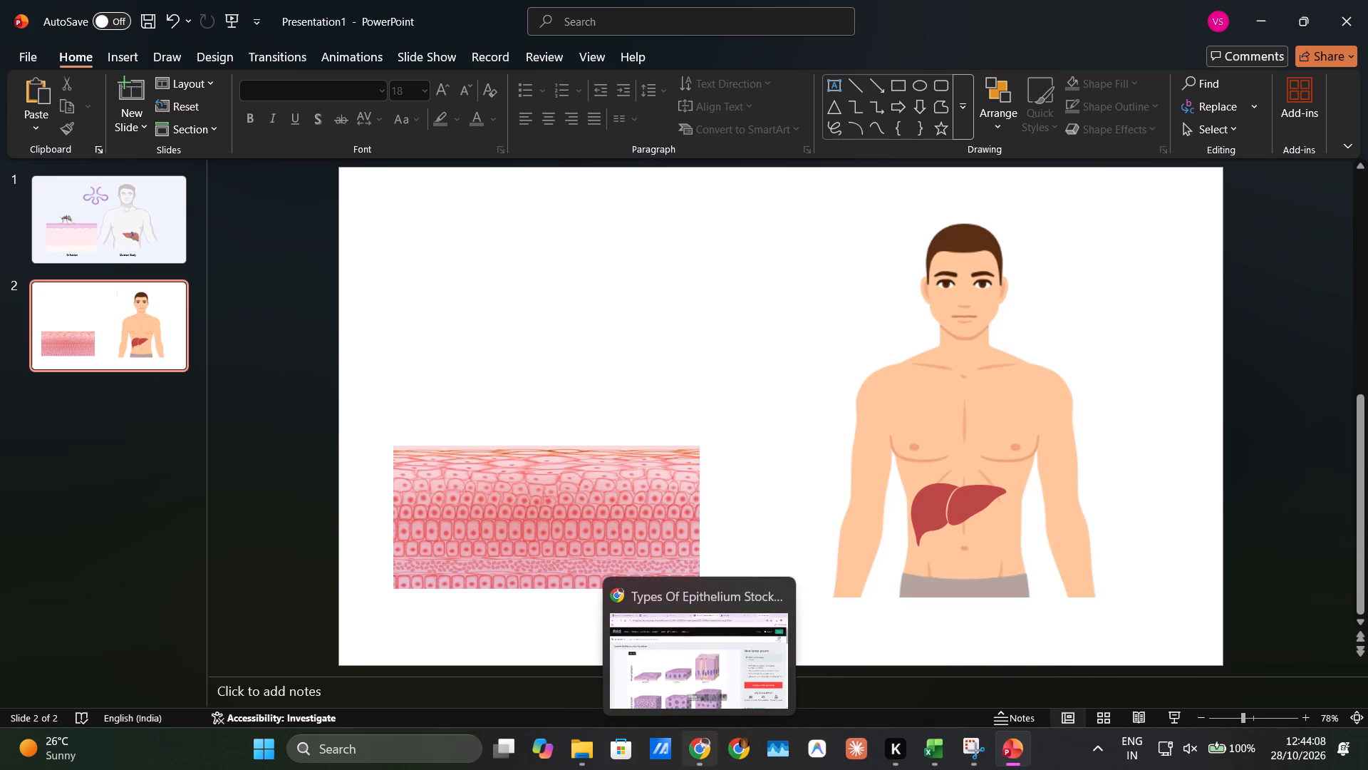
{"action": "left_click", "coordinate": [599, 240]}
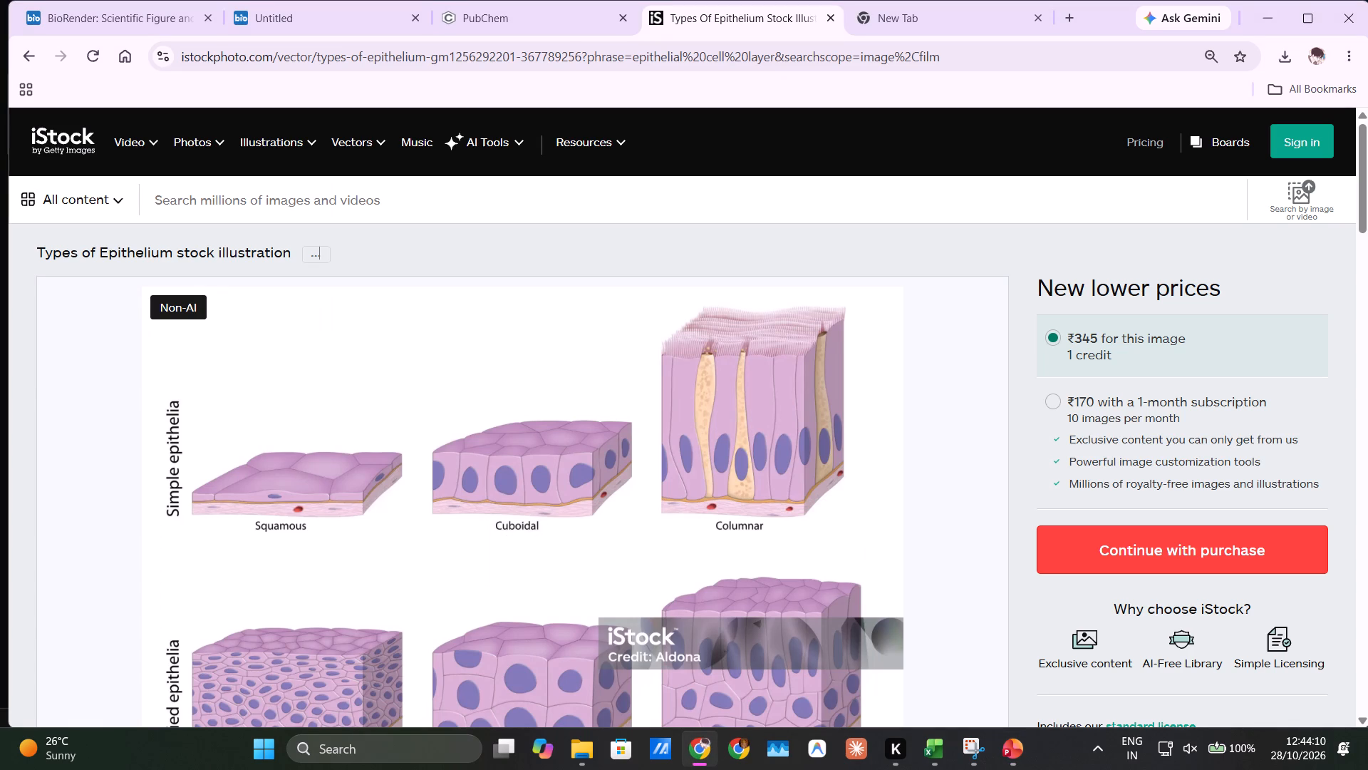
{"action": "left_click", "coordinate": [556, 197]}
{"action": "type", "text": "mos"}
{"action": "key", "text": "Down"}
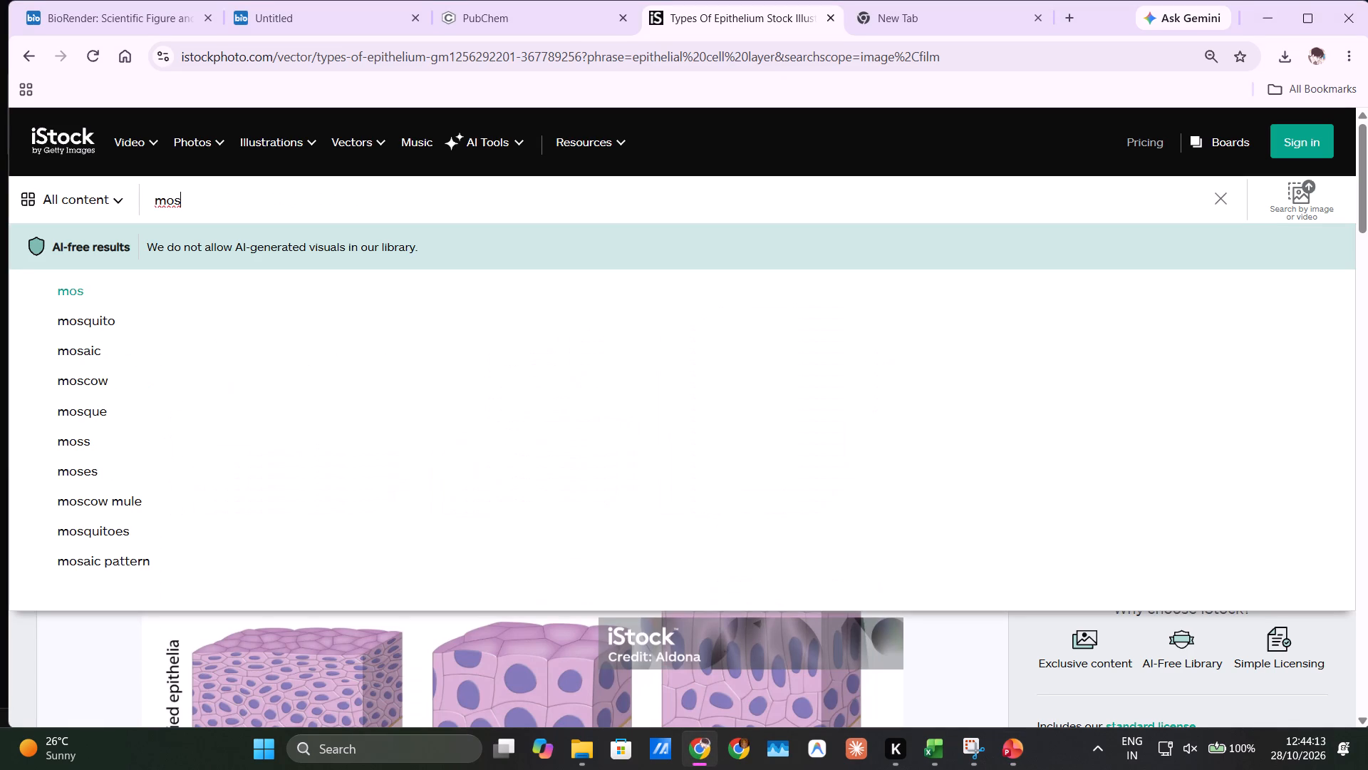
{"action": "key", "text": "Down"}
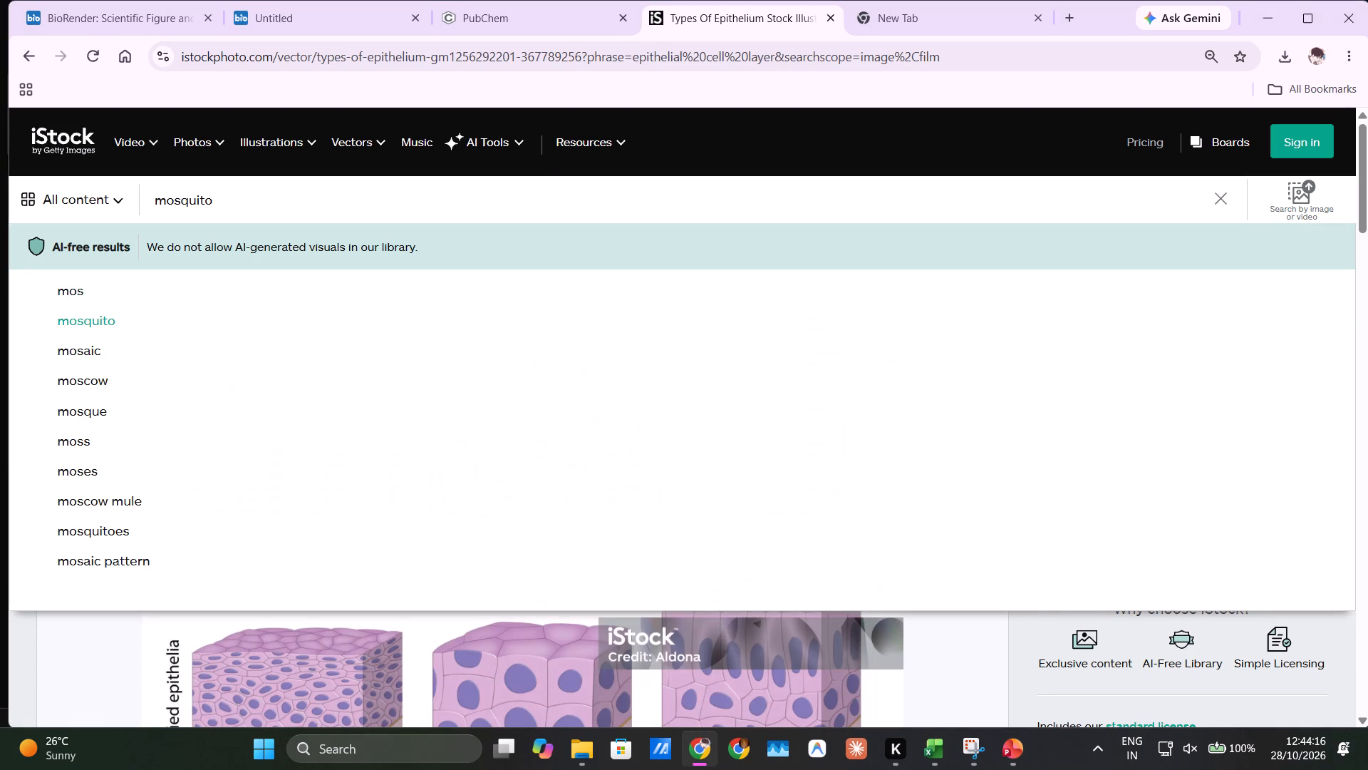
{"action": "key", "text": "Return"}
Browse the mosquito results, preview the close-up mosquito on a white background, return to the results, and copy its picture.
{"action": "scroll", "coordinate": [408, 359], "scroll_direction": "down", "scroll_amount": 1}
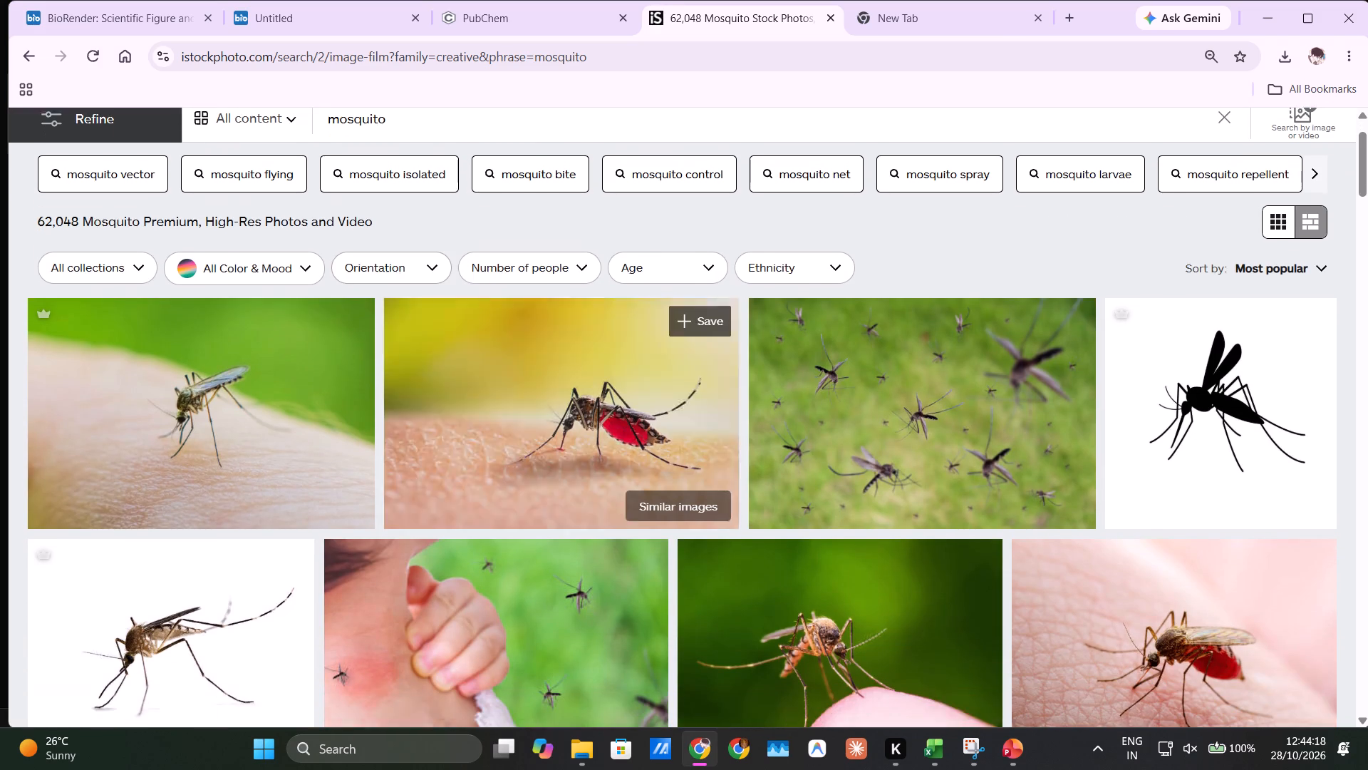
{"action": "scroll", "coordinate": [408, 359], "scroll_direction": "down", "scroll_amount": 1}
{"action": "scroll", "coordinate": [1130, 389], "scroll_direction": "down", "scroll_amount": 3}
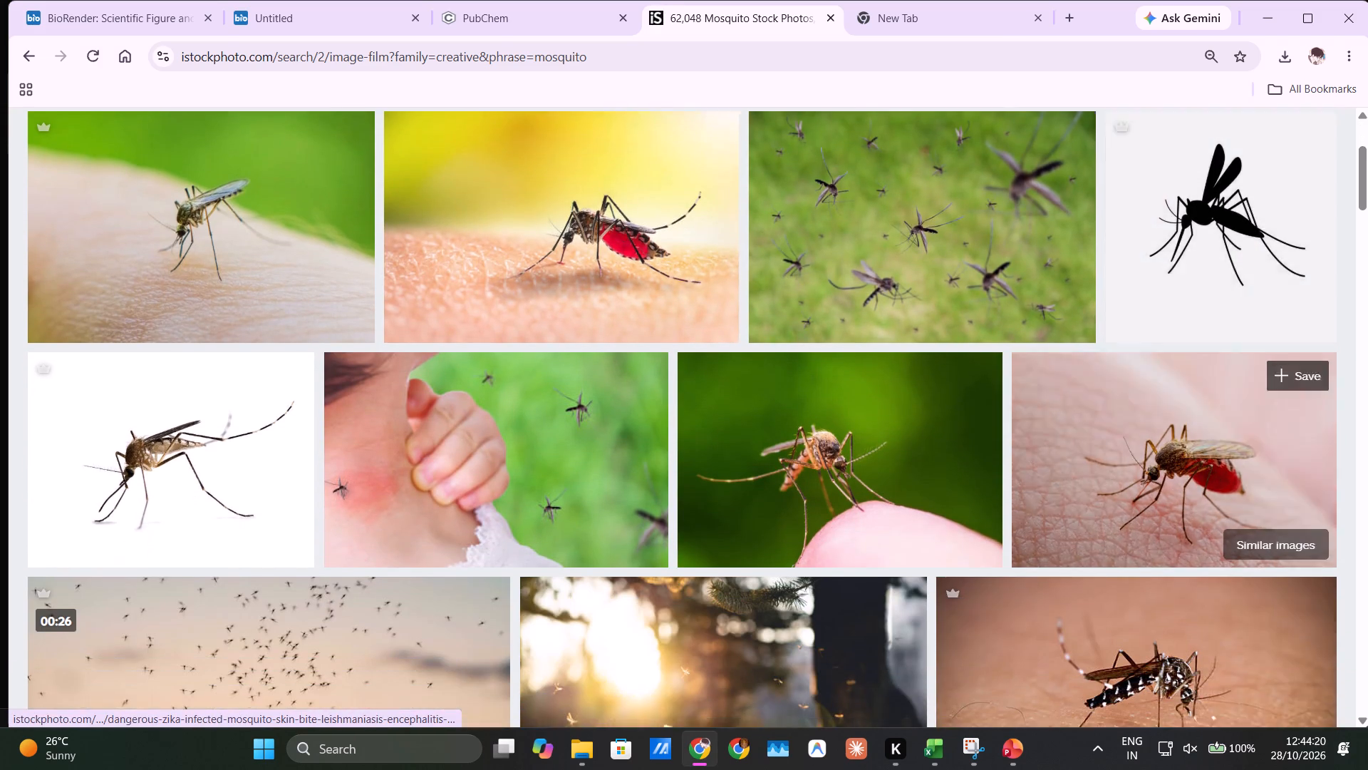
{"action": "scroll", "coordinate": [1130, 389], "scroll_direction": "down", "scroll_amount": 3}
{"action": "scroll", "coordinate": [1130, 389], "scroll_direction": "up", "scroll_amount": 4}
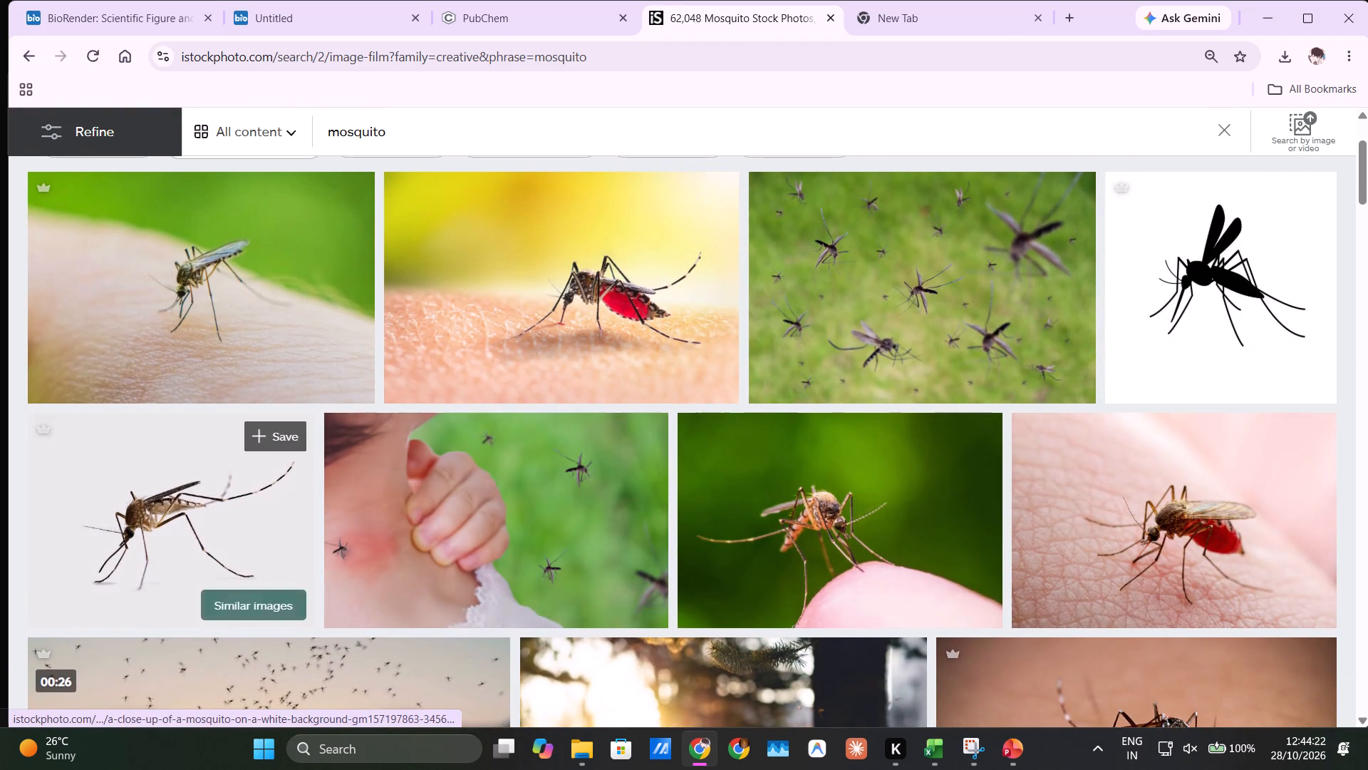
{"action": "left_click", "coordinate": [205, 509]}
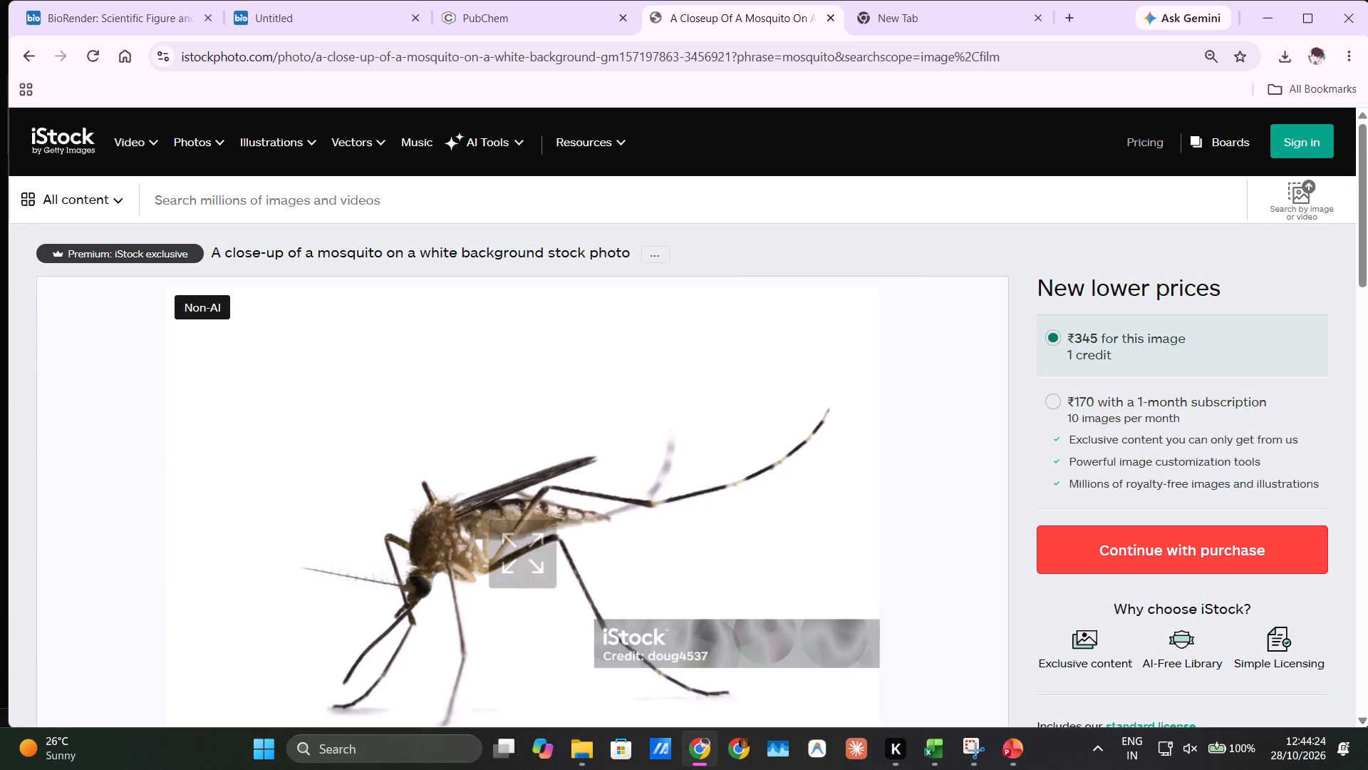
{"action": "right_click", "coordinate": [555, 460]}
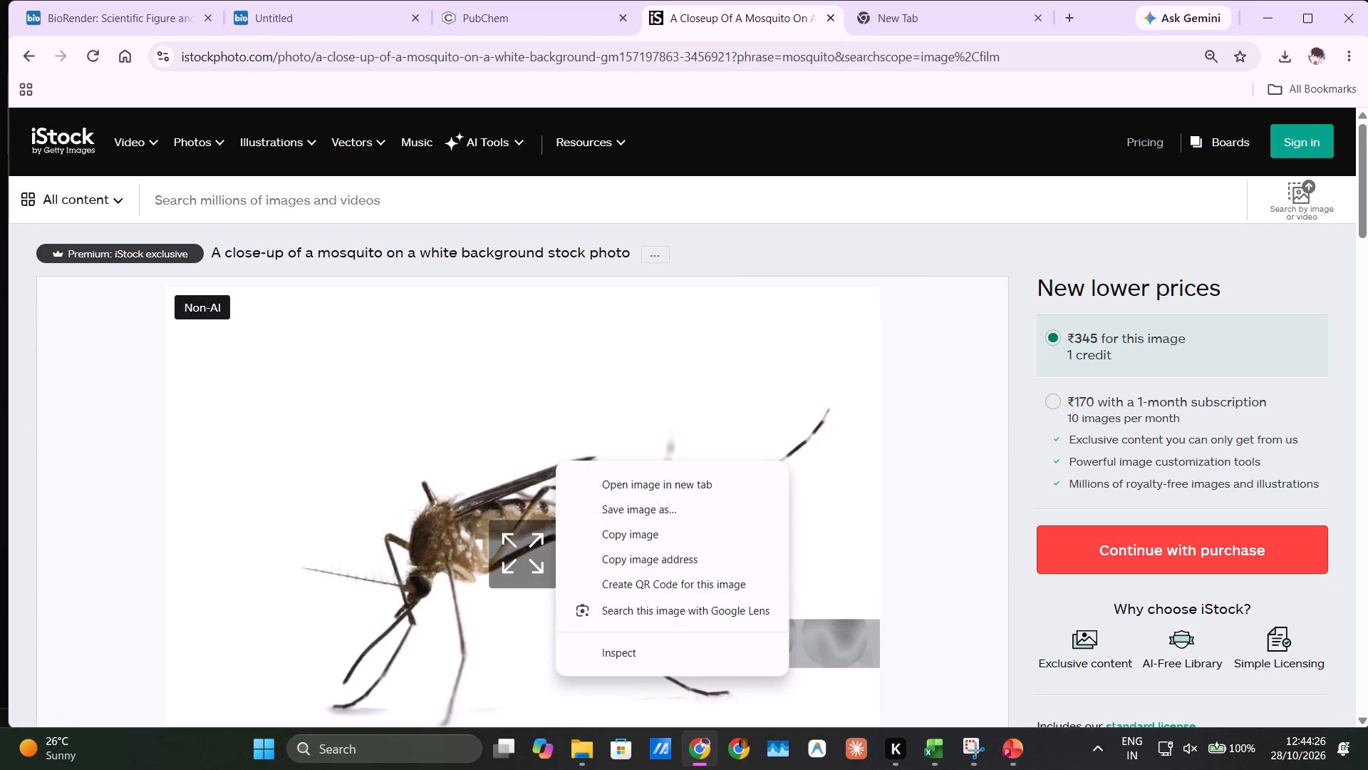
{"action": "left_click", "coordinate": [482, 446]}
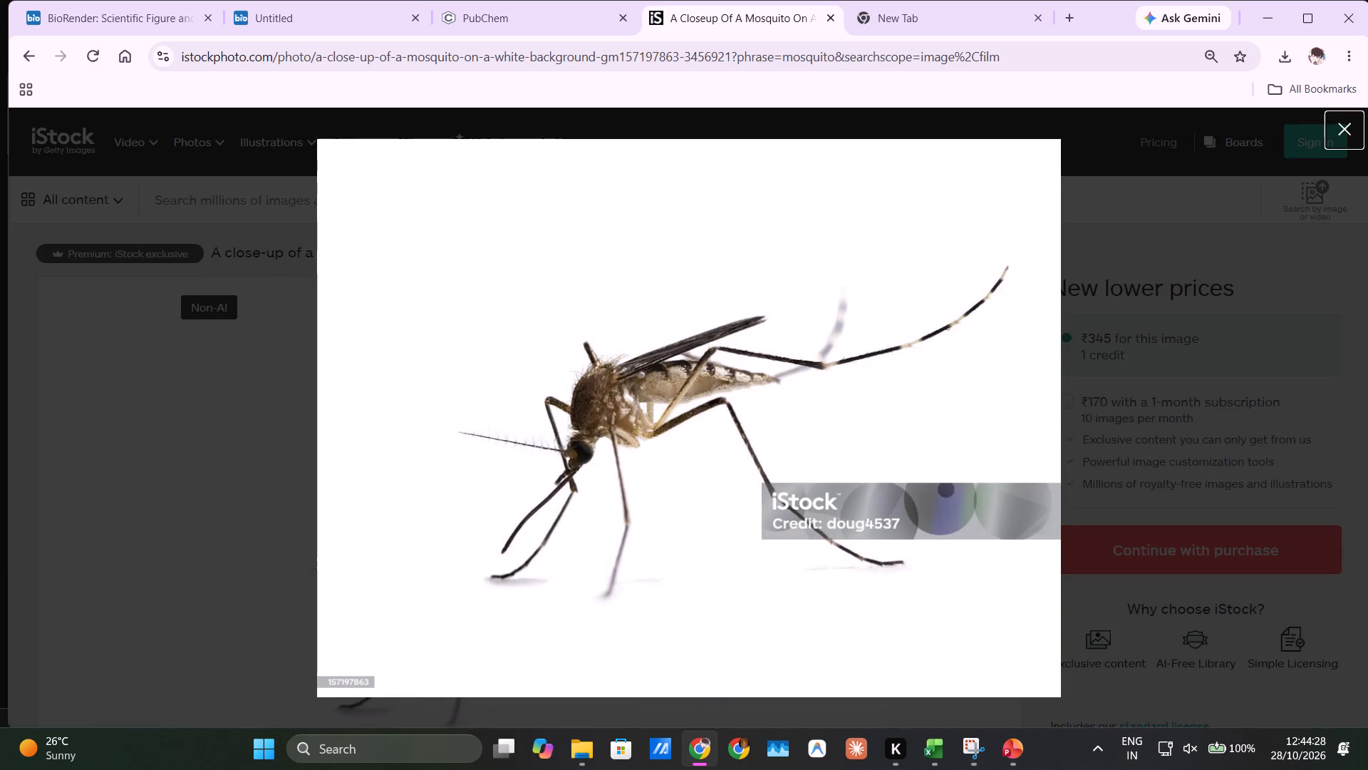
{"action": "left_click", "coordinate": [236, 414]}
{"action": "scroll", "coordinate": [236, 414], "scroll_direction": "right", "scroll_amount": 11}
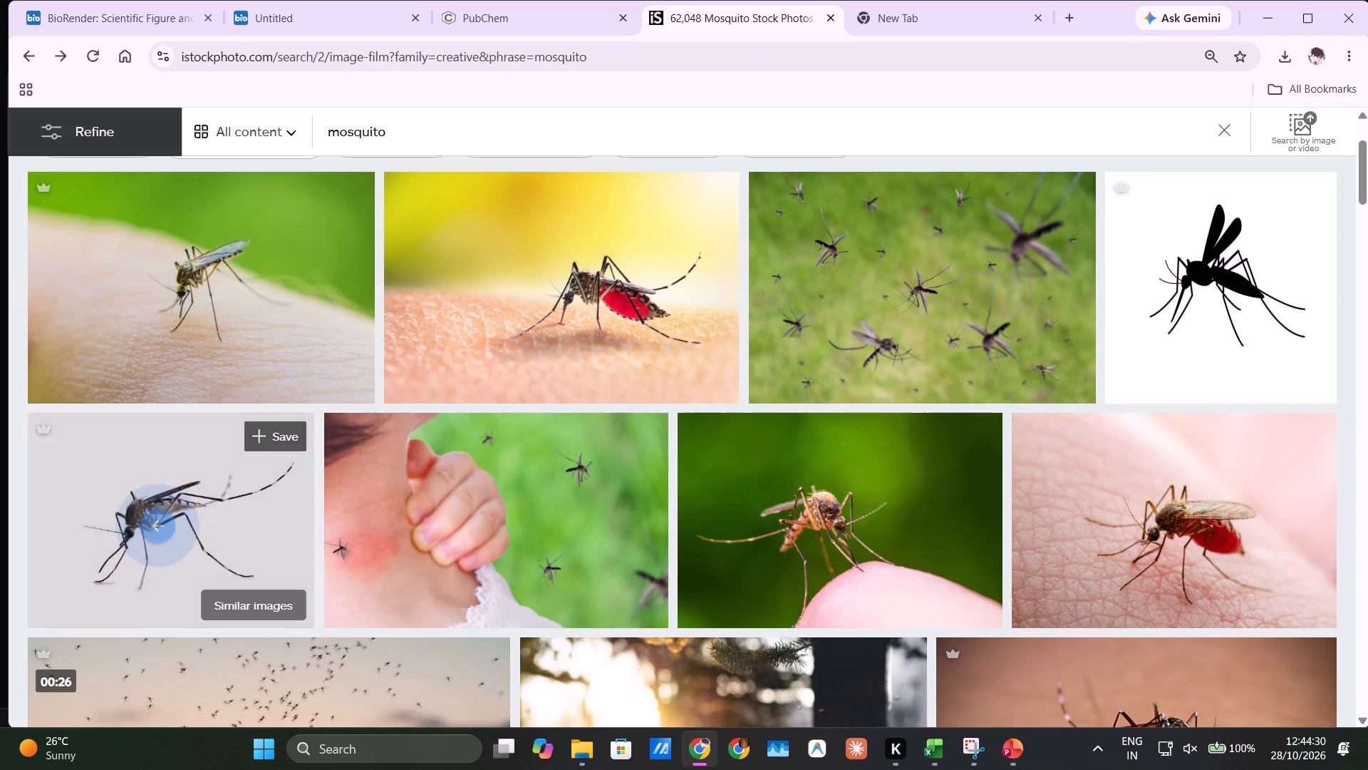
{"action": "right_click", "coordinate": [165, 503]}
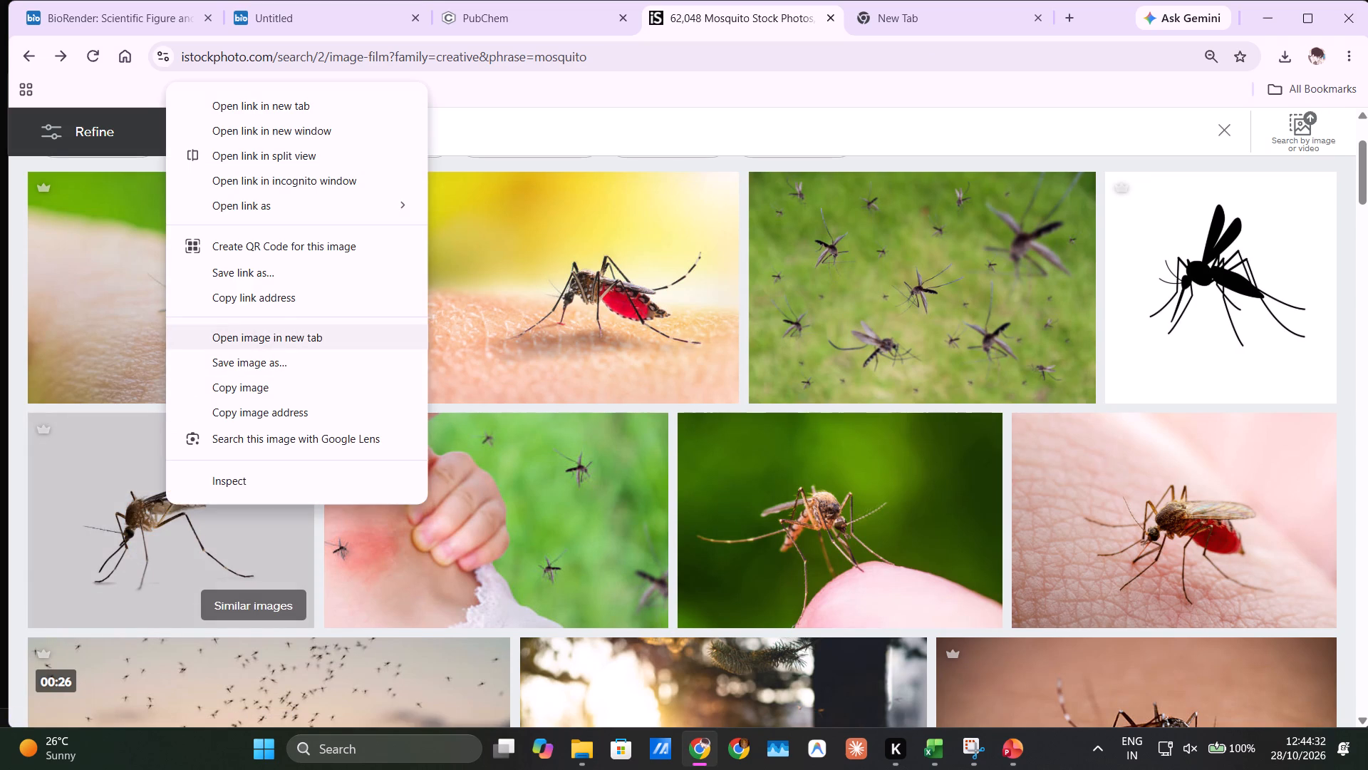
{"action": "left_click", "coordinate": [250, 391]}
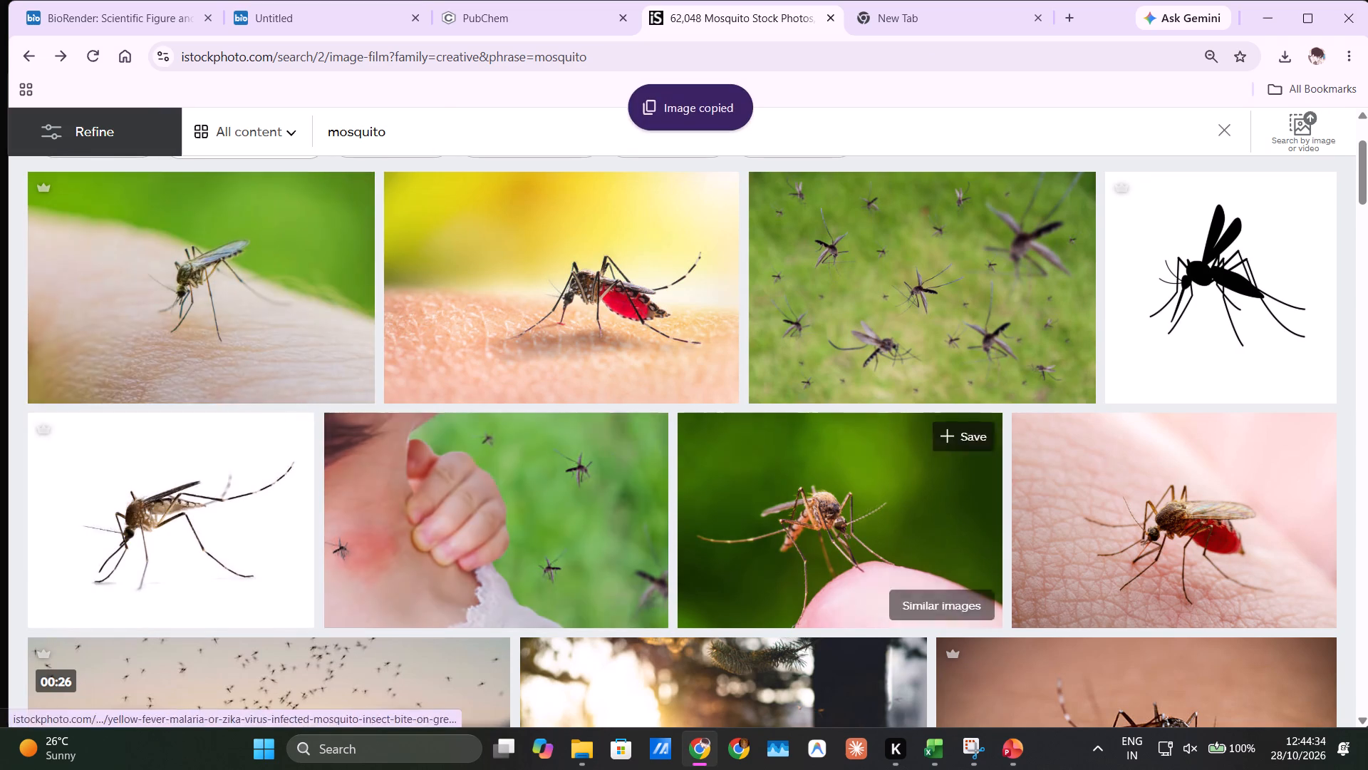
Switch to PowerPoint, paste the mosquito picture on slide 2, and place it just above the skin tissue picture.
{"action": "left_click", "coordinate": [1010, 750]}
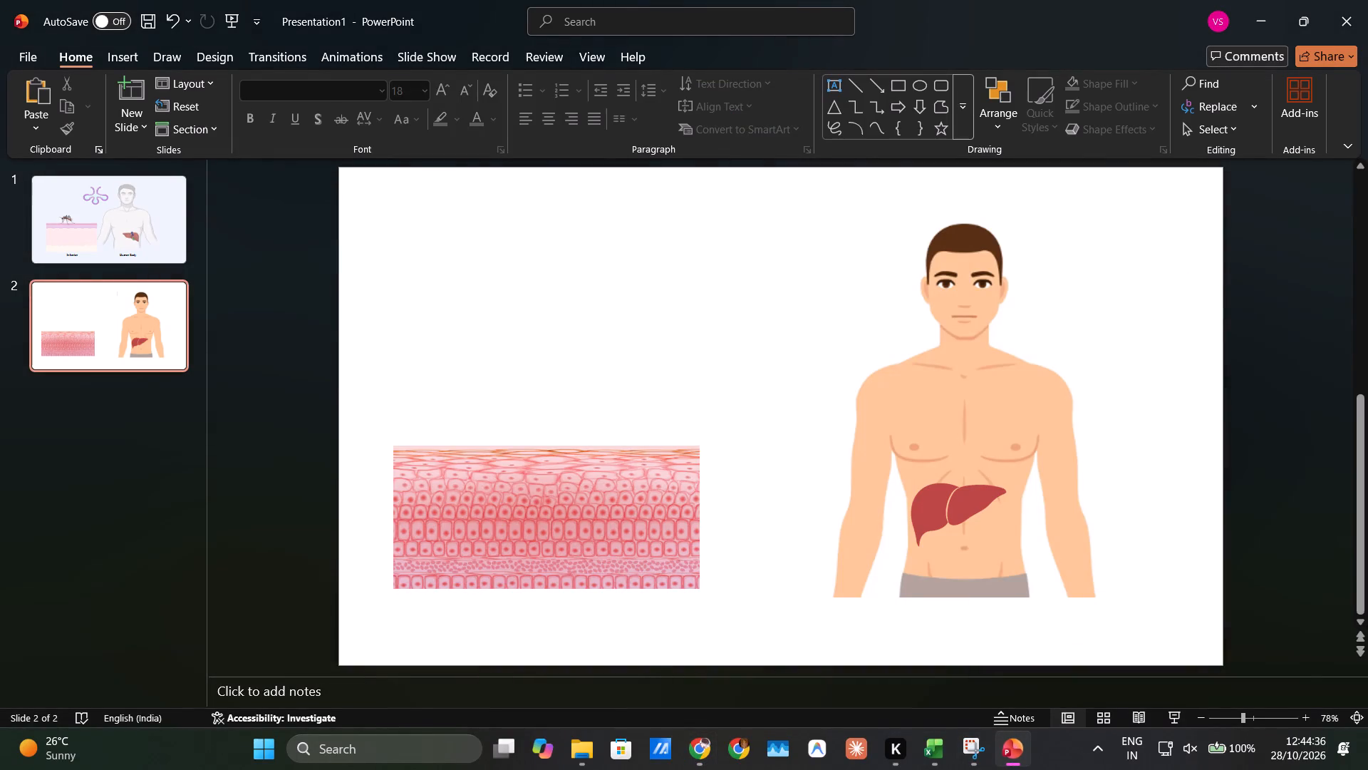
{"action": "left_click", "coordinate": [569, 304]}
{"action": "key", "text": "ctrl+v"}
{"action": "left_click_drag", "start_coordinate": [775, 407], "coordinate": [741, 408]}
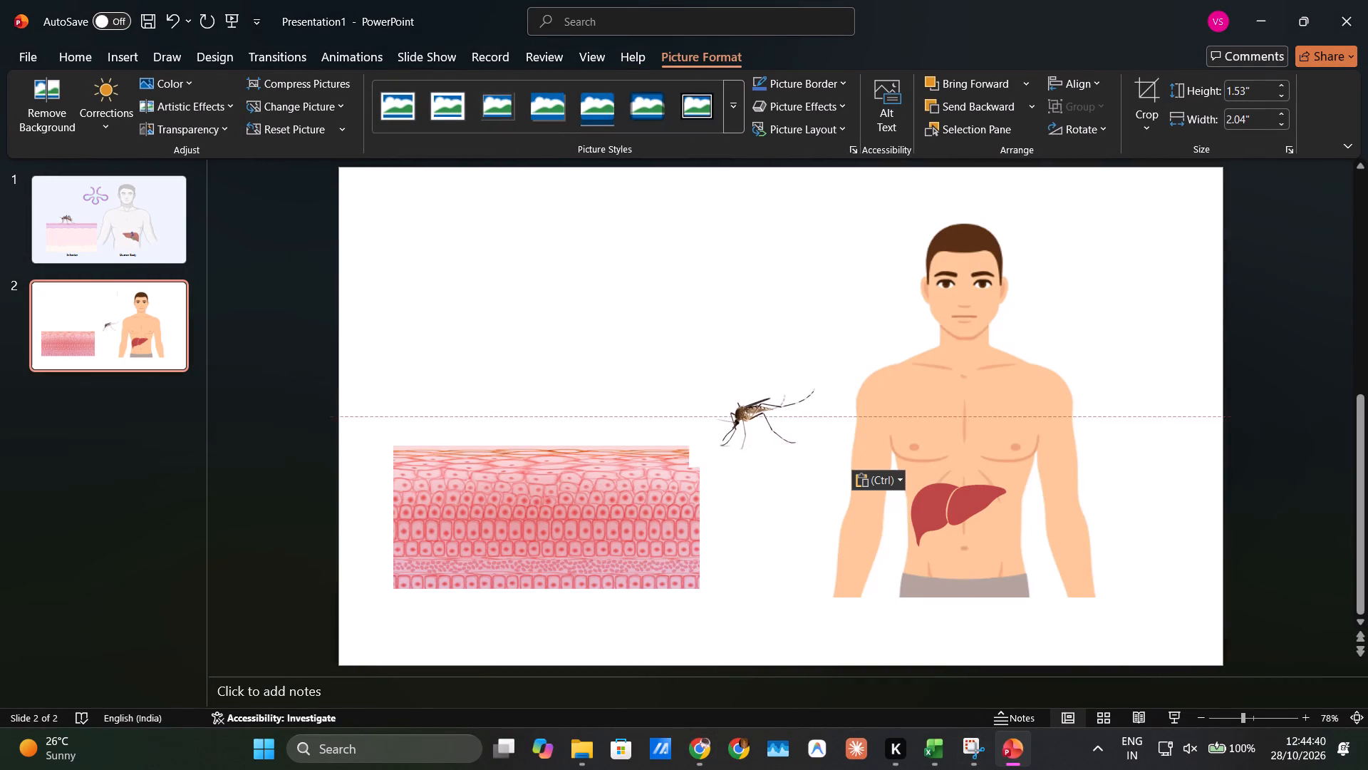
{"action": "left_click_drag", "start_coordinate": [741, 408], "coordinate": [609, 387]}
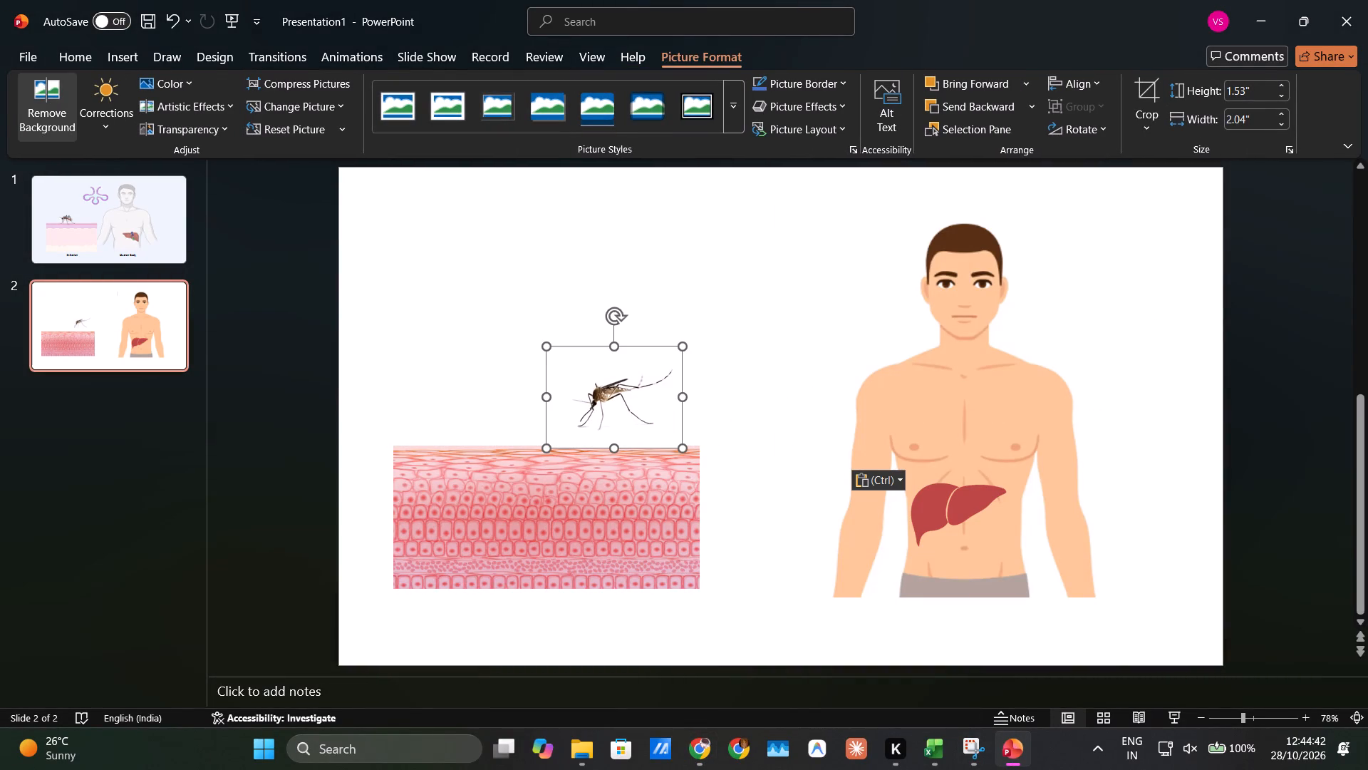
Remove the white background from the mosquito picture and keep the changes.
{"action": "left_click", "coordinate": [46, 88]}
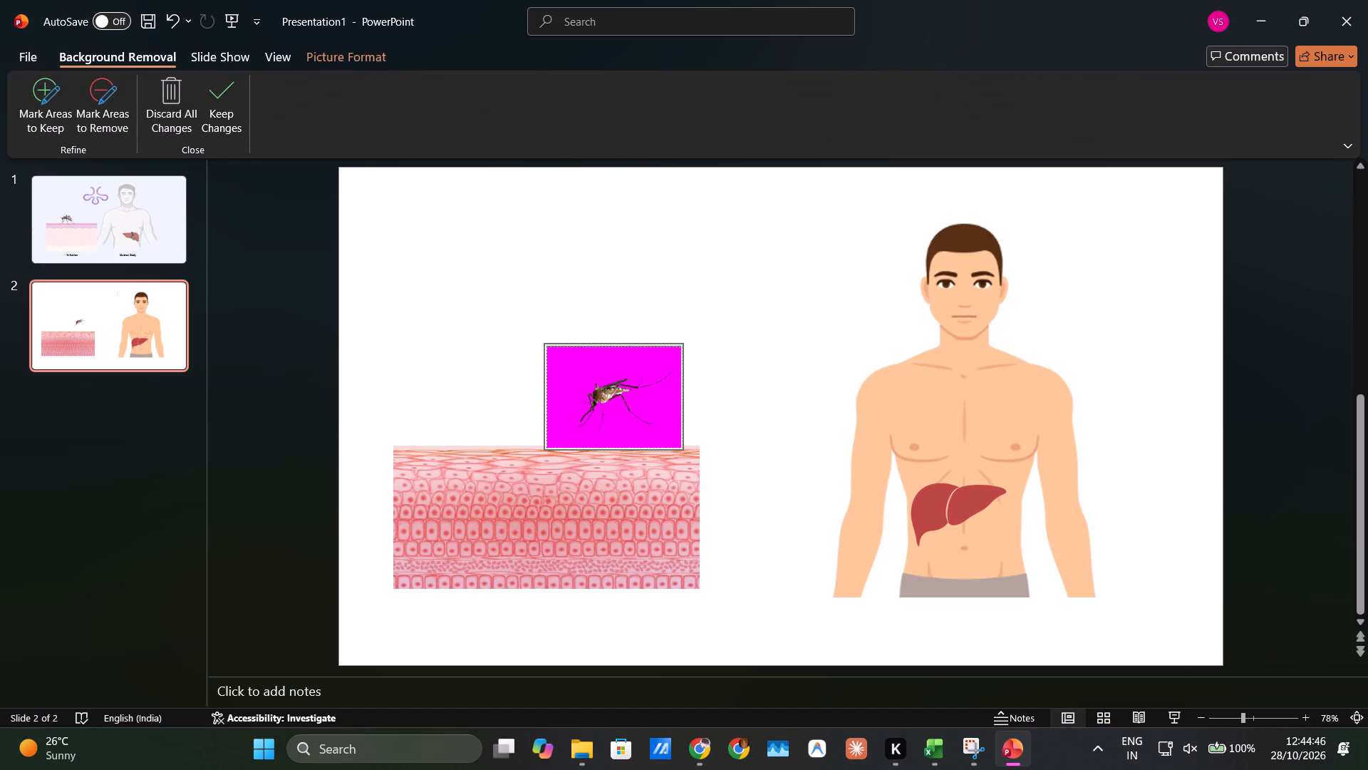
{"action": "left_click", "coordinate": [233, 102]}
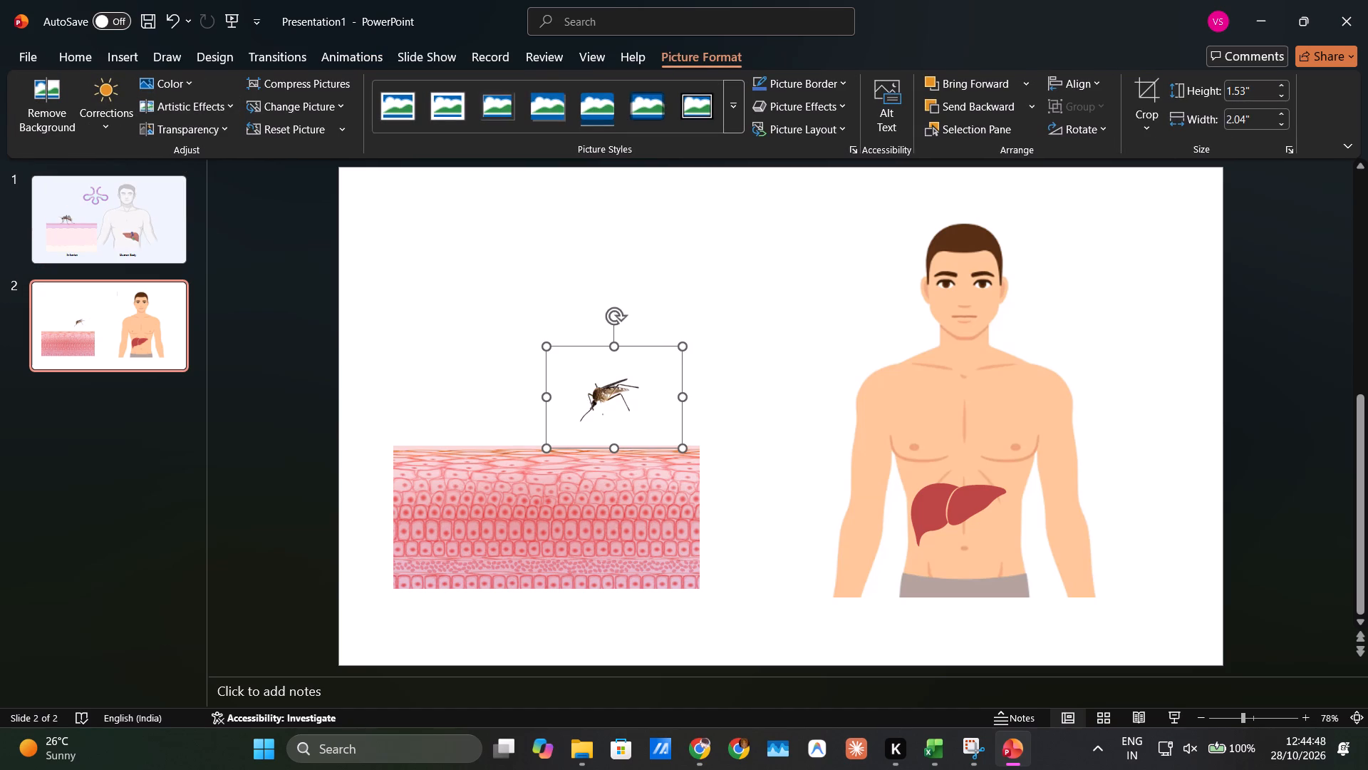
Move the mosquito onto the middle of the skin tissue's upper edge so its mouthpart reaches into the skin.
{"action": "left_click_drag", "start_coordinate": [631, 381], "coordinate": [561, 413]}
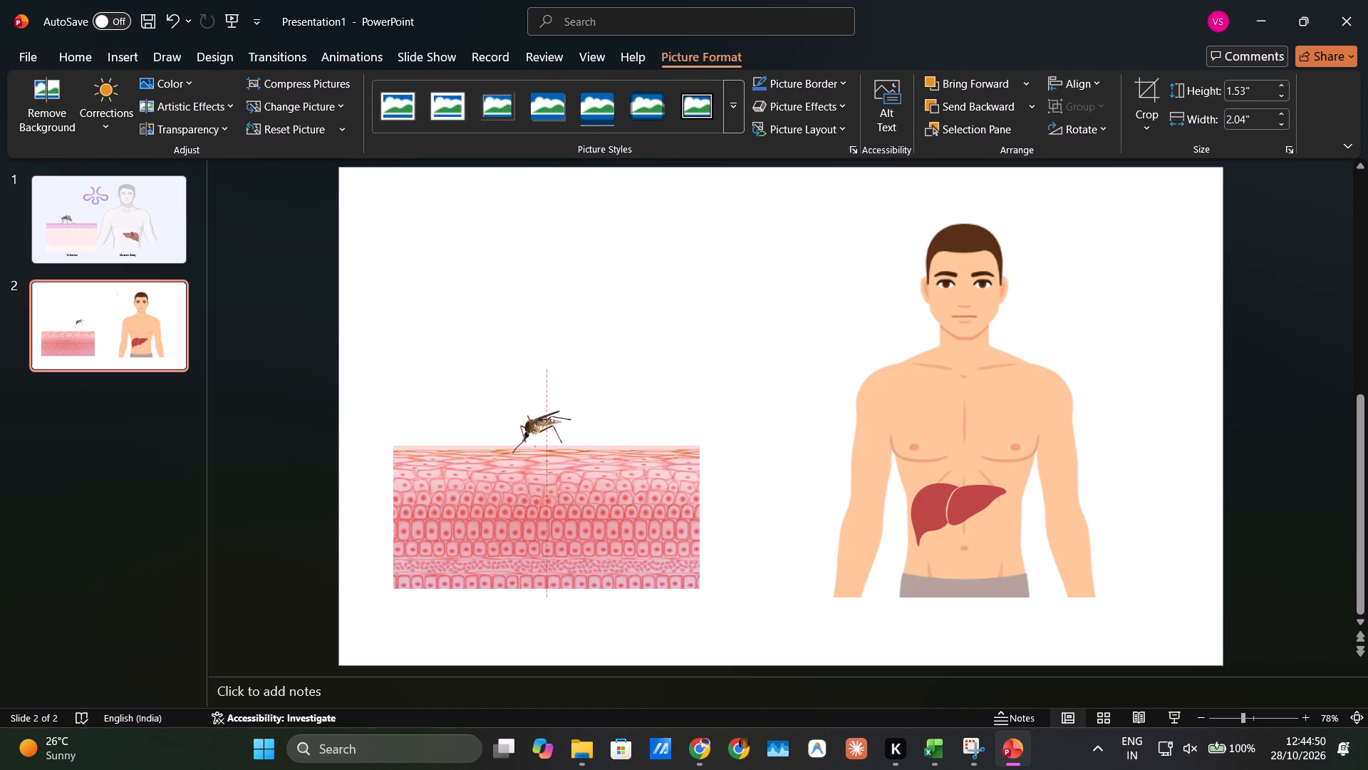
{"action": "left_click_drag", "start_coordinate": [561, 413], "coordinate": [563, 411]}
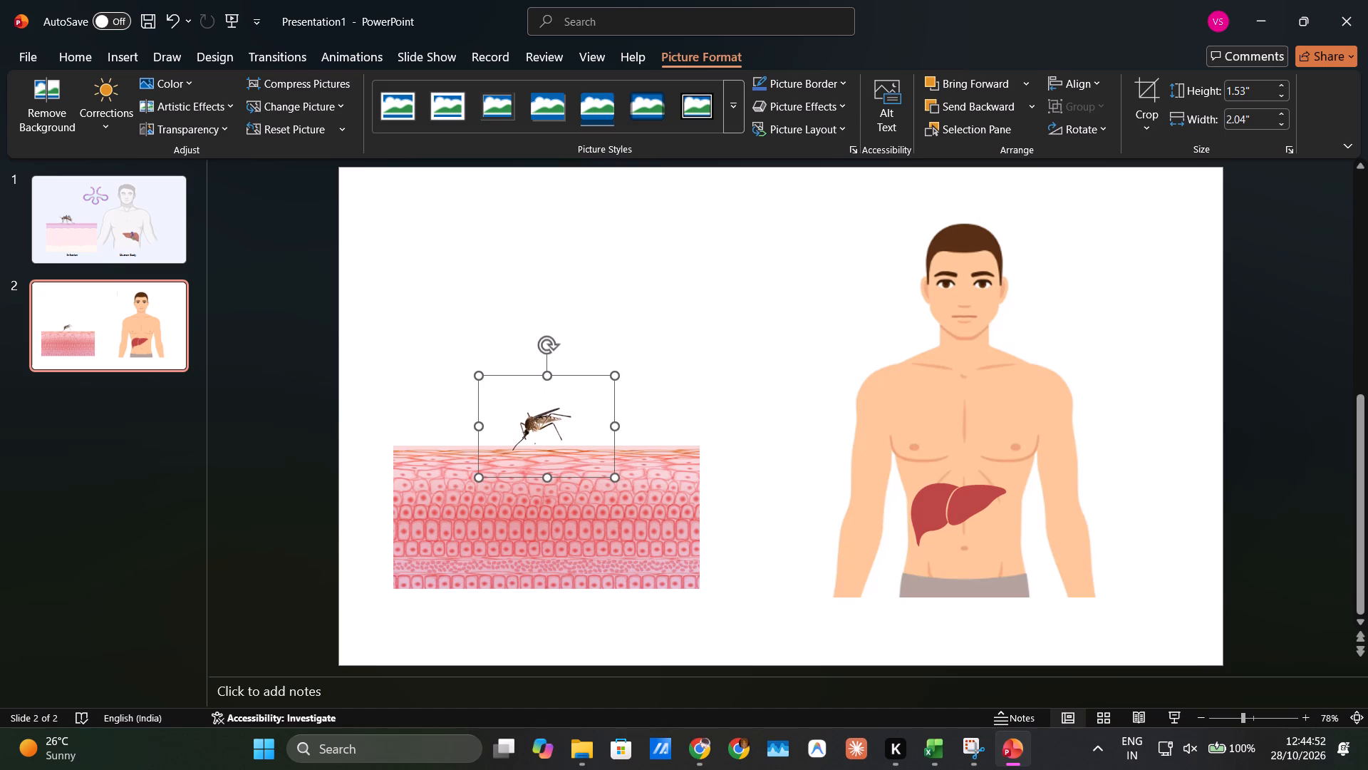
{"action": "left_click_drag", "start_coordinate": [559, 411], "coordinate": [550, 422]}
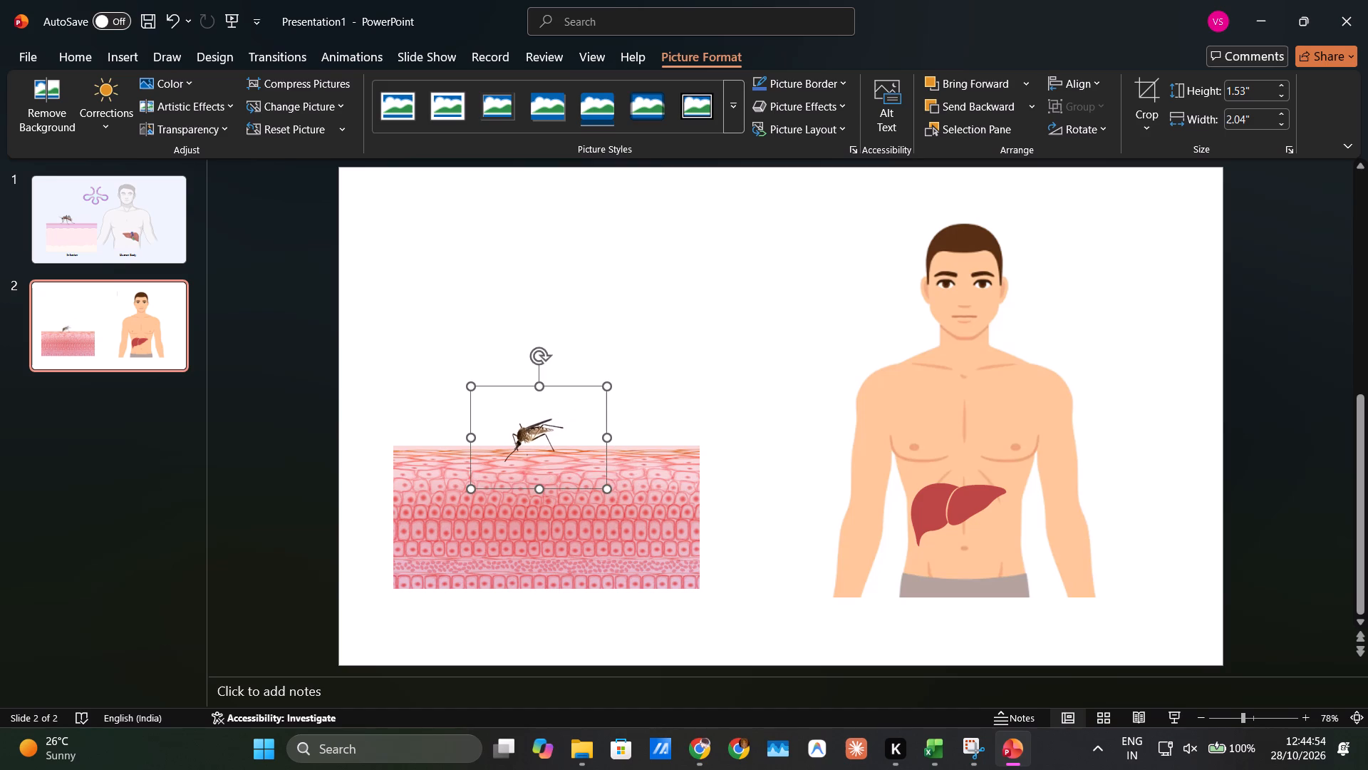
{"action": "left_click", "coordinate": [645, 363]}
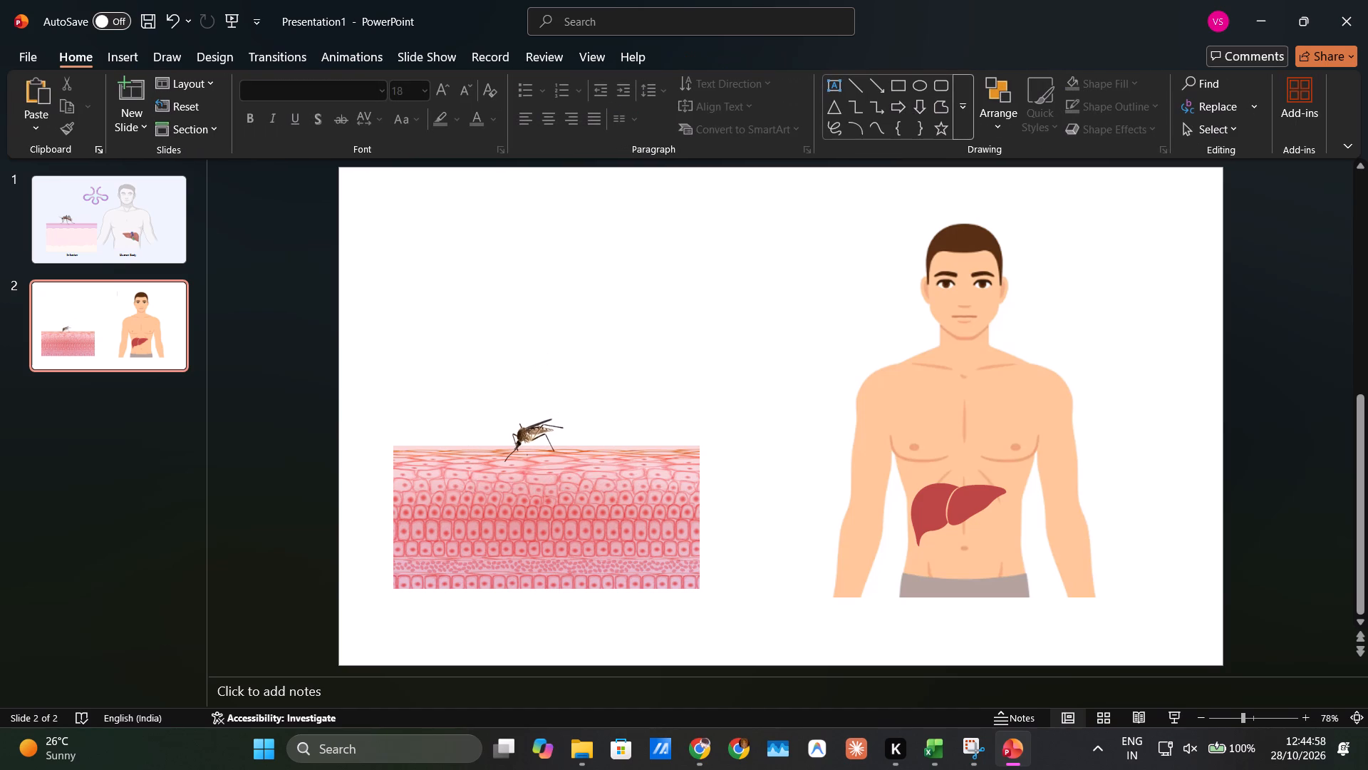
Switch to Chrome and search iStock for "salivary gland".
{"action": "left_click", "coordinate": [704, 761]}
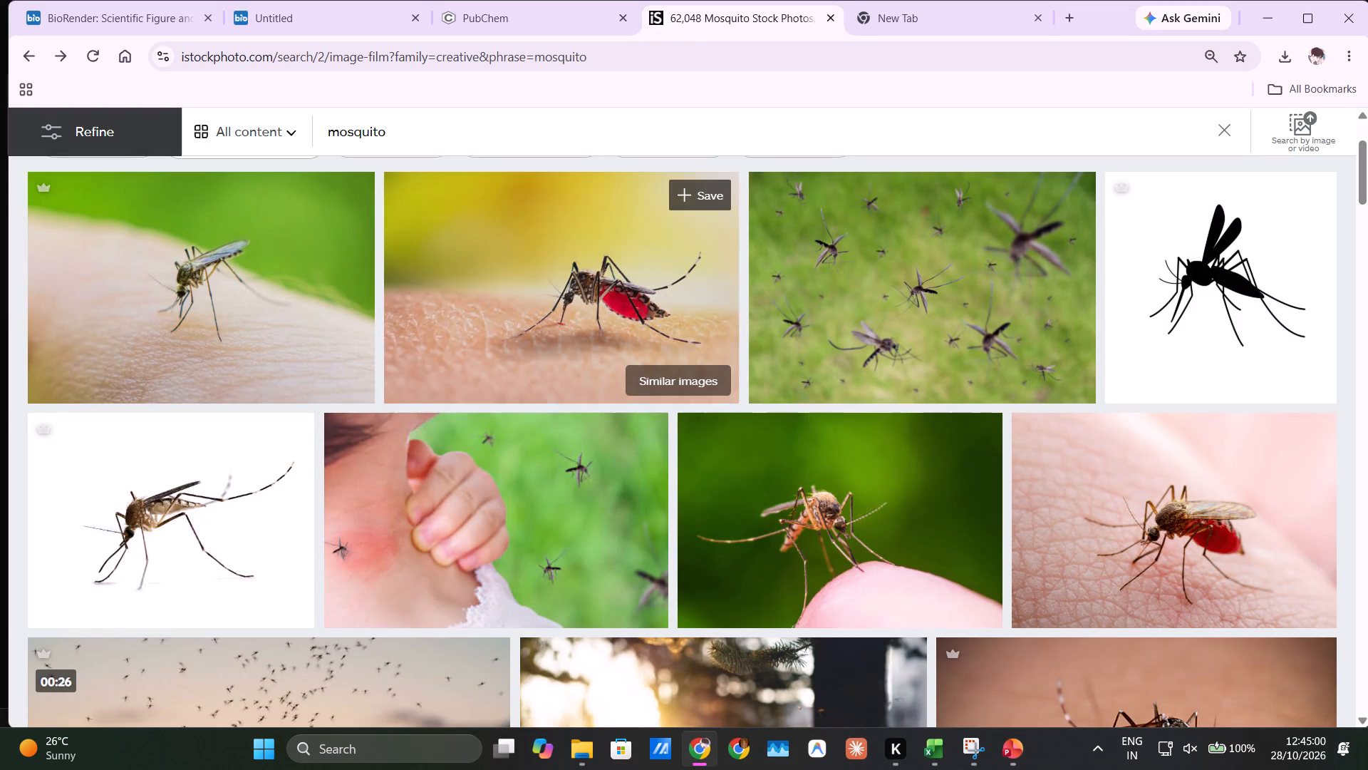
{"action": "left_click", "coordinate": [430, 125]}
{"action": "key", "text": "BackSpace"}
{"action": "key", "text": "BackSpace"}
{"action": "key", "text": "BackSpace"}
{"action": "key", "text": "BackSpace"}
{"action": "key", "text": "BackSpace"}
{"action": "key", "text": "BackSpace"}
{"action": "key", "text": "BackSpace"}
{"action": "key", "text": "BackSpace"}
{"action": "key", "text": "BackSpace"}
{"action": "key", "text": "BackSpace"}
{"action": "key", "text": "BackSpace"}
{"action": "key", "text": "BackSpace"}
{"action": "key", "text": "BackSpace"}
{"action": "key", "text": "BackSpace"}
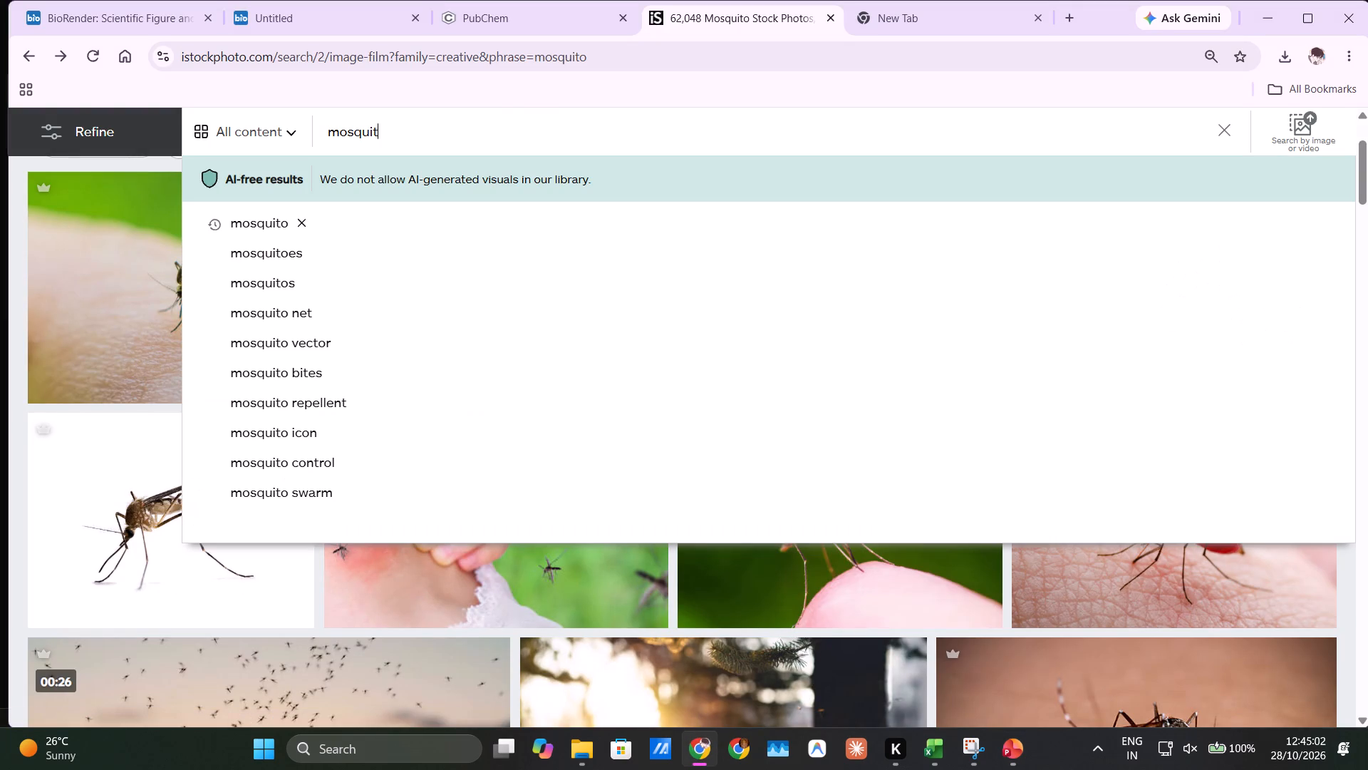
{"action": "type", "text": "salivary"}
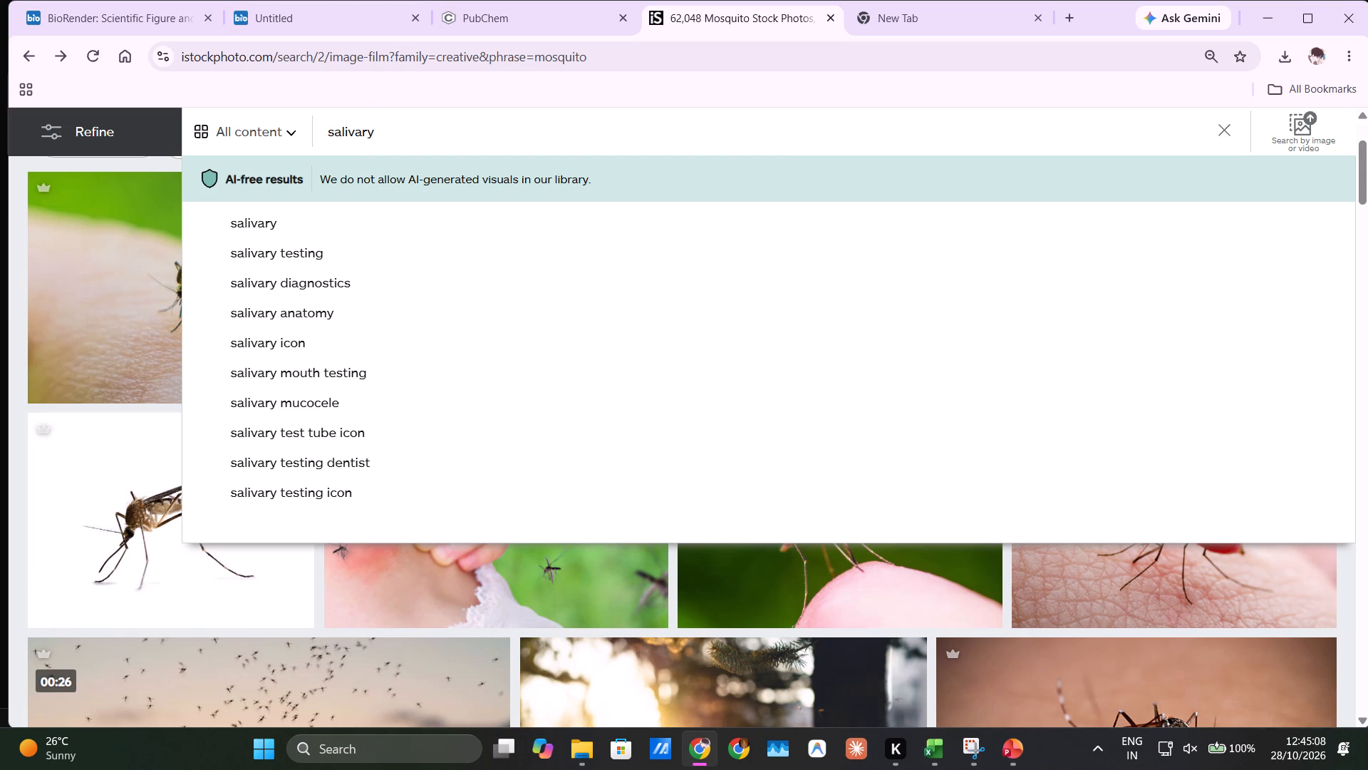
{"action": "key", "text": "space"}
{"action": "type", "text": "glanf"}
{"action": "key", "text": "BackSpace"}
{"action": "key", "text": "f"}
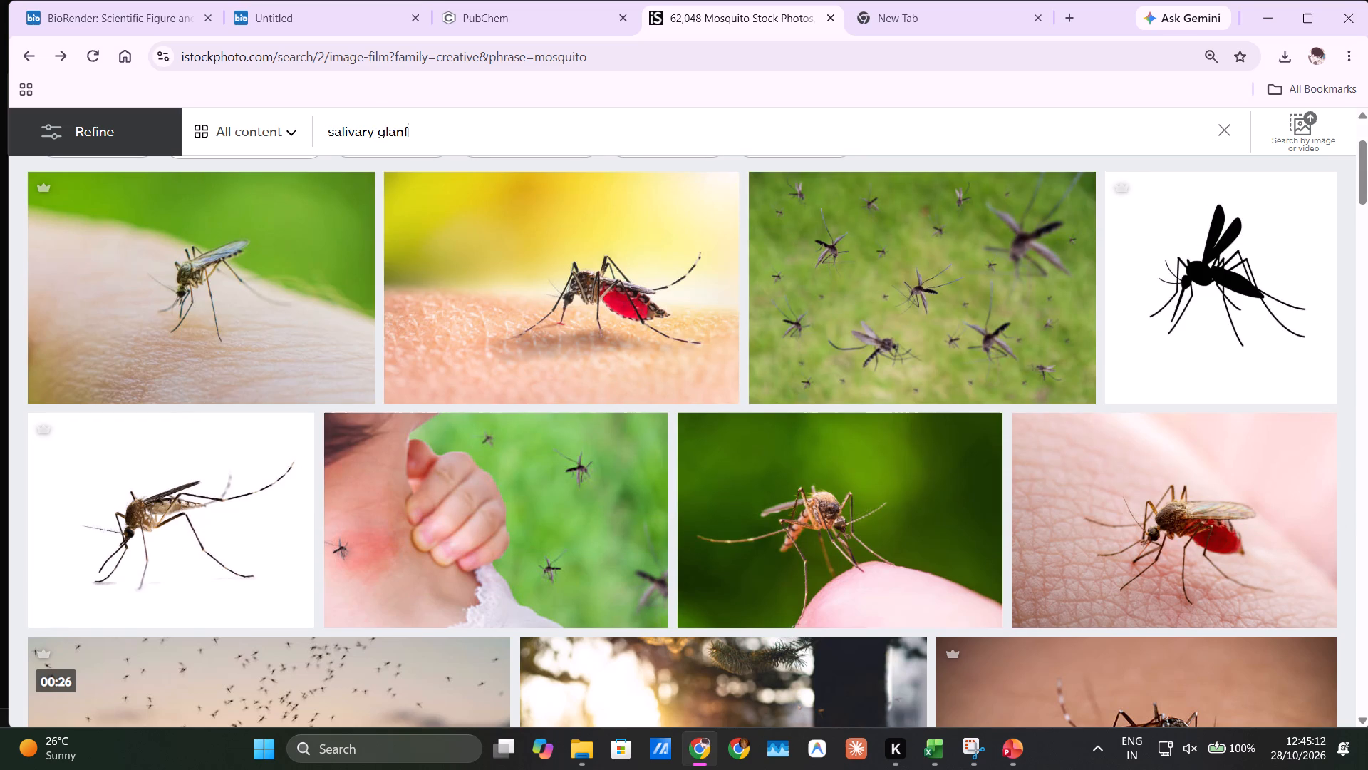
{"action": "key", "text": "BackSpace"}
{"action": "key", "text": "d"}
{"action": "key", "text": "Return"}
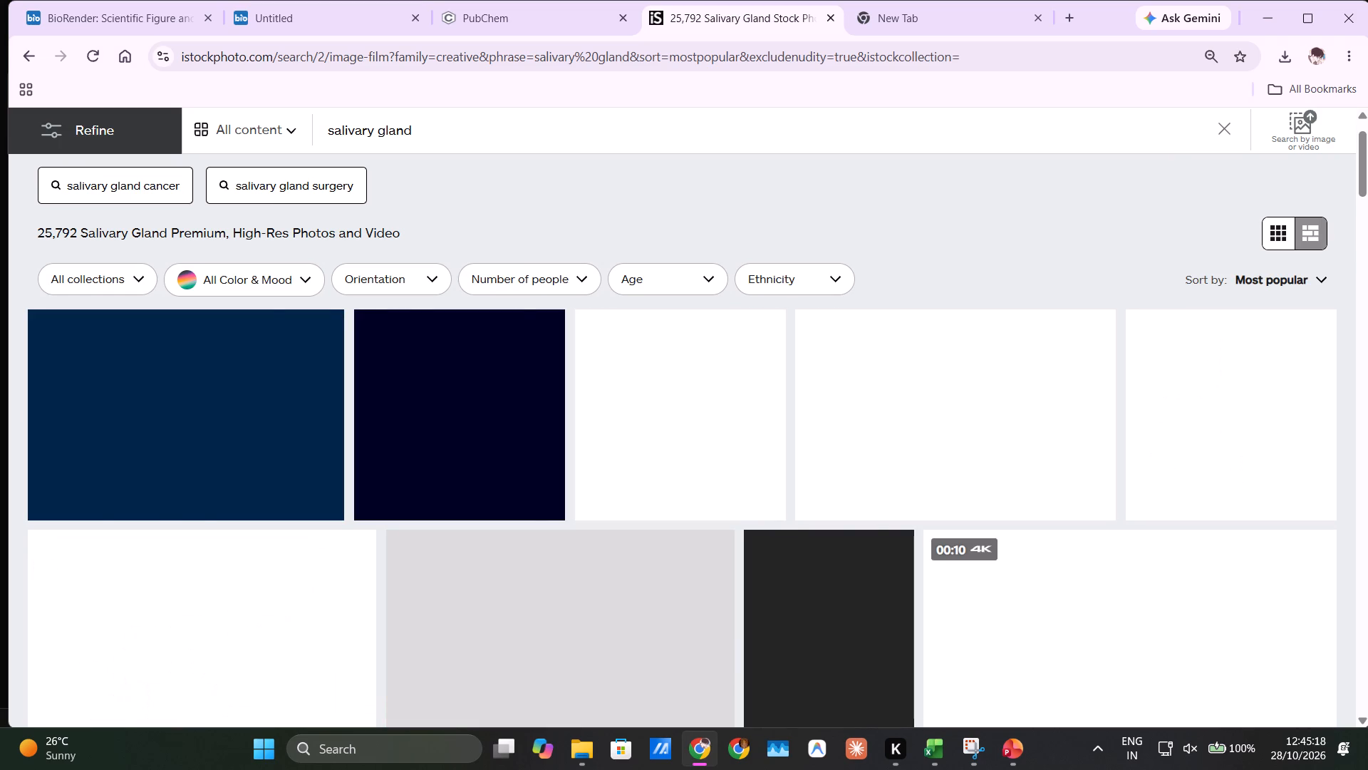
Look through the salivary gland results for a suitable gland illustration.
{"action": "scroll", "coordinate": [430, 125], "scroll_direction": "down", "scroll_amount": 2}
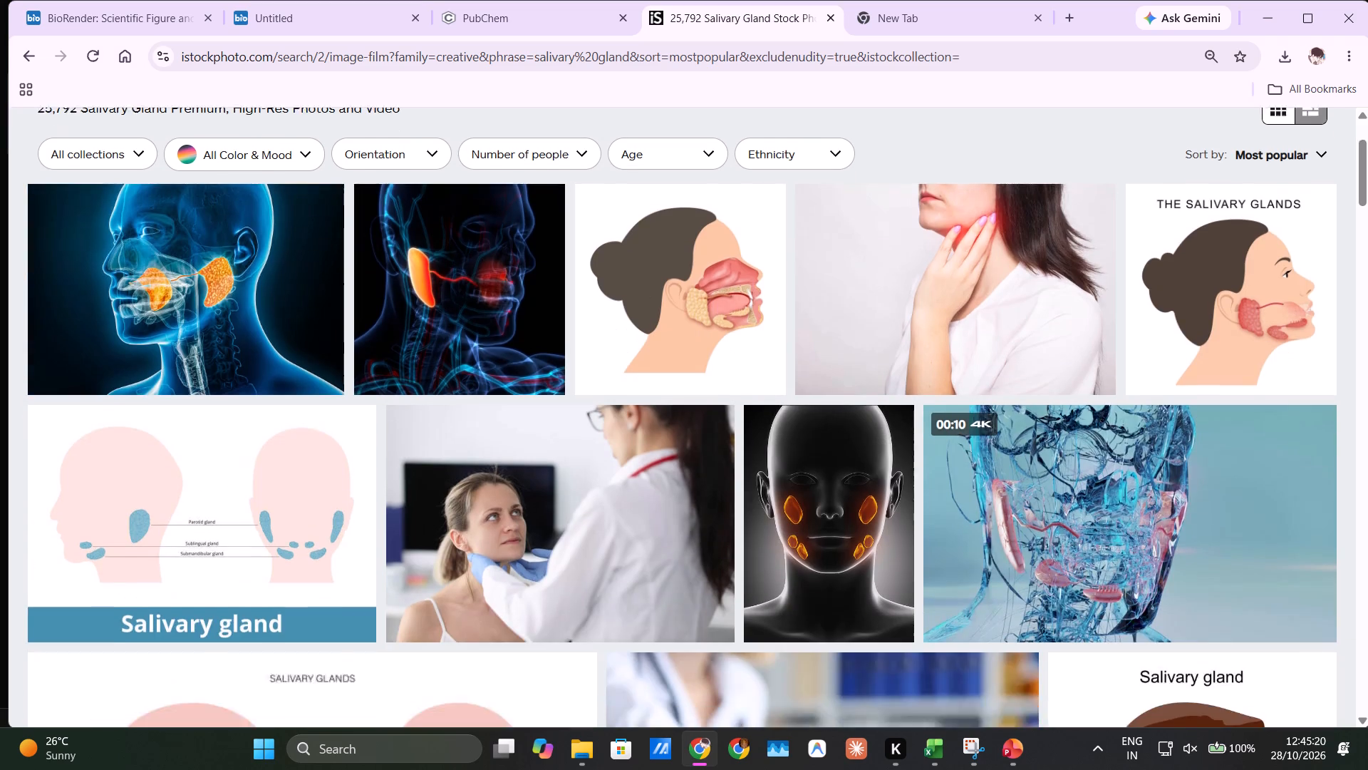
{"action": "scroll", "coordinate": [430, 125], "scroll_direction": "down", "scroll_amount": 7}
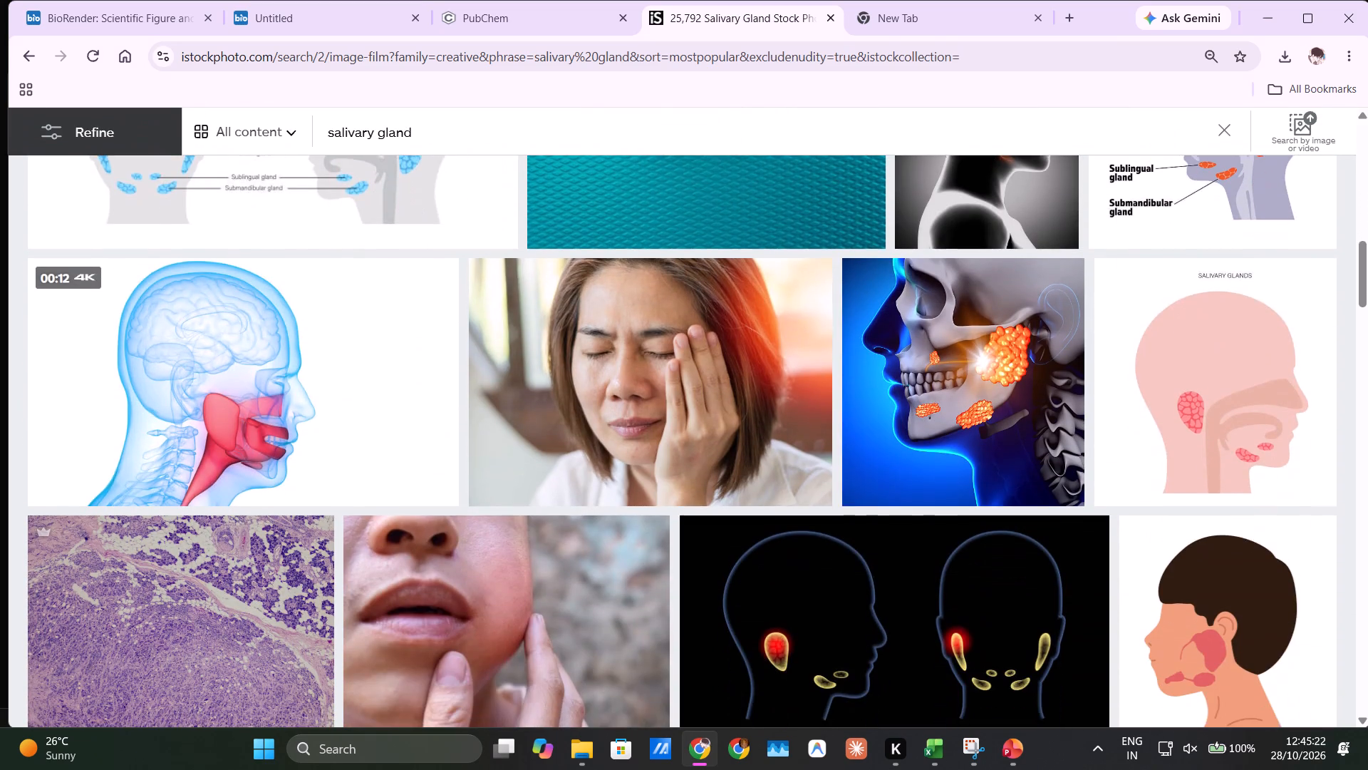
{"action": "scroll", "coordinate": [430, 125], "scroll_direction": "down", "scroll_amount": 10}
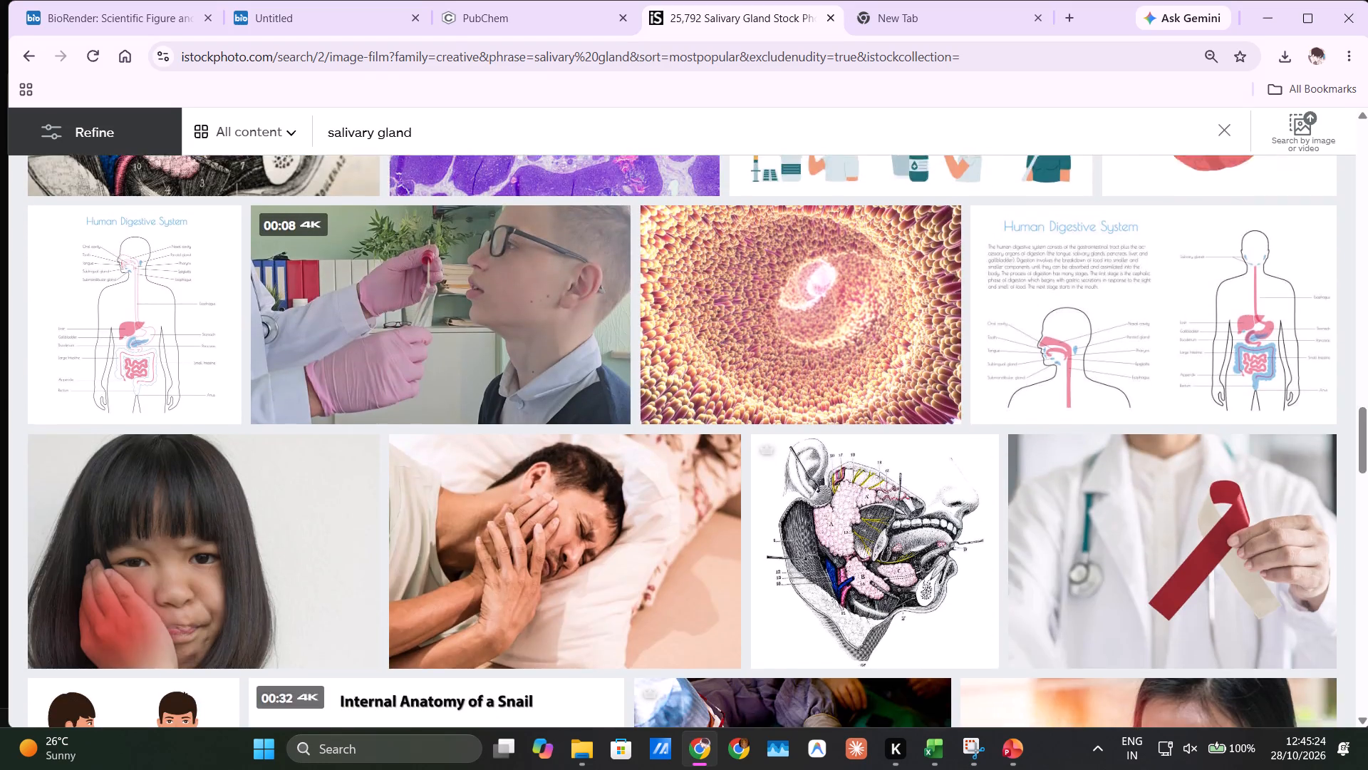
{"action": "scroll", "coordinate": [430, 125], "scroll_direction": "up", "scroll_amount": 5}
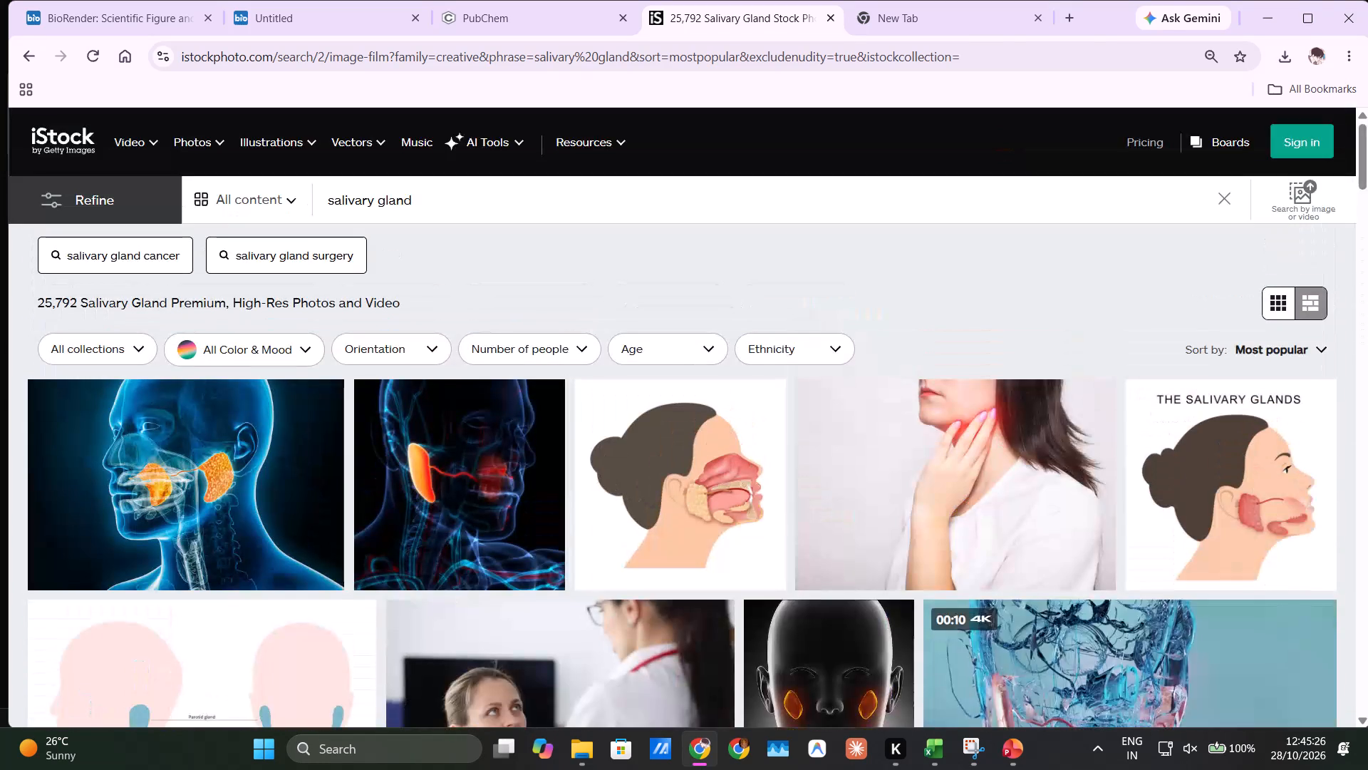
Extend the iStock search to "salivary gland anatomy'".
{"action": "left_click", "coordinate": [444, 210]}
{"action": "key", "text": "space"}
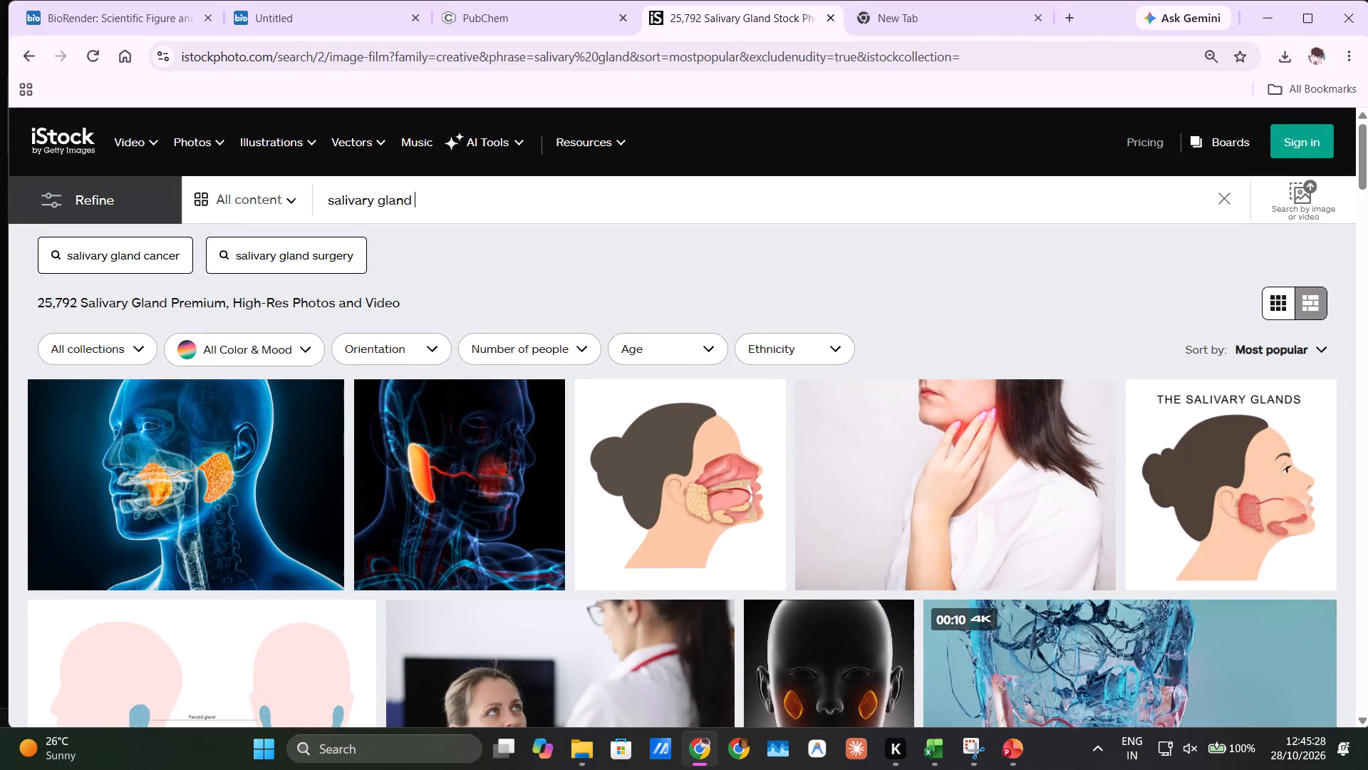
{"action": "type", "text": "anatomy'"}
{"action": "key", "text": "Return"}
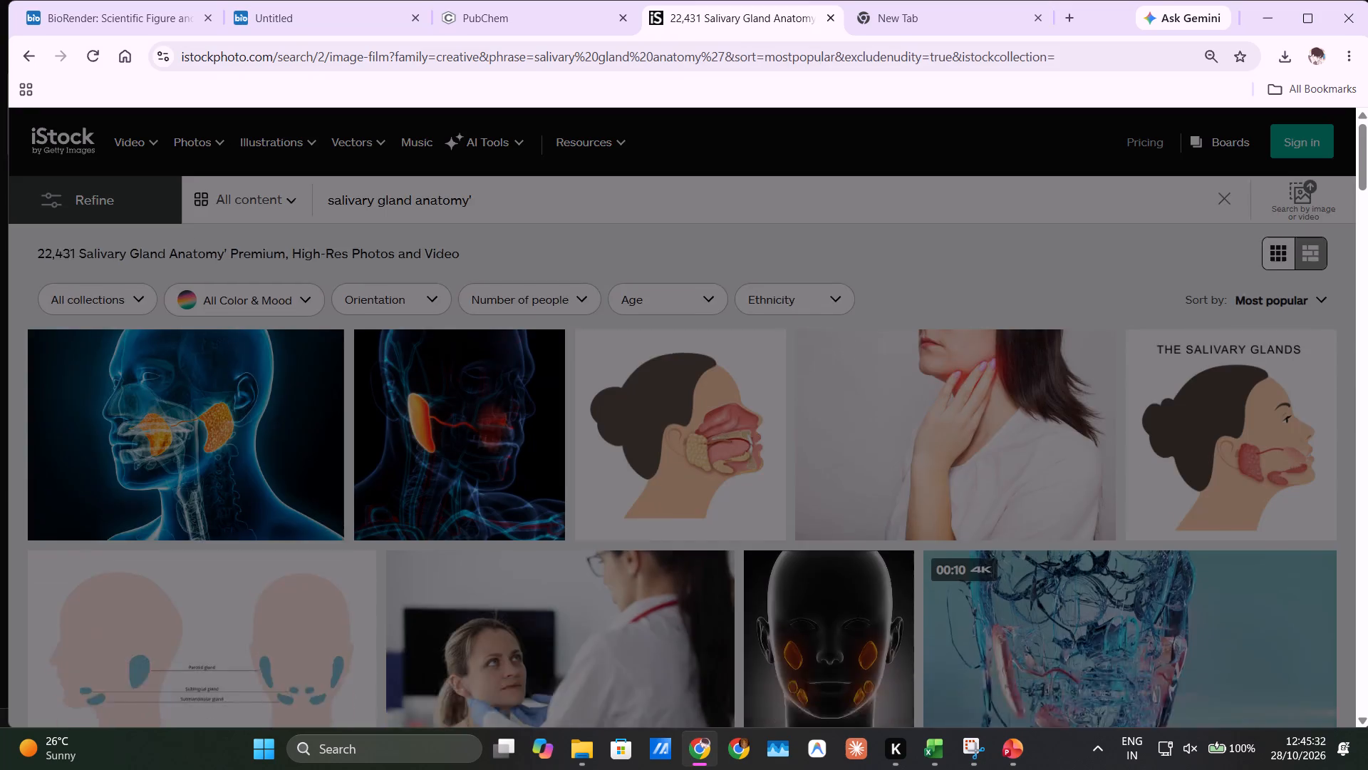
Switch to PowerPoint and look through the available drawing shapes.
{"action": "left_click", "coordinate": [1015, 748]}
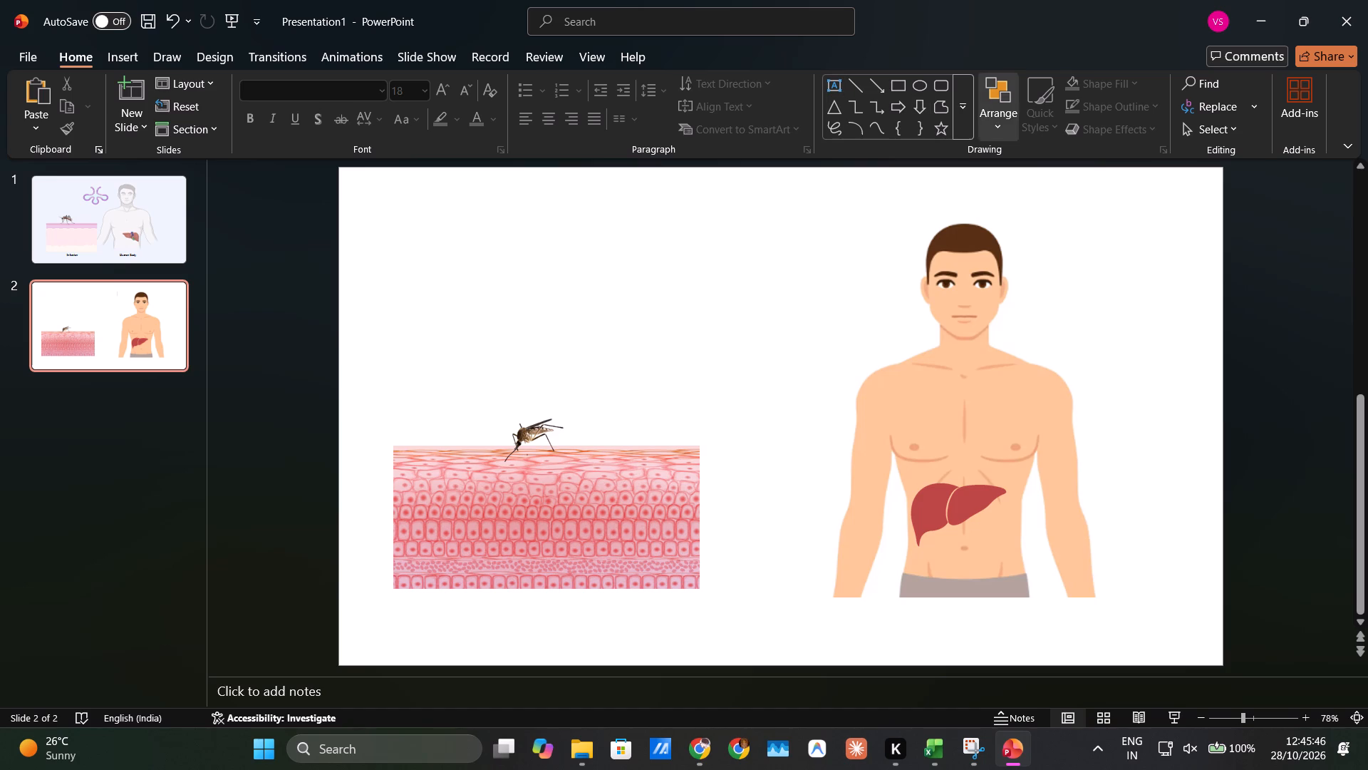
{"action": "left_click", "coordinate": [965, 104]}
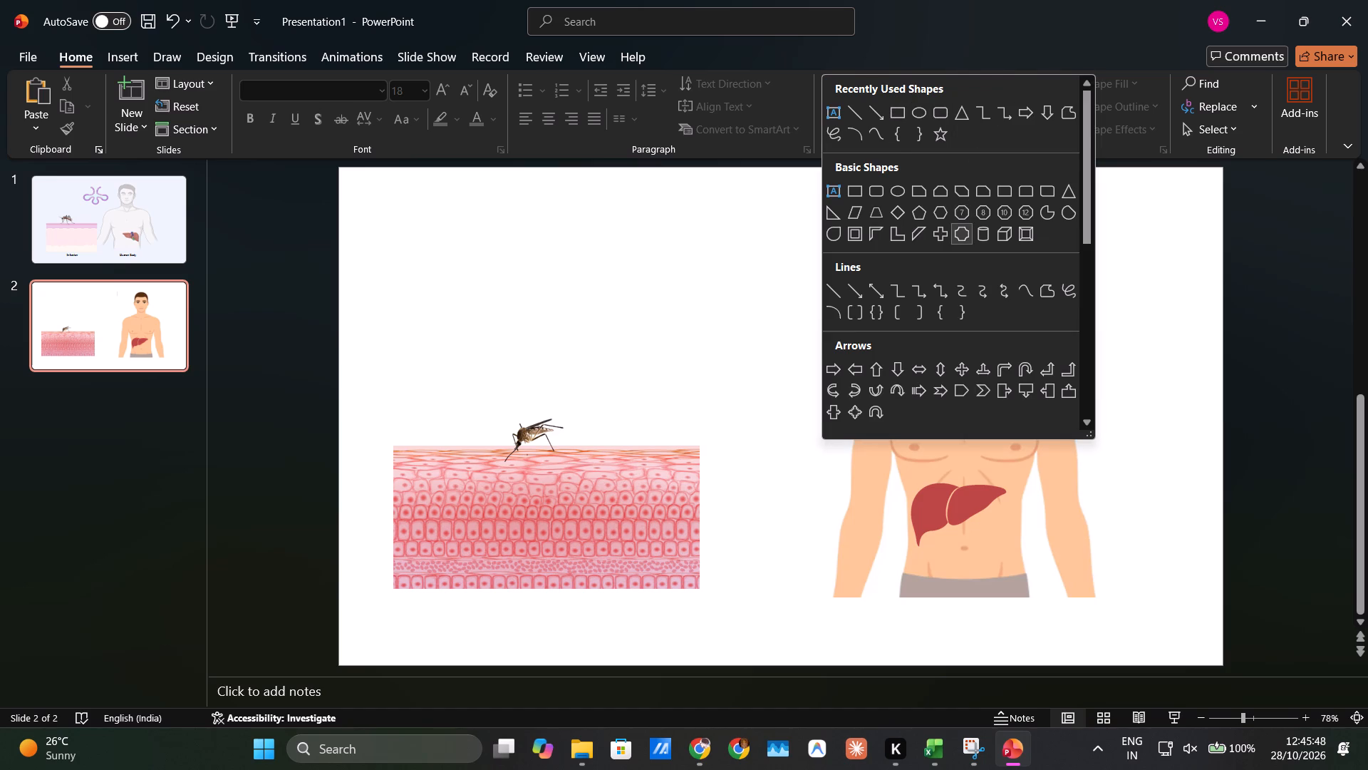
{"action": "scroll", "coordinate": [955, 237], "scroll_direction": "down", "scroll_amount": 7}
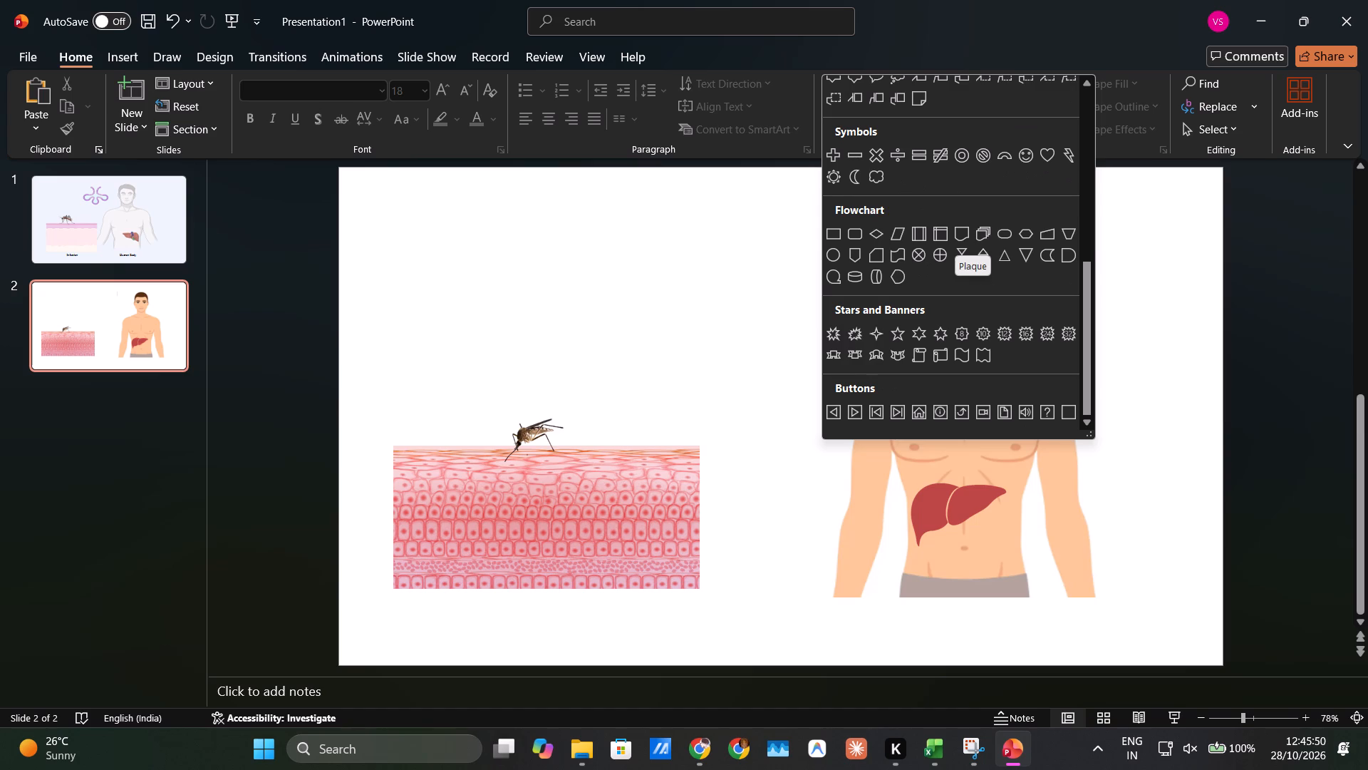
{"action": "scroll", "coordinate": [955, 237], "scroll_direction": "up", "scroll_amount": 13}
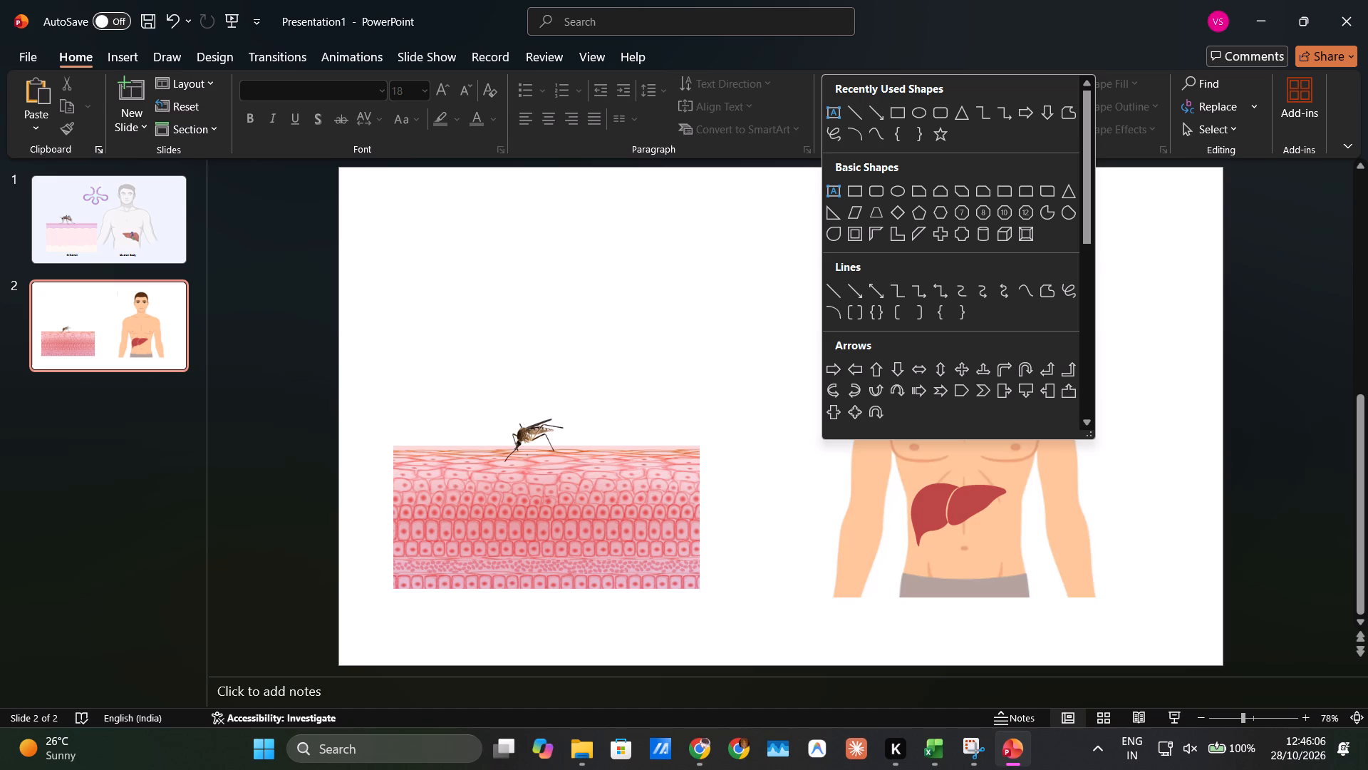
{"action": "left_click", "coordinate": [728, 140]}
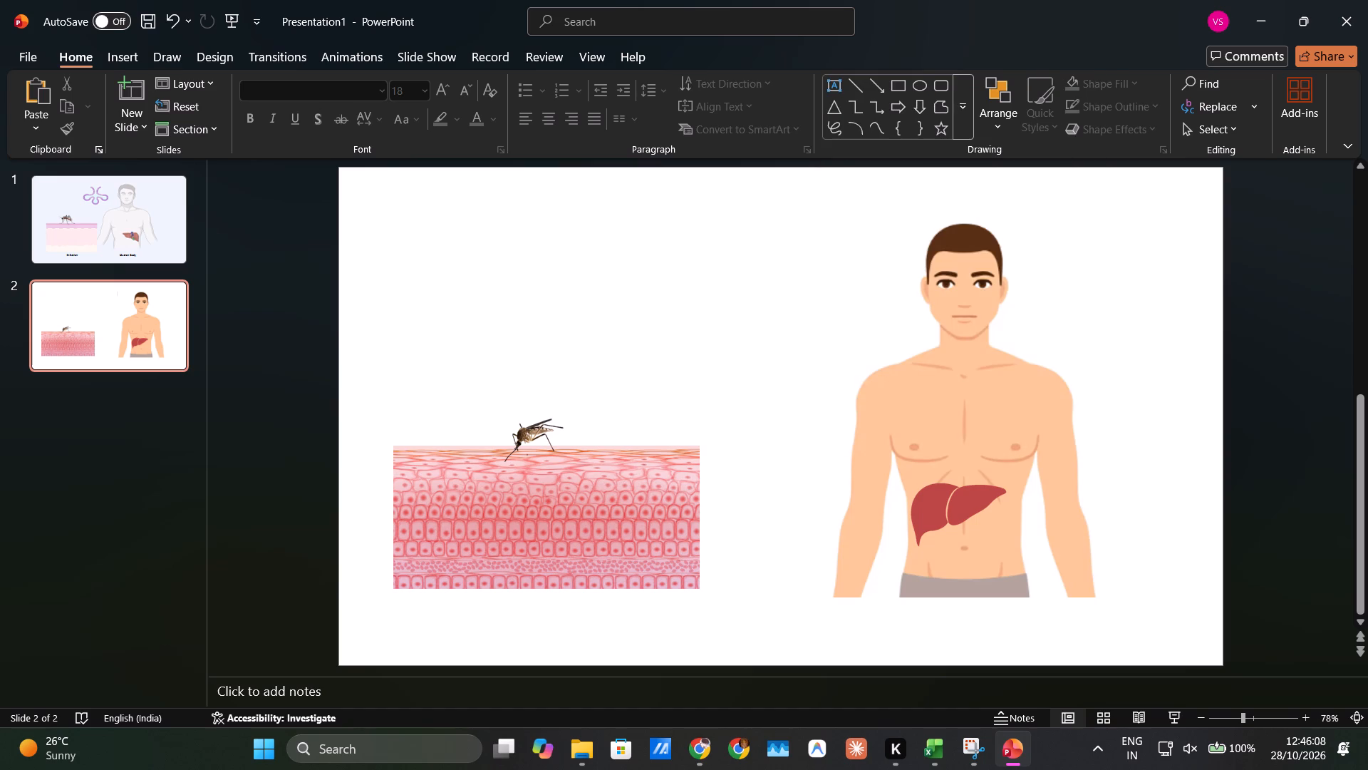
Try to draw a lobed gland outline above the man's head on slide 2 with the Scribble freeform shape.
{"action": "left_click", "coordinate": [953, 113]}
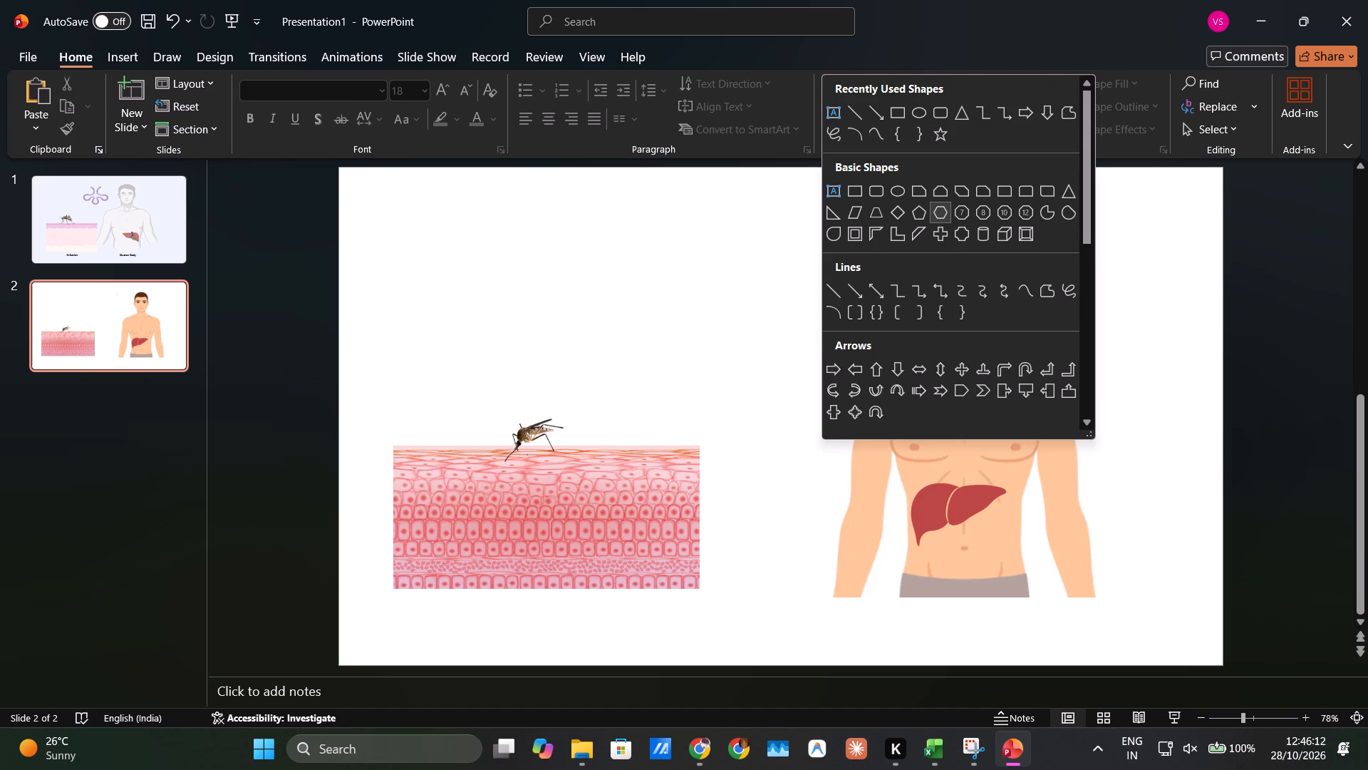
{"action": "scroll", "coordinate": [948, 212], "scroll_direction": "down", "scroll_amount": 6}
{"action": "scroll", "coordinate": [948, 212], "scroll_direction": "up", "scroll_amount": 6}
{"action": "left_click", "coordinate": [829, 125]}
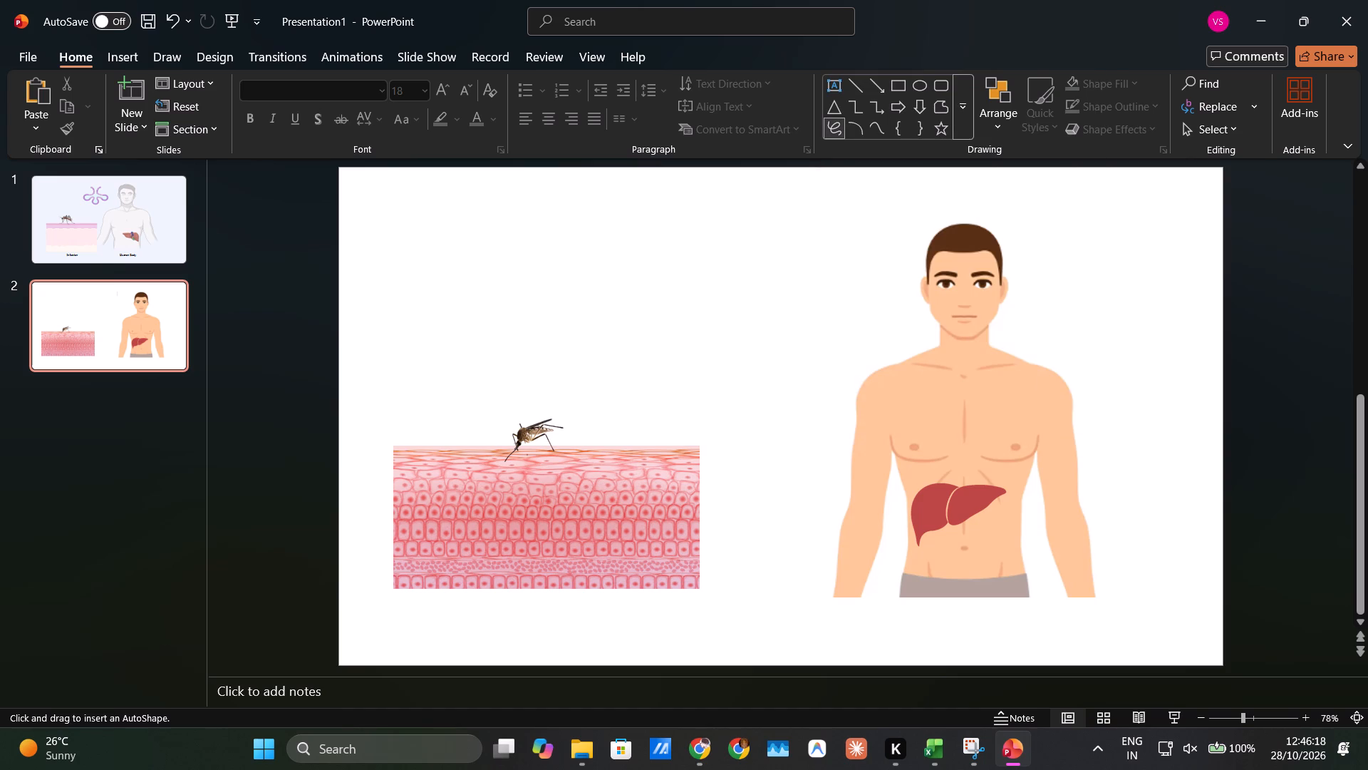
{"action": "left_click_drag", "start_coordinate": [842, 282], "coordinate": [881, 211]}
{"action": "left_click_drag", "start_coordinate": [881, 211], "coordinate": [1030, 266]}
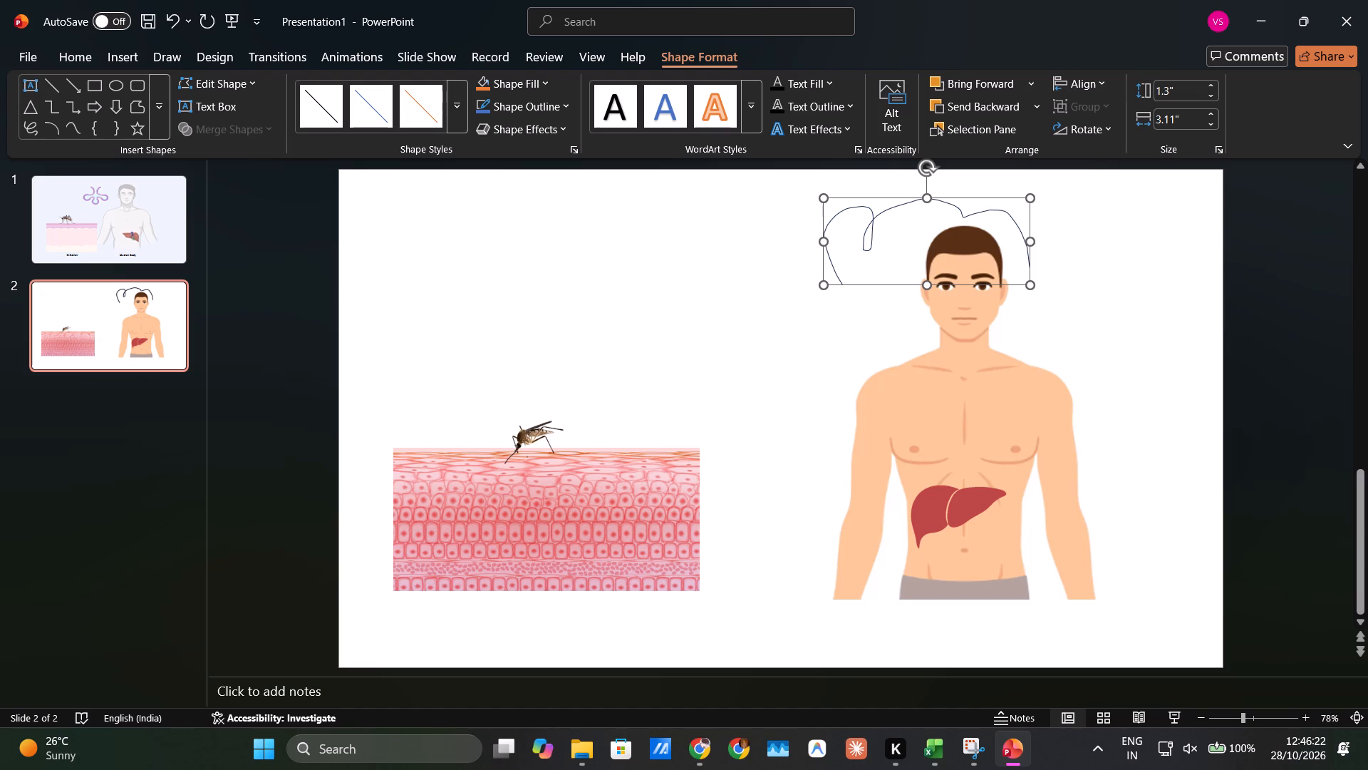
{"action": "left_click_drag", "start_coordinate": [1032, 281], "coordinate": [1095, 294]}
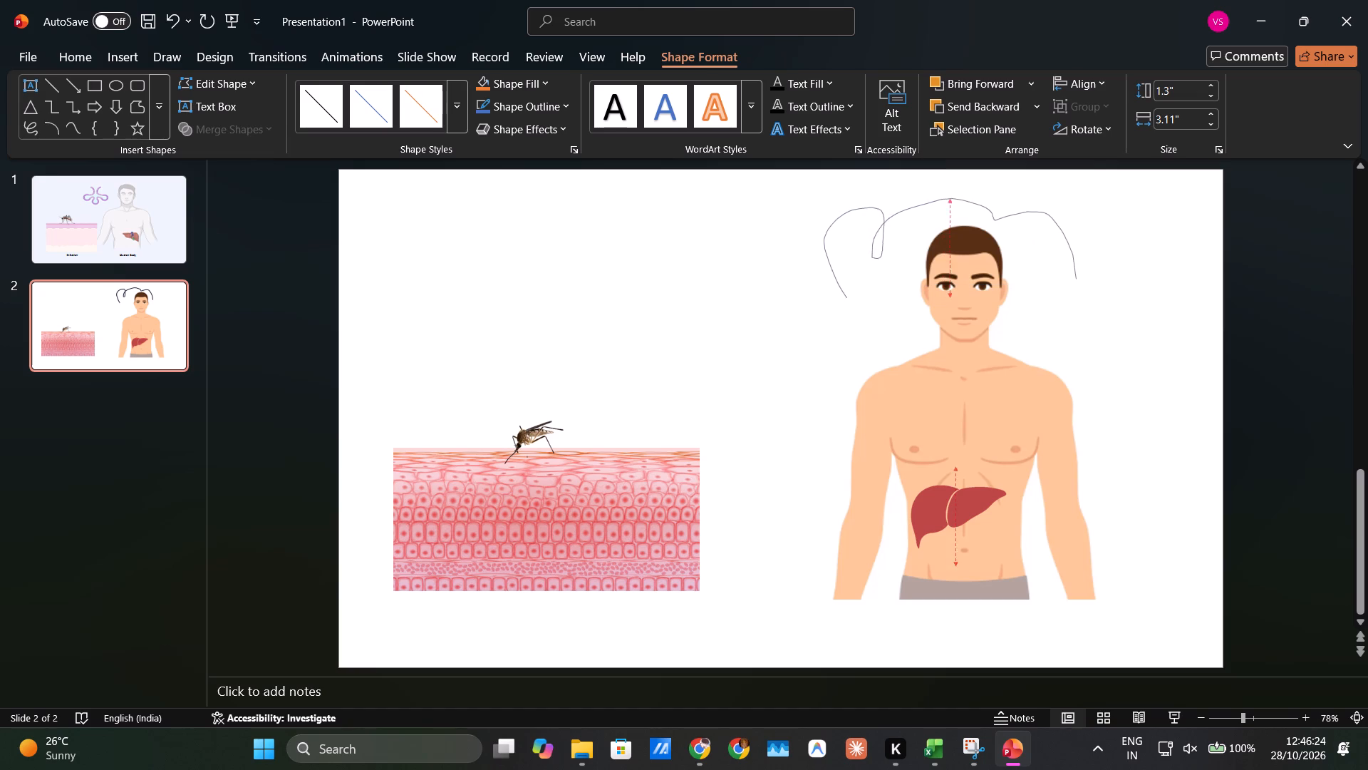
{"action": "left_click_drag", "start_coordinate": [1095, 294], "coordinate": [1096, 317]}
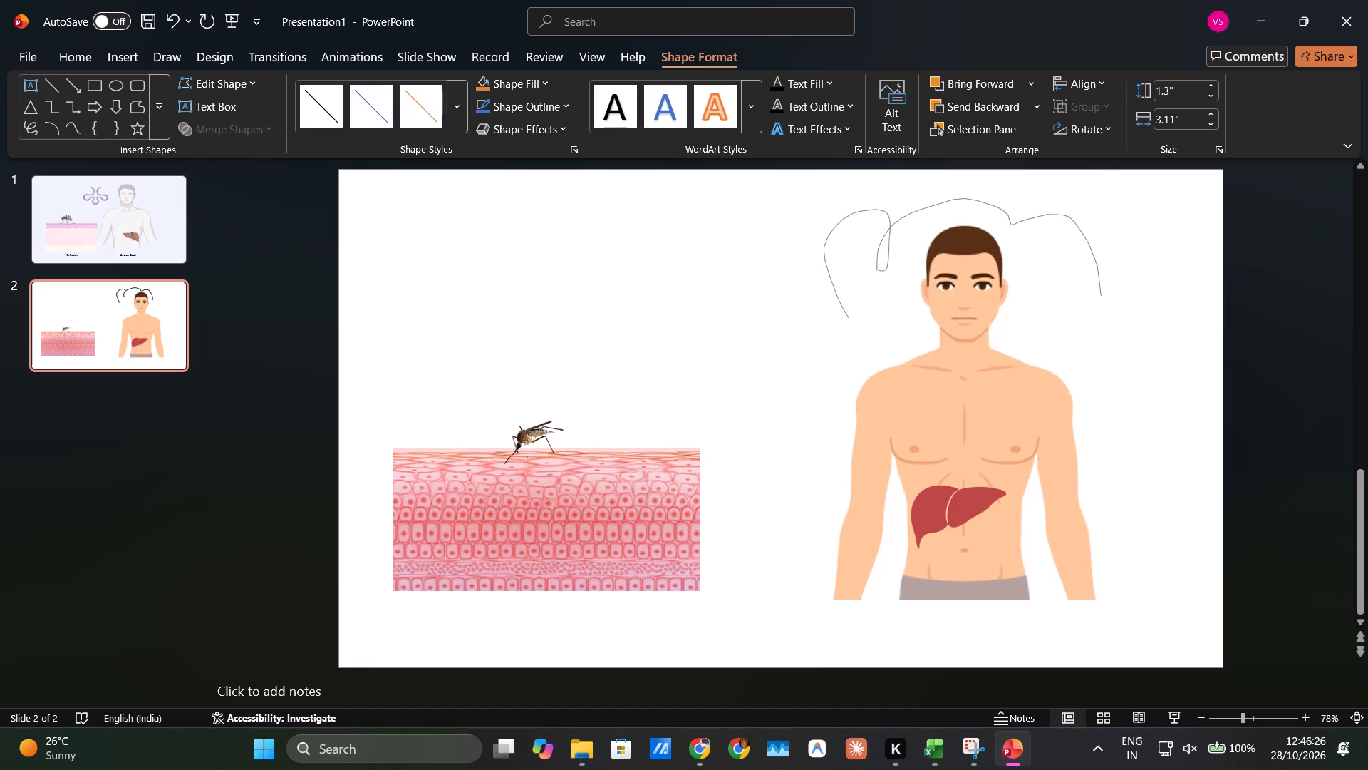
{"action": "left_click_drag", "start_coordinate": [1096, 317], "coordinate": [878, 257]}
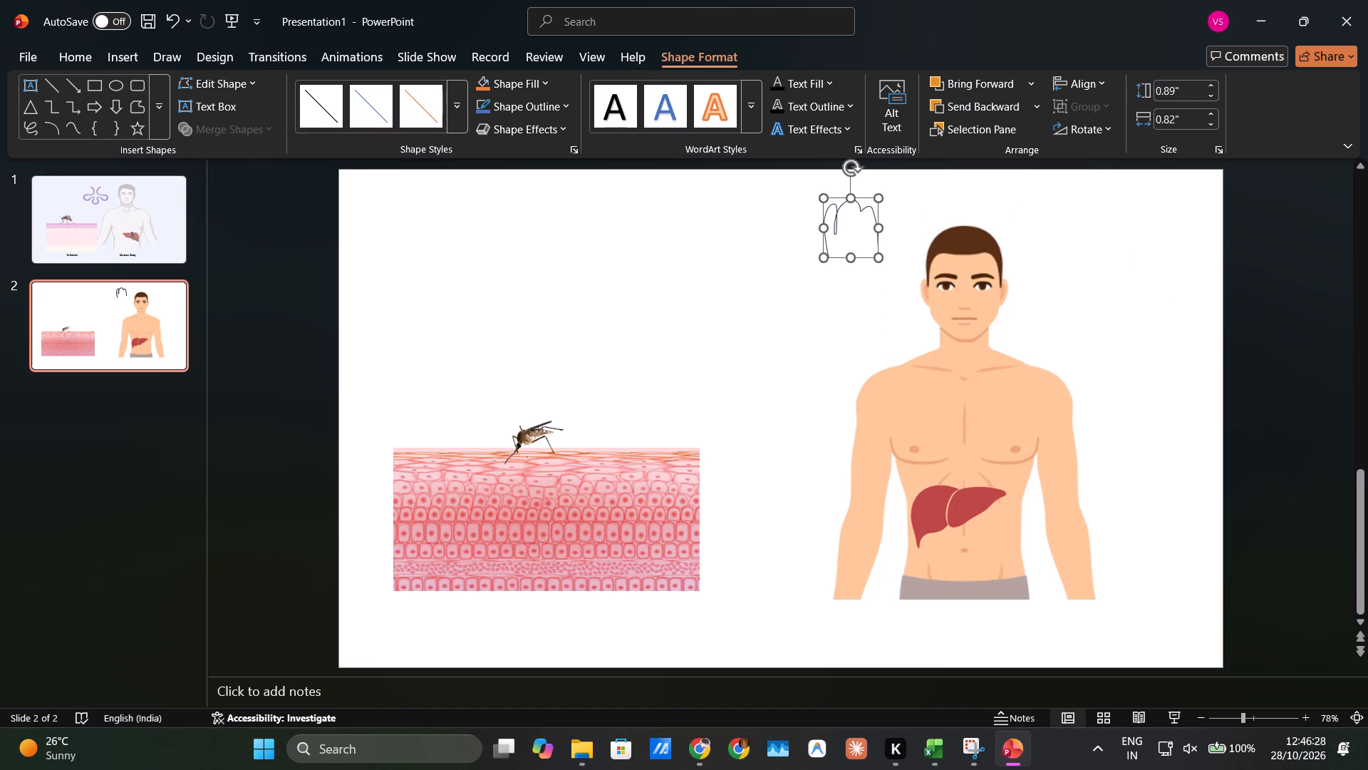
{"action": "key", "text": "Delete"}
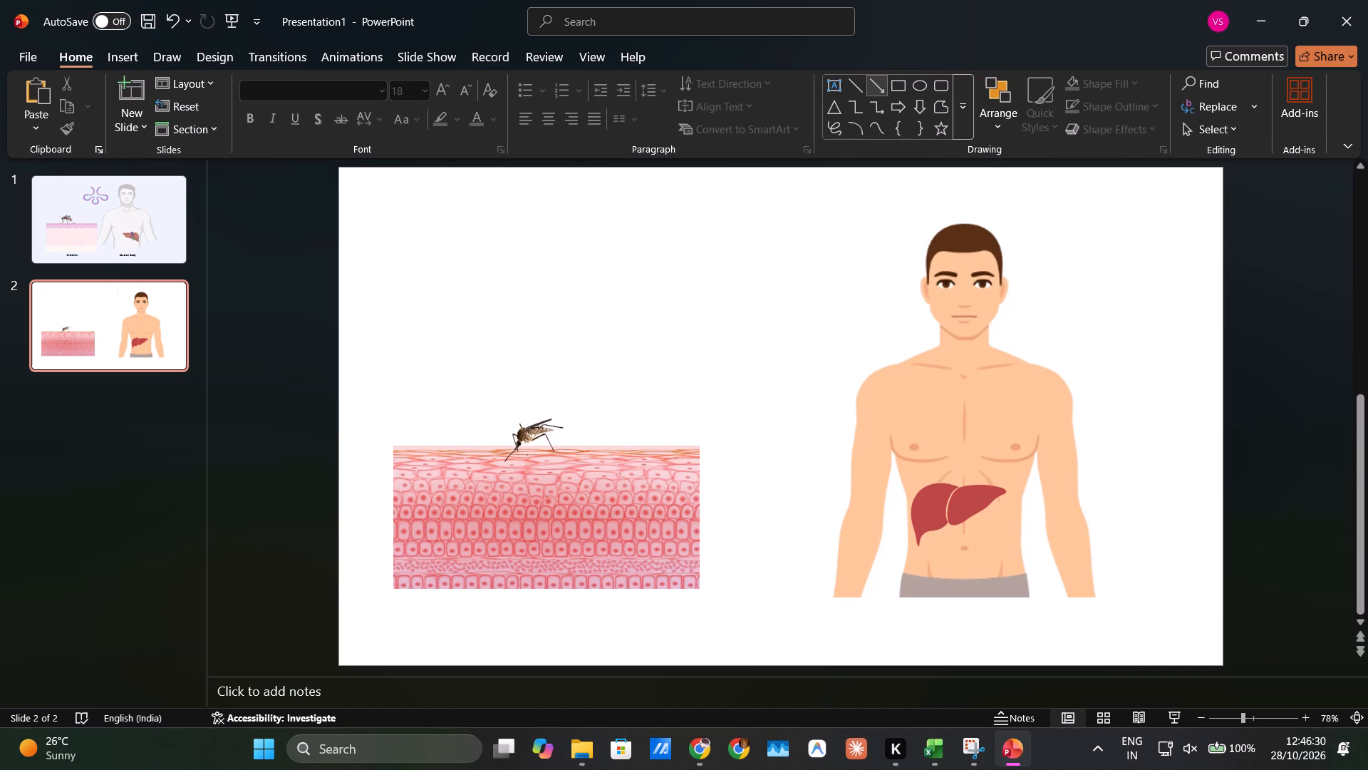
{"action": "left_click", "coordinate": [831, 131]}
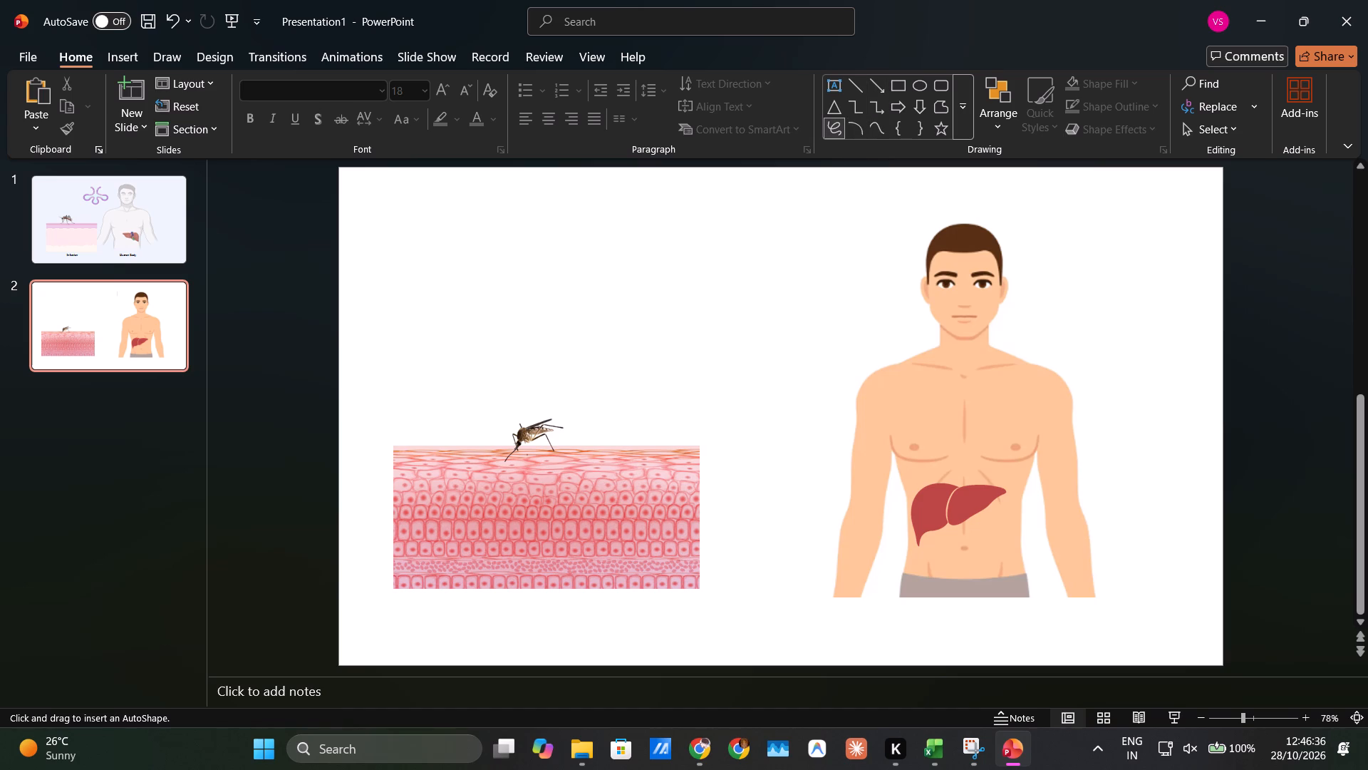
Switch to Chrome and look through the iStock results for "salivary gland anatomy'".
{"action": "left_click", "coordinate": [693, 757]}
{"action": "scroll", "coordinate": [672, 531], "scroll_direction": "down", "scroll_amount": 3}
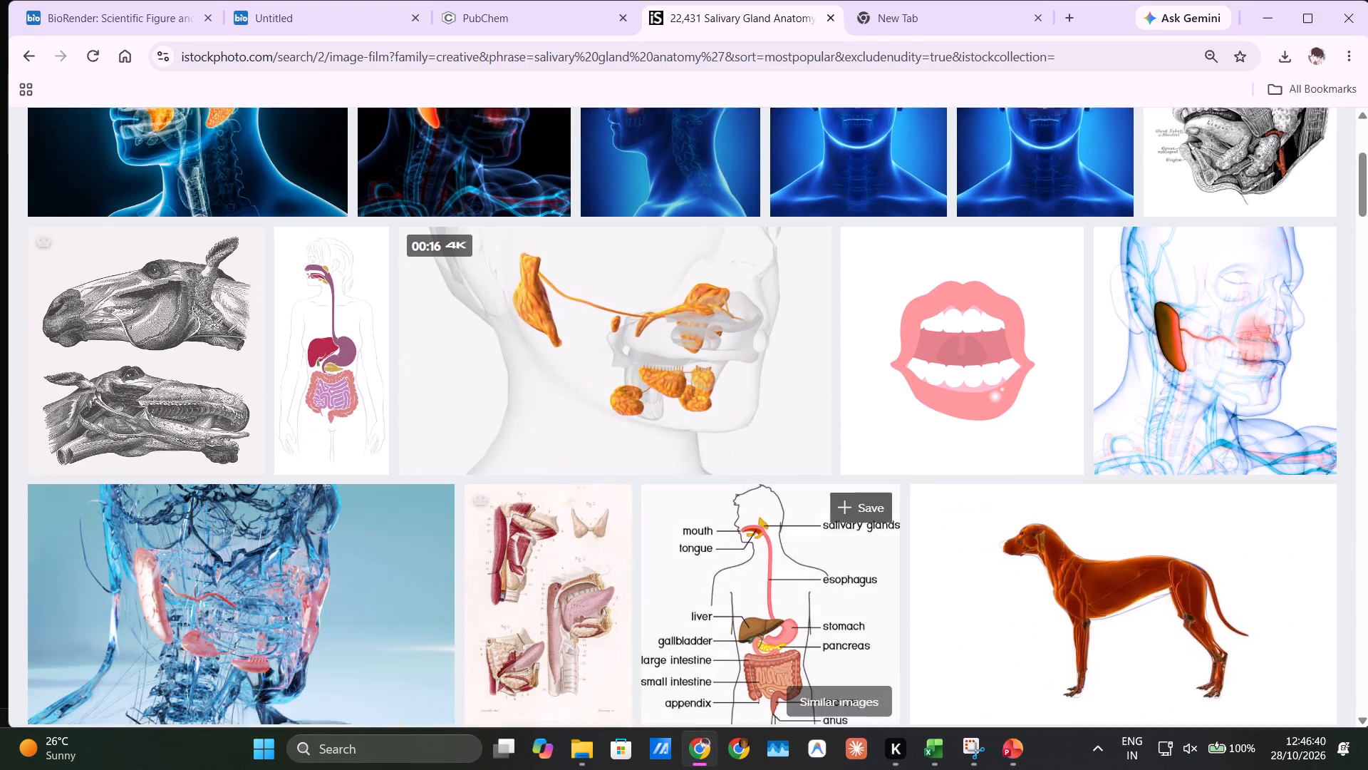
{"action": "scroll", "coordinate": [808, 534], "scroll_direction": "down", "scroll_amount": 6}
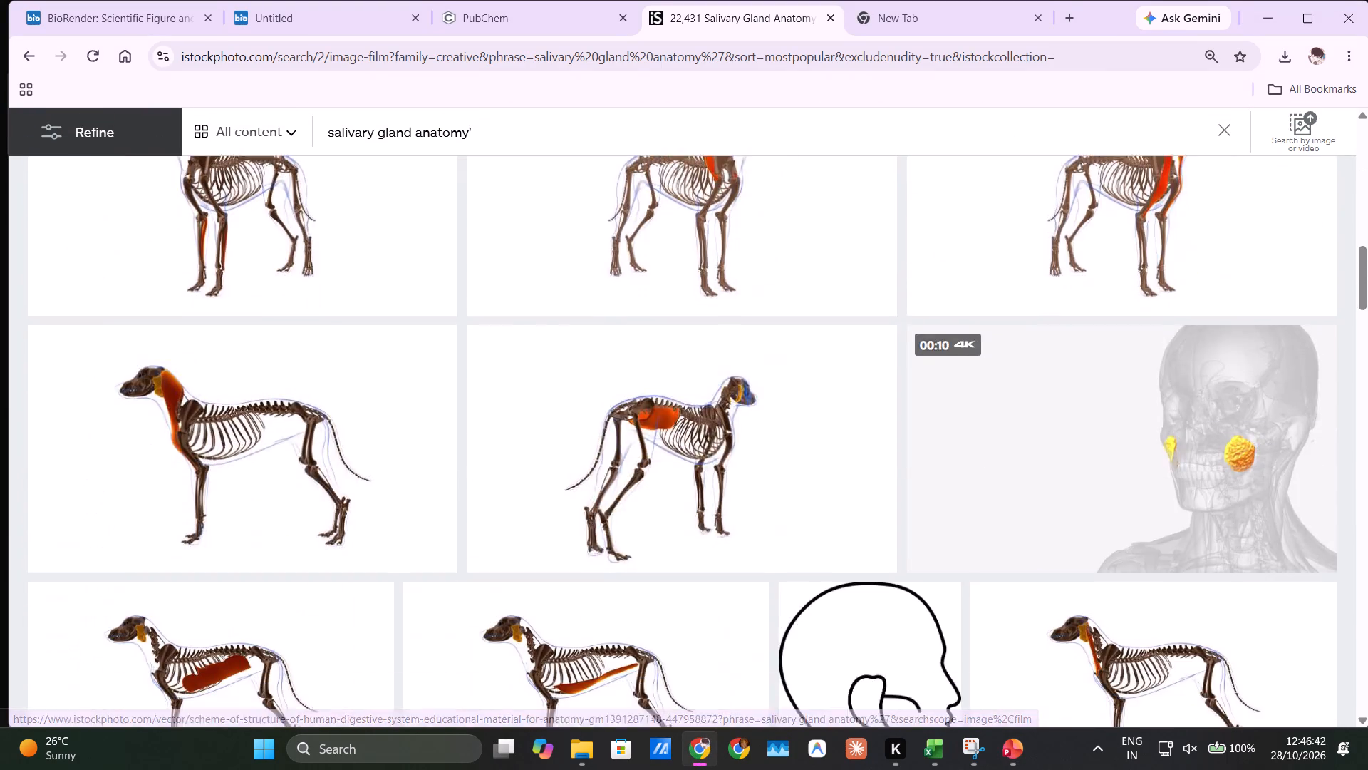
{"action": "scroll", "coordinate": [808, 534], "scroll_direction": "down", "scroll_amount": 11}
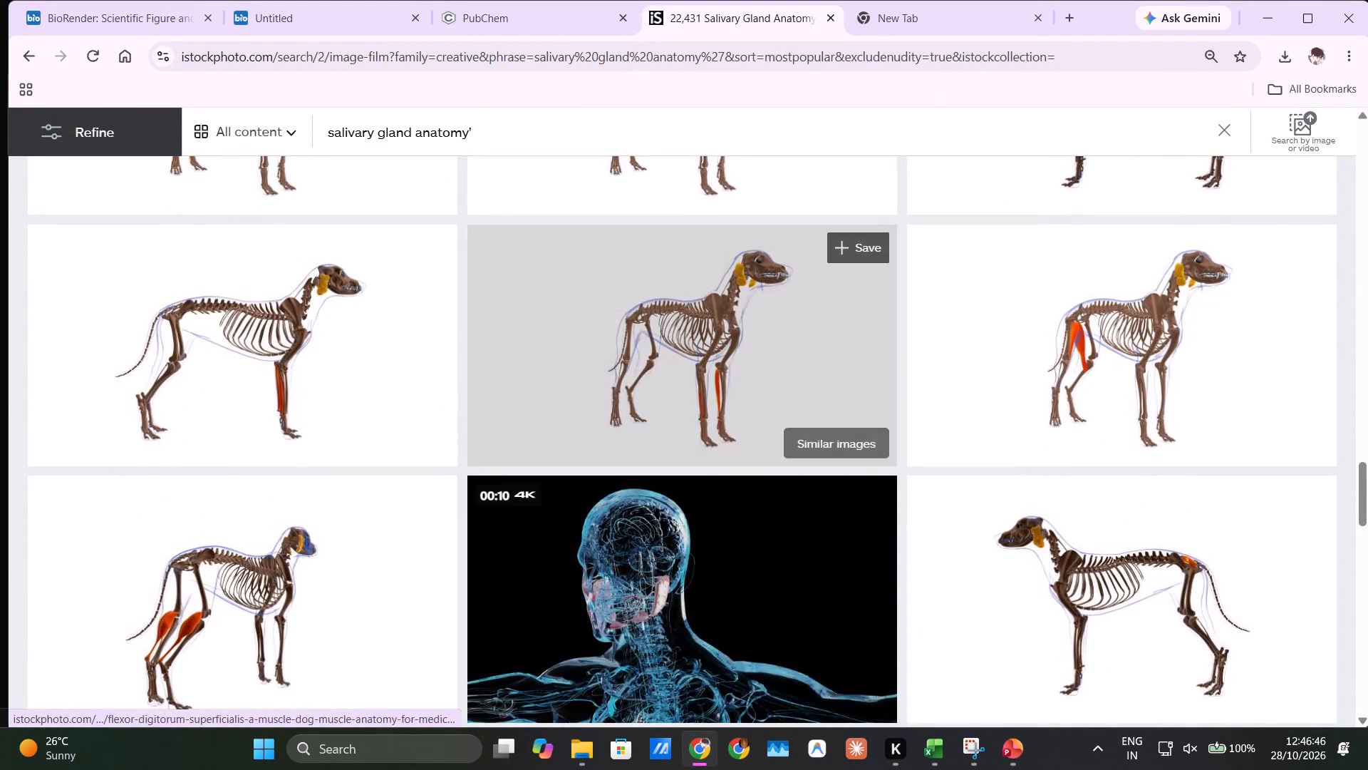
Correct the iStock search phrase to "salivary gland anatomy" and rerun the search.
{"action": "left_click", "coordinate": [527, 143]}
{"action": "key", "text": "BackSpace"}
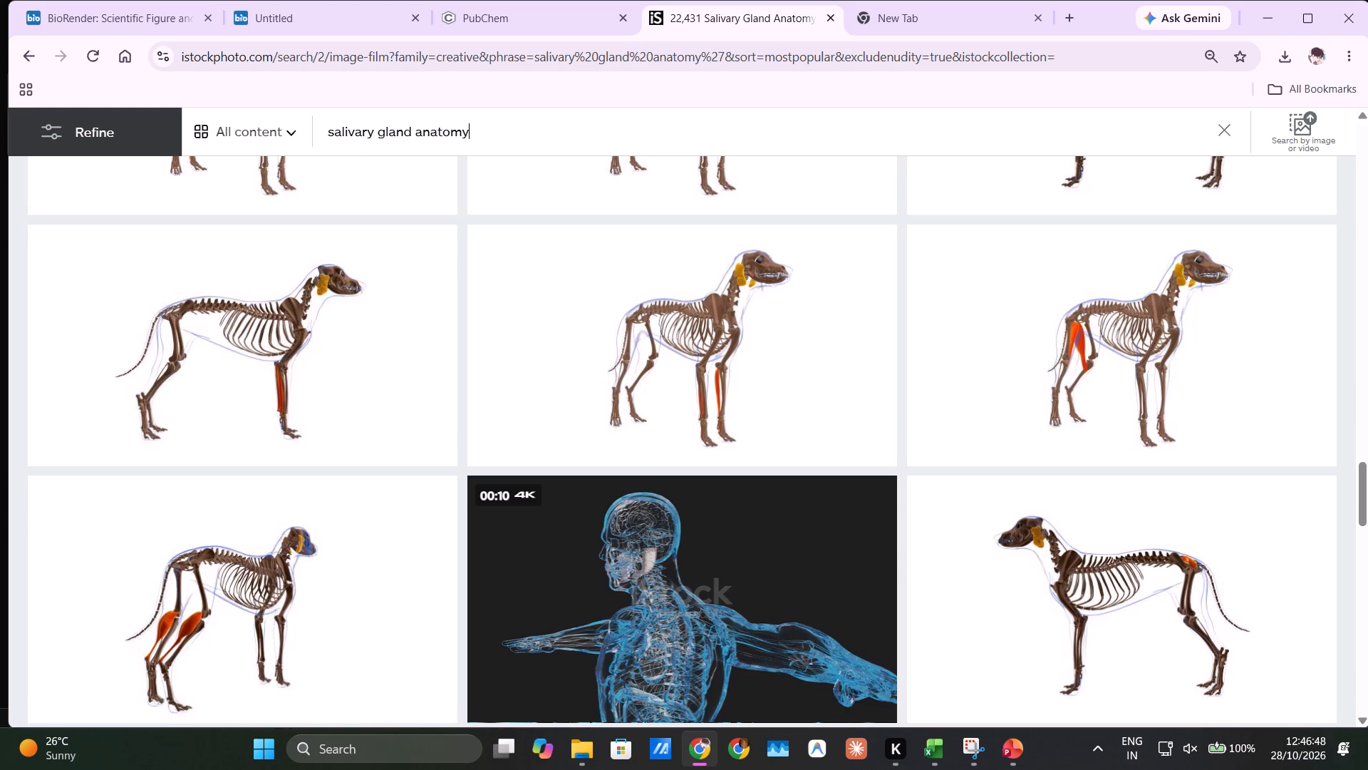
{"action": "key", "text": "Return"}
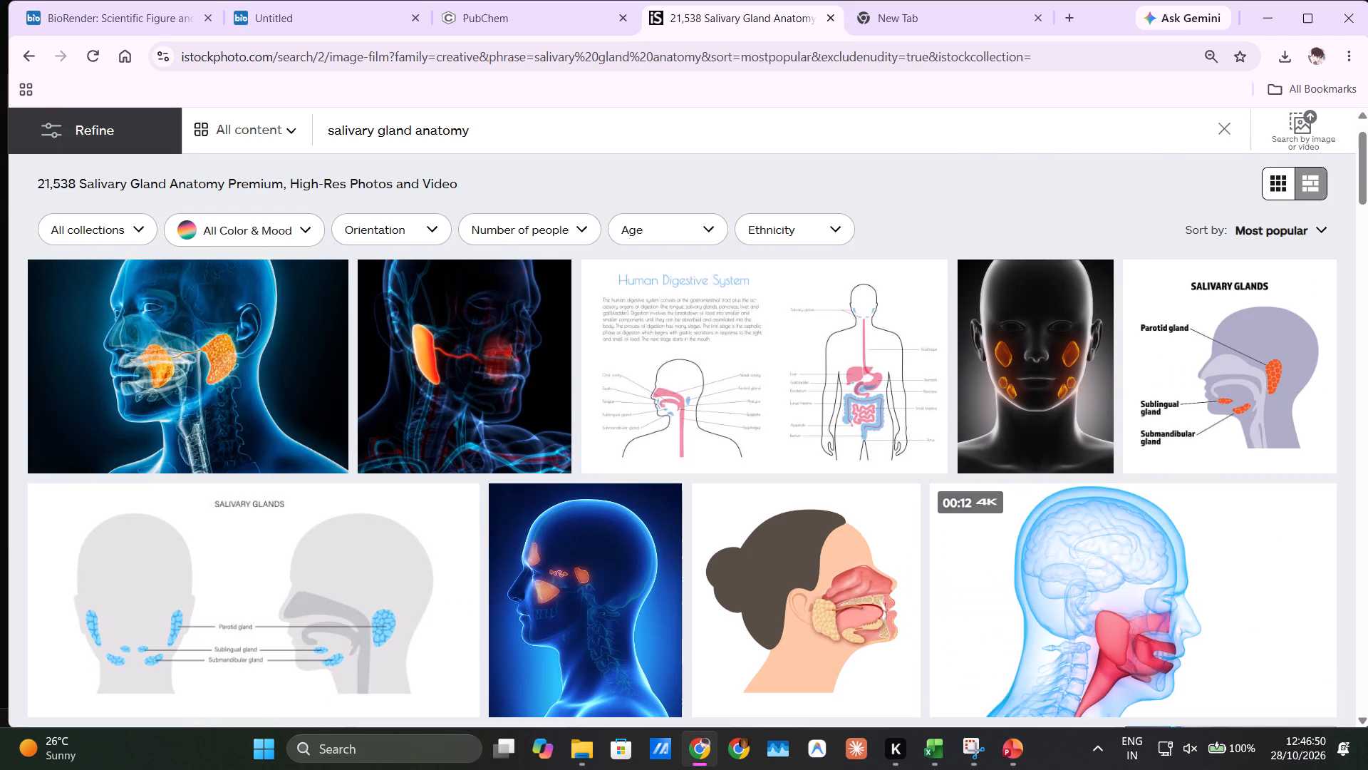
Examine the salivary gland anatomy results for an illustration of an isolated gland.
{"action": "scroll", "coordinate": [527, 143], "scroll_direction": "down", "scroll_amount": 6}
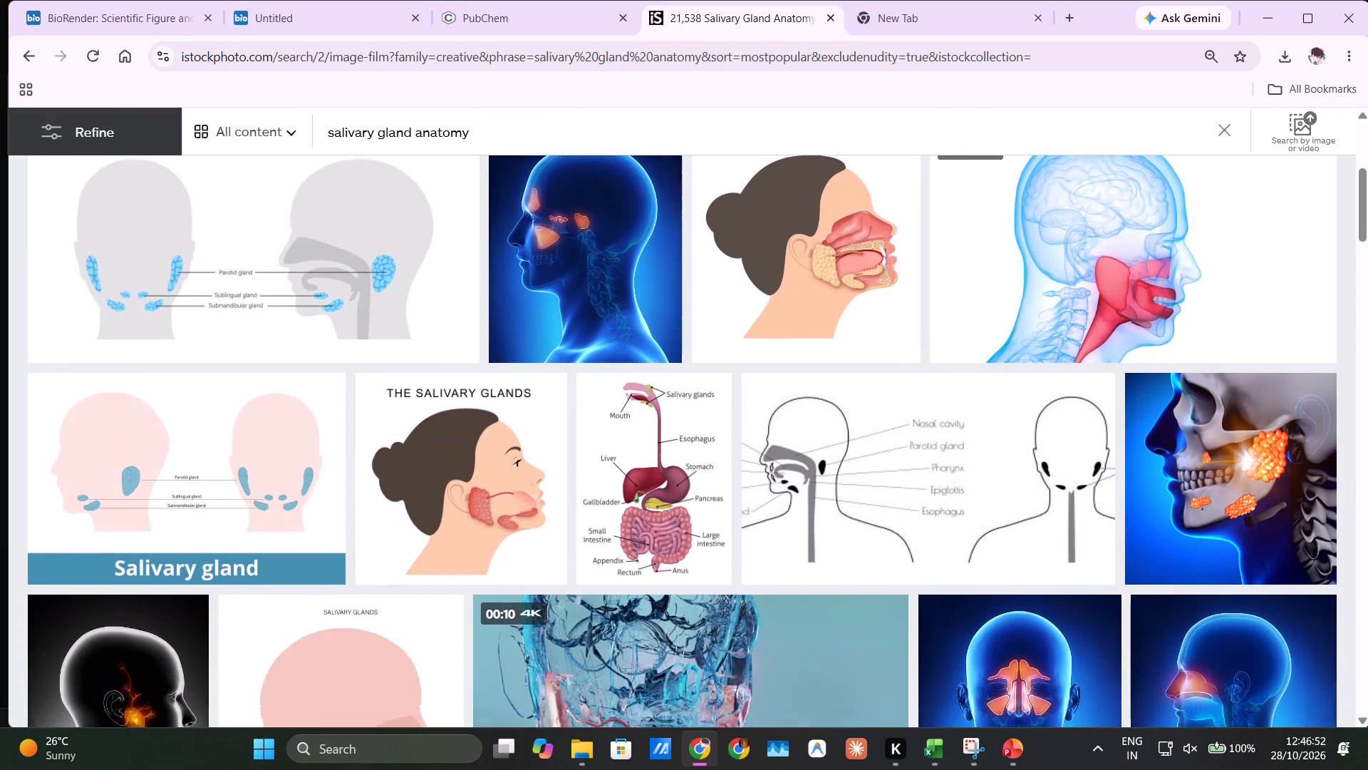
{"action": "scroll", "coordinate": [527, 143], "scroll_direction": "down", "scroll_amount": 5}
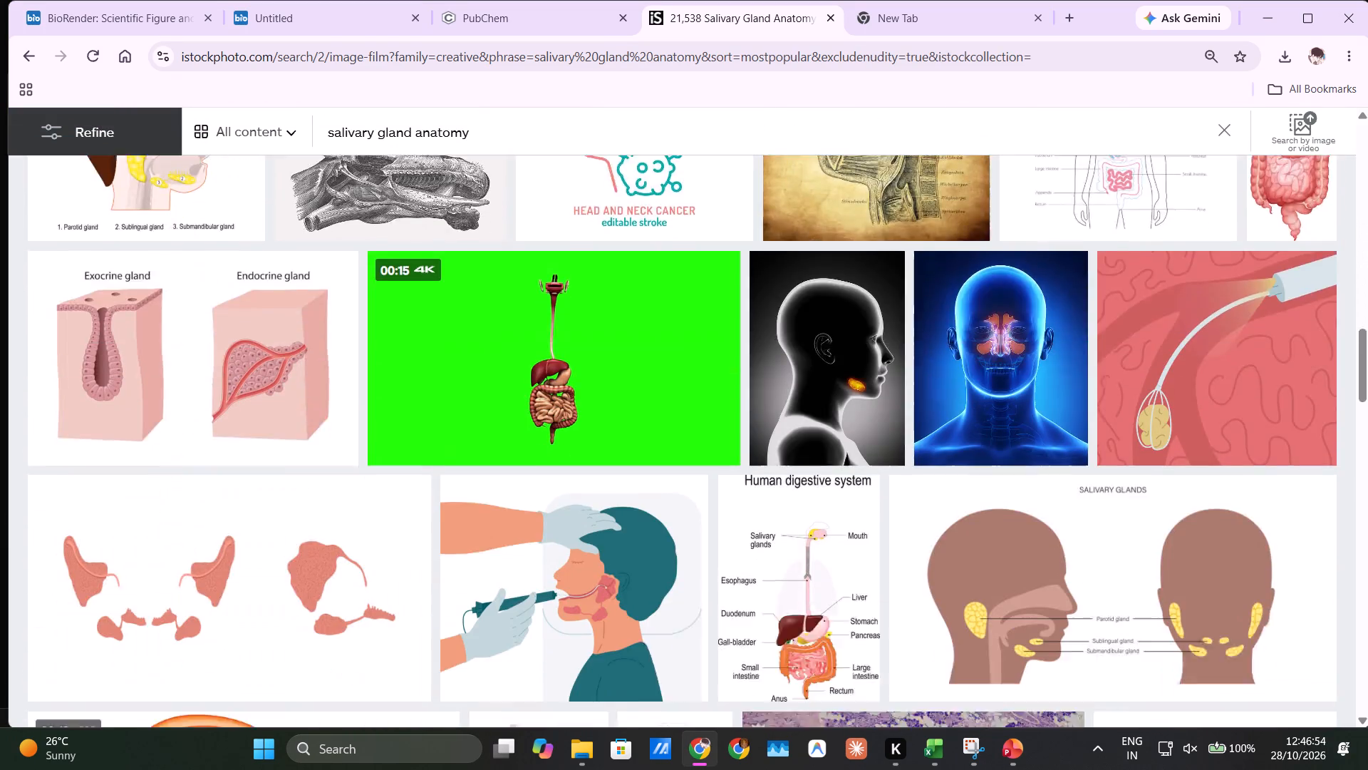
{"action": "scroll", "coordinate": [527, 143], "scroll_direction": "down", "scroll_amount": 5}
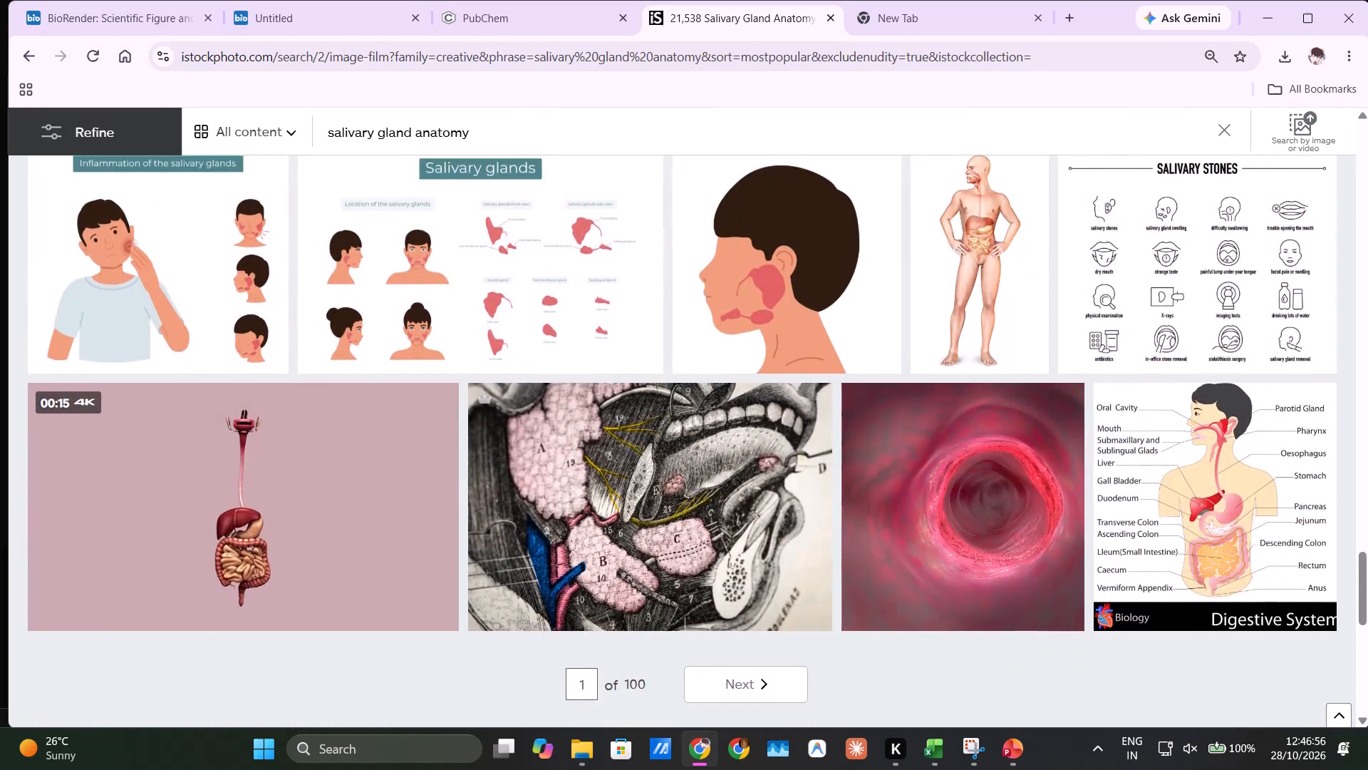
{"action": "scroll", "coordinate": [527, 143], "scroll_direction": "down", "scroll_amount": 3}
{"action": "scroll", "coordinate": [527, 143], "scroll_direction": "up", "scroll_amount": 9}
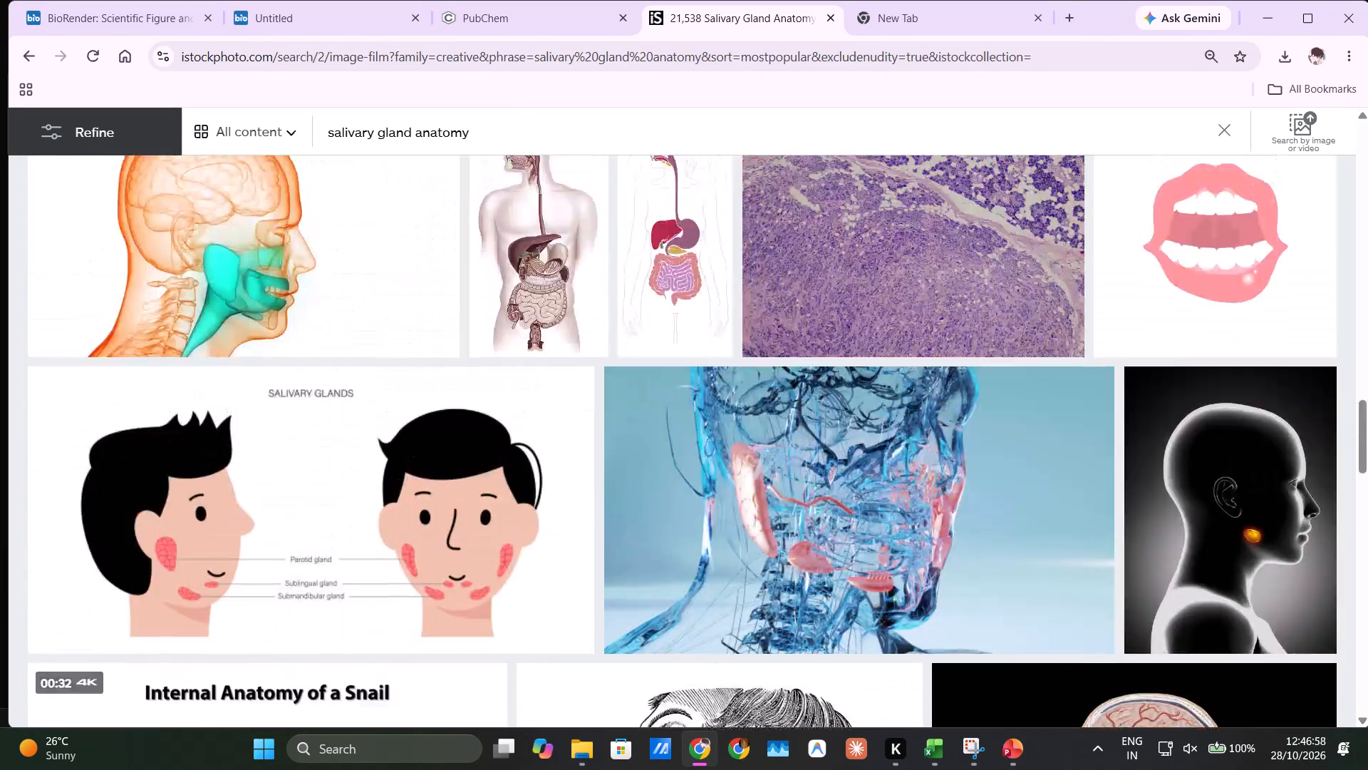
{"action": "scroll", "coordinate": [527, 143], "scroll_direction": "up", "scroll_amount": 4}
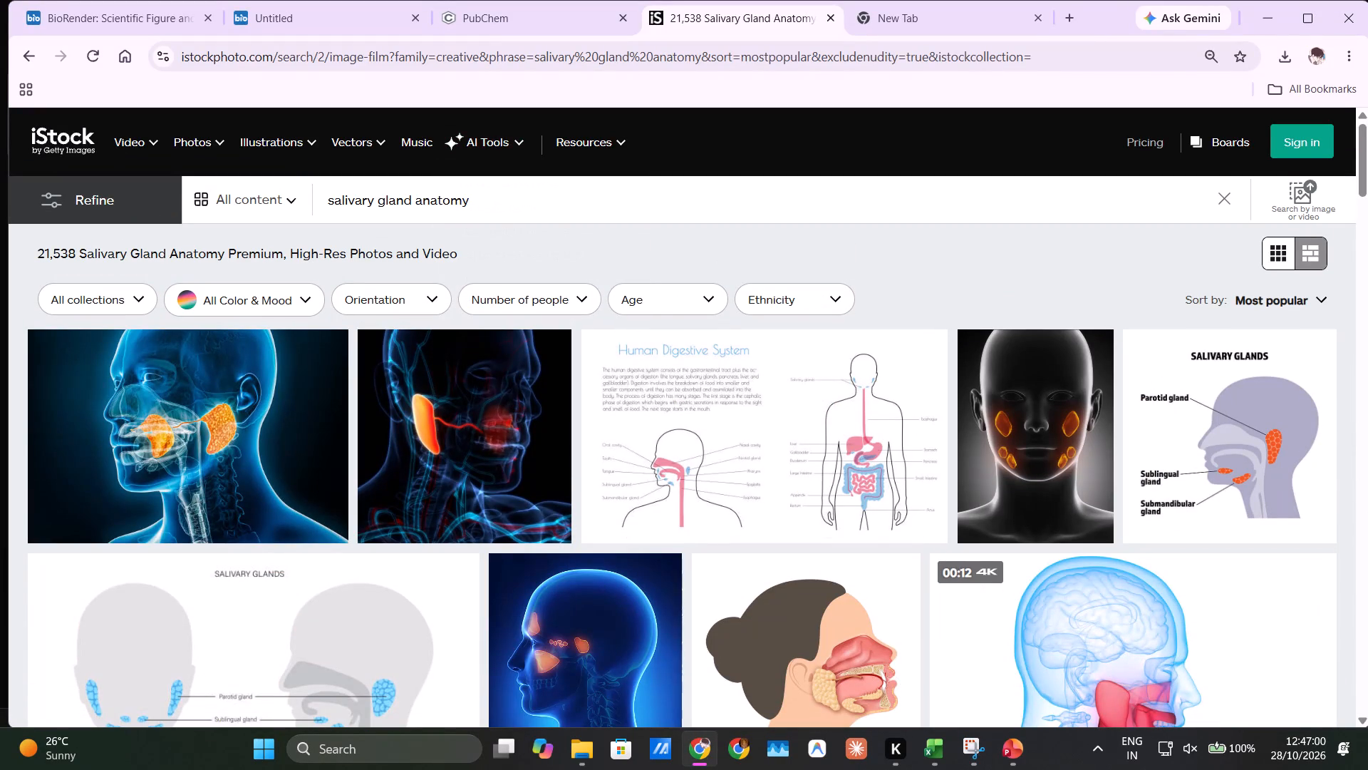
{"action": "left_click", "coordinate": [683, 265]}
Capture a screen snip of the purple lobed gland illustration on the BioRender canvas.
{"action": "left_click", "coordinate": [363, 16]}
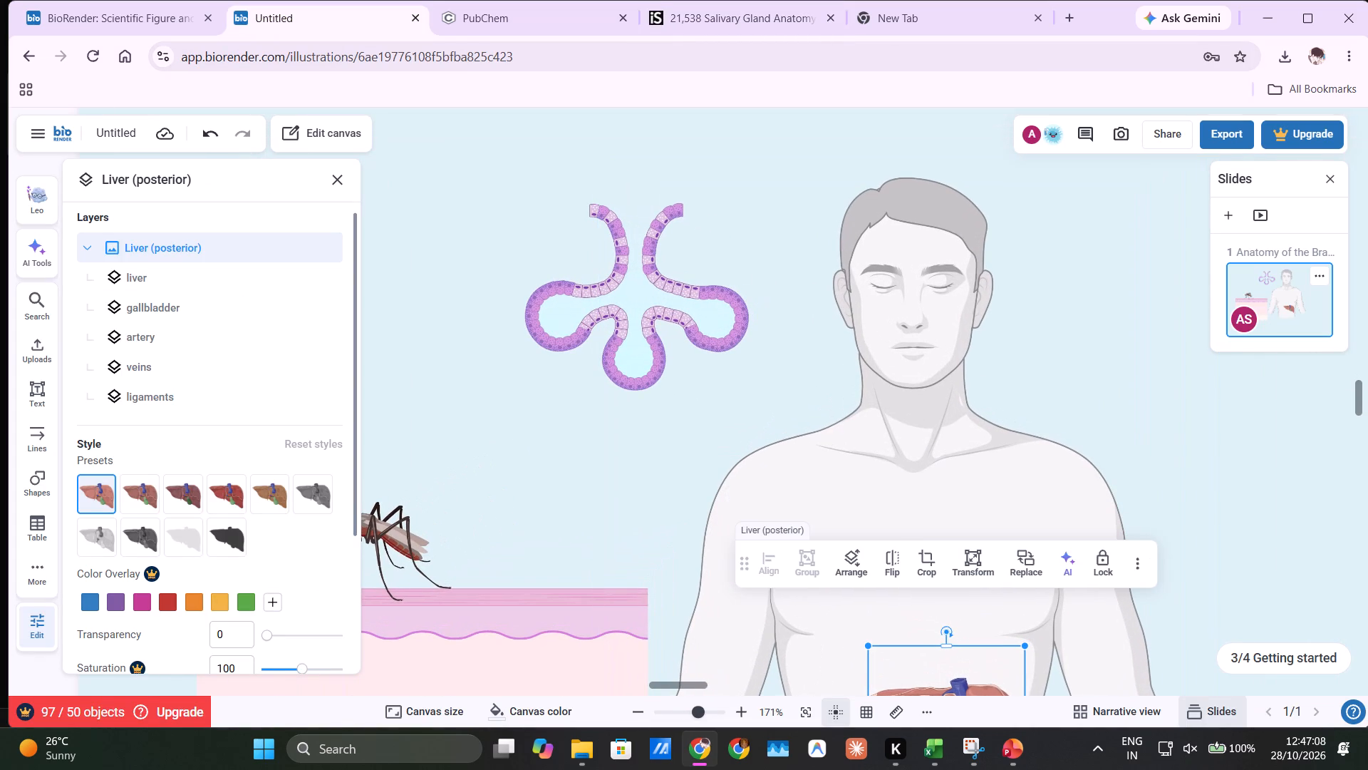
{"action": "key", "text": "shift+super+s"}
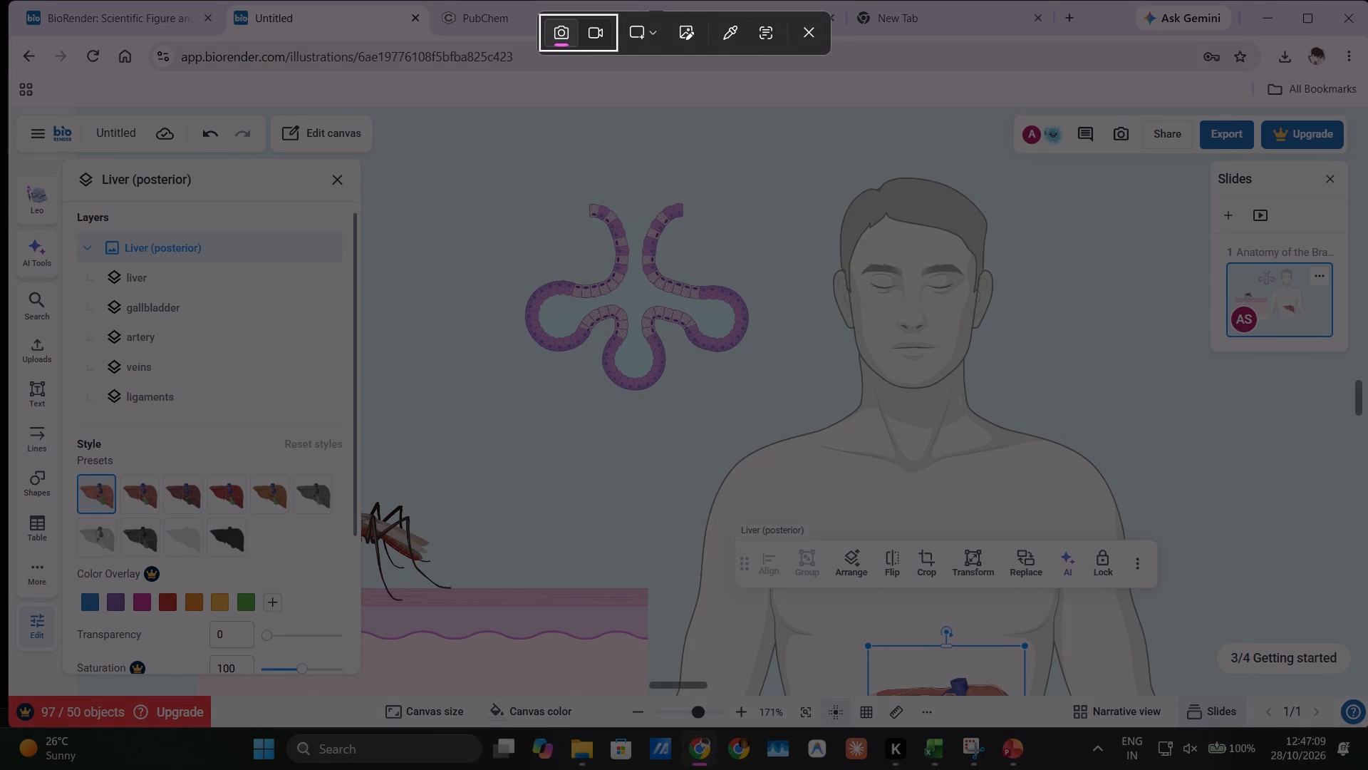
{"action": "left_click_drag", "start_coordinate": [494, 195], "coordinate": [833, 409]}
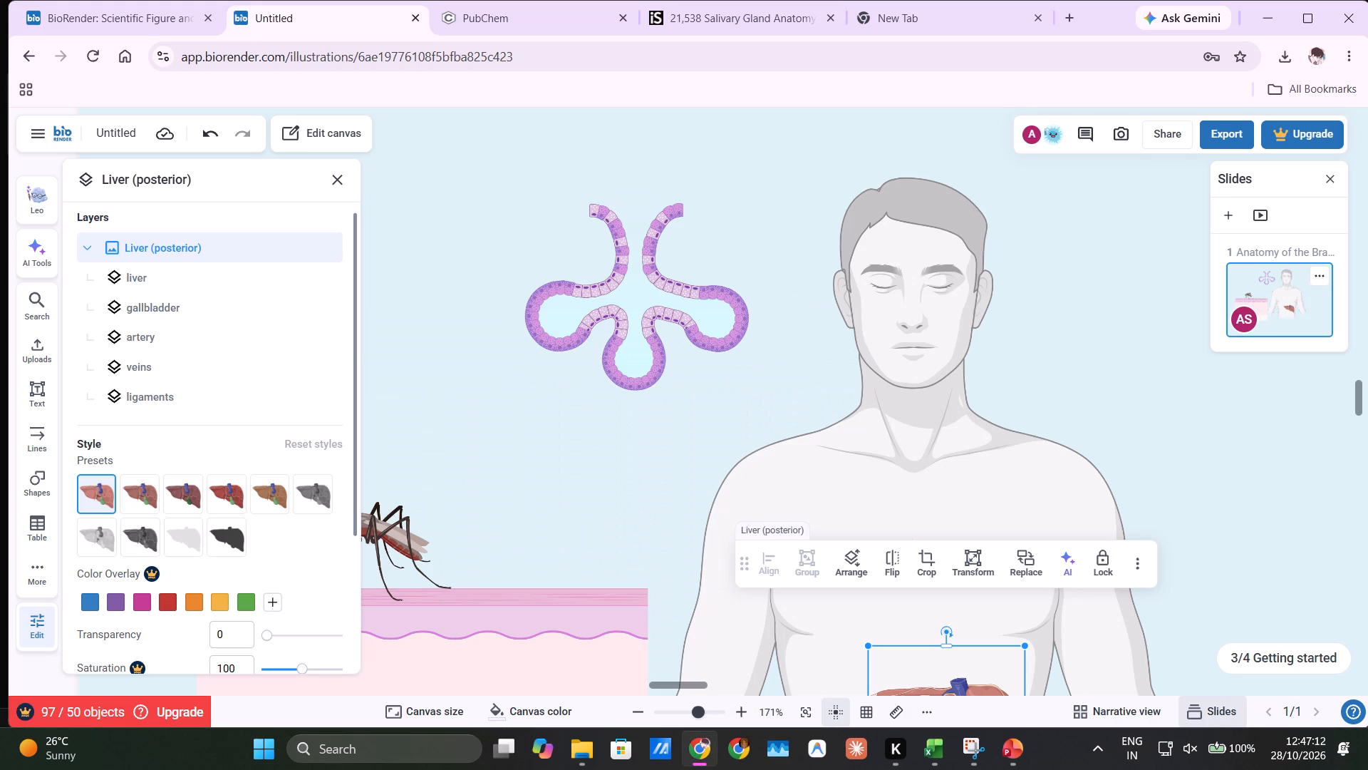
Switch to PowerPoint, paste the captured gland picture onto slide 2 and move it to the empty area above the skin tissue.
{"action": "left_click", "coordinate": [1036, 769]}
{"action": "left_click", "coordinate": [1007, 762]}
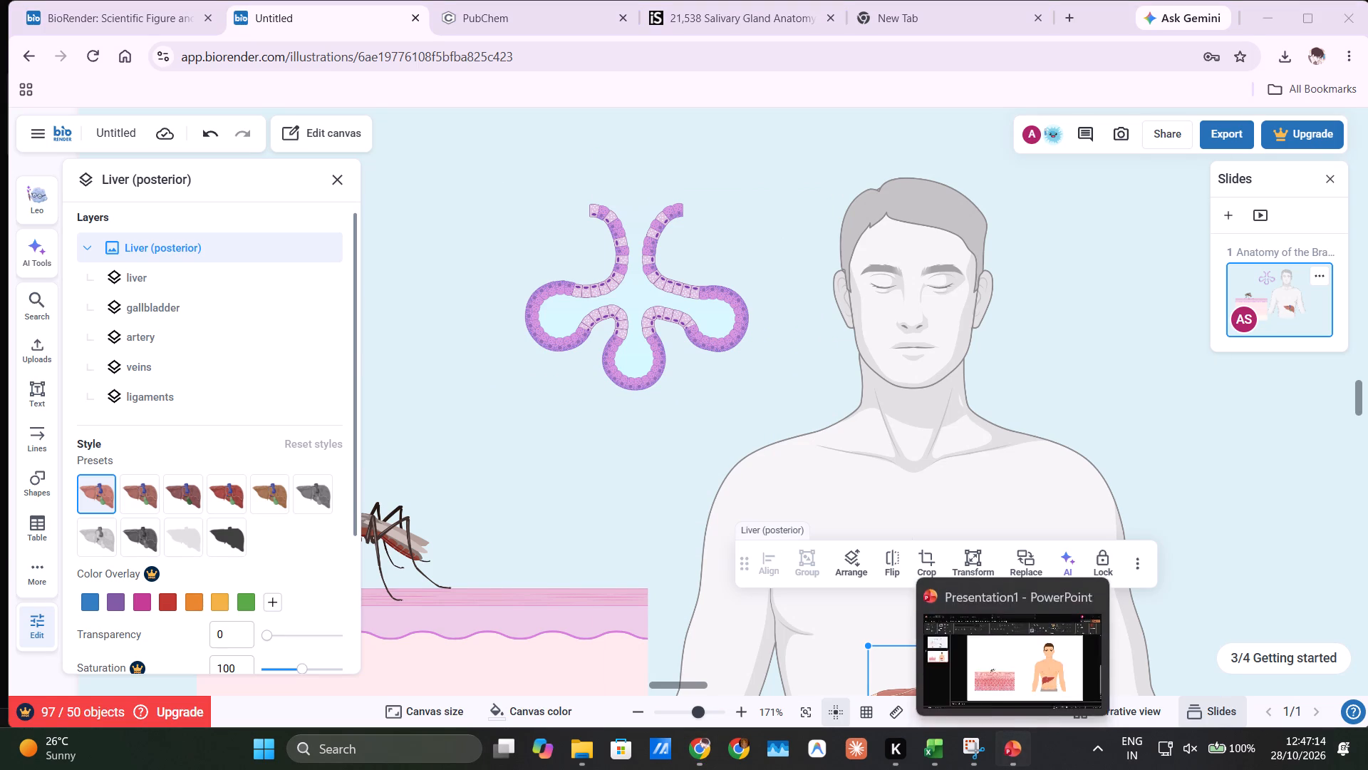
{"action": "right_click", "coordinate": [663, 346]}
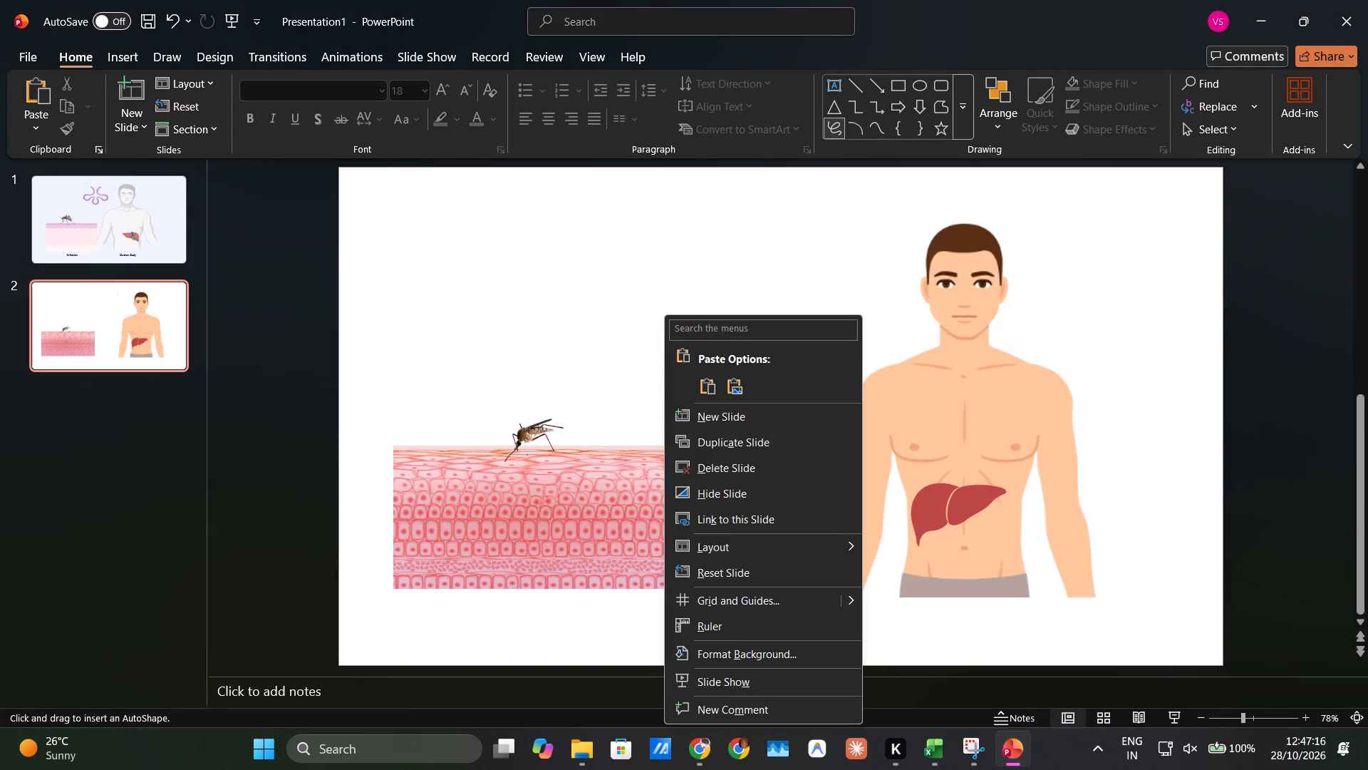
{"action": "left_click", "coordinate": [663, 346]}
{"action": "key", "text": "ctrl+v"}
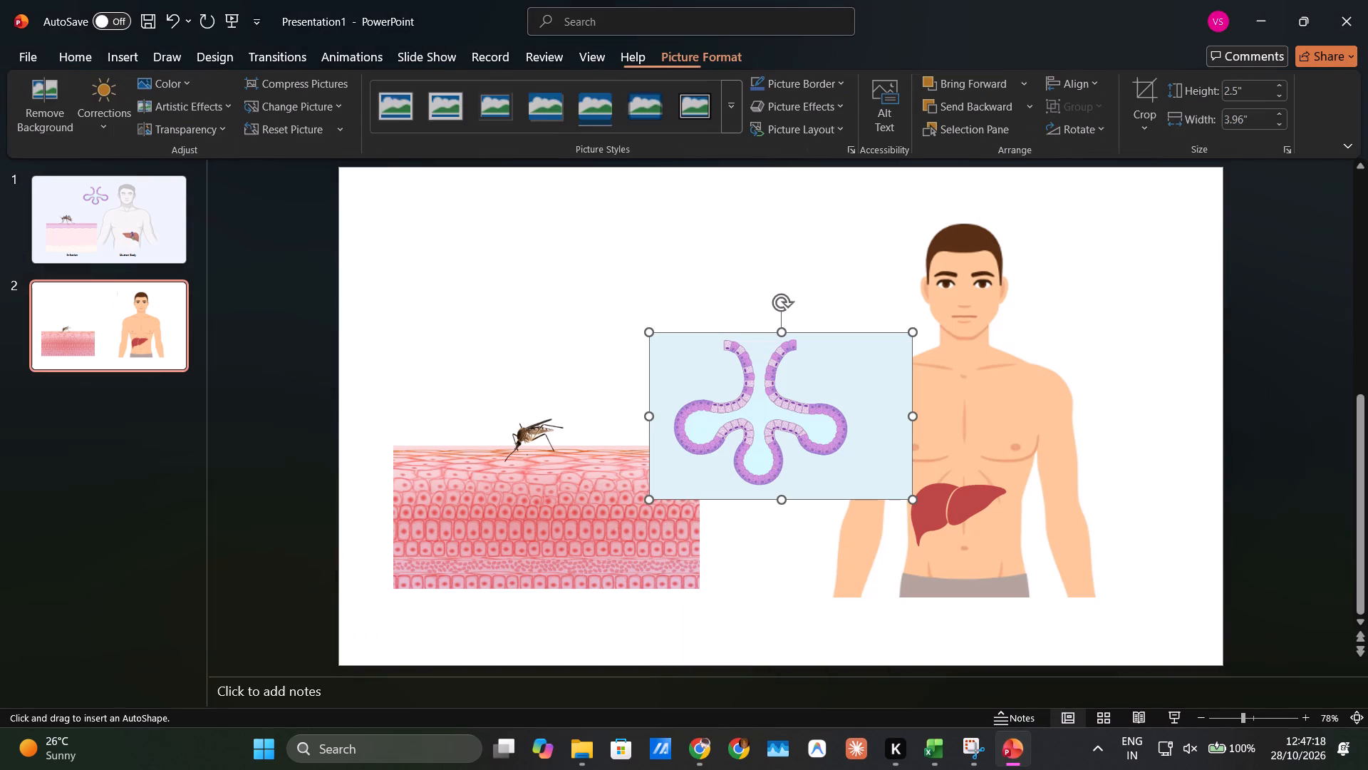
{"action": "left_click", "coordinate": [747, 418]}
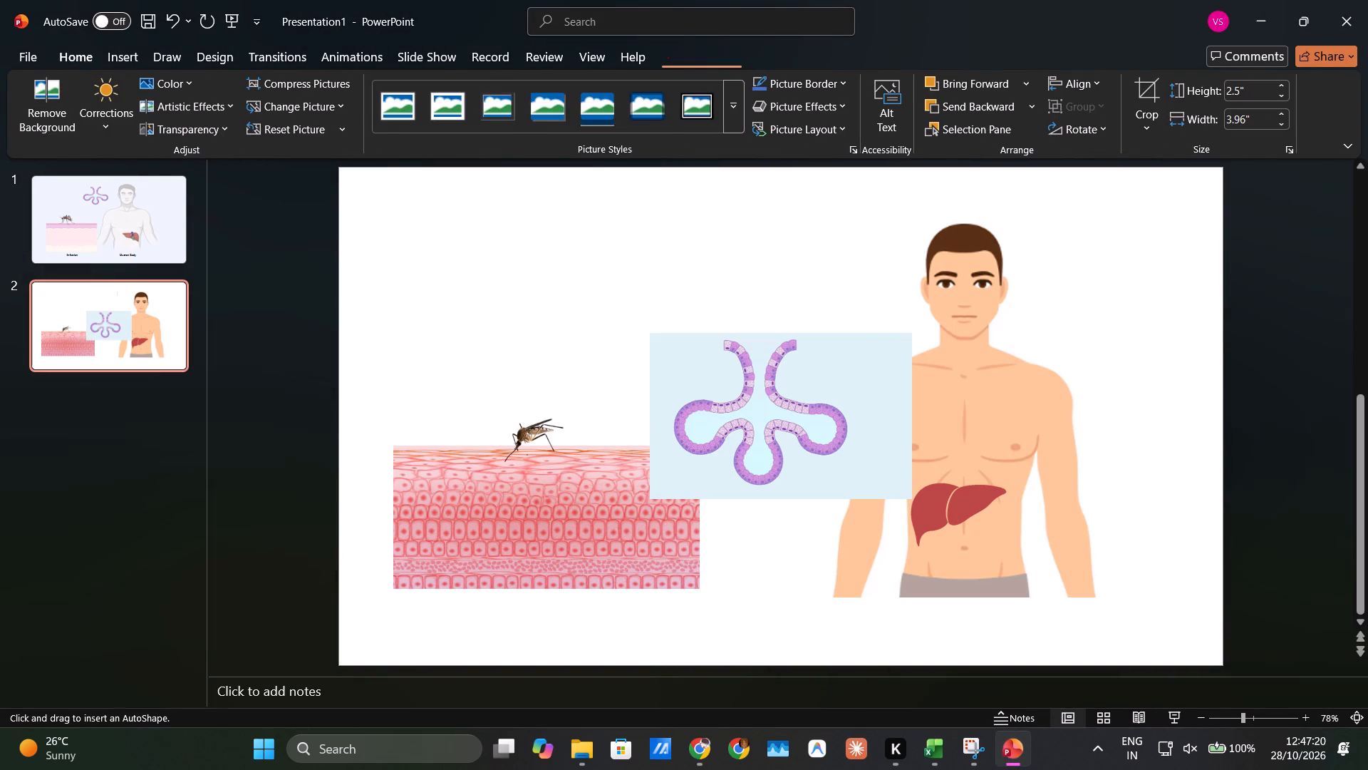
{"action": "left_click", "coordinate": [765, 407]}
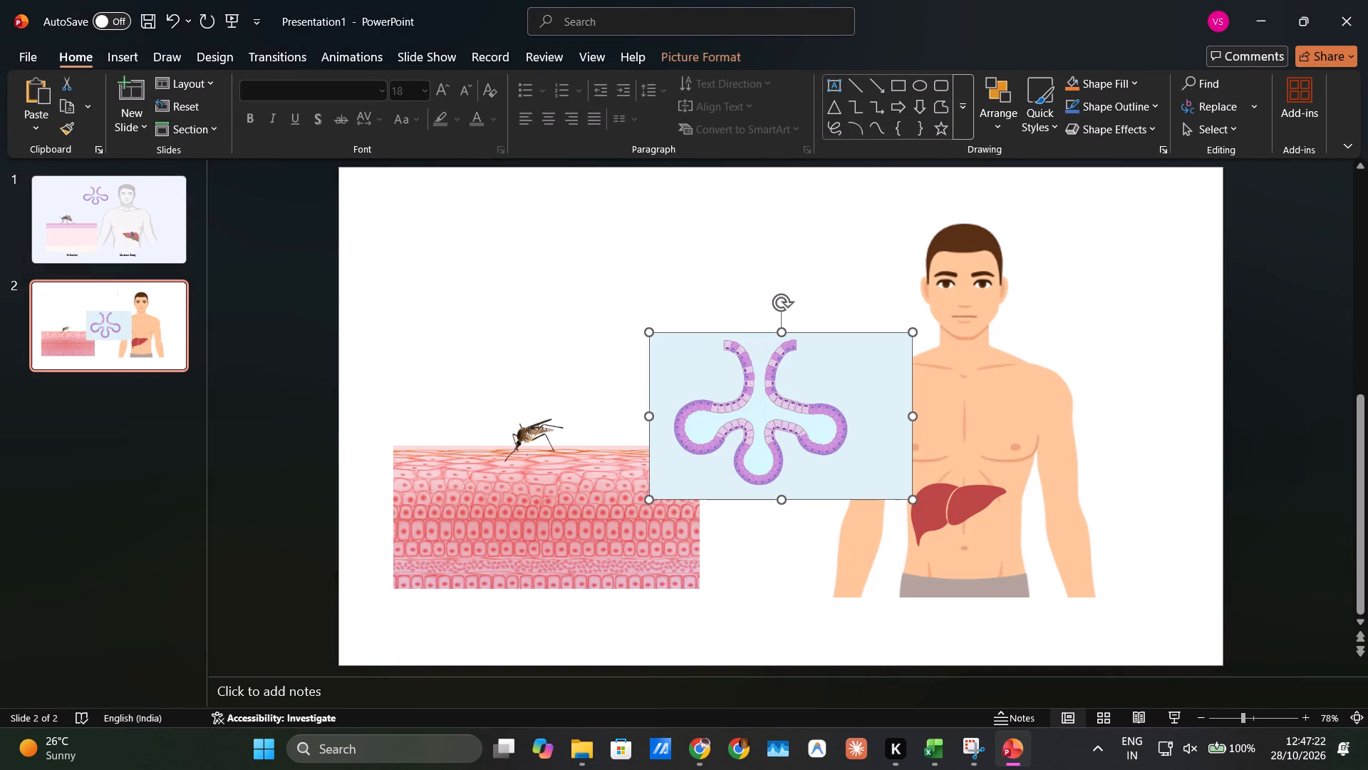
{"action": "left_click_drag", "start_coordinate": [765, 407], "coordinate": [601, 254]}
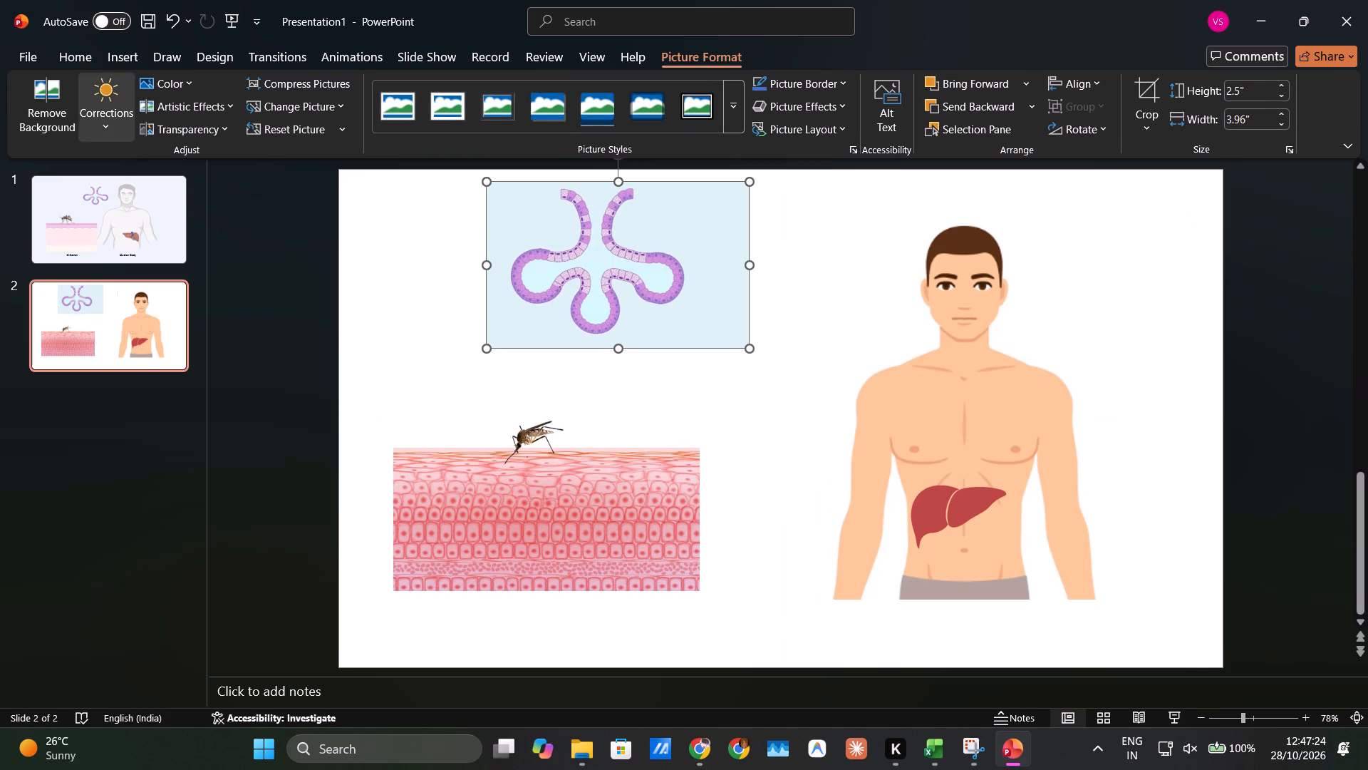
Remove the light blue background around the gland picture, keeping the automatically marked areas.
{"action": "left_click", "coordinate": [38, 87]}
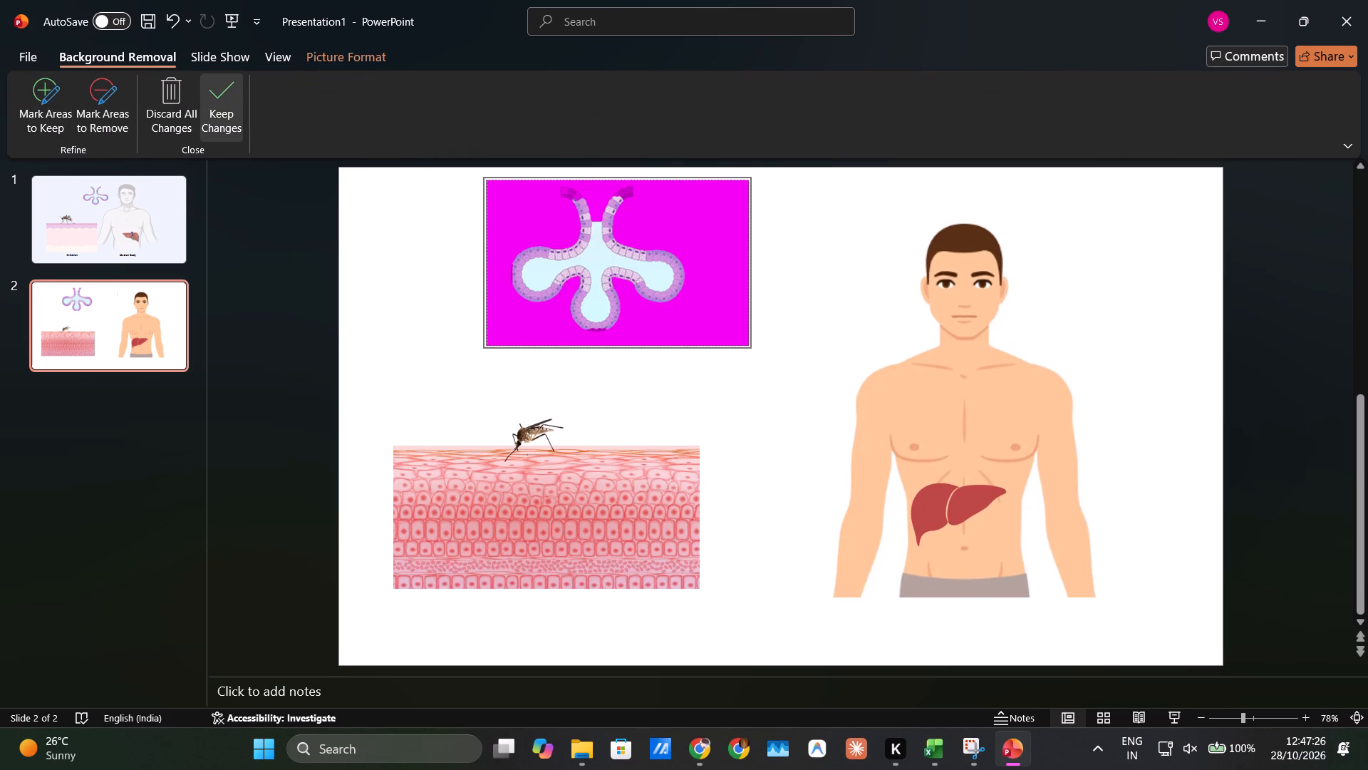
{"action": "left_click", "coordinate": [221, 98]}
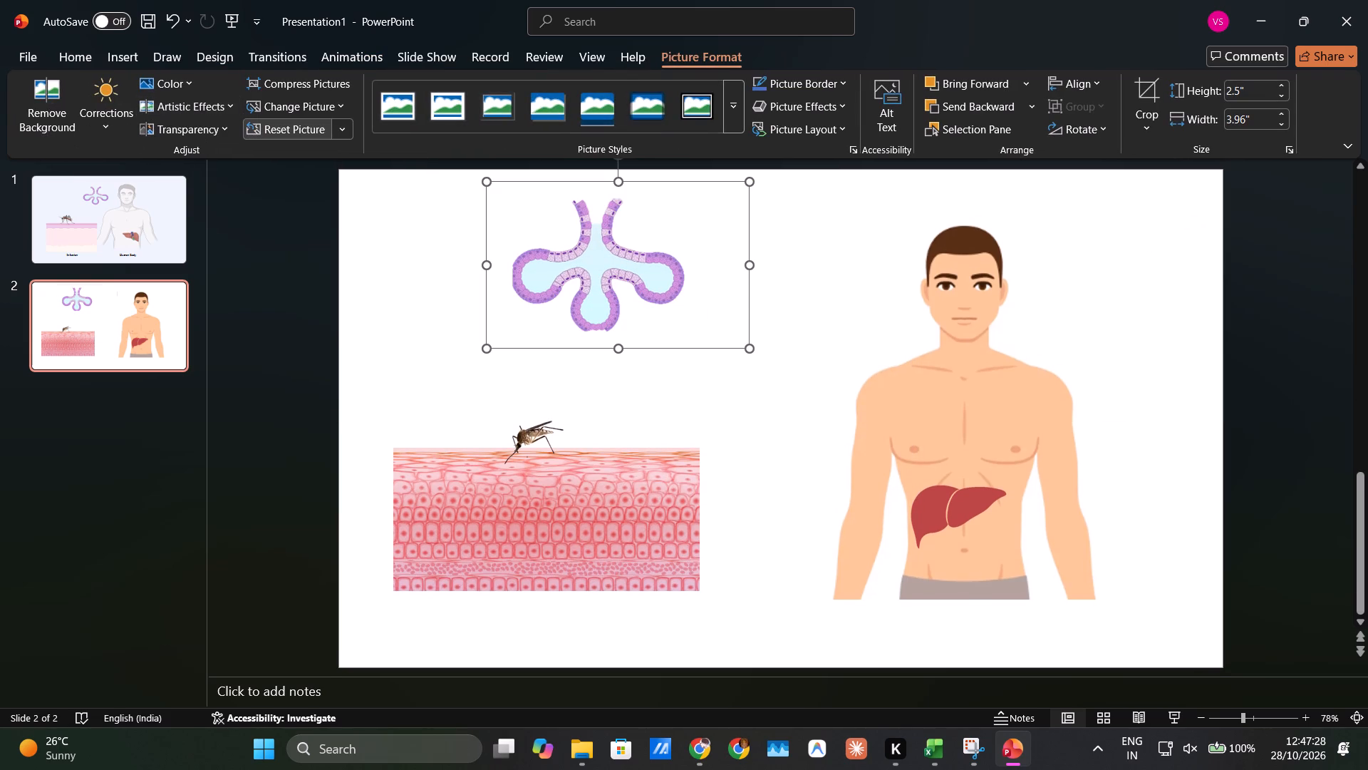
Position the gland picture directly above the mosquito on the skin tissue.
{"action": "left_click_drag", "start_coordinate": [579, 257], "coordinate": [514, 315]}
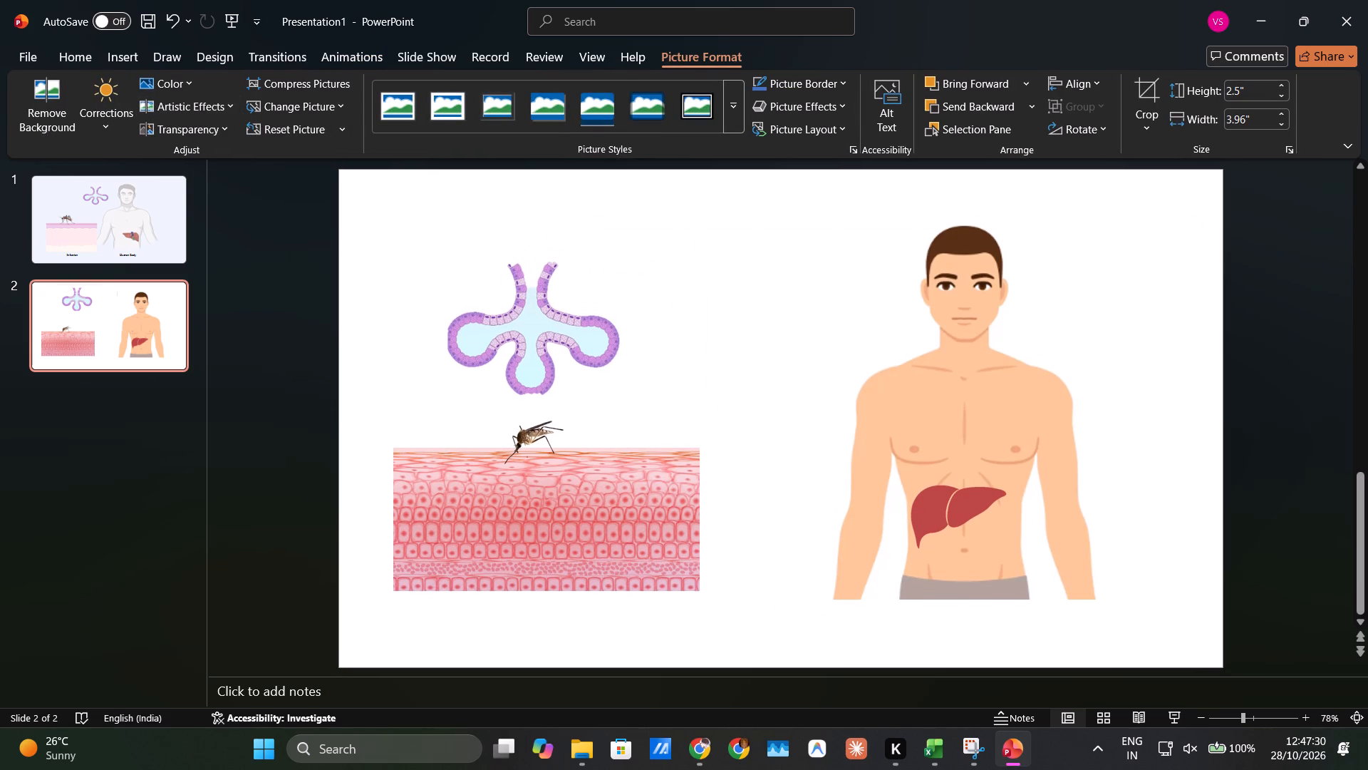
{"action": "left_click_drag", "start_coordinate": [514, 315], "coordinate": [514, 322]}
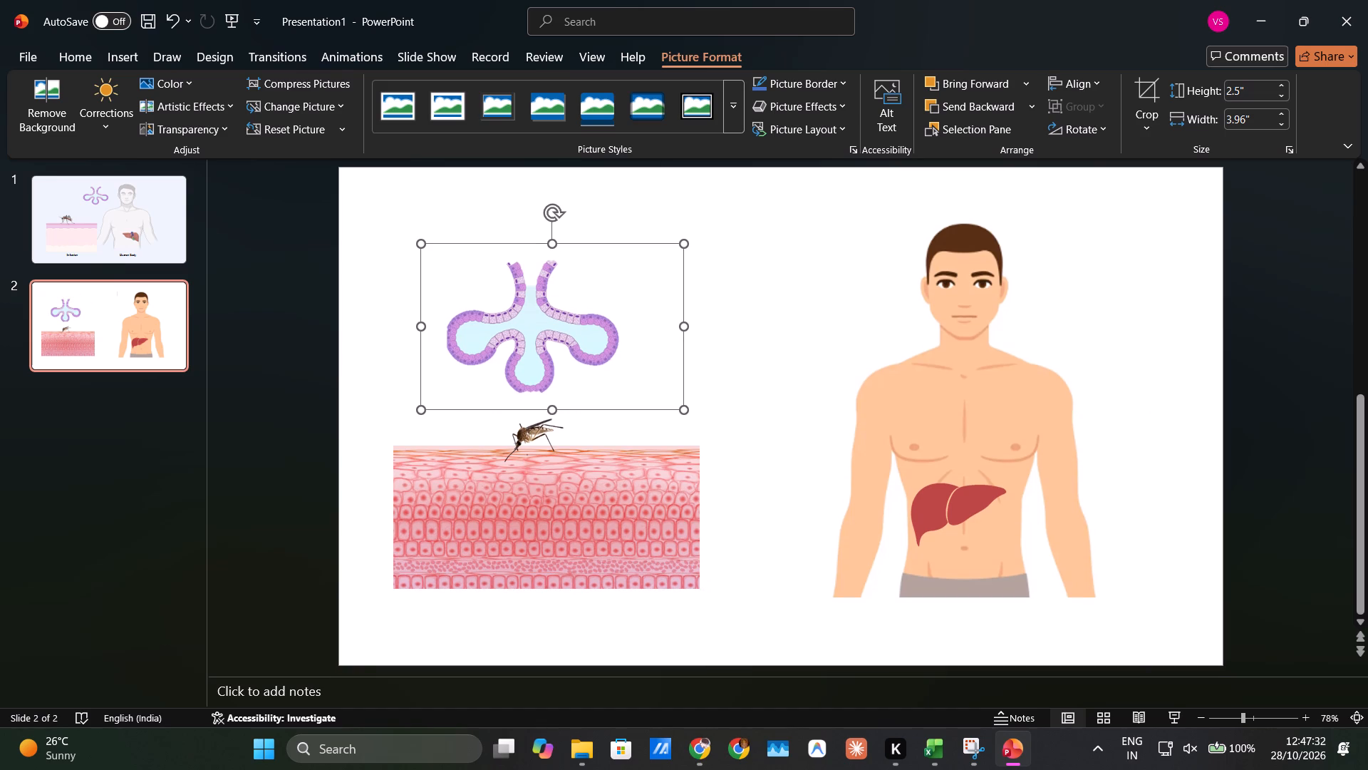
{"action": "left_click", "coordinate": [320, 342]}
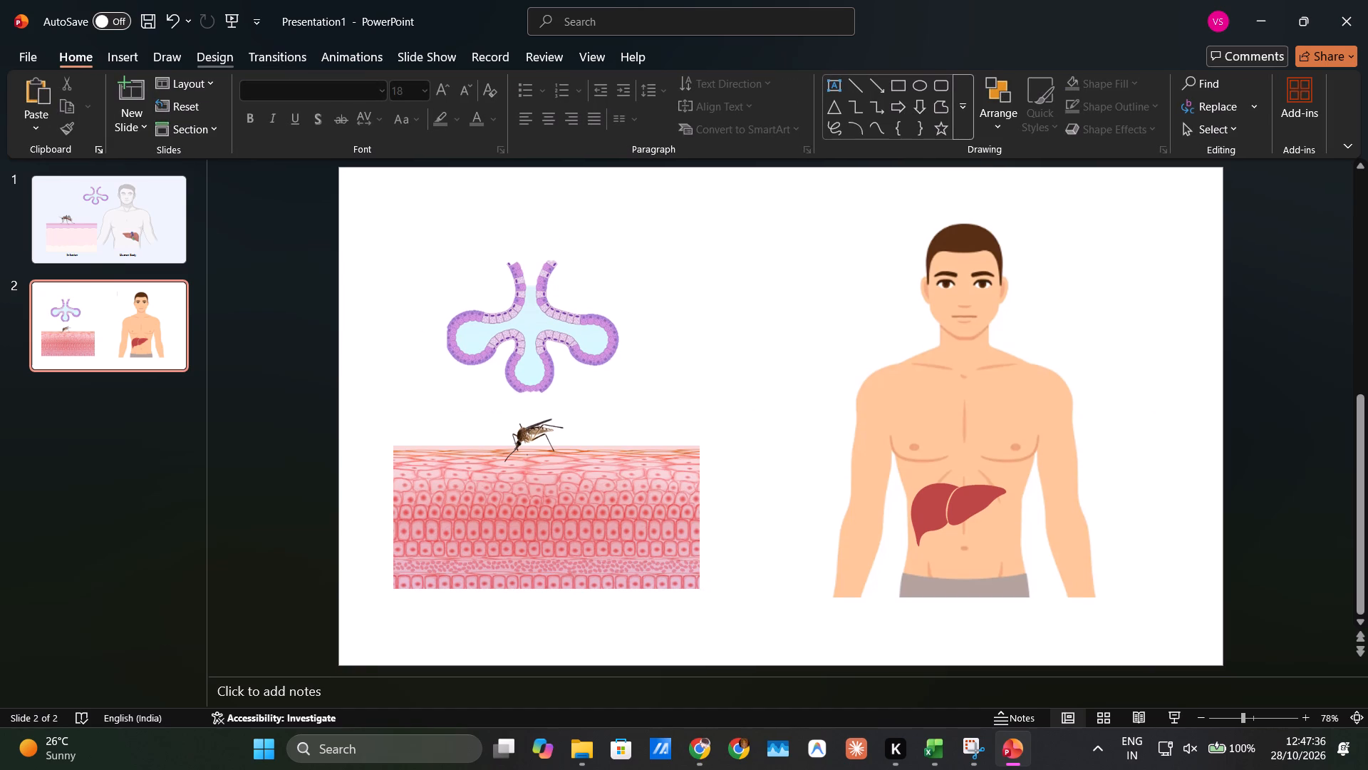
Copy the "Infection" and "Human Body" labels from slide 1 and paste both onto slide 2.
{"action": "left_click", "coordinate": [138, 190]}
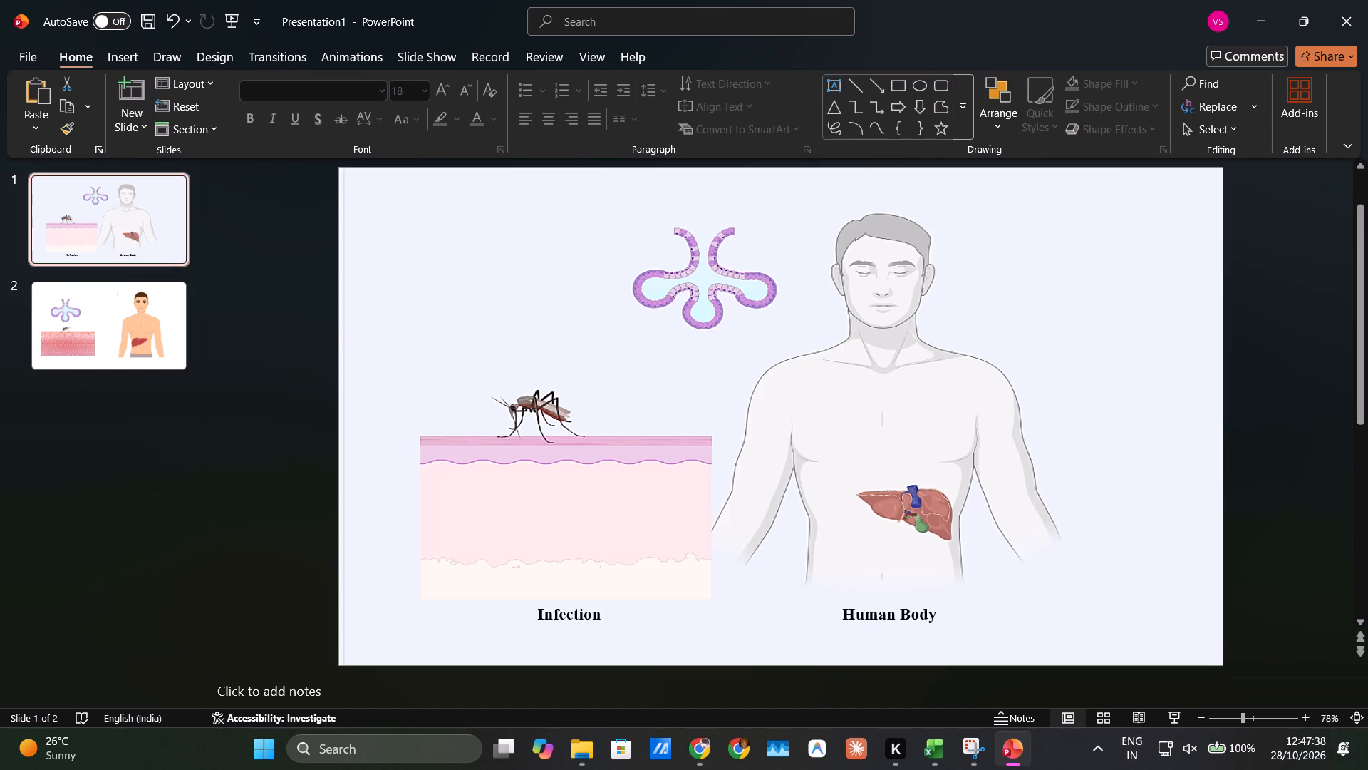
{"action": "left_click", "coordinate": [557, 621]}
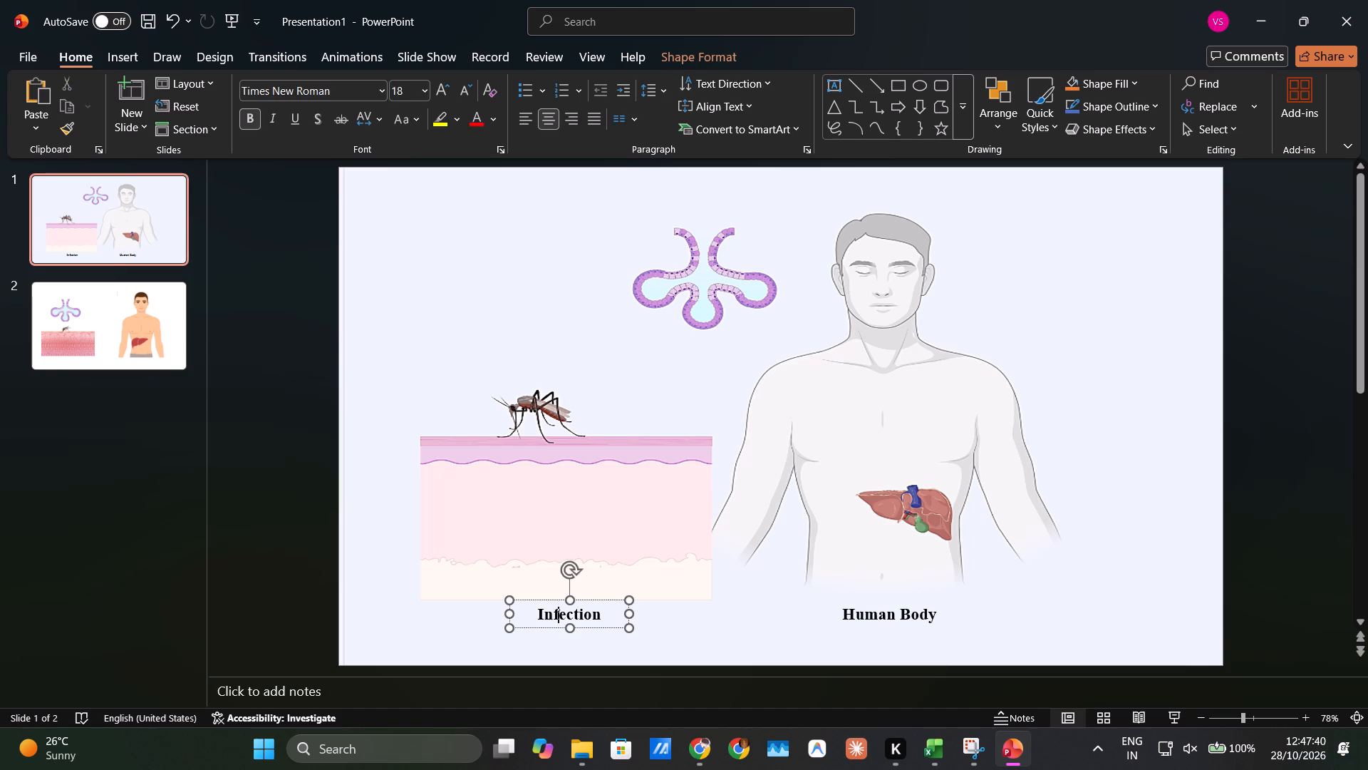
{"action": "left_click", "coordinate": [863, 615], "text": "shift"}
{"action": "key", "text": "ctrl+c"}
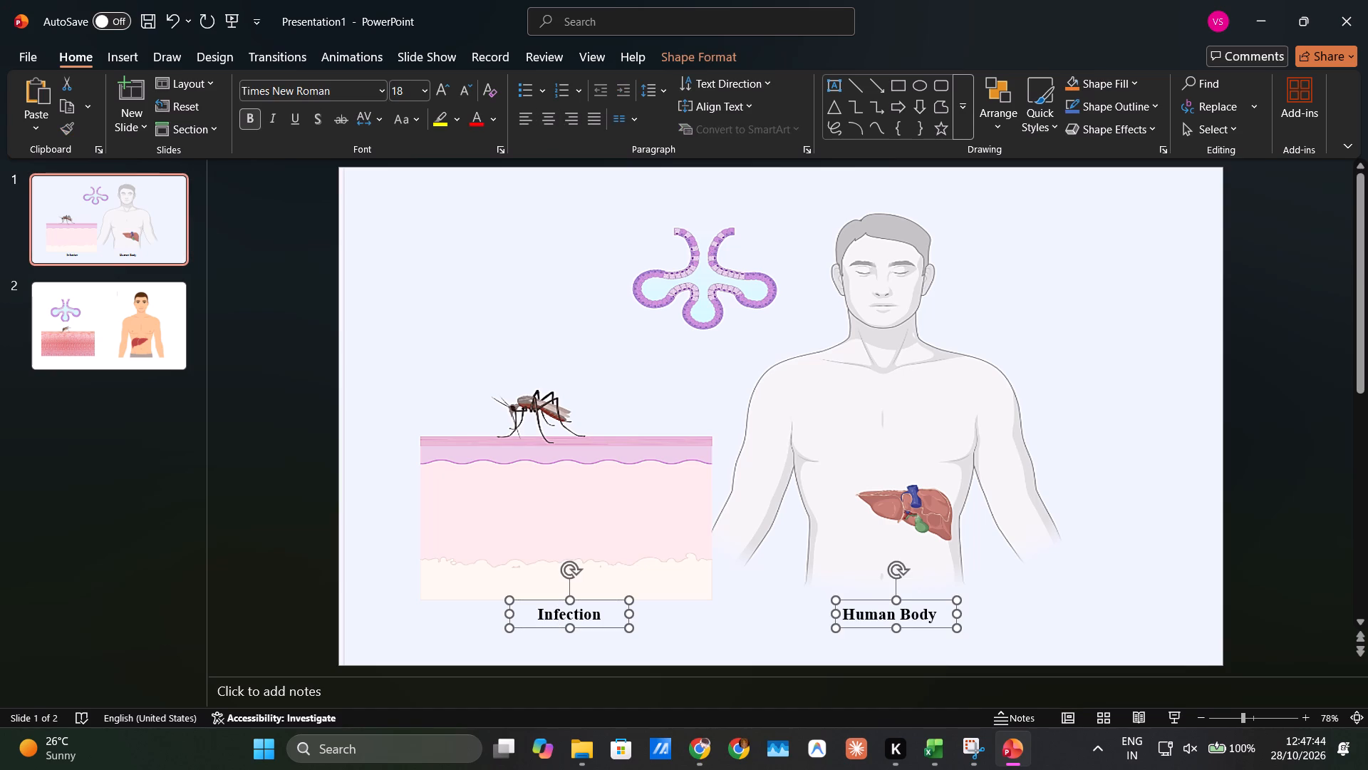
{"action": "left_click", "coordinate": [98, 327]}
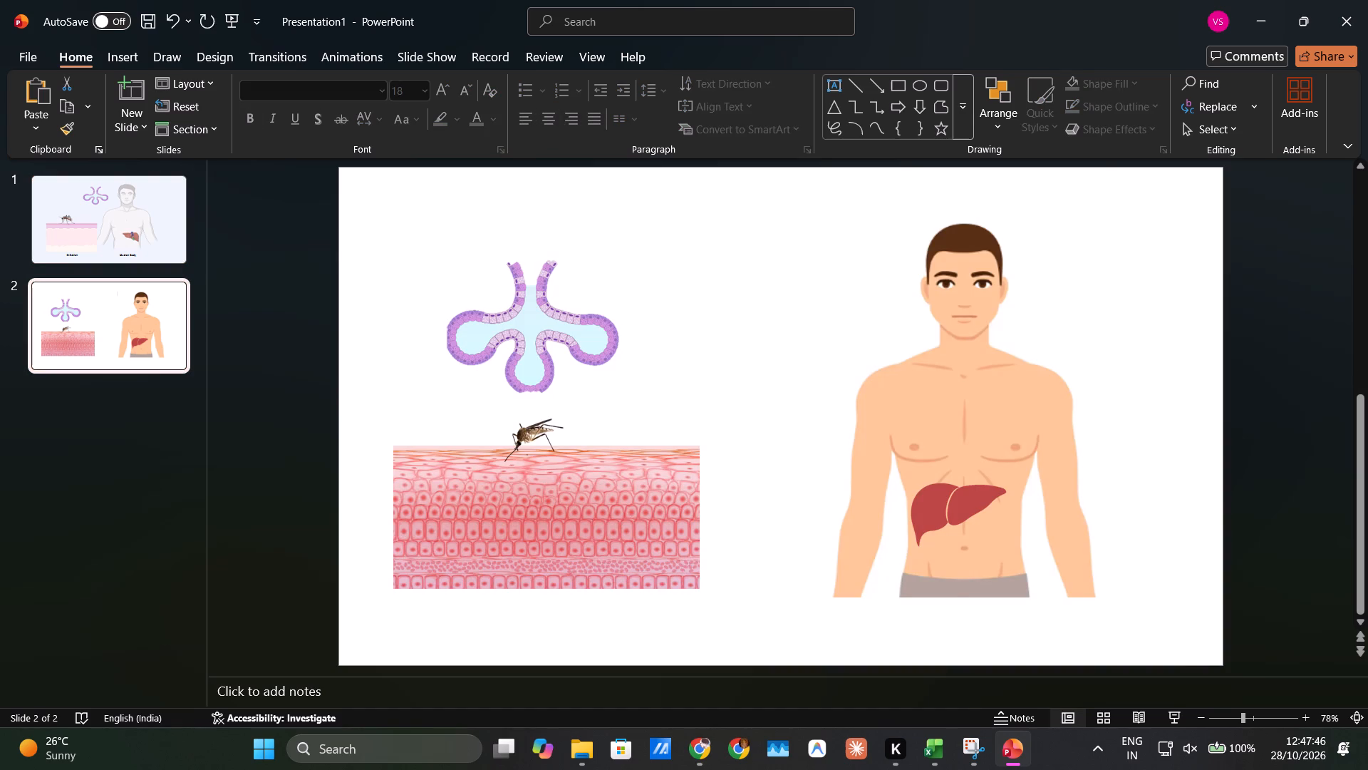
{"action": "key", "text": "ctrl+v"}
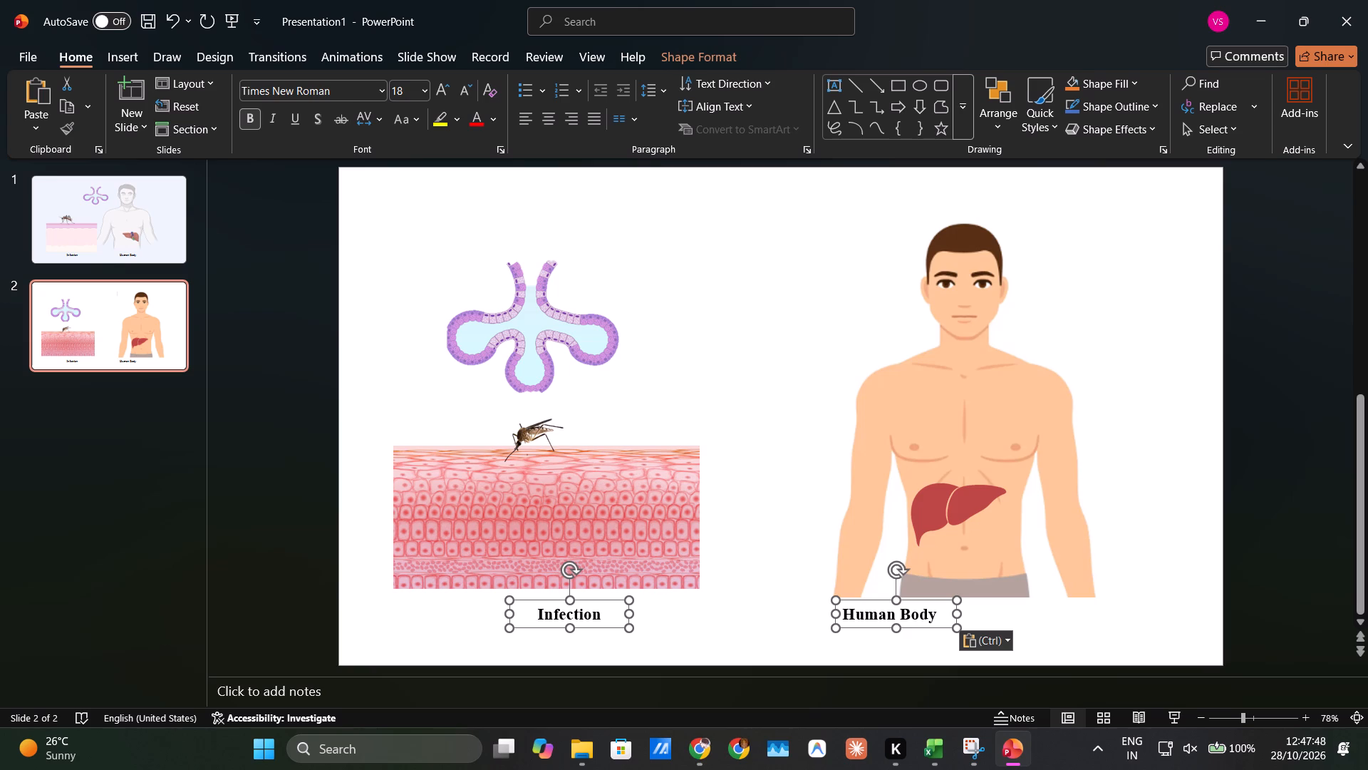
Position the "Human Body" label beneath the man's torso and the "Infection" label beneath the skin tissue, level with each other.
{"action": "left_click_drag", "start_coordinate": [924, 626], "coordinate": [1041, 617]}
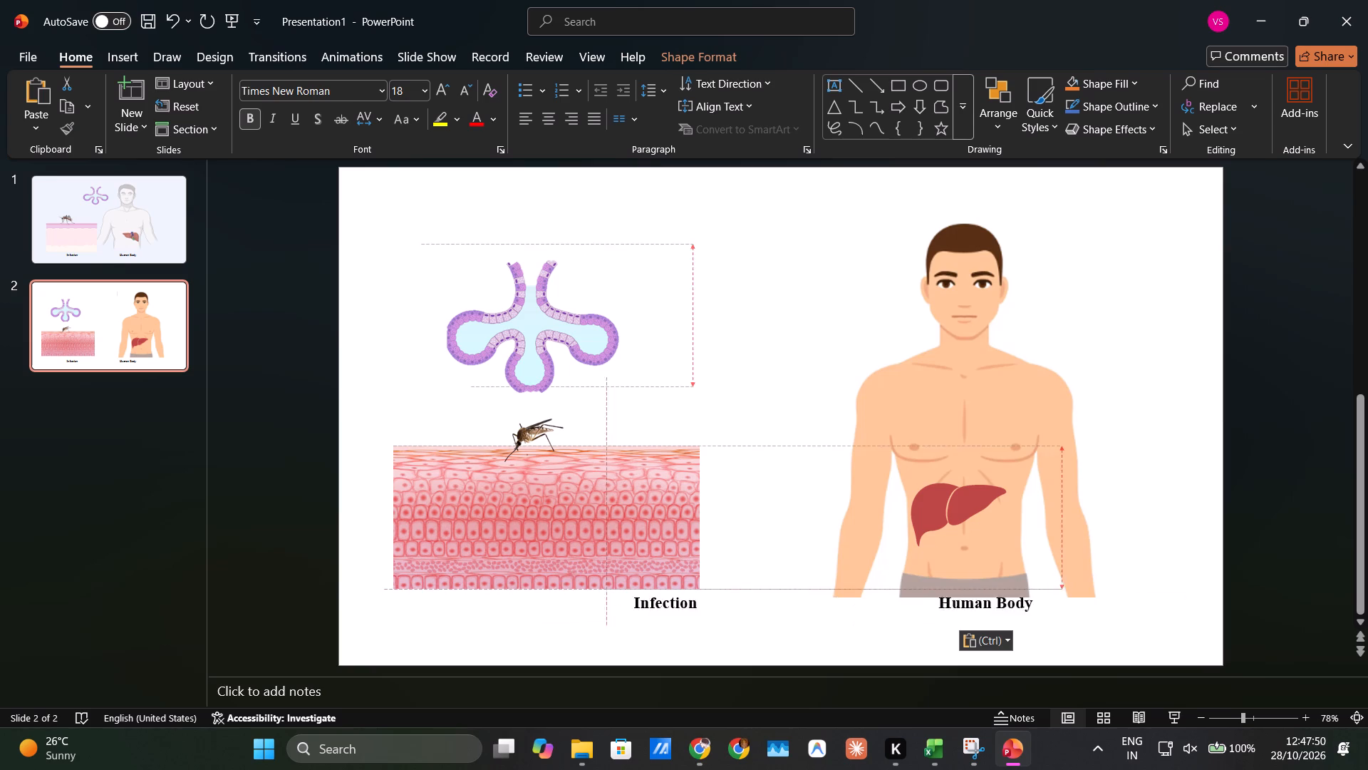
{"action": "left_click_drag", "start_coordinate": [1041, 617], "coordinate": [1016, 629]}
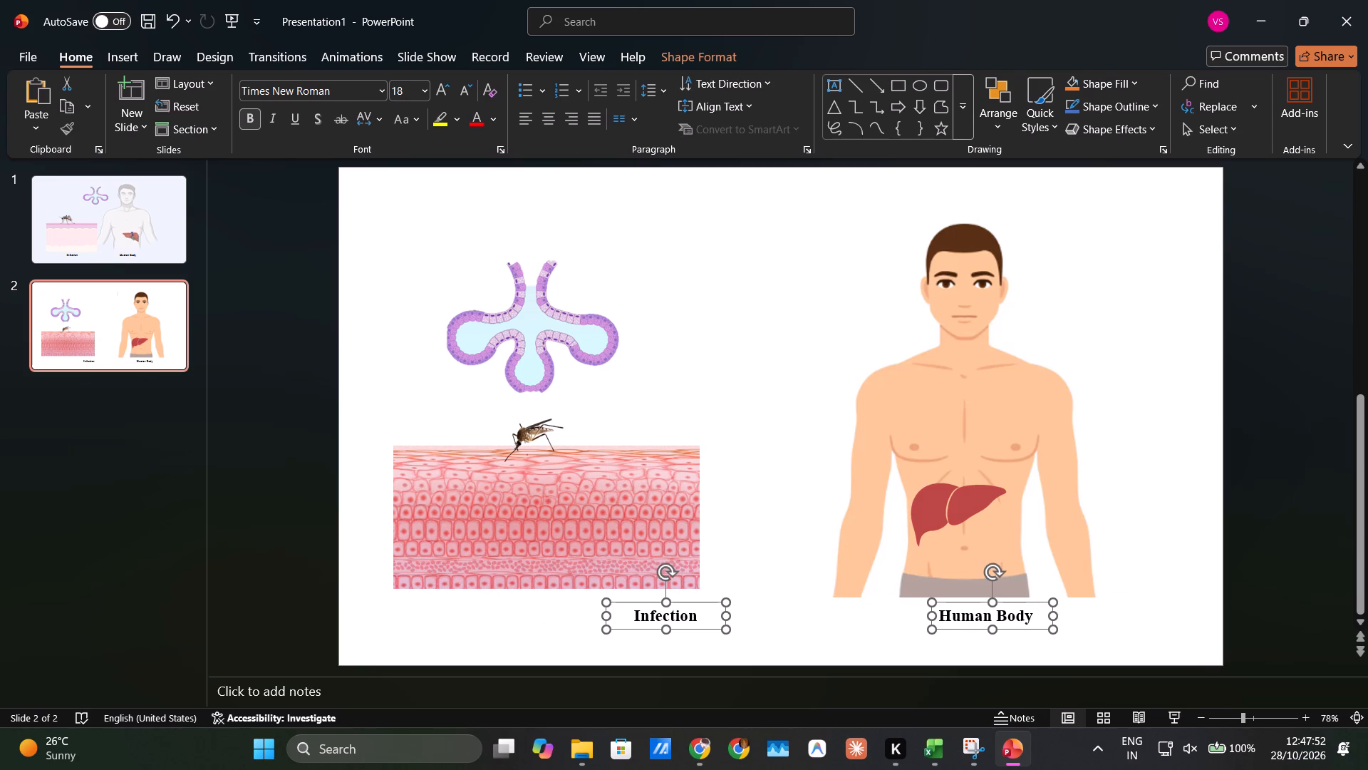
{"action": "left_click", "coordinate": [787, 627]}
{"action": "left_click", "coordinate": [705, 620]}
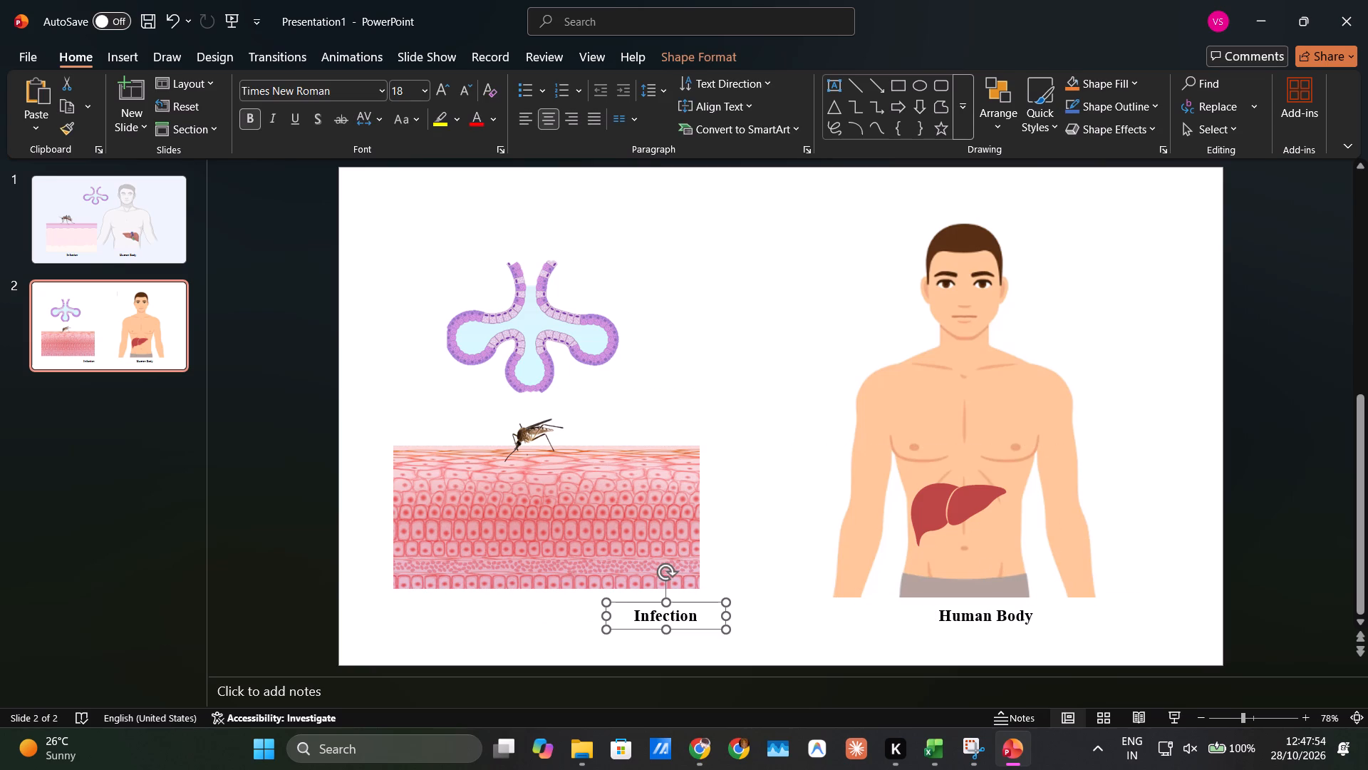
{"action": "left_click_drag", "start_coordinate": [700, 627], "coordinate": [600, 627]}
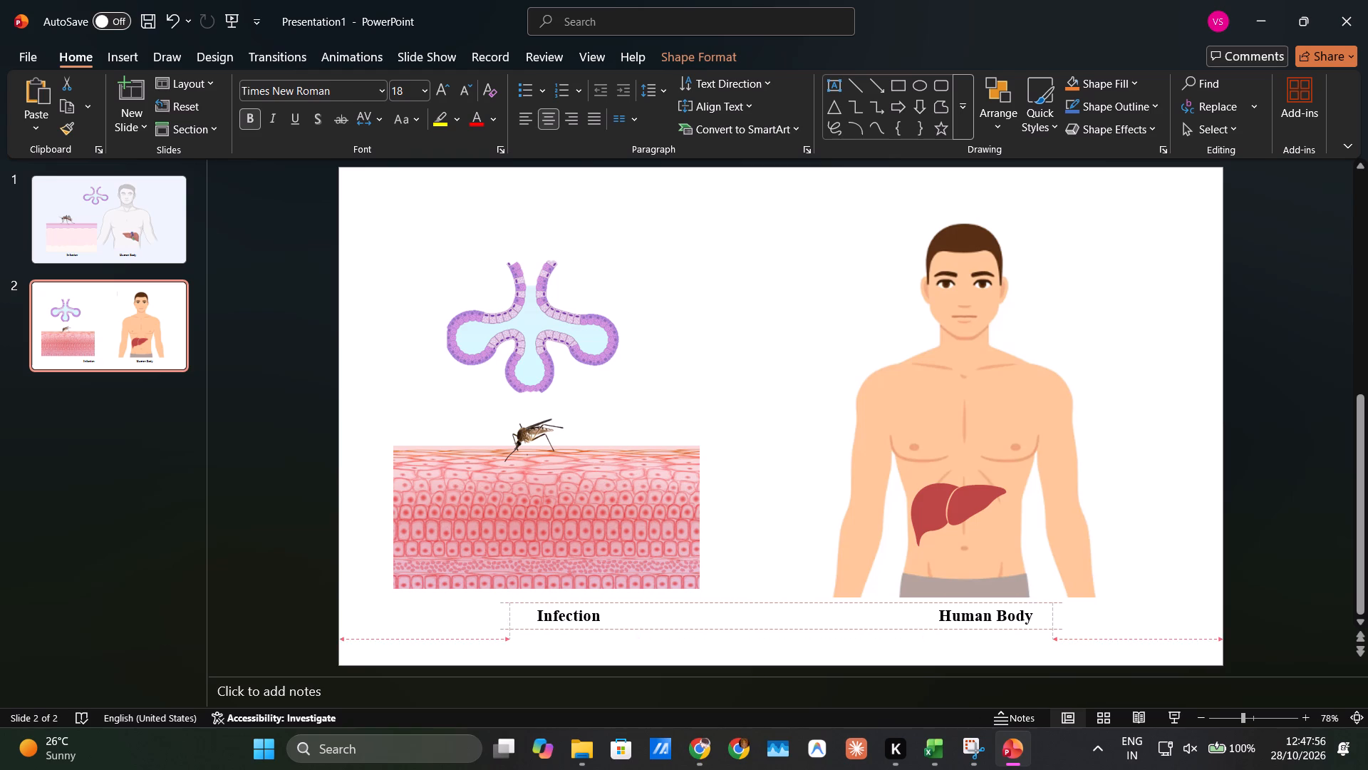
{"action": "left_click_drag", "start_coordinate": [600, 627], "coordinate": [599, 627]}
{"action": "left_click", "coordinate": [1291, 529]}
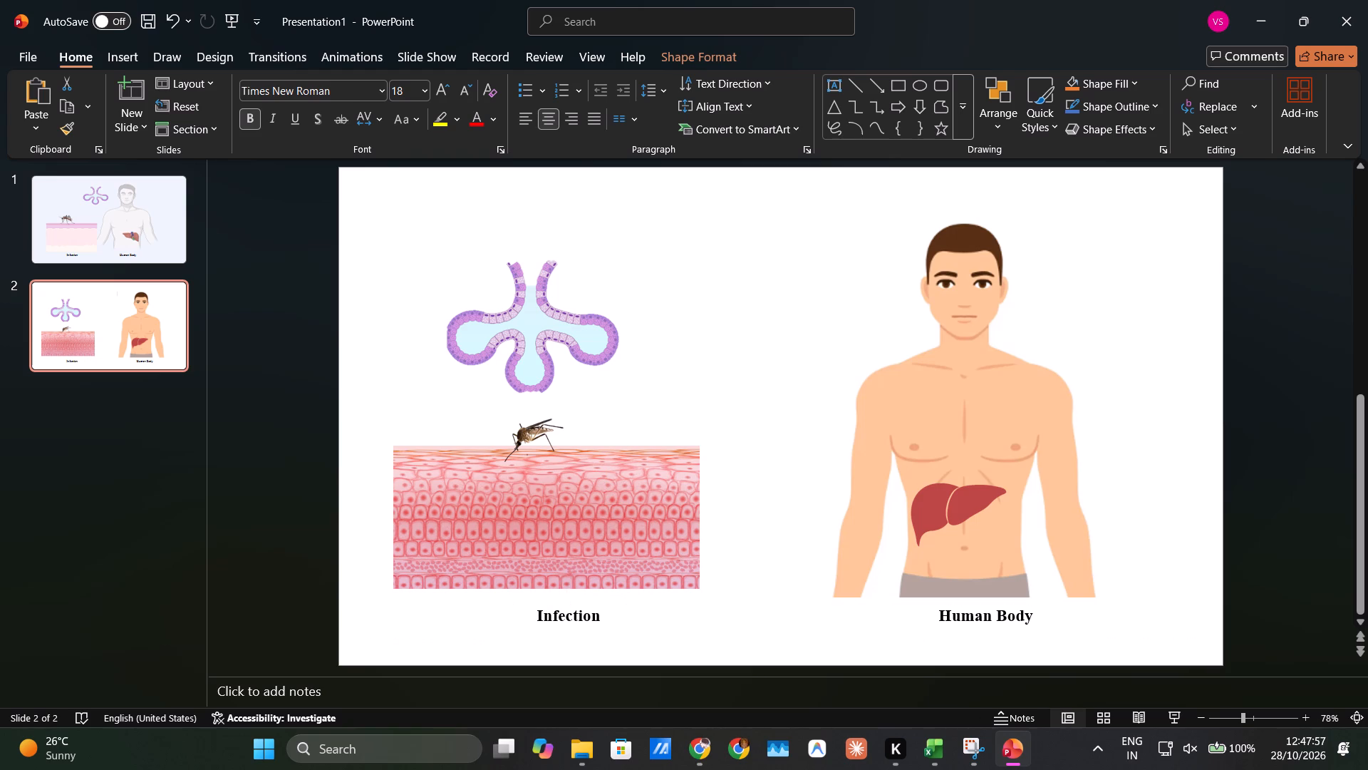